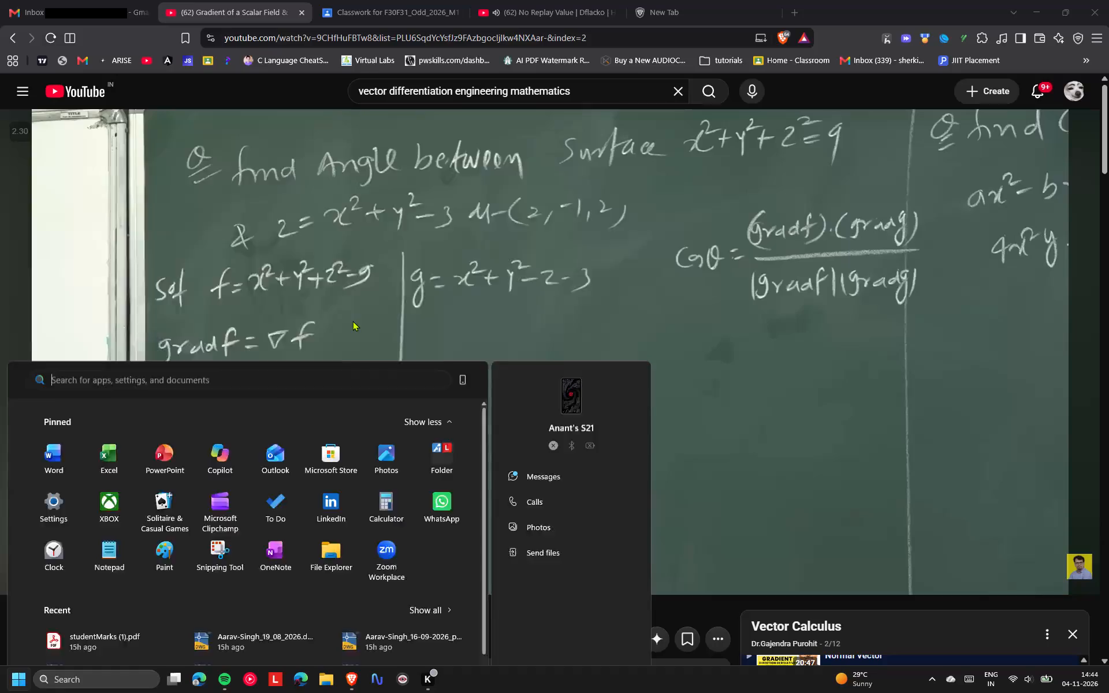
Switch from the lecture video to WhatsApp by finding it with the search term "wha" and launching it.
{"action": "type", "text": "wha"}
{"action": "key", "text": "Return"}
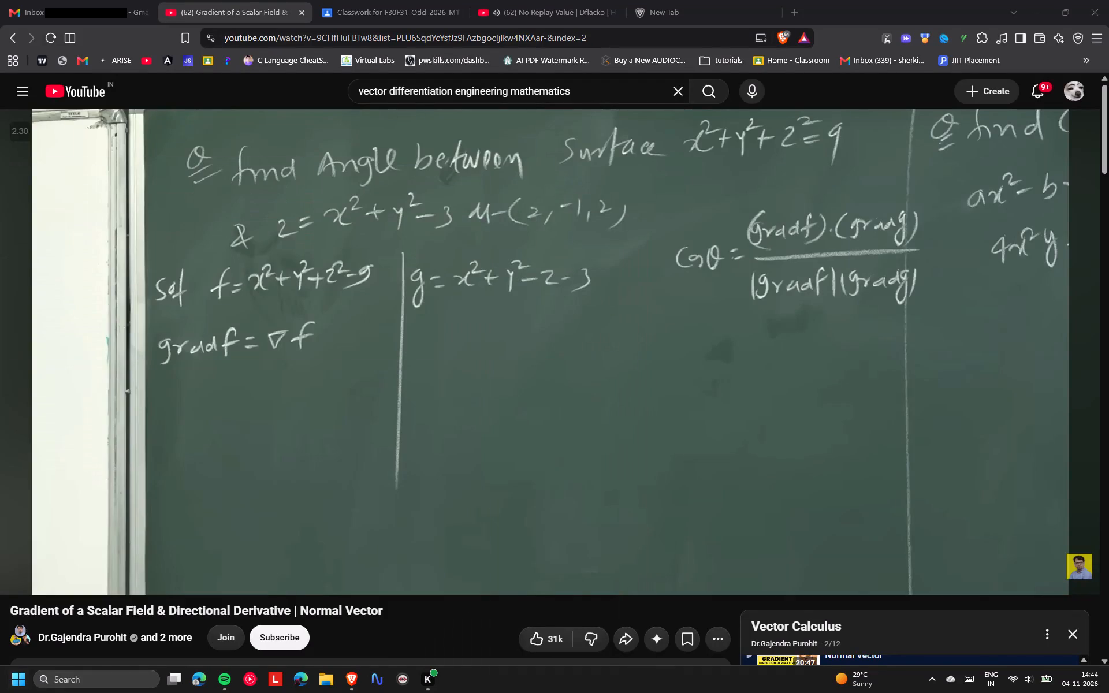
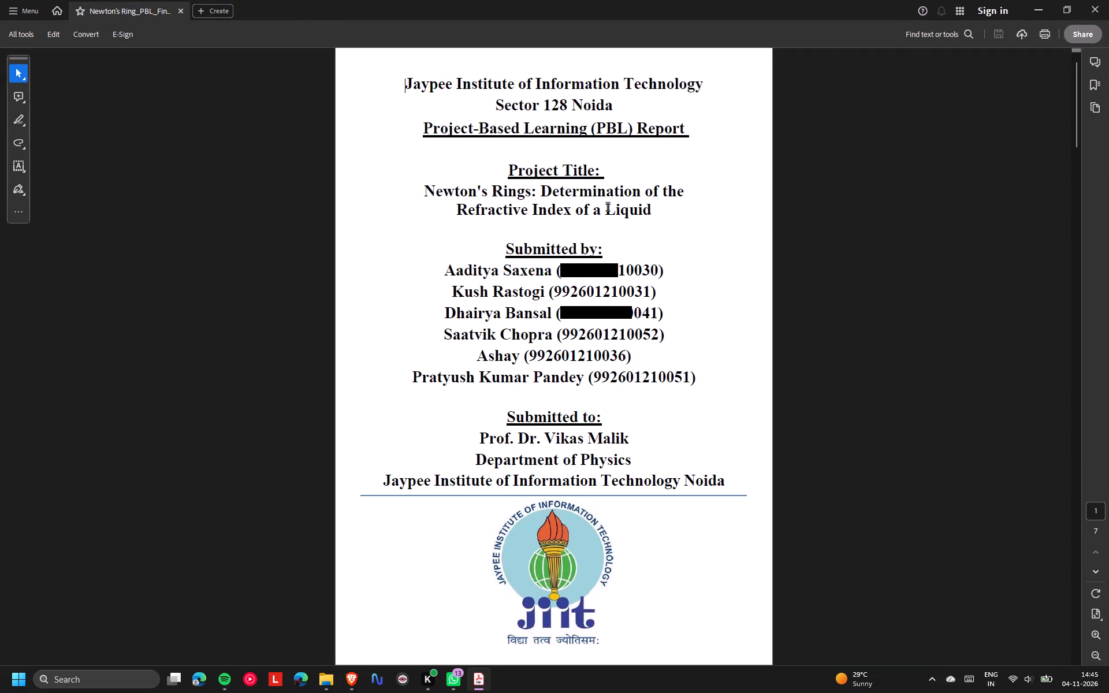
{"action": "scroll", "coordinate": [585, 265], "scroll_direction": "up", "scroll_amount": 2}
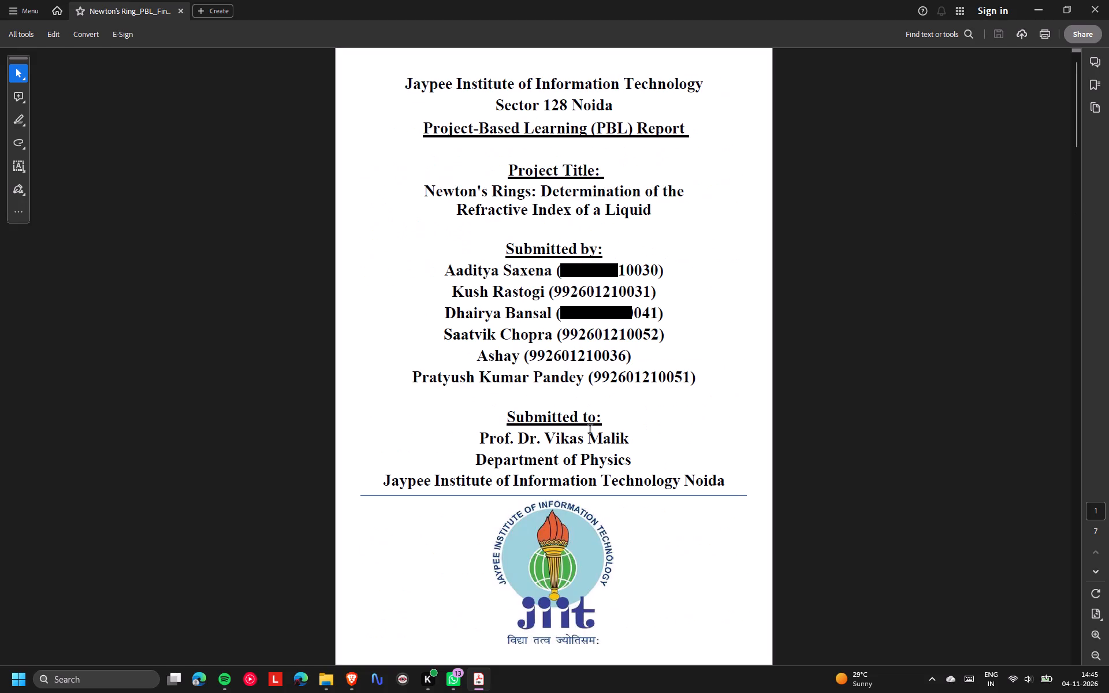
{"action": "scroll", "coordinate": [590, 452], "scroll_direction": "up", "scroll_amount": 5}
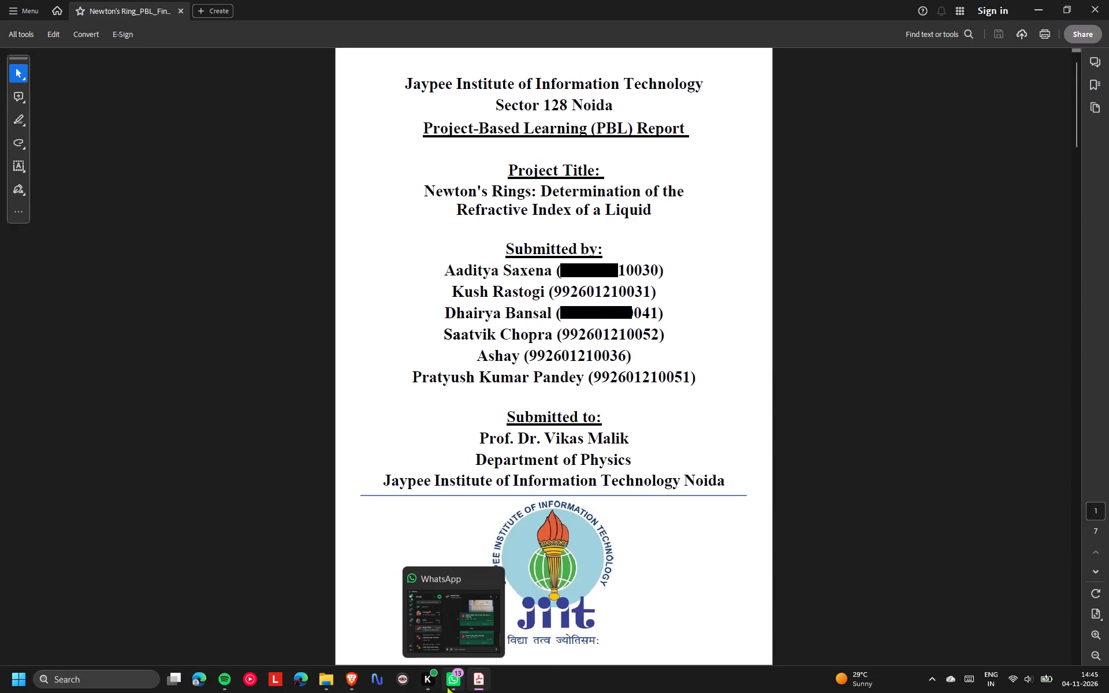
Switch from the PDF report back to the Brave browser window with the lecture video.
{"action": "left_click", "coordinate": [354, 674]}
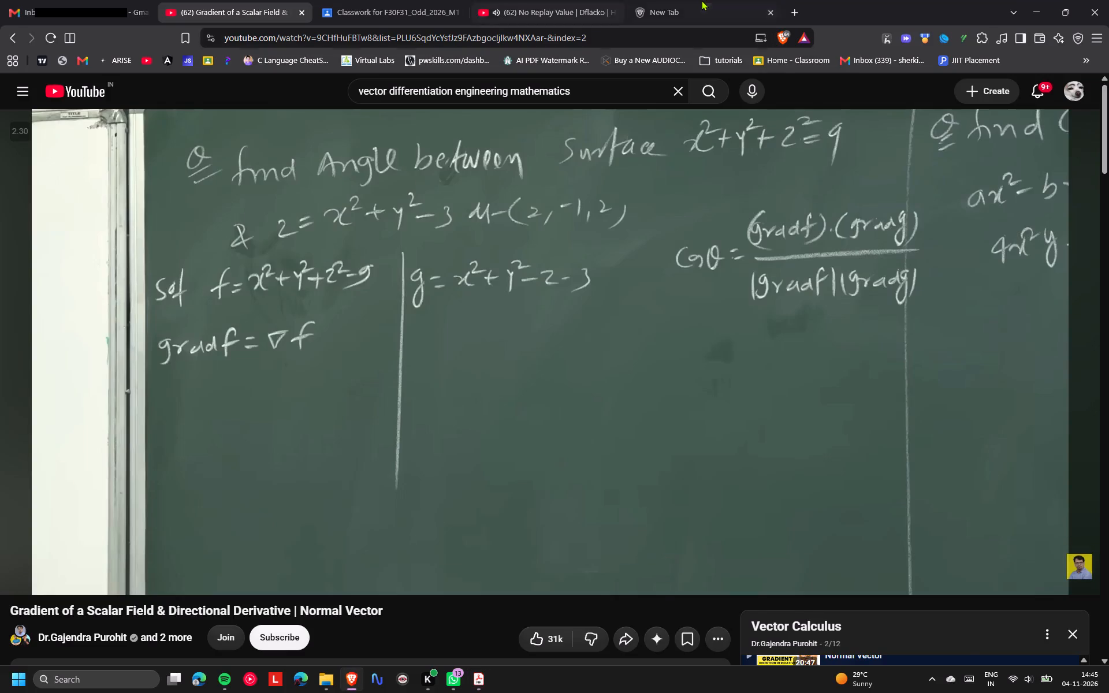
Open the Classroom home page in the new browser tab.
{"action": "left_click", "coordinate": [702, 0]}
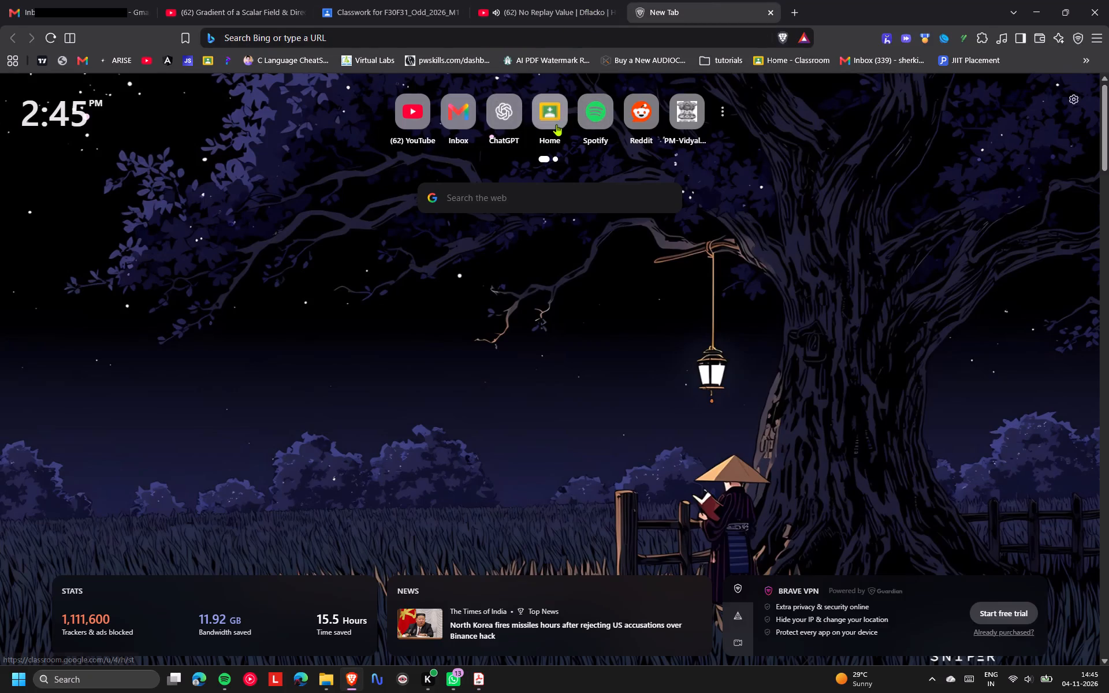
{"action": "left_click", "coordinate": [802, 63]}
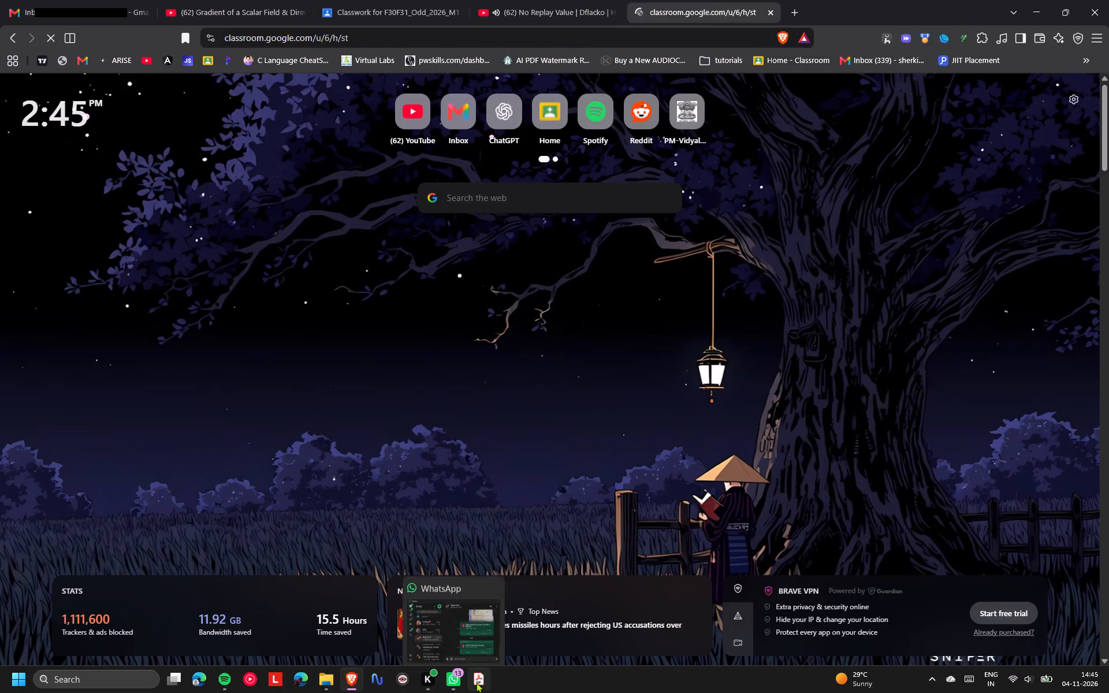
Open the recent file Newton's Ring_PBL_Final.pdf in Word from File Explorer and enable editing.
{"action": "left_click", "coordinate": [477, 682]}
{"action": "left_click", "coordinate": [321, 682]}
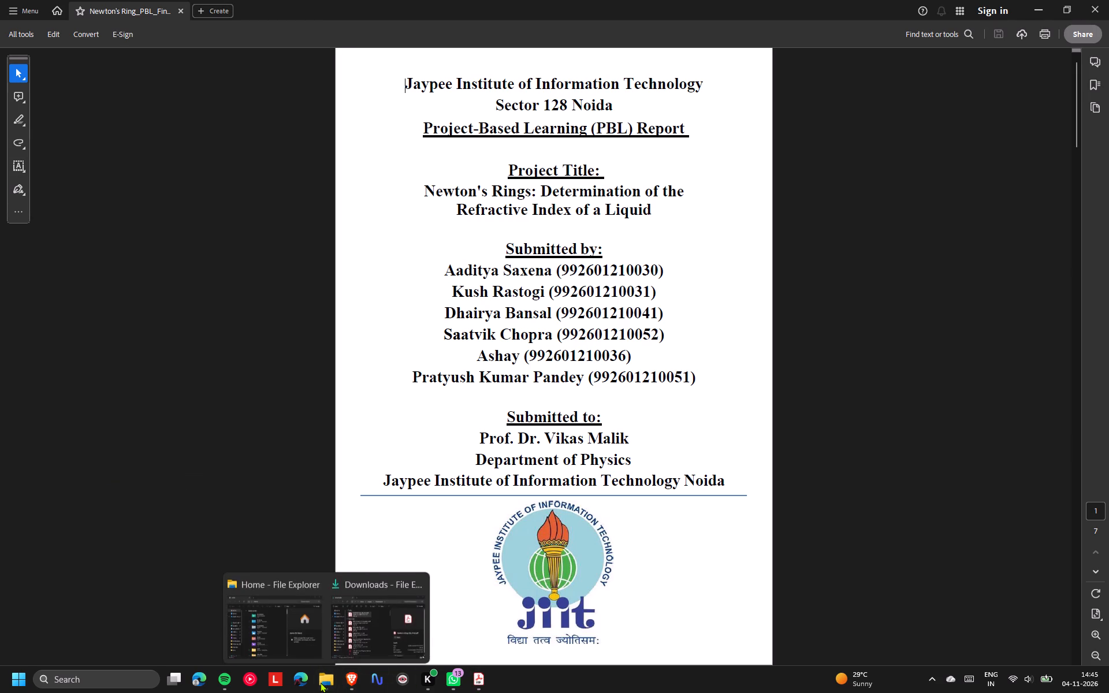
{"action": "left_click", "coordinate": [296, 631]}
{"action": "scroll", "coordinate": [536, 443], "scroll_direction": "down", "scroll_amount": 1}
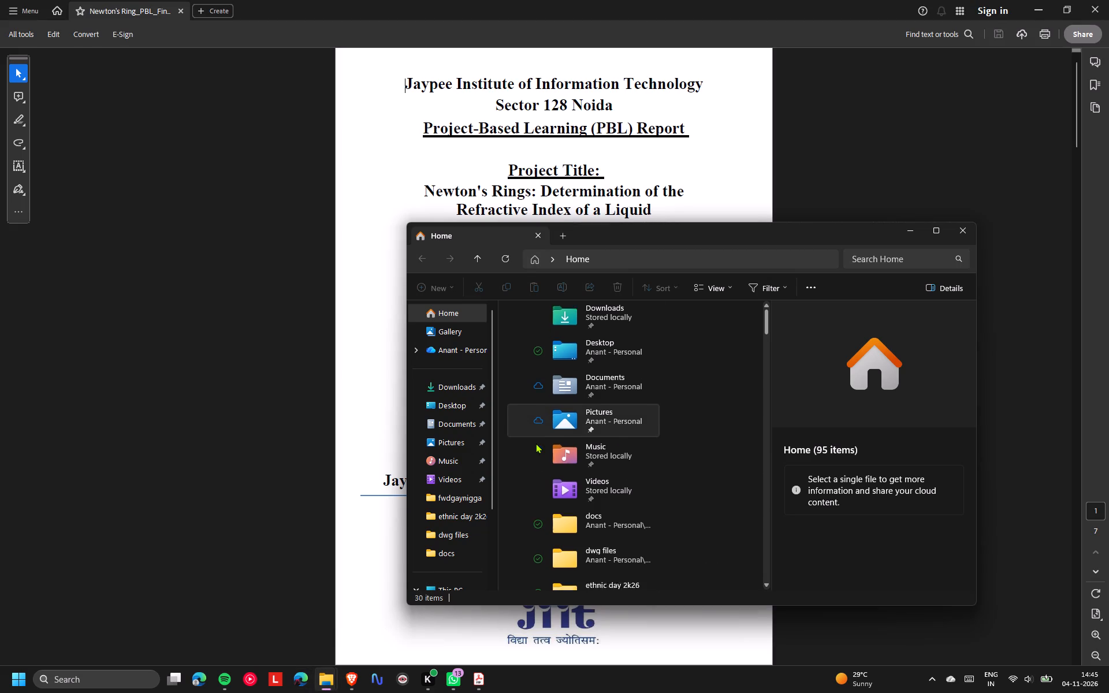
{"action": "scroll", "coordinate": [536, 443], "scroll_direction": "down", "scroll_amount": 1}
{"action": "right_click", "coordinate": [615, 576]}
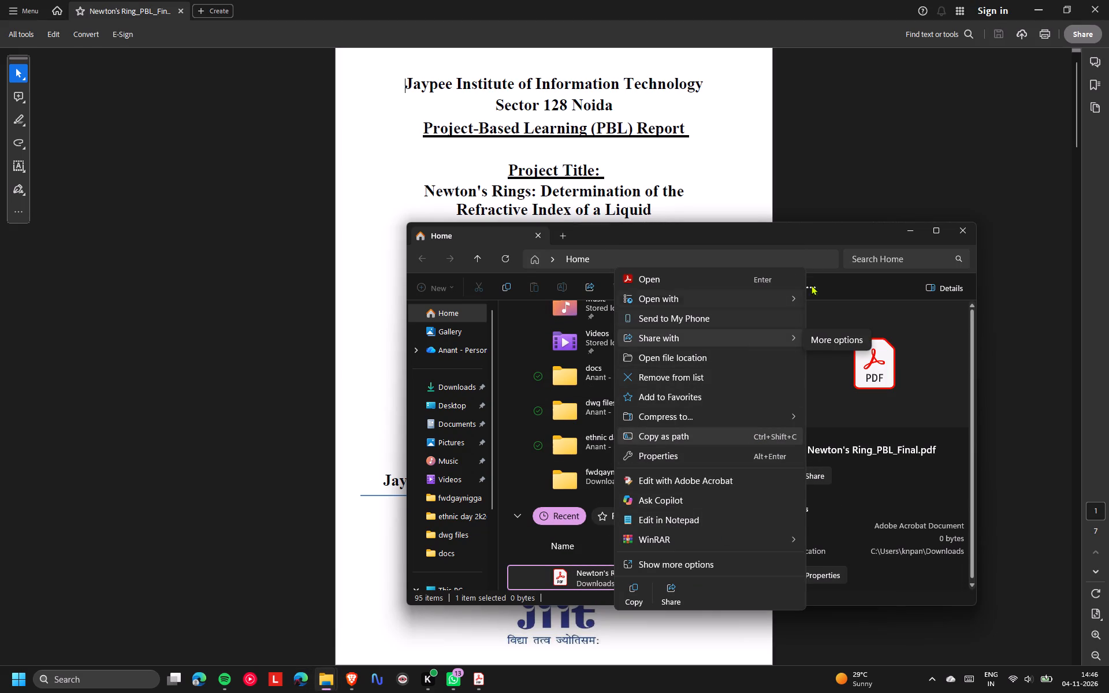
{"action": "left_click", "coordinate": [793, 290]}
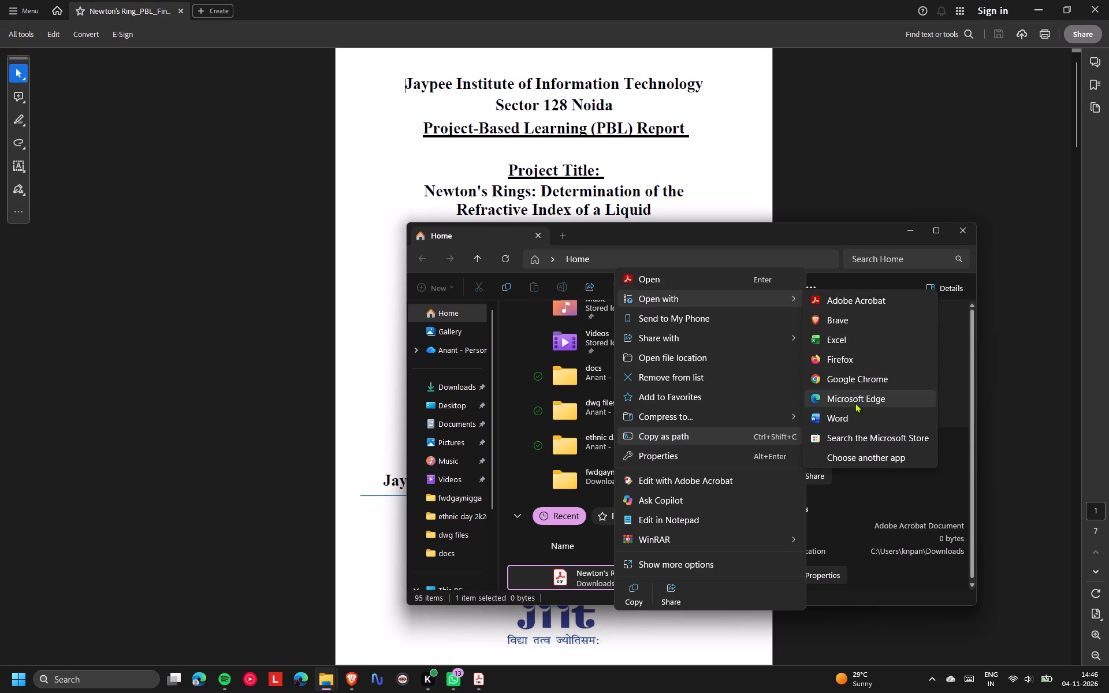
{"action": "left_click", "coordinate": [842, 415]}
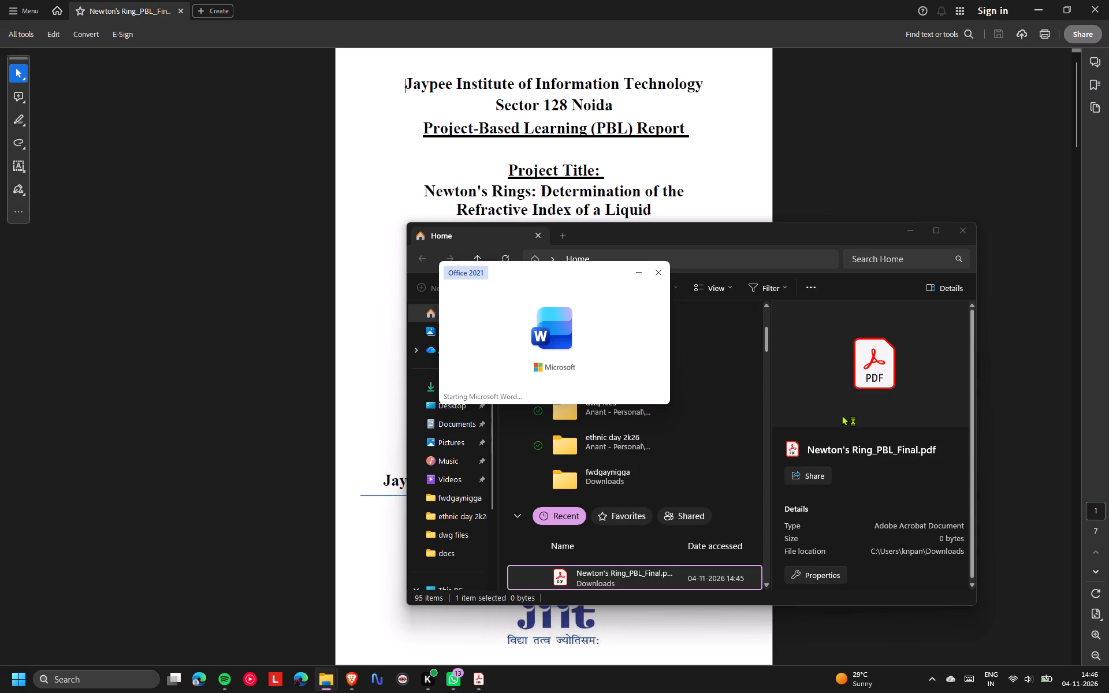
{"action": "scroll", "coordinate": [687, 429], "scroll_direction": "down", "scroll_amount": 1}
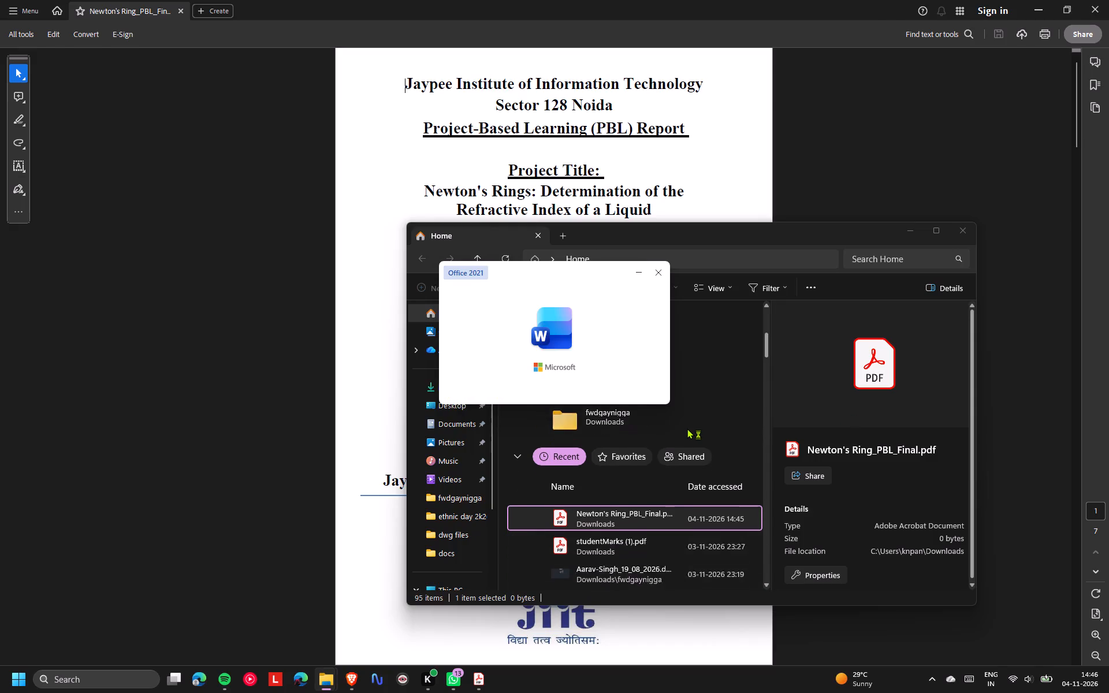
{"action": "scroll", "coordinate": [687, 429], "scroll_direction": "down", "scroll_amount": 1}
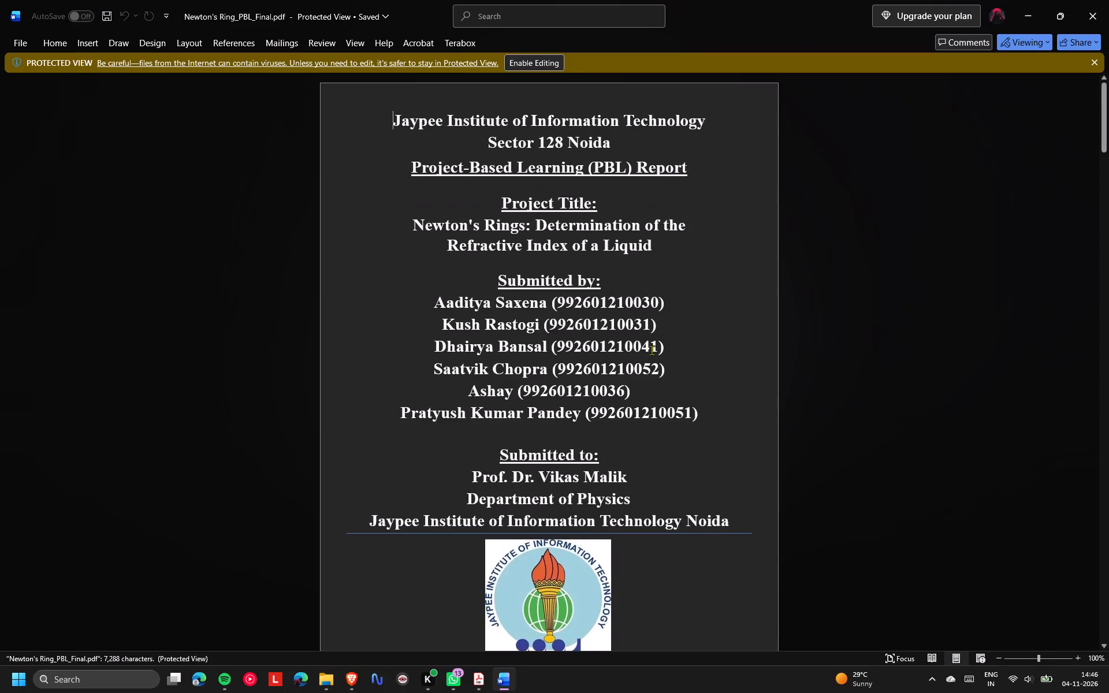
{"action": "left_click", "coordinate": [539, 64]}
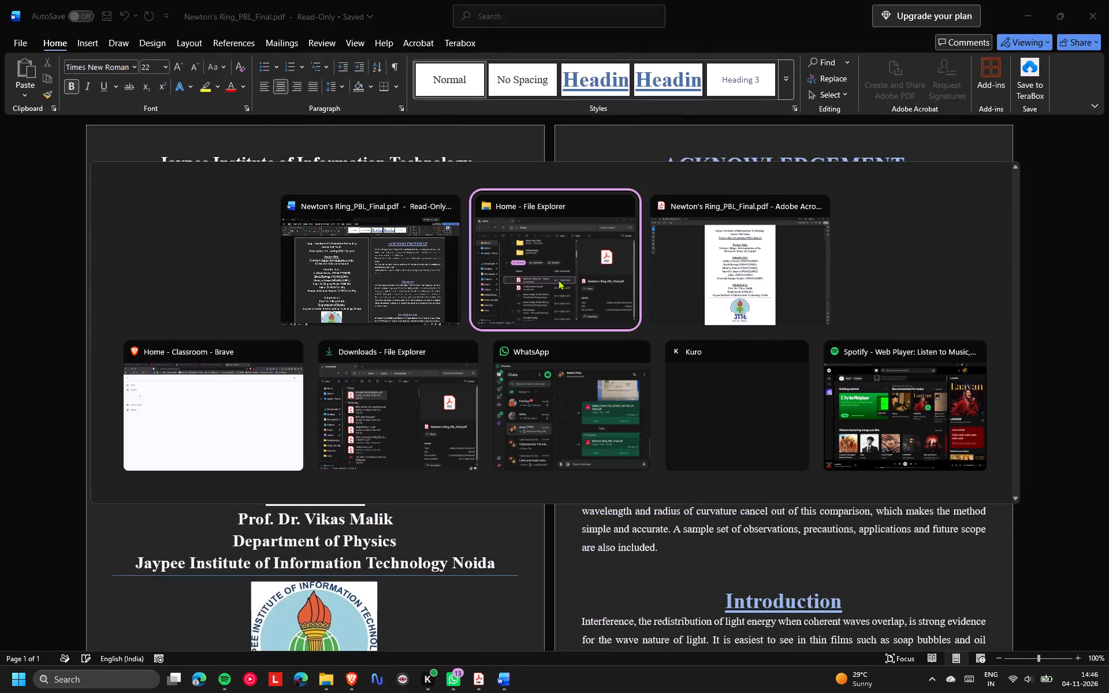
Open EDD Lab file first page-Final.pdf from Downloads in Adobe Acrobat and dismiss the print dialog.
{"action": "scroll", "coordinate": [575, 475], "scroll_direction": "down", "scroll_amount": 3}
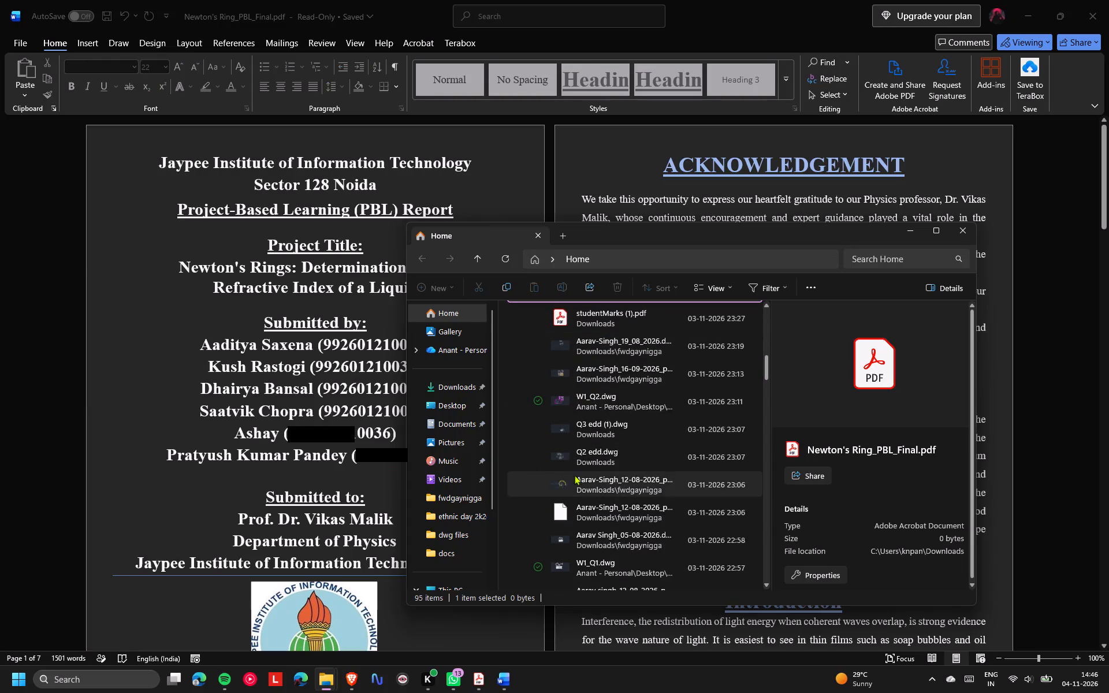
{"action": "left_click", "coordinate": [449, 390]}
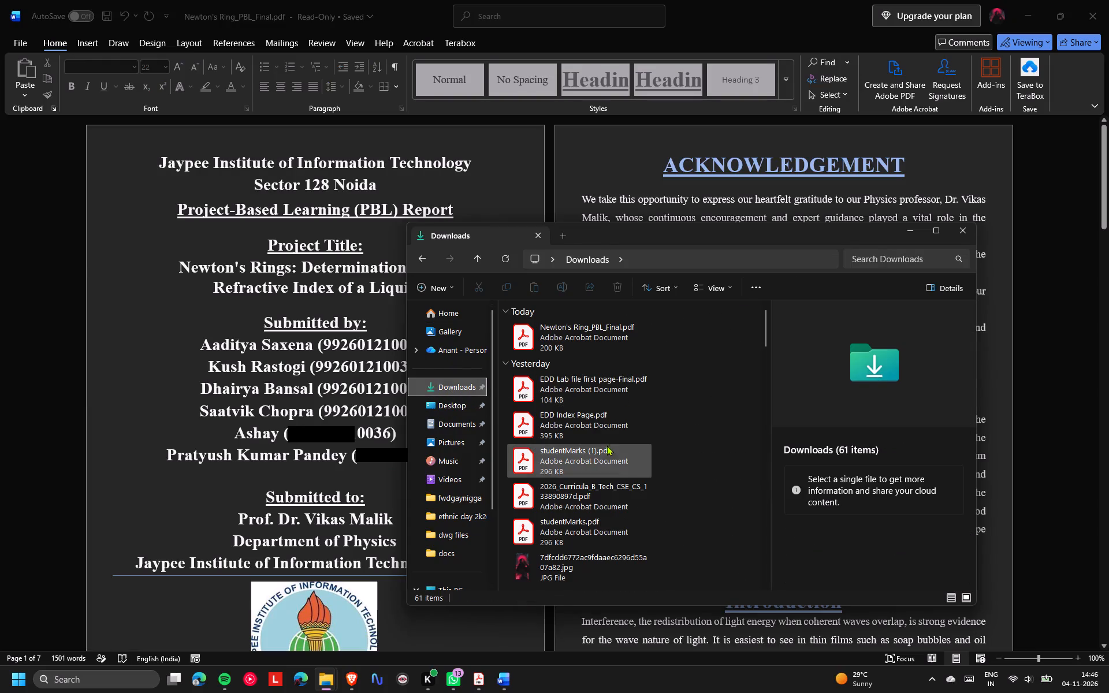
{"action": "double_click", "coordinate": [615, 394]}
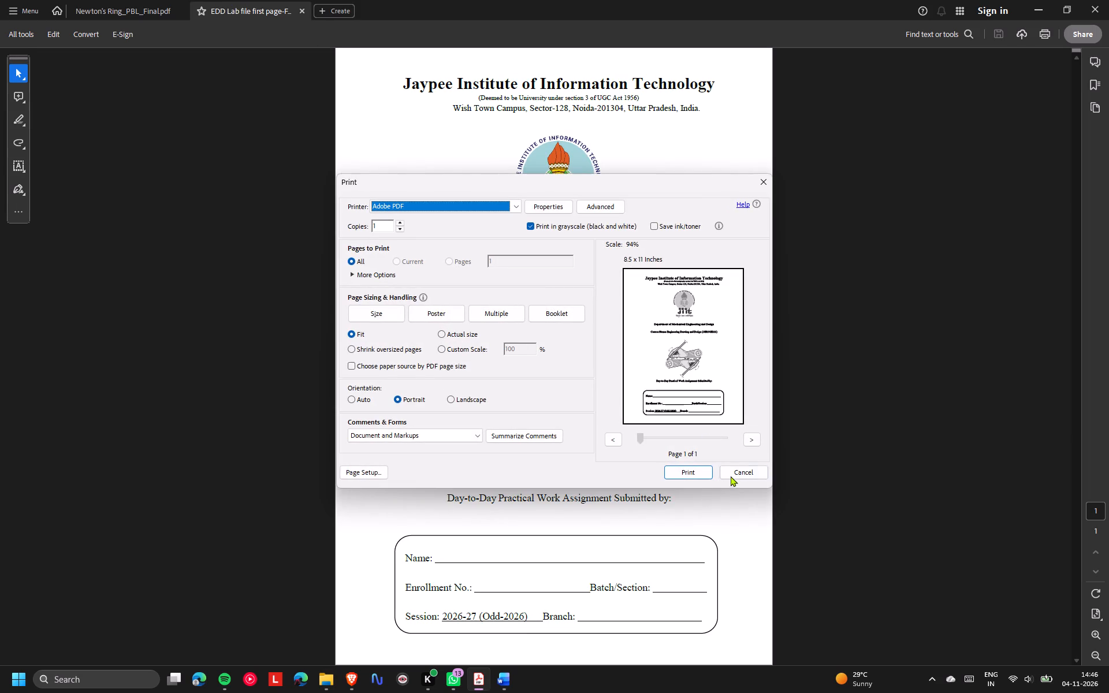
{"action": "left_click", "coordinate": [732, 478]}
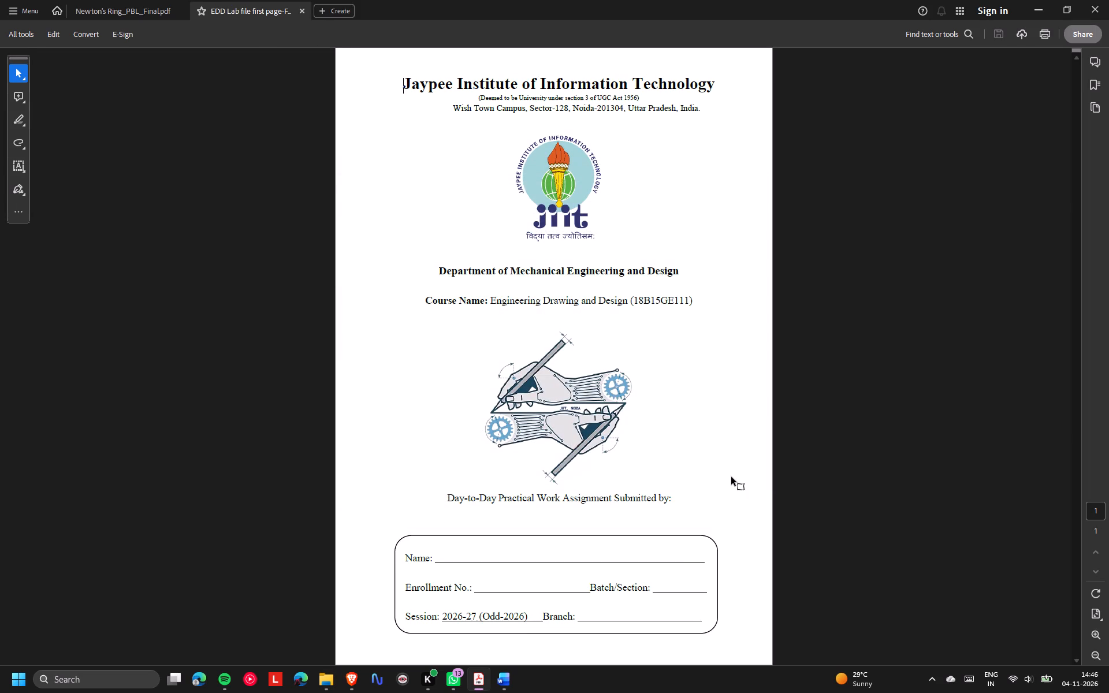
Open EDD Lab file first page-Final.pdf from the Downloads folder in Word and enable editing.
{"action": "left_click", "coordinate": [501, 681]}
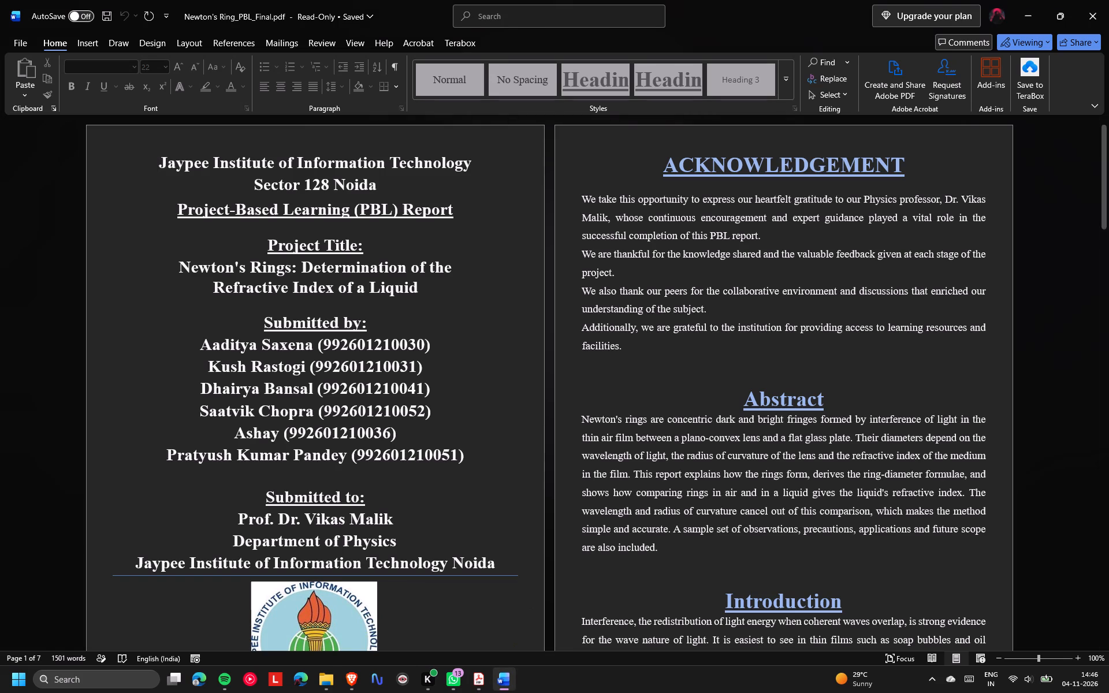
{"action": "left_click", "coordinate": [329, 682]}
{"action": "left_click", "coordinate": [403, 619]}
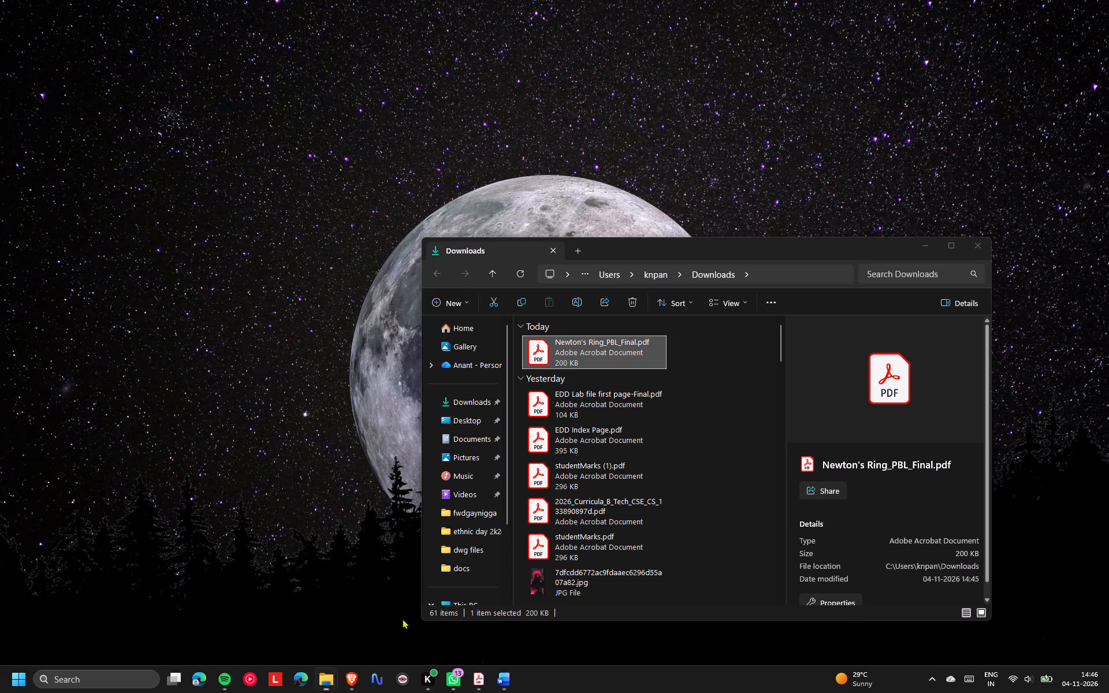
{"action": "right_click", "coordinate": [579, 415]}
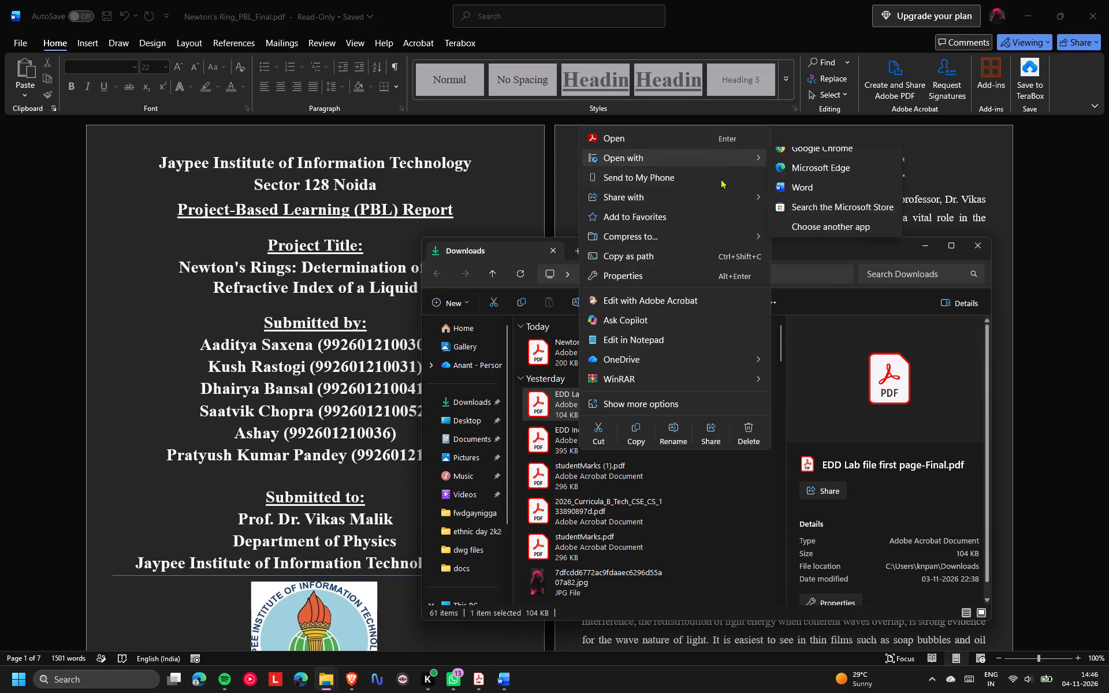
{"action": "left_click", "coordinate": [756, 152]}
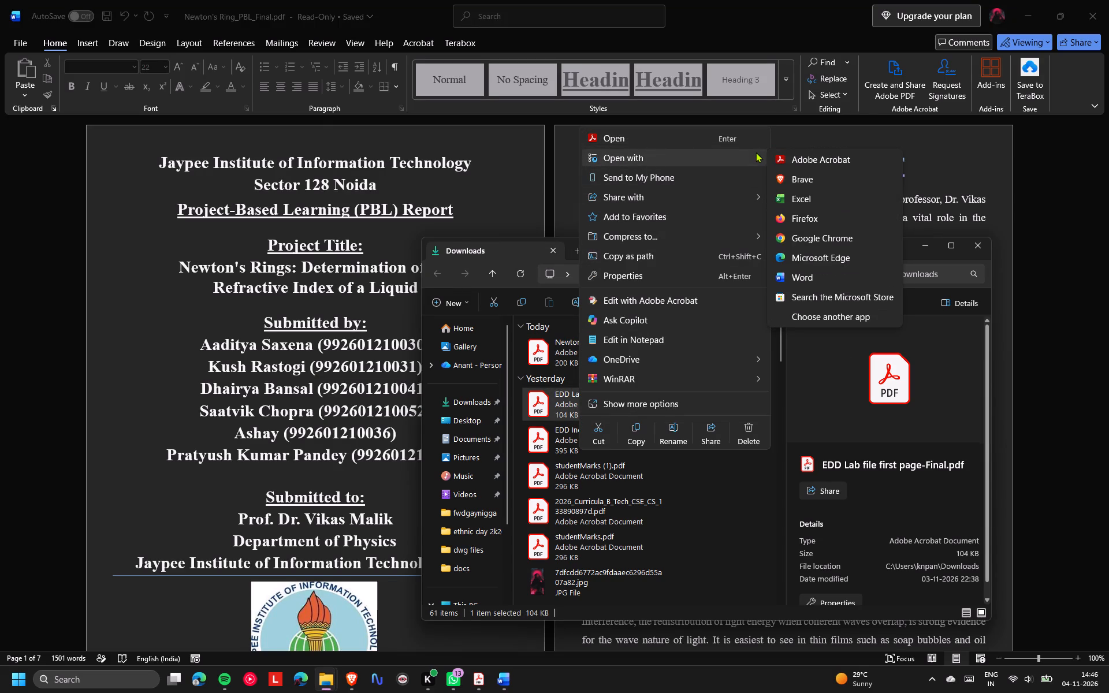
{"action": "left_click", "coordinate": [801, 279]}
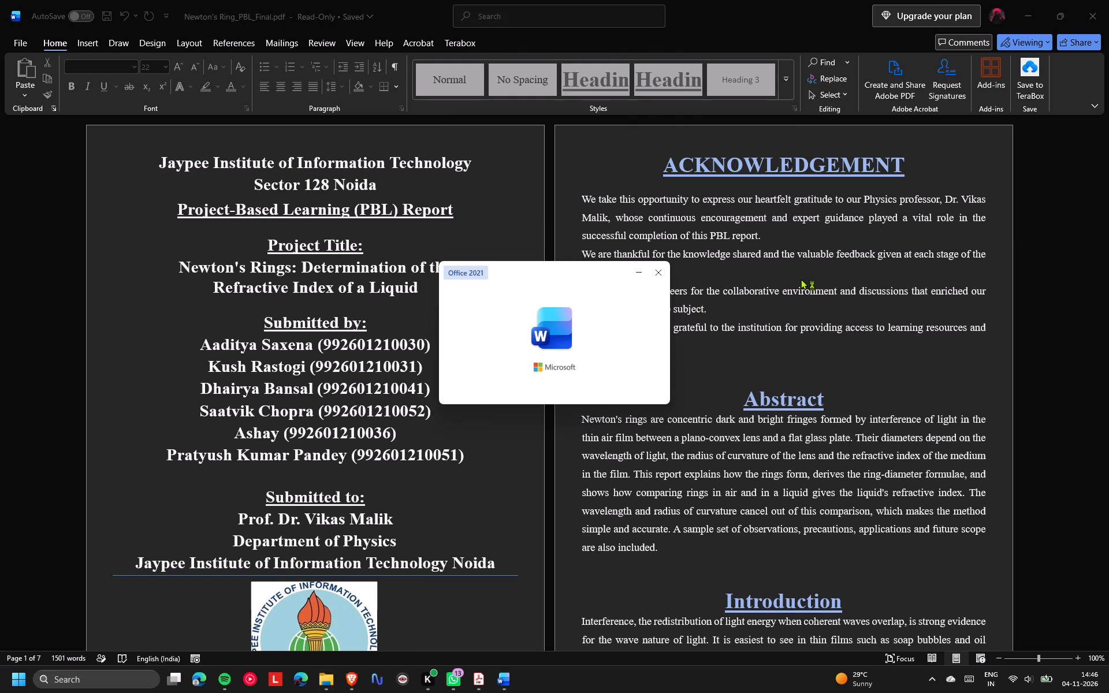
{"action": "left_click", "coordinate": [538, 65]}
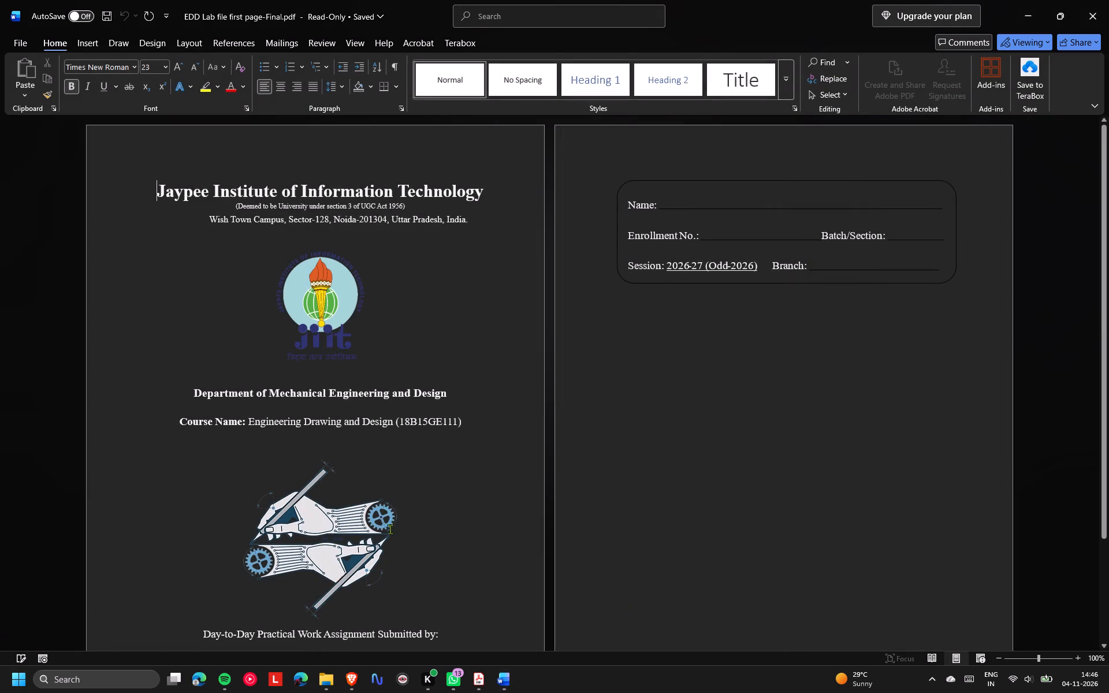
{"action": "scroll", "coordinate": [661, 288], "scroll_direction": "down", "scroll_amount": 1}
{"action": "scroll", "coordinate": [728, 240], "scroll_direction": "up", "scroll_amount": 2}
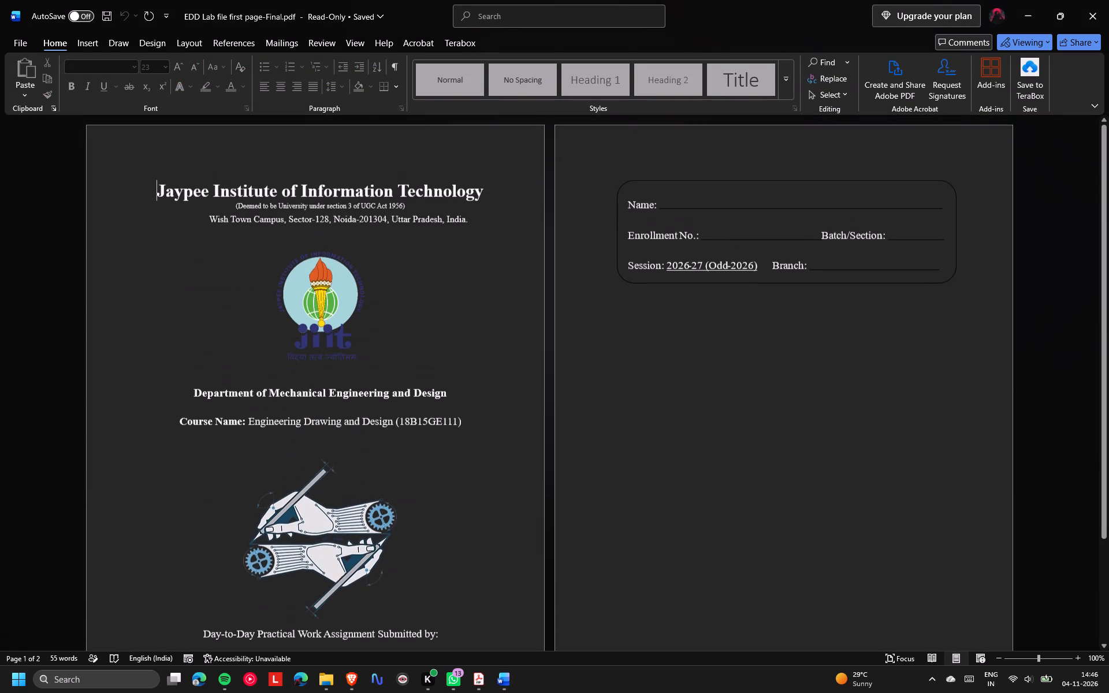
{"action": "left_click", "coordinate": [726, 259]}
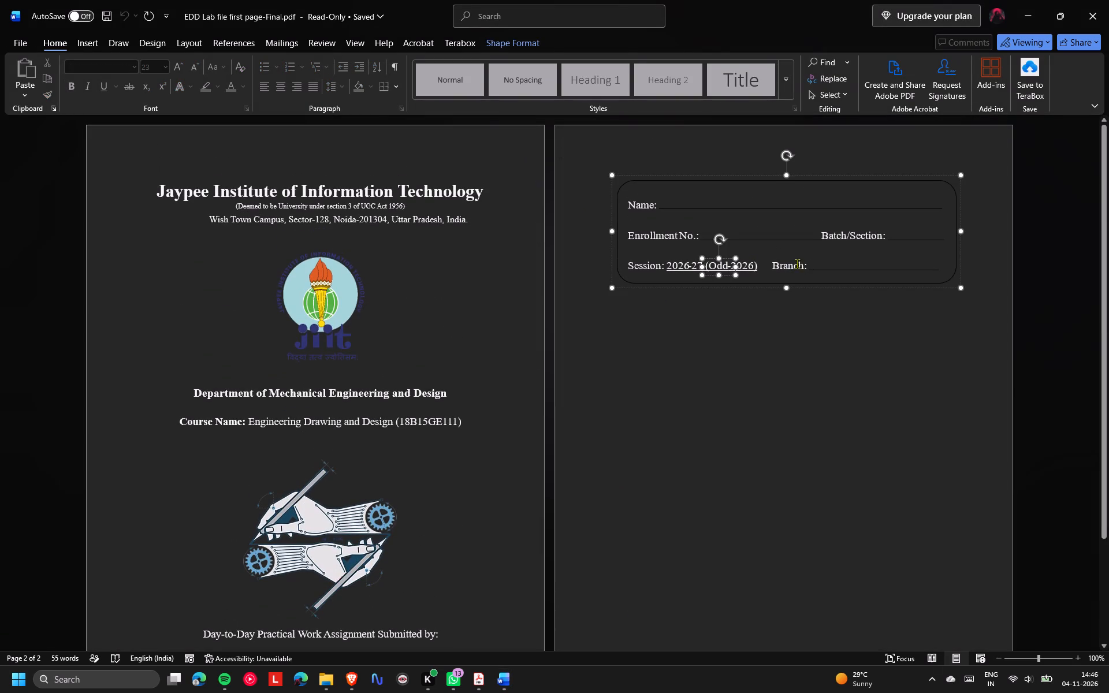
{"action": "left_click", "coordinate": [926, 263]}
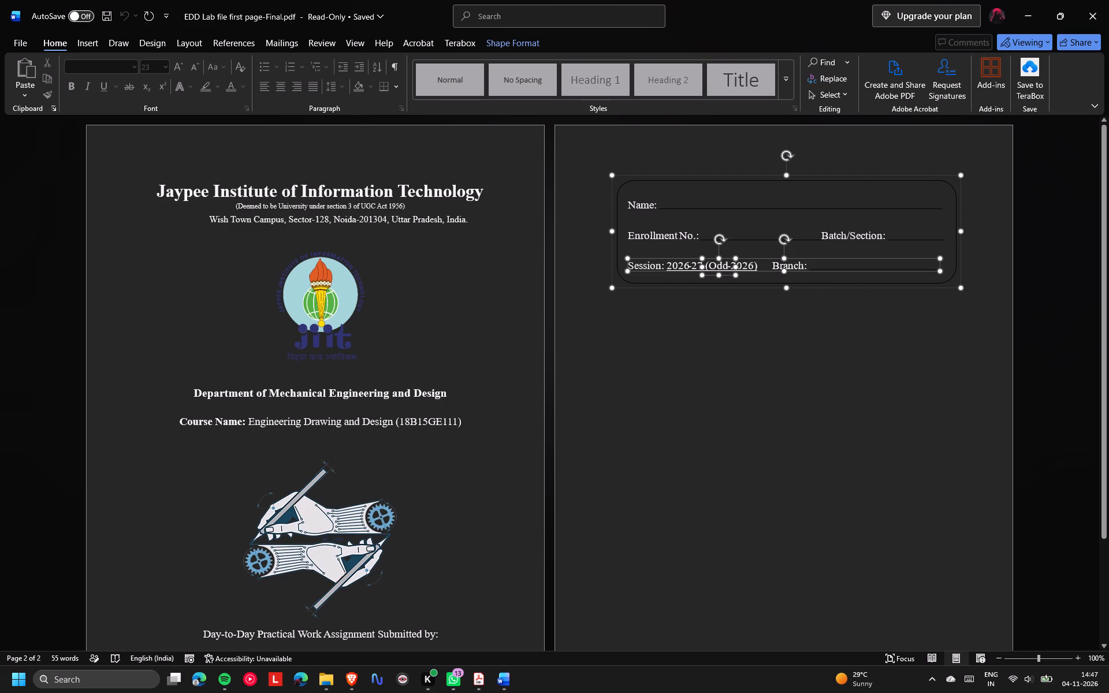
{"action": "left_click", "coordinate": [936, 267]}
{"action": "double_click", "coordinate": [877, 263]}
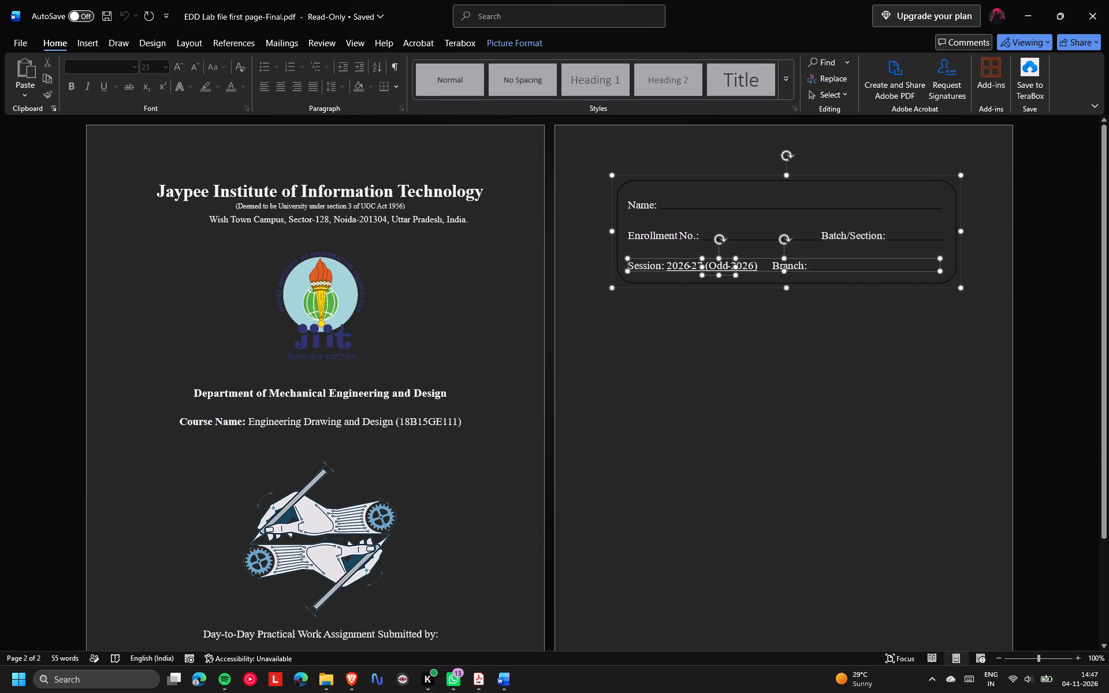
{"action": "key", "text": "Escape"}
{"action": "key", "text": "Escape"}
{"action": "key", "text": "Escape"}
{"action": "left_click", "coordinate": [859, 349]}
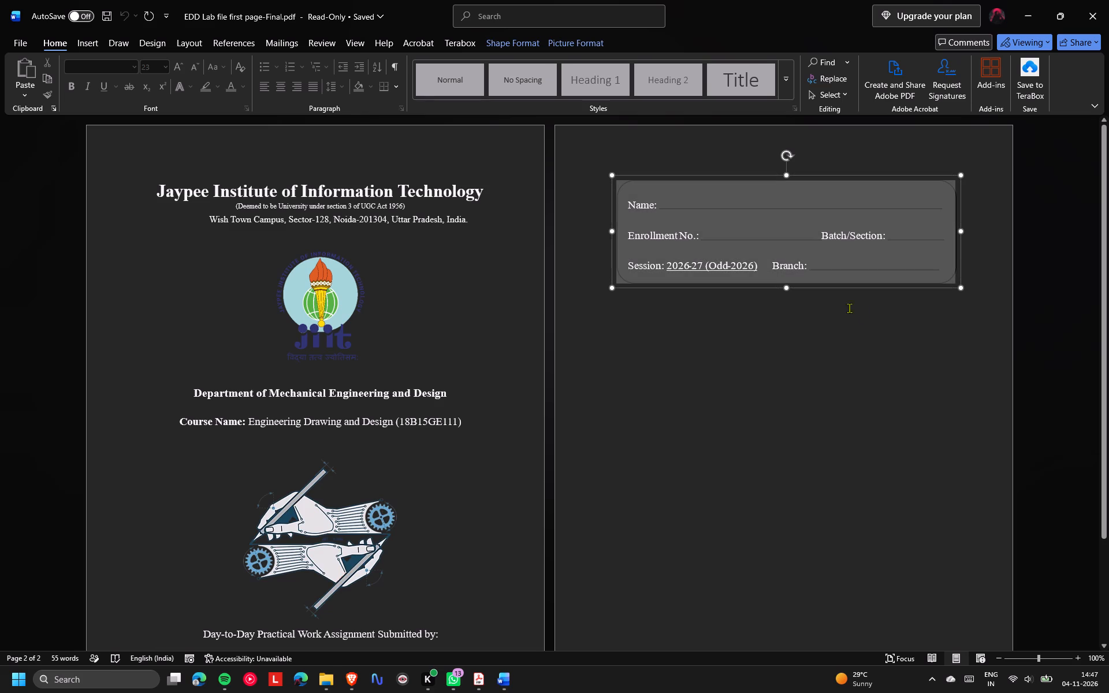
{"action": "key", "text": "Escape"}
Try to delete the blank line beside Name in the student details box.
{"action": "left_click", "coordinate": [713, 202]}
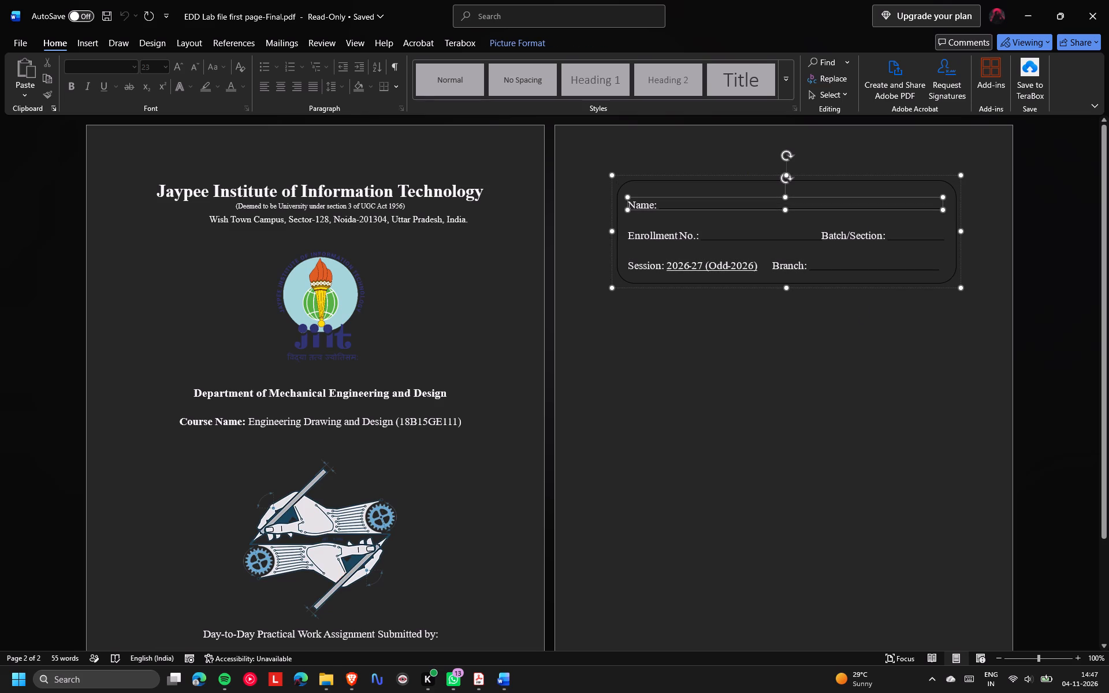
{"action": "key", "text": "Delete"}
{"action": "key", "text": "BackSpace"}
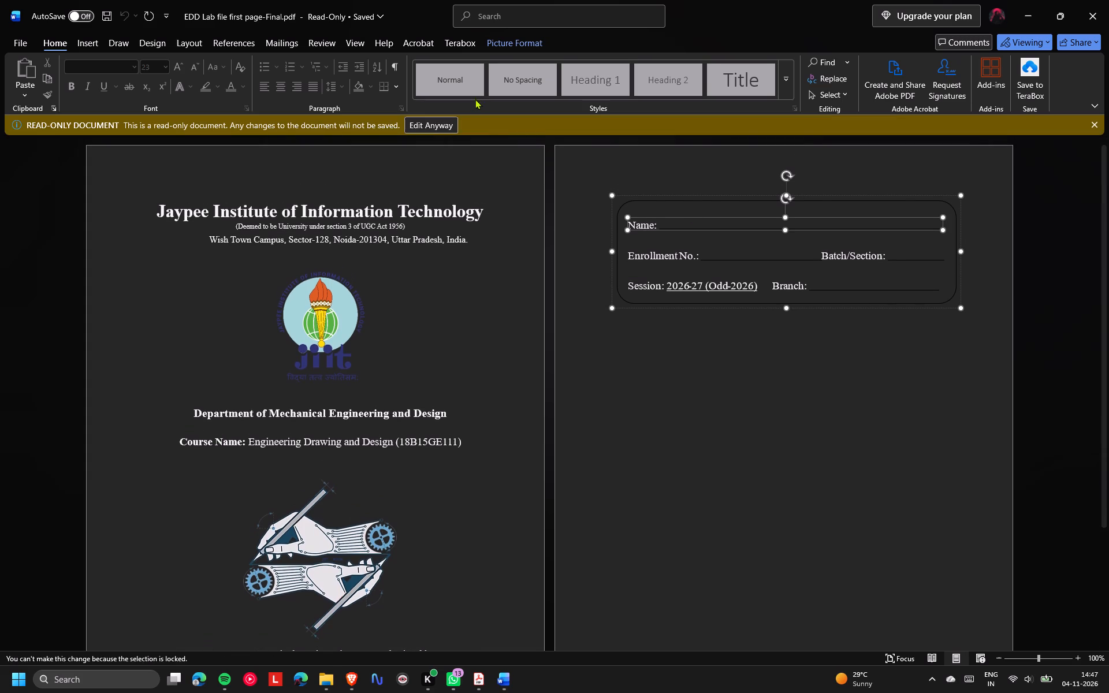
Allow editing of the read-only document.
{"action": "left_click", "coordinate": [412, 126]}
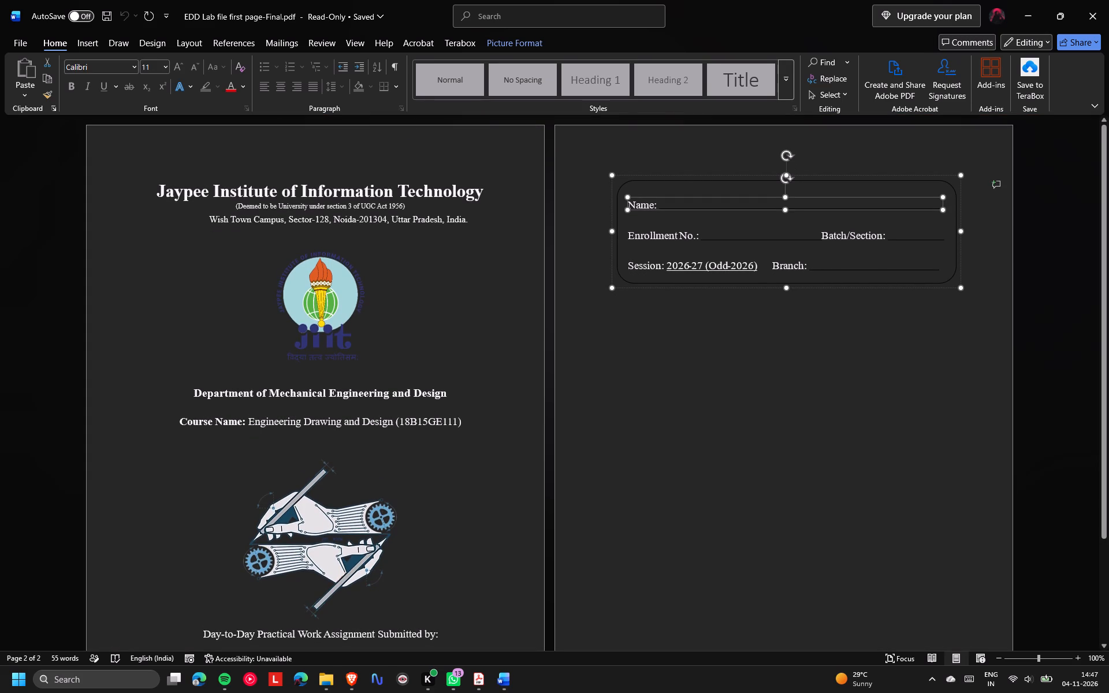
Delete the blank fill-in lines beside Name and Enrollment No. in the student details box.
{"action": "left_click", "coordinate": [714, 202]}
{"action": "key", "text": "BackSpace"}
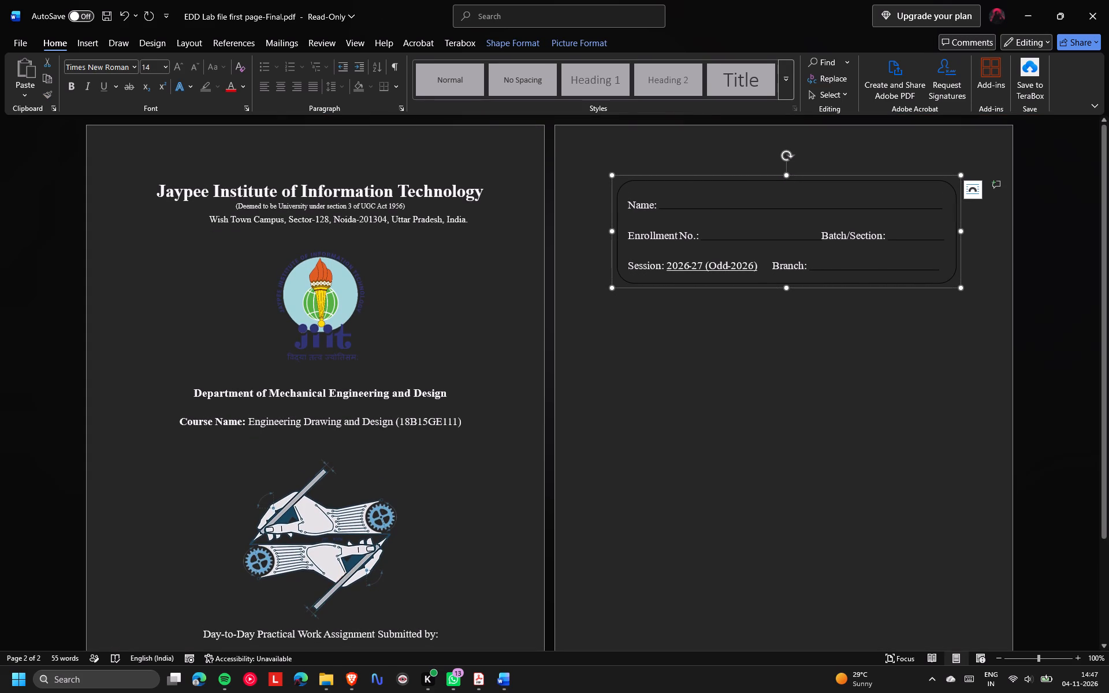
{"action": "left_click", "coordinate": [714, 207]}
{"action": "key", "text": "BackSpace"}
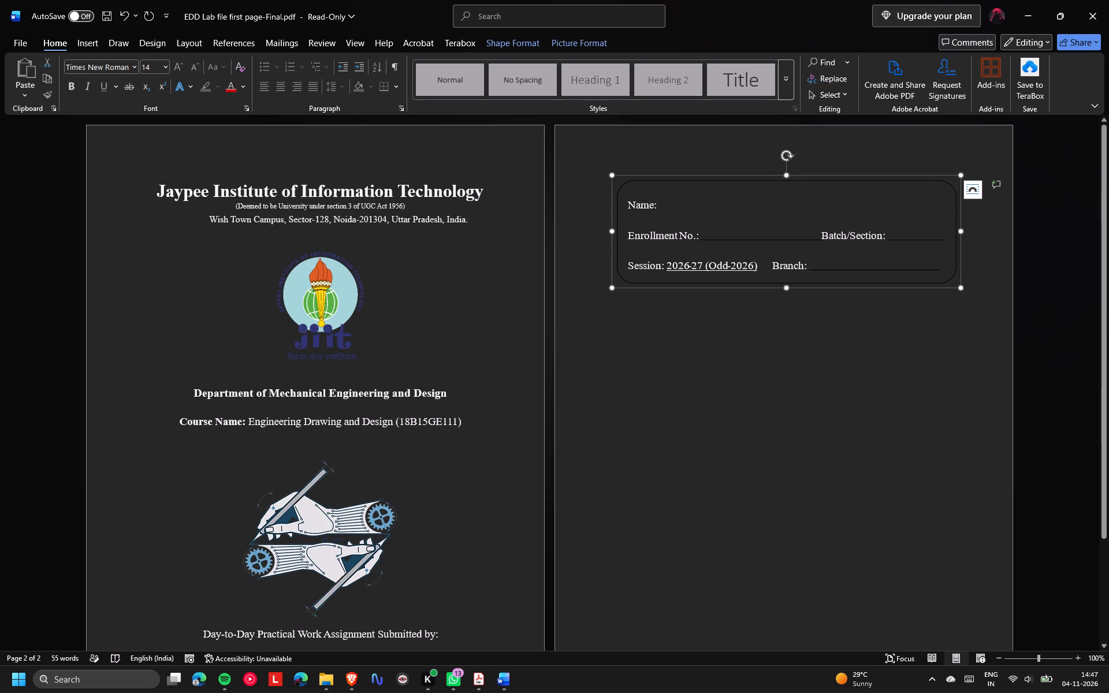
{"action": "left_click", "coordinate": [737, 241]}
{"action": "key", "text": "BackSpace"}
Clear all the Enrollment No. label text from its text box in the student details box.
{"action": "left_click", "coordinate": [658, 229]}
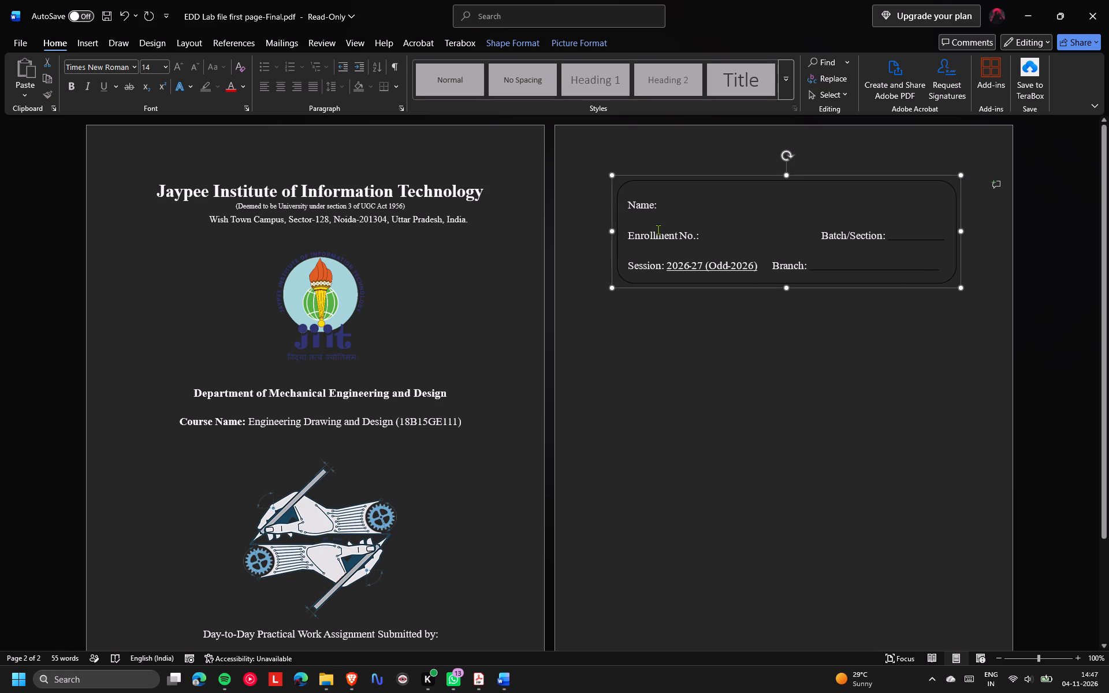
{"action": "key", "text": "BackSpace"}
{"action": "key", "text": "Right"}
{"action": "key", "text": "Right"}
{"action": "key", "text": "Right"}
{"action": "key", "text": "Right"}
{"action": "key", "text": "Right"}
{"action": "key", "text": "Right"}
{"action": "key", "text": "Right"}
{"action": "key", "text": "Right"}
{"action": "key", "text": "Right"}
{"action": "key", "text": "Right"}
{"action": "key", "text": "Right"}
{"action": "key", "text": "Right"}
{"action": "key", "text": "Right"}
{"action": "key", "text": "Right"}
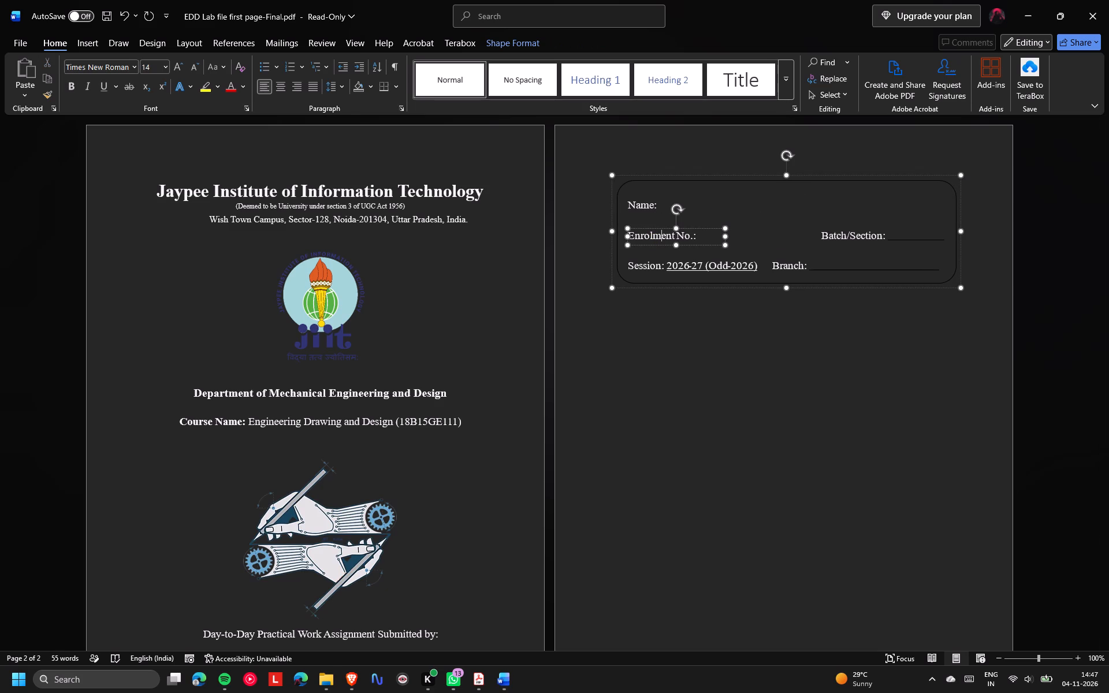
{"action": "key", "text": "BackSpace"}
{"action": "key", "text": "BackSpace"}
{"action": "key", "text": "BackSpace"}
{"action": "key", "text": "BackSpace"}
{"action": "key", "text": "BackSpace"}
{"action": "key", "text": "BackSpace"}
{"action": "key", "text": "BackSpace"}
{"action": "key", "text": "BackSpace"}
{"action": "key", "text": "BackSpace"}
{"action": "key", "text": "BackSpace"}
{"action": "key", "text": "BackSpace"}
{"action": "key", "text": "BackSpace"}
{"action": "key", "text": "BackSpace"}
{"action": "key", "text": "BackSpace"}
{"action": "key", "text": "BackSpace"}
Delete the emptied Enrollment No. text box from the student details box.
{"action": "left_click", "coordinate": [704, 226]}
{"action": "key", "text": "Delete"}
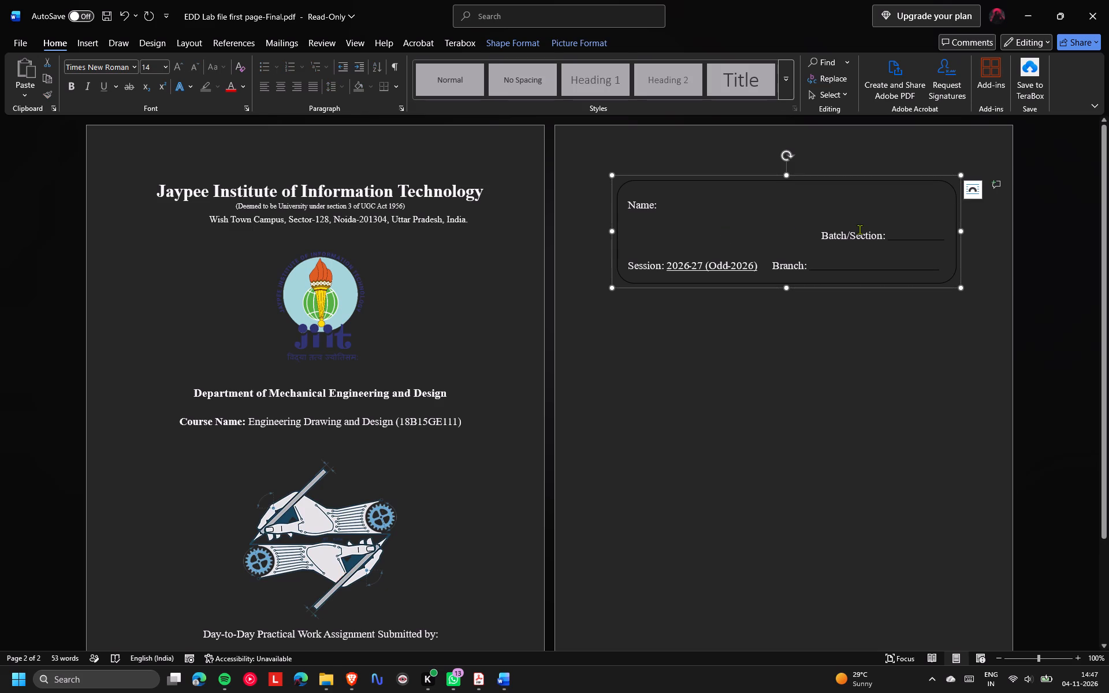
Delete the Batch/Section label and its blank fill-in line from the student details box.
{"action": "left_click", "coordinate": [851, 233]}
{"action": "left_click", "coordinate": [854, 227]}
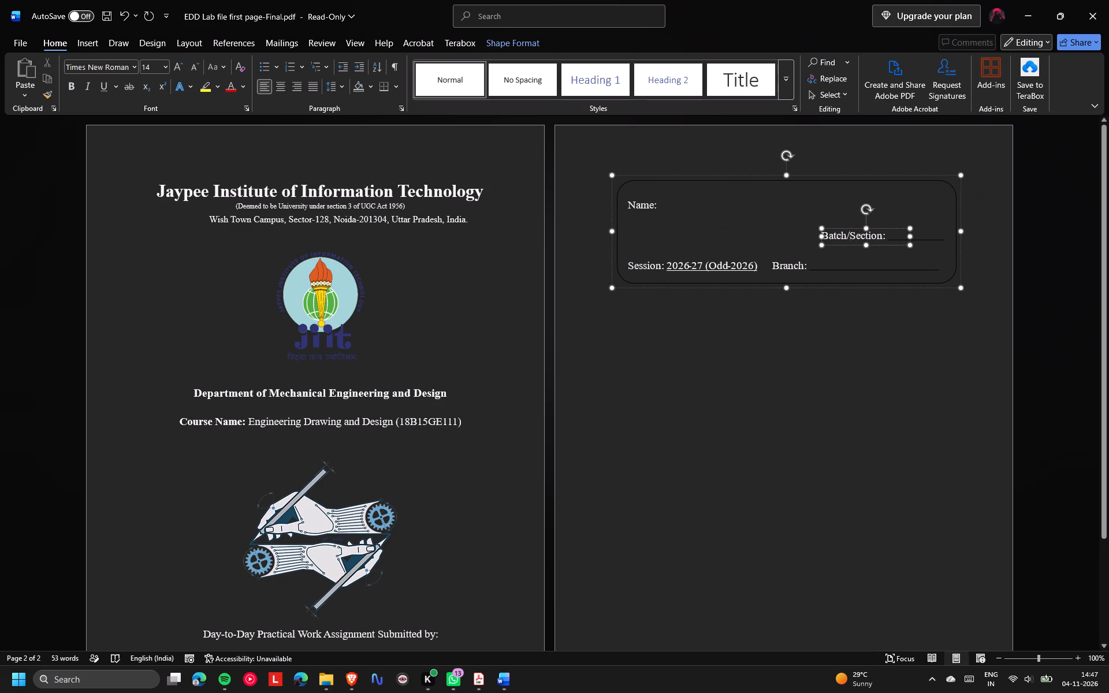
{"action": "key", "text": "Delete"}
{"action": "left_click", "coordinate": [902, 241]}
{"action": "key", "text": "Delete"}
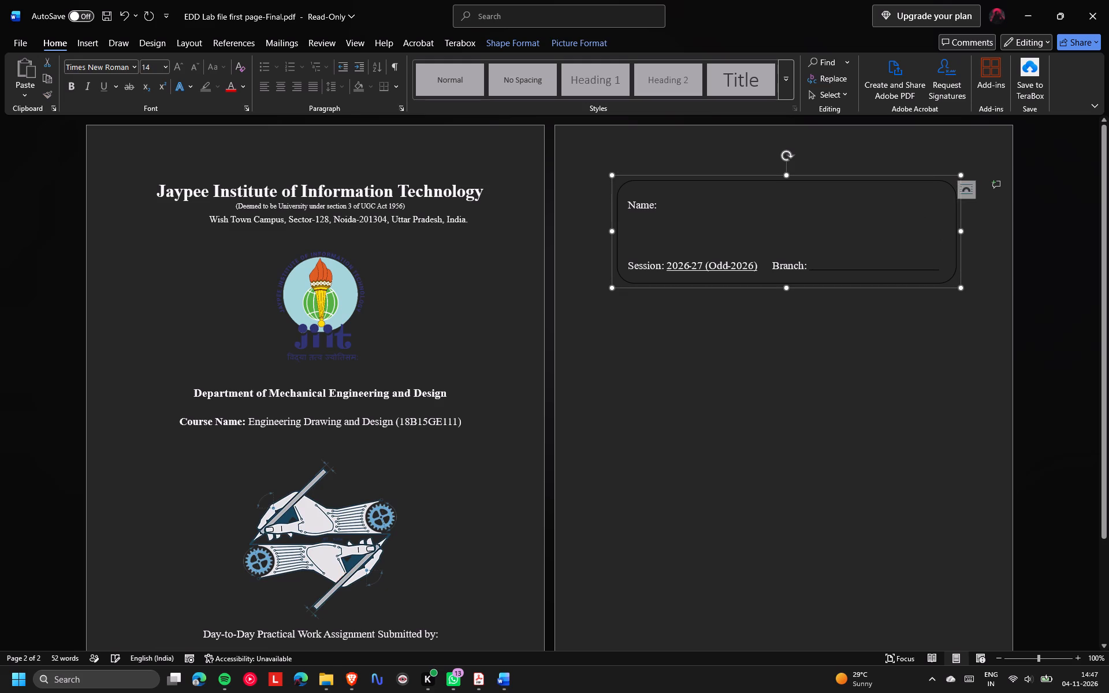
Delete the Branch label and its blank fill-in line from the student details box.
{"action": "left_click", "coordinate": [848, 263]}
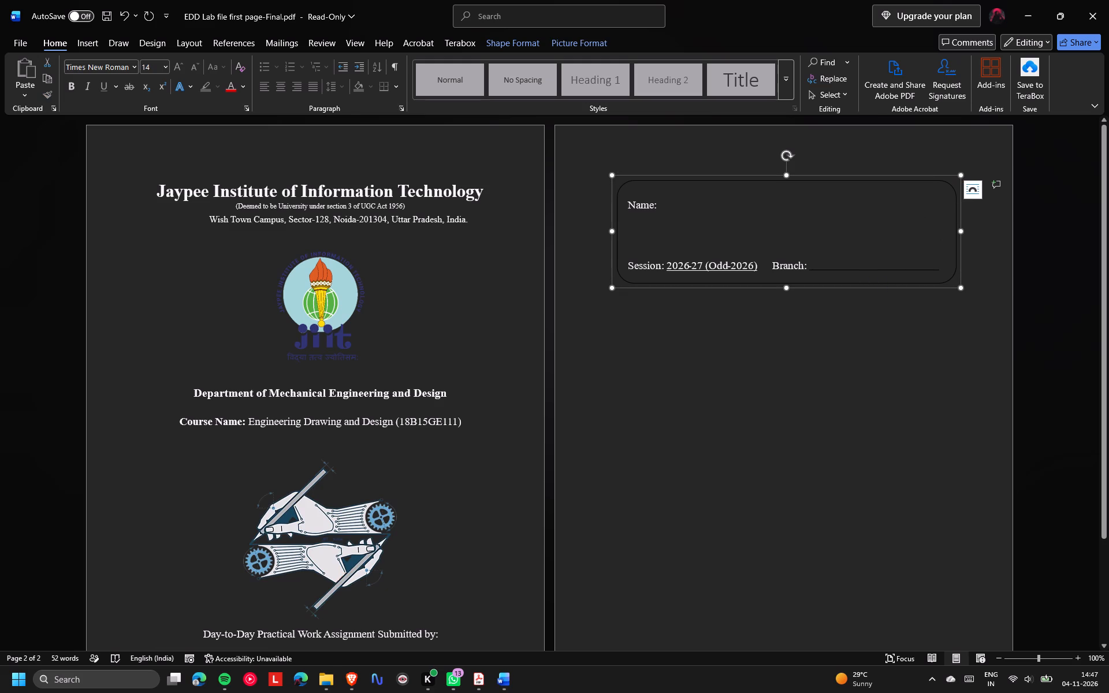
{"action": "key", "text": "Delete"}
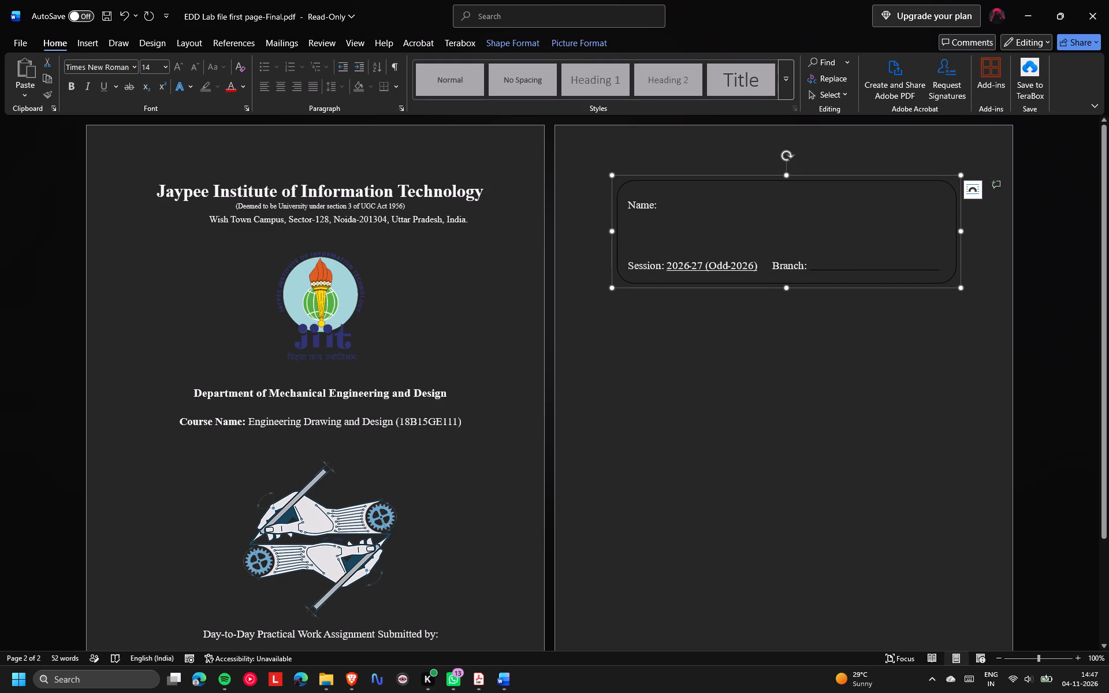
{"action": "left_click", "coordinate": [823, 267]}
{"action": "key", "text": "Delete"}
{"action": "left_click", "coordinate": [795, 267]}
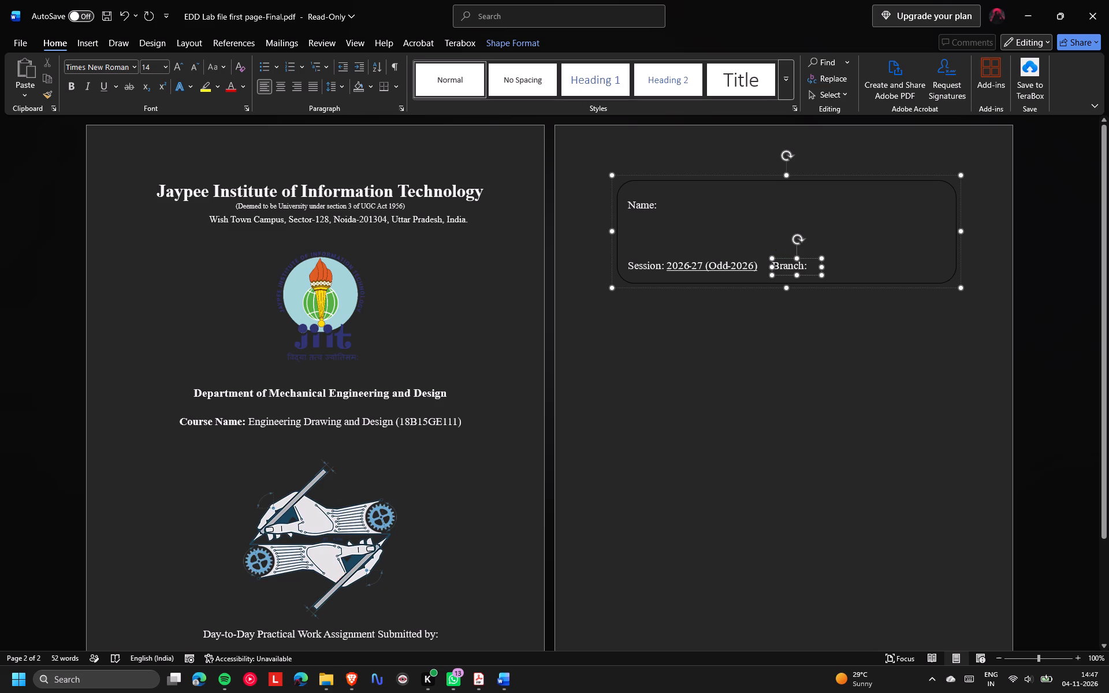
{"action": "left_click", "coordinate": [782, 254]}
{"action": "key", "text": "Delete"}
Delete the "2026)", "(Odd" and "7" portions of the Session value in the student details box.
{"action": "left_click", "coordinate": [742, 270]}
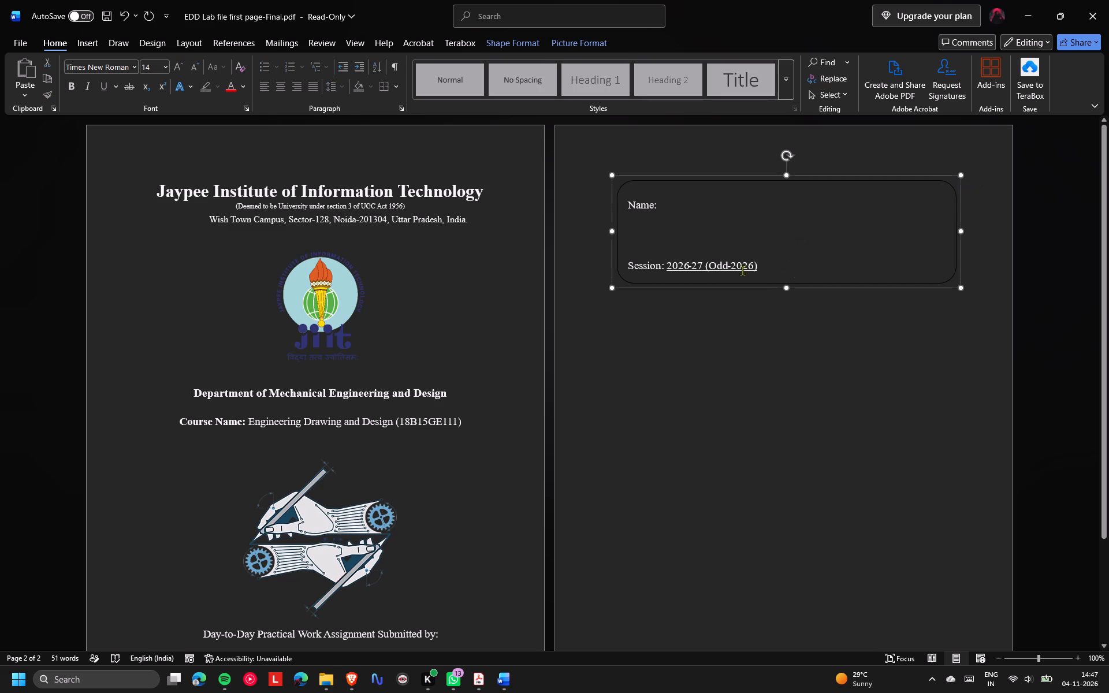
{"action": "left_click", "coordinate": [738, 258]}
{"action": "key", "text": "Delete"}
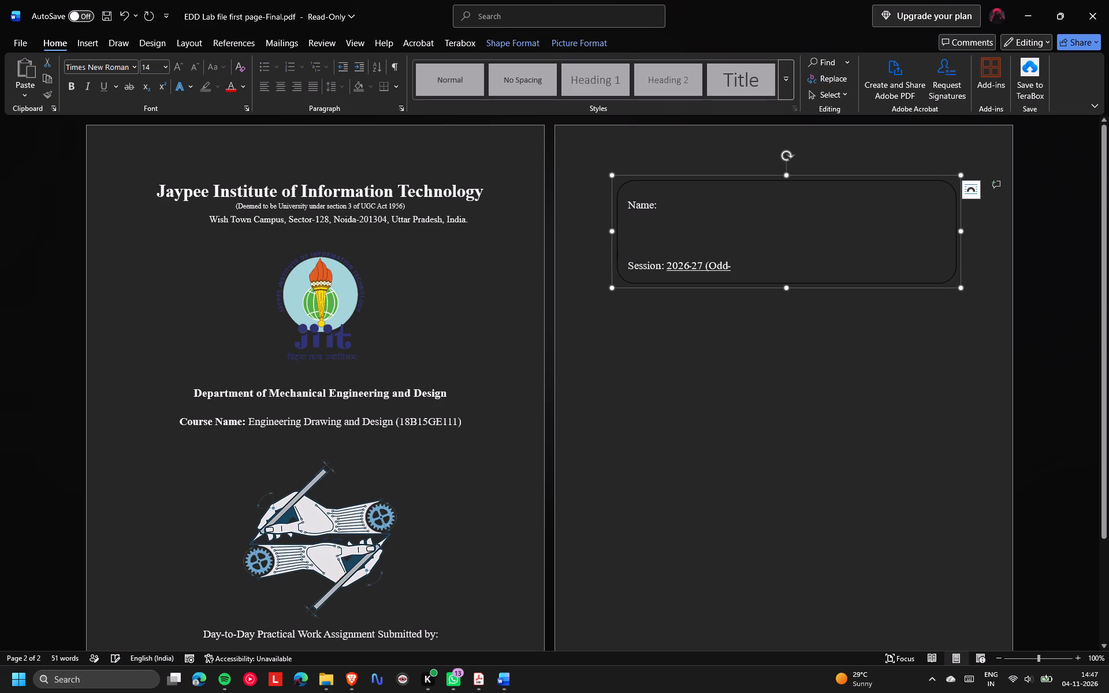
{"action": "left_click", "coordinate": [716, 262]}
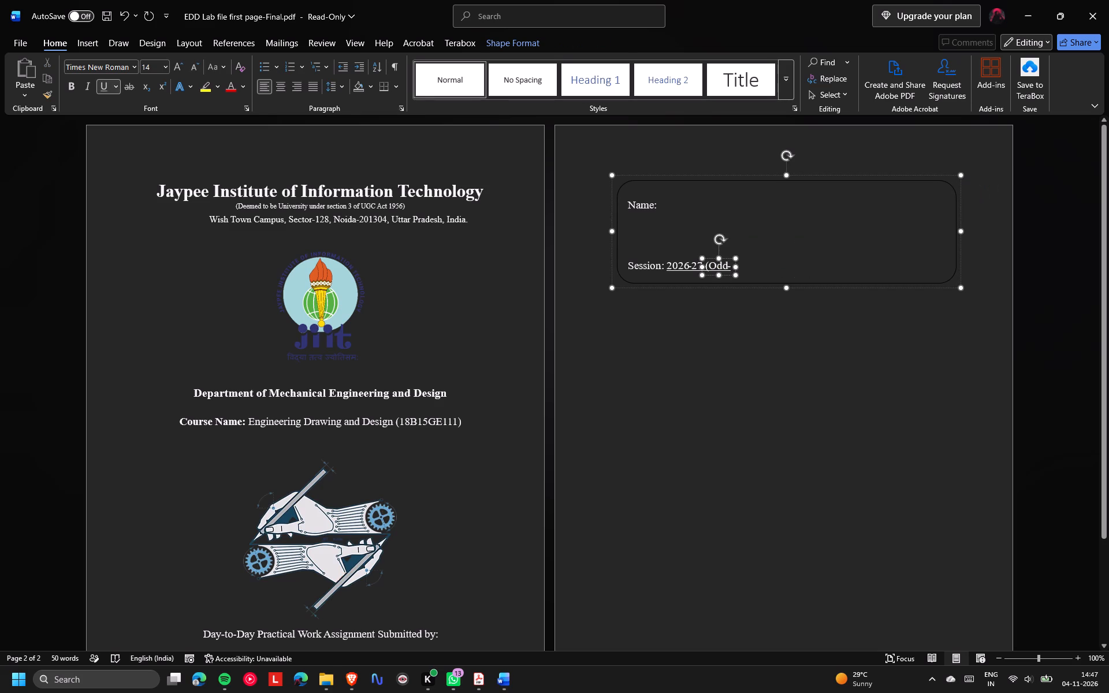
{"action": "left_click", "coordinate": [713, 255]}
{"action": "key", "text": "Delete"}
{"action": "left_click", "coordinate": [695, 266]}
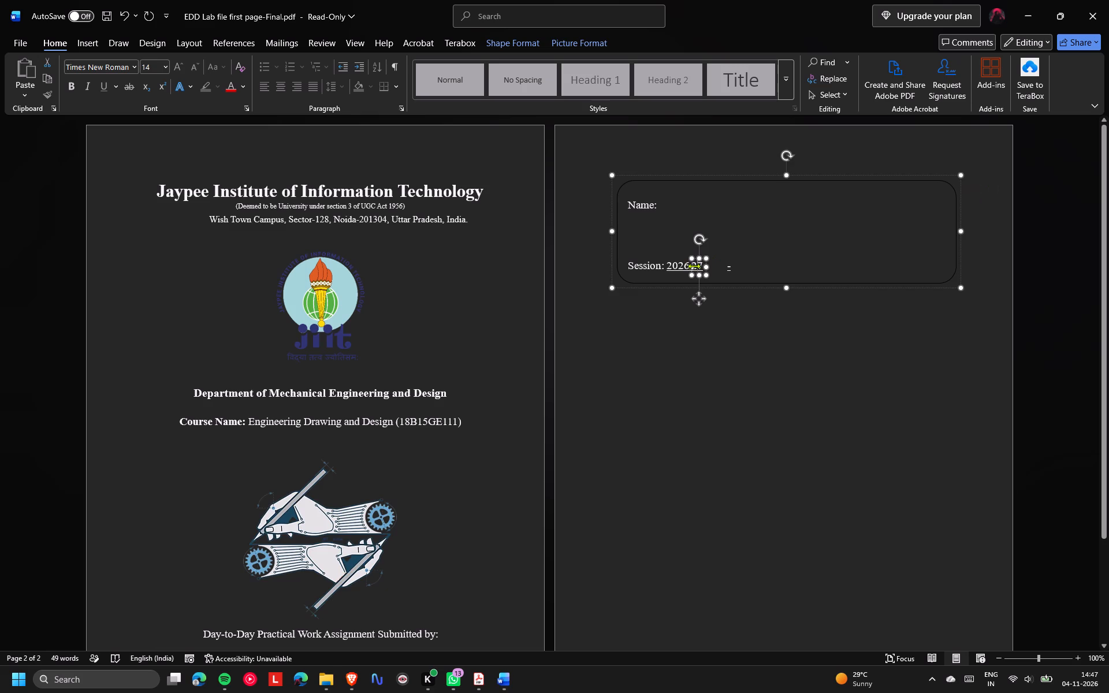
{"action": "key", "text": "Delete"}
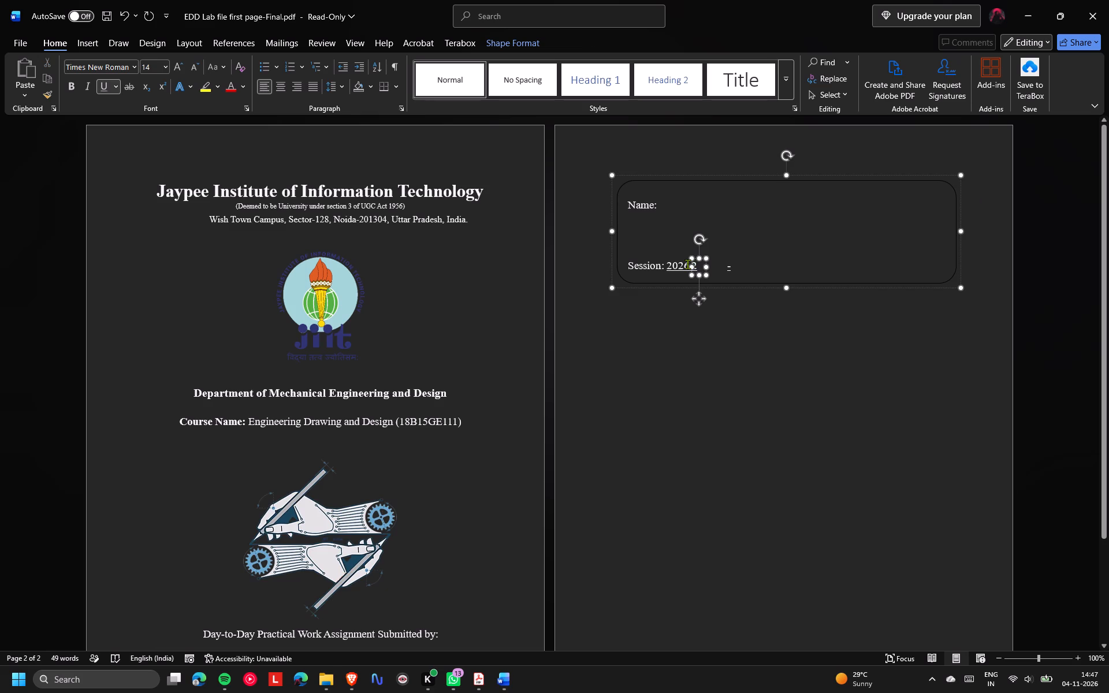
Delete the Session label from the student details box, leaving the remaining year text in place.
{"action": "scroll", "coordinate": [712, 269], "scroll_direction": "up", "scroll_amount": 5, "text": "ctrl"}
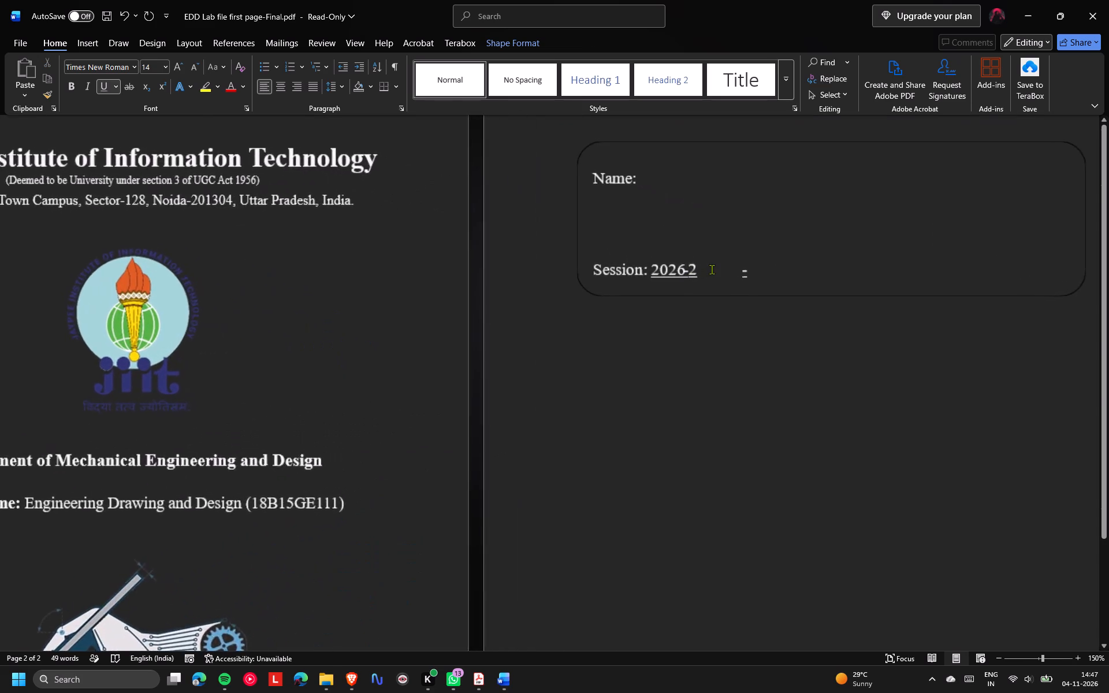
{"action": "scroll", "coordinate": [470, 287], "scroll_direction": "up", "scroll_amount": 14, "text": "ctrl"}
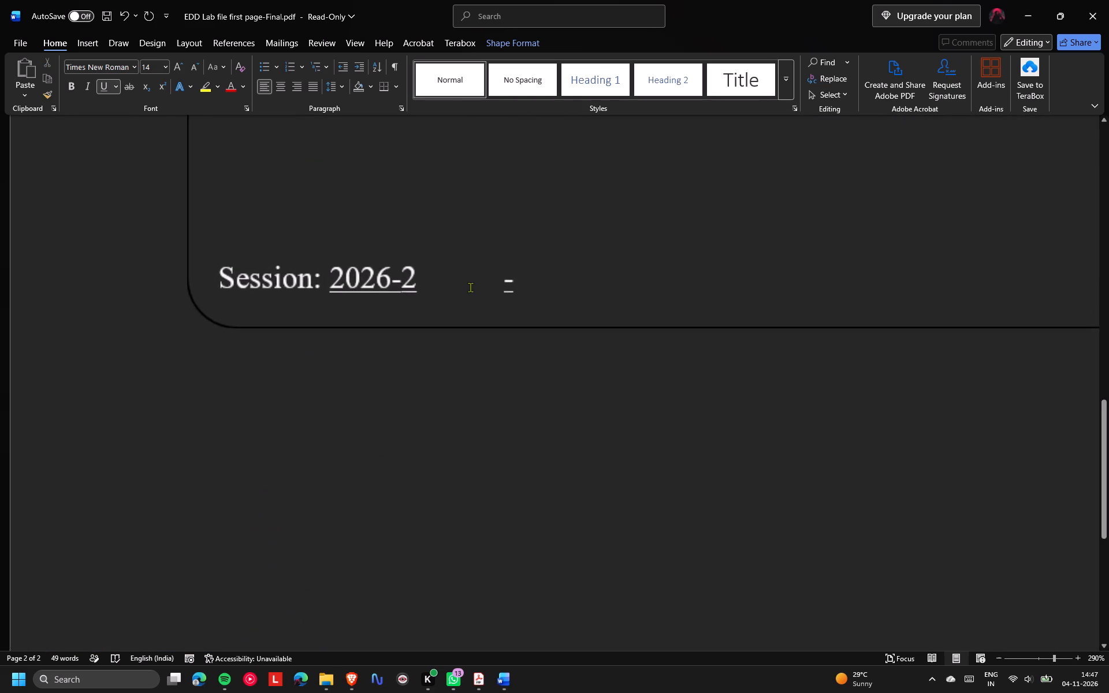
{"action": "left_click", "coordinate": [354, 275]}
{"action": "left_click", "coordinate": [243, 272]}
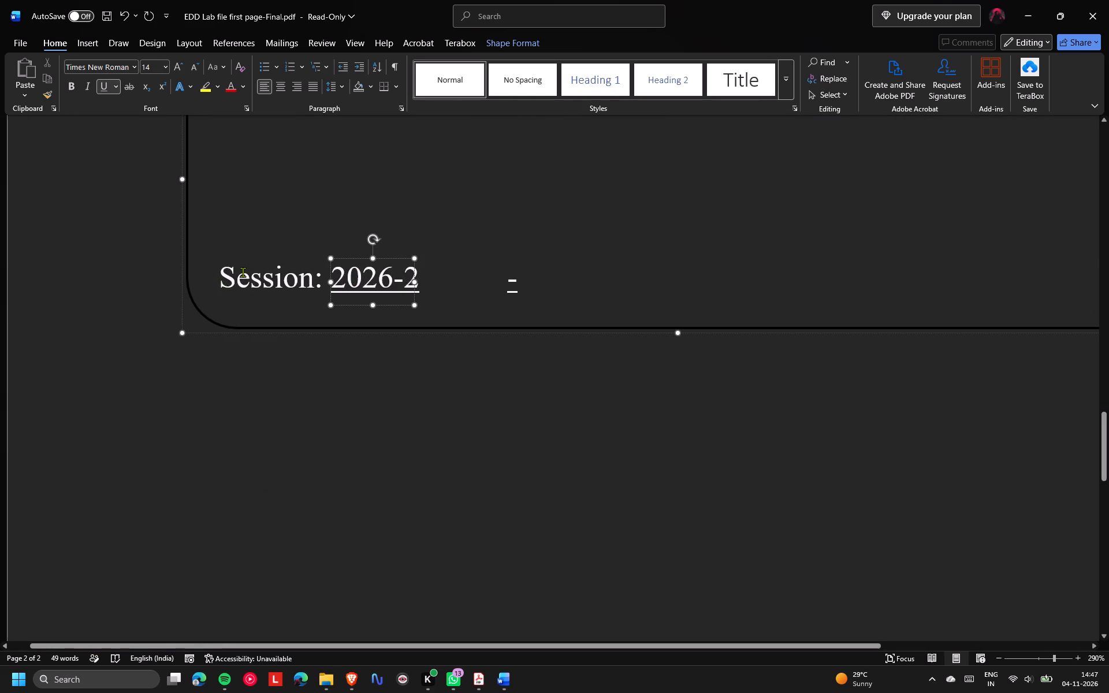
{"action": "left_click", "coordinate": [257, 260]}
{"action": "key", "text": "Delete"}
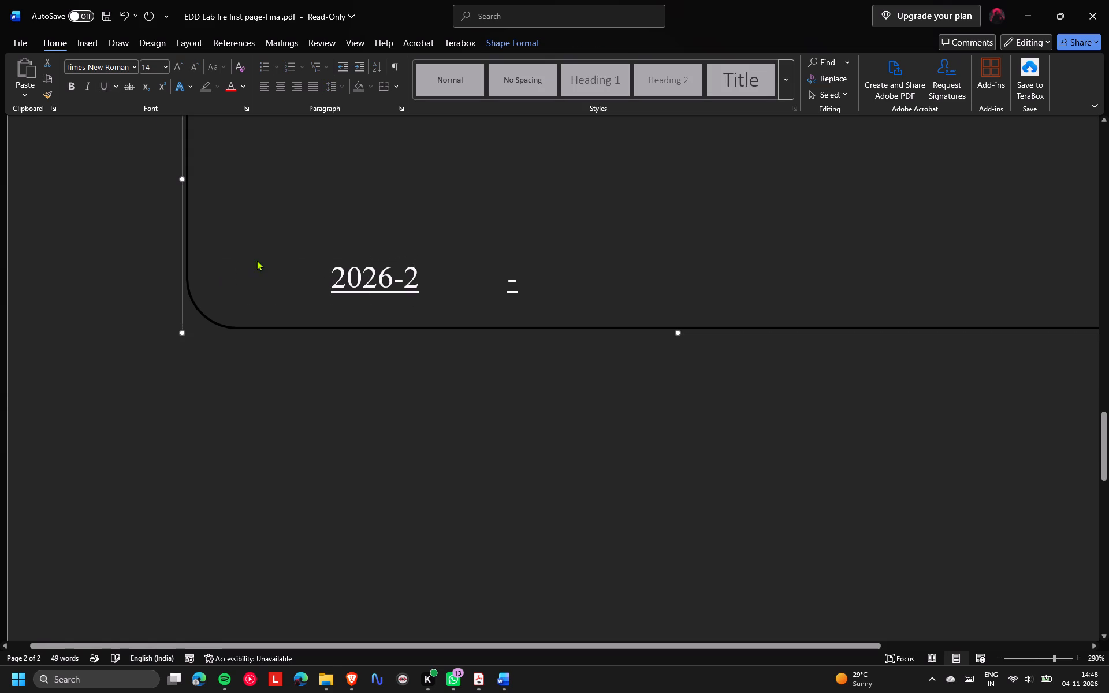
Delete the remaining year digits of the Session value from the student details box.
{"action": "left_click", "coordinate": [340, 273]}
{"action": "left_click", "coordinate": [348, 255]}
{"action": "key", "text": "Delete"}
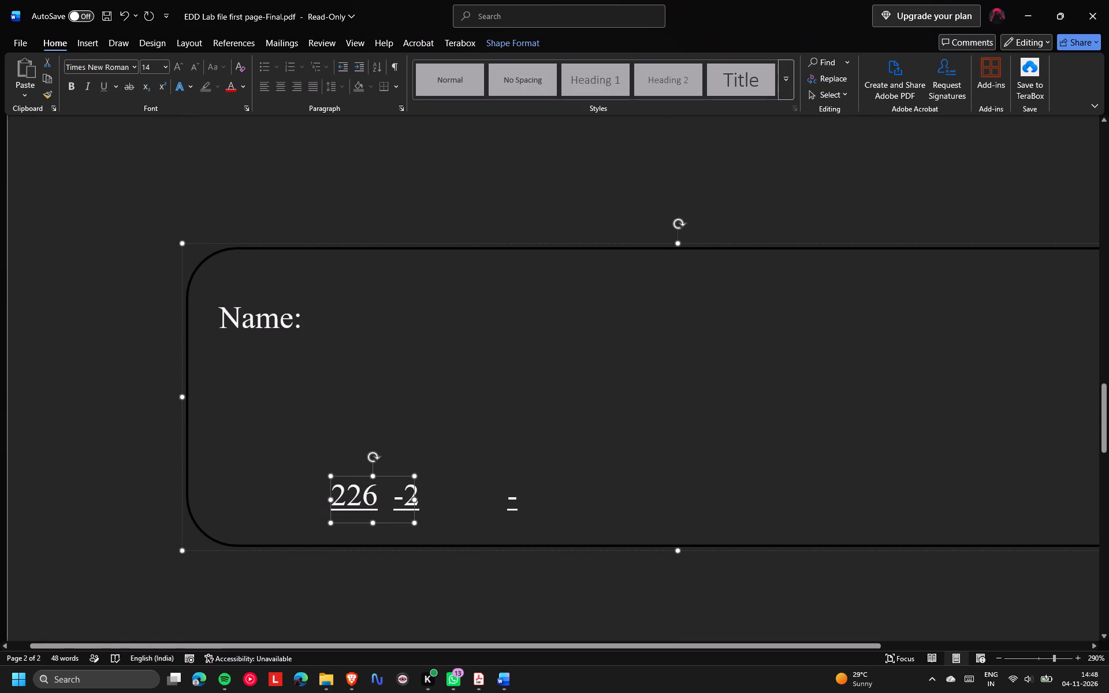
{"action": "left_click", "coordinate": [352, 477]}
{"action": "key", "text": "Delete"}
{"action": "left_click", "coordinate": [407, 484]}
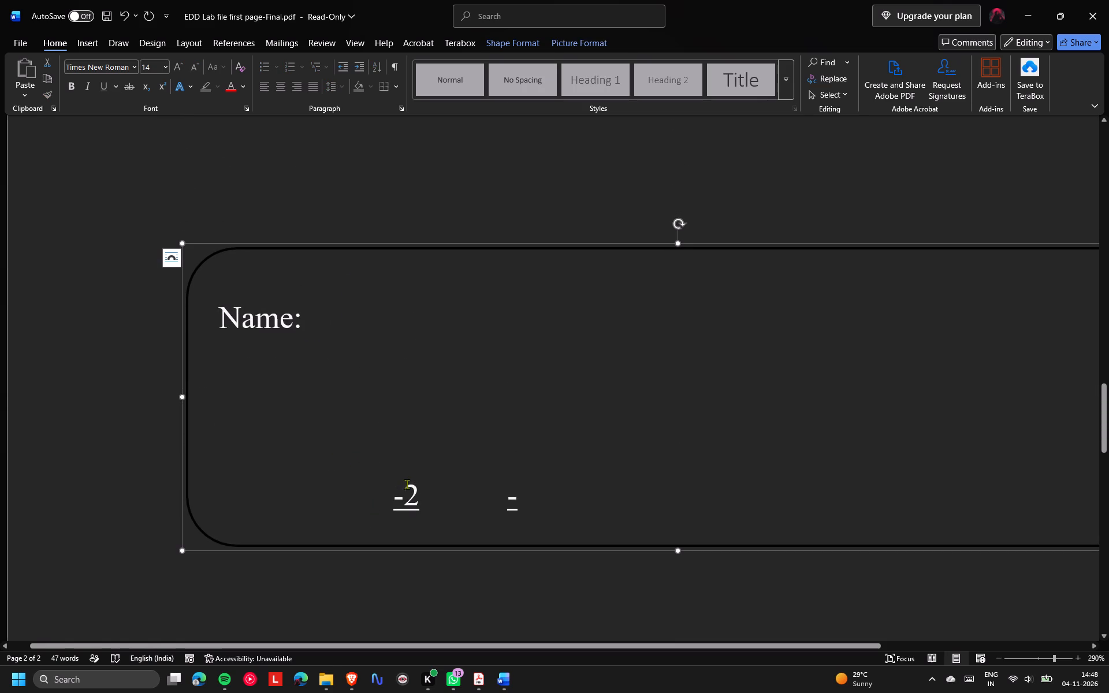
{"action": "left_click", "coordinate": [414, 472]}
{"action": "key", "text": "Delete"}
Delete the two leftover underlined hyphens and their text boxes from the bottom row of the student details box.
{"action": "left_click", "coordinate": [404, 501]}
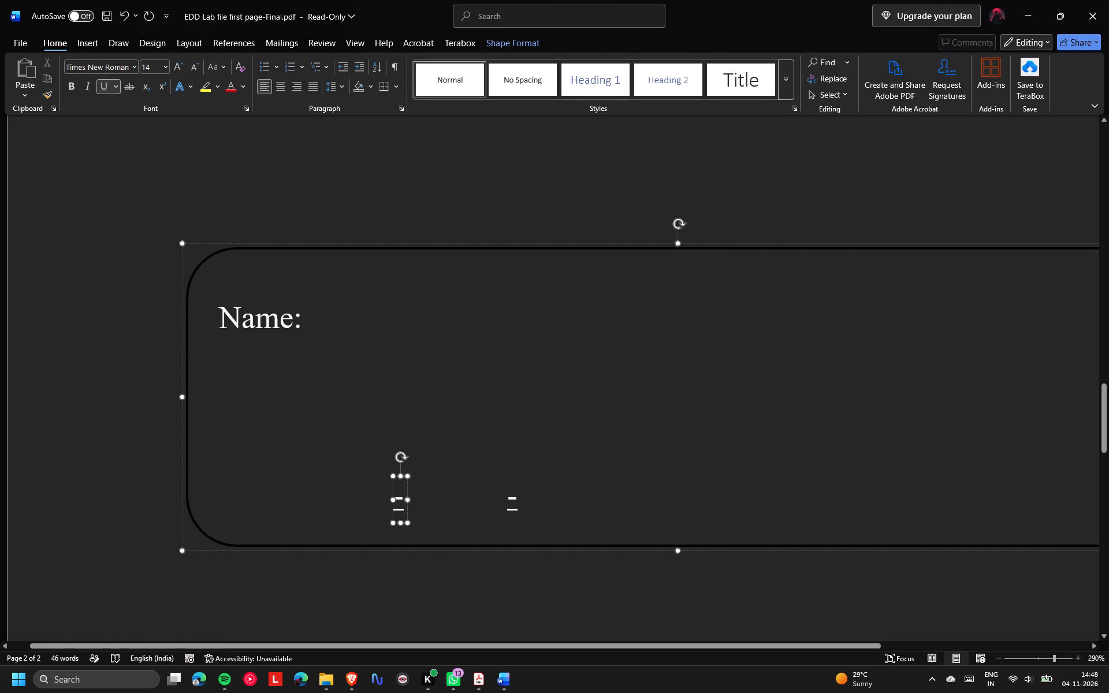
{"action": "left_click", "coordinate": [407, 483]}
{"action": "key", "text": "Delete"}
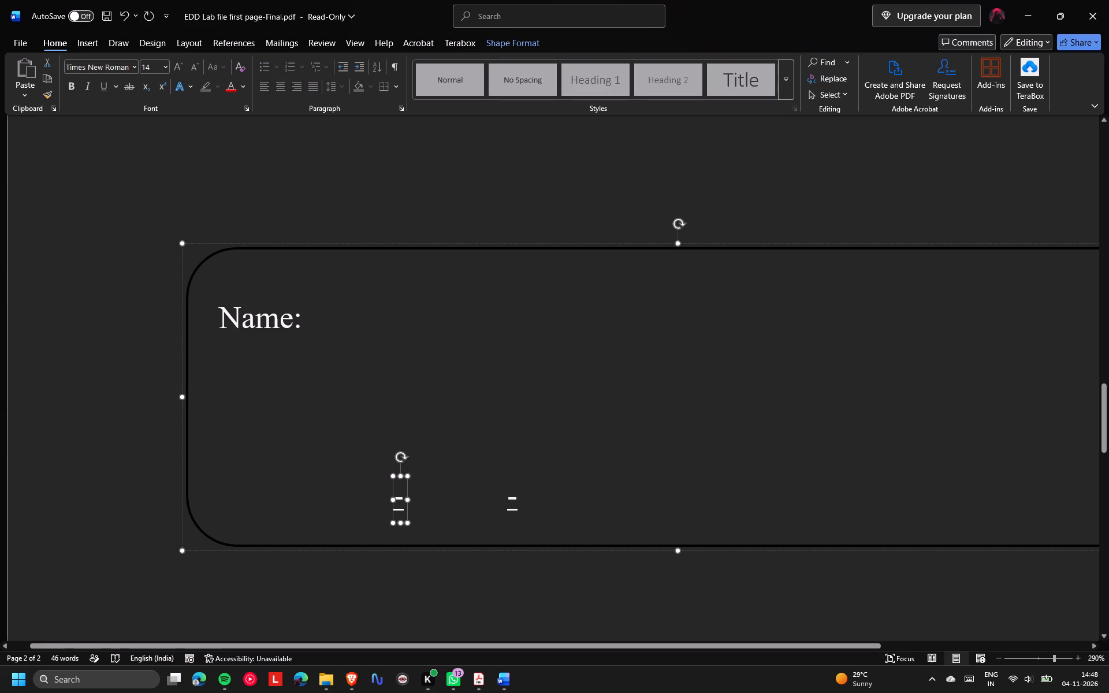
{"action": "left_click", "coordinate": [408, 489]}
{"action": "key", "text": "Delete"}
{"action": "left_click", "coordinate": [507, 506]}
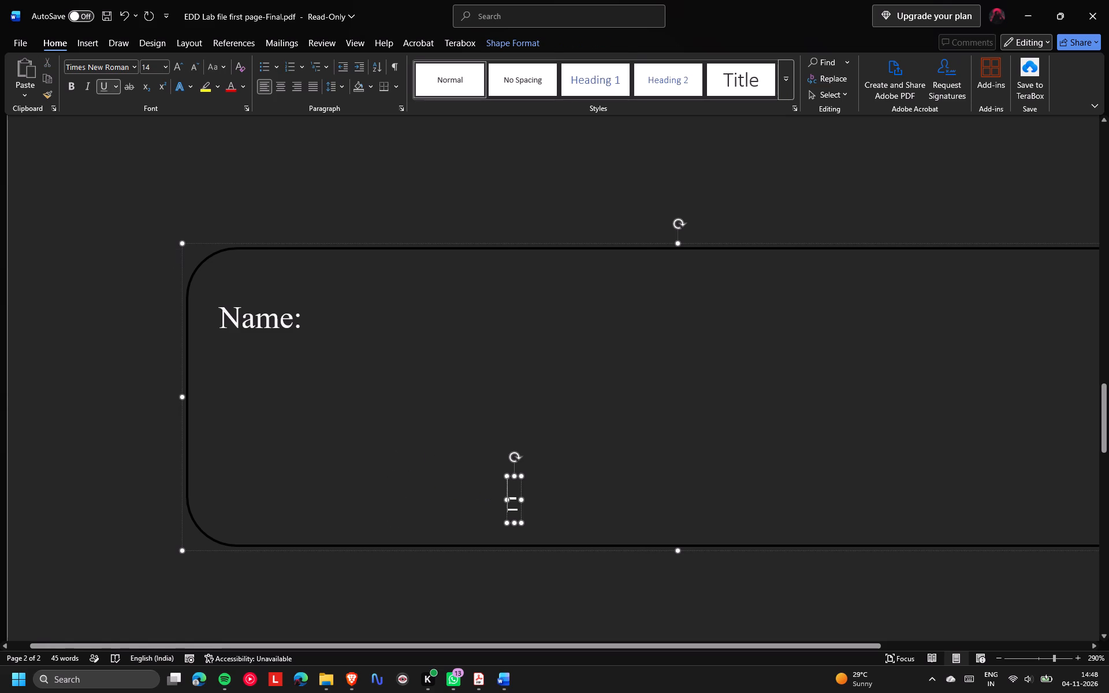
{"action": "left_click", "coordinate": [523, 494]}
{"action": "key", "text": "Delete"}
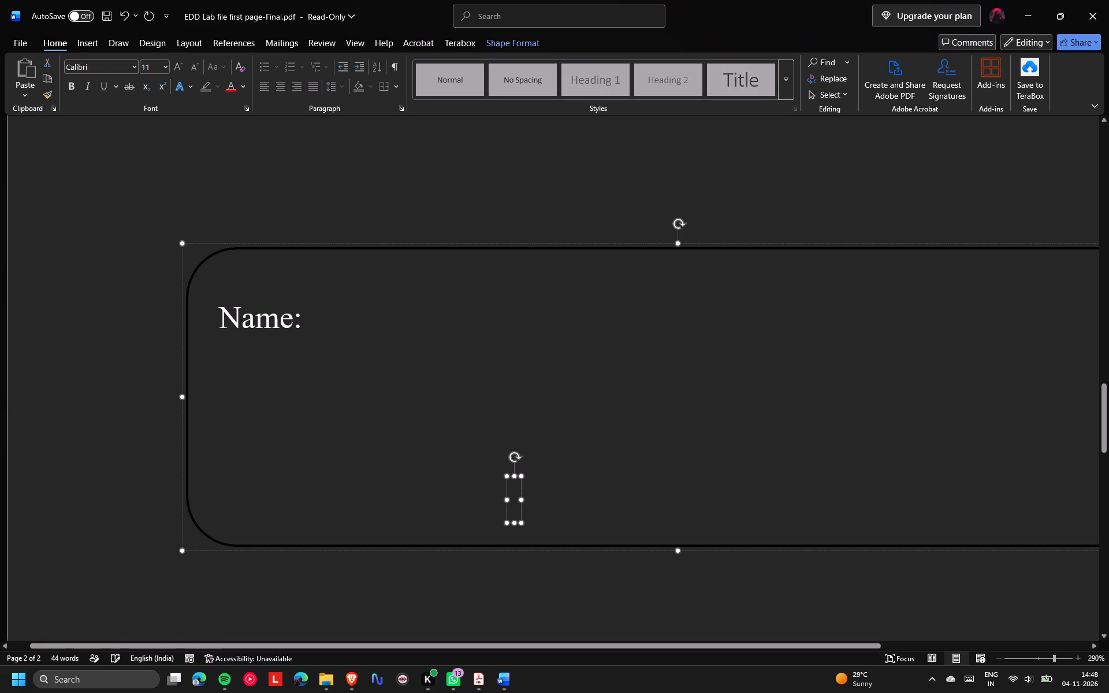
{"action": "left_click", "coordinate": [522, 483]}
{"action": "key", "text": "Delete"}
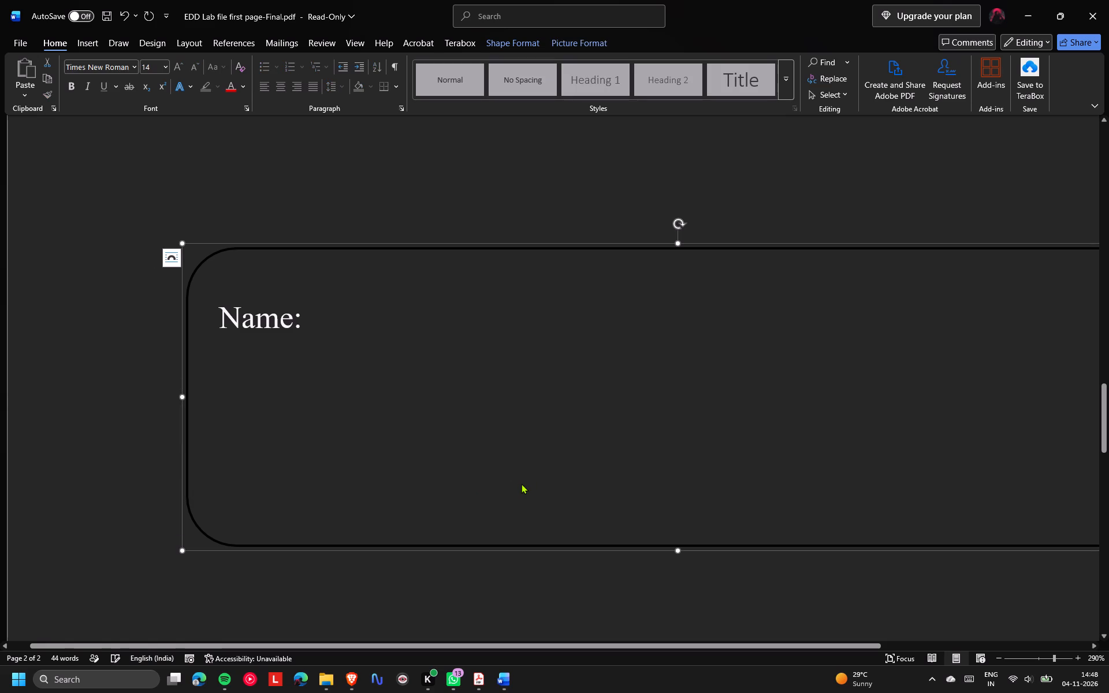
{"action": "key", "text": "Escape"}
Look over both pages to examine the cleared student details box and the cover page heading layout.
{"action": "scroll", "coordinate": [522, 483], "scroll_direction": "down", "scroll_amount": 10, "text": "ctrl"}
{"action": "scroll", "coordinate": [522, 483], "scroll_direction": "up", "scroll_amount": 6}
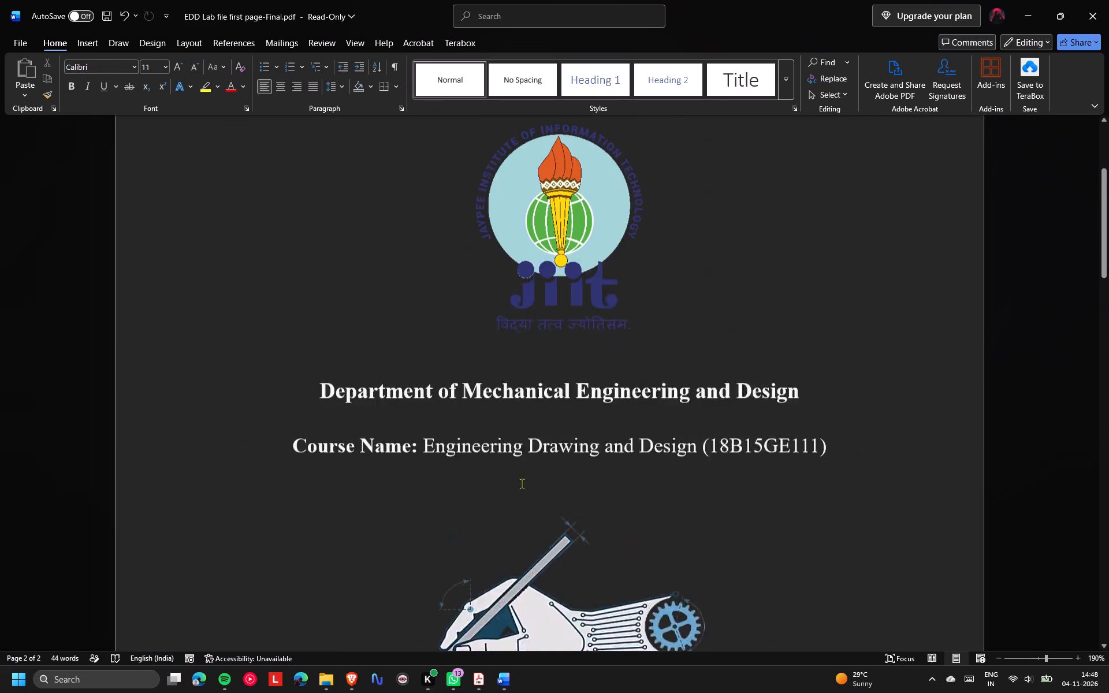
{"action": "scroll", "coordinate": [522, 483], "scroll_direction": "down", "scroll_amount": 14, "text": "ctrl"}
{"action": "scroll", "coordinate": [549, 245], "scroll_direction": "up", "scroll_amount": 2}
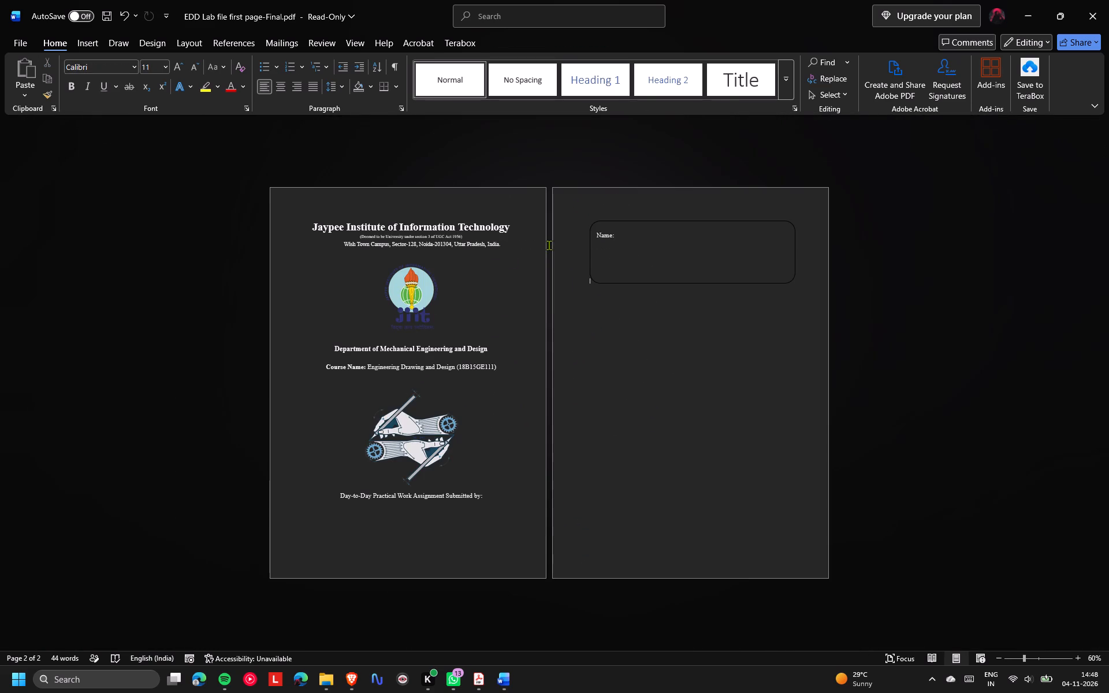
{"action": "scroll", "coordinate": [454, 235], "scroll_direction": "up", "scroll_amount": 5, "text": "ctrl"}
{"action": "scroll", "coordinate": [454, 235], "scroll_direction": "right", "scroll_amount": 7}
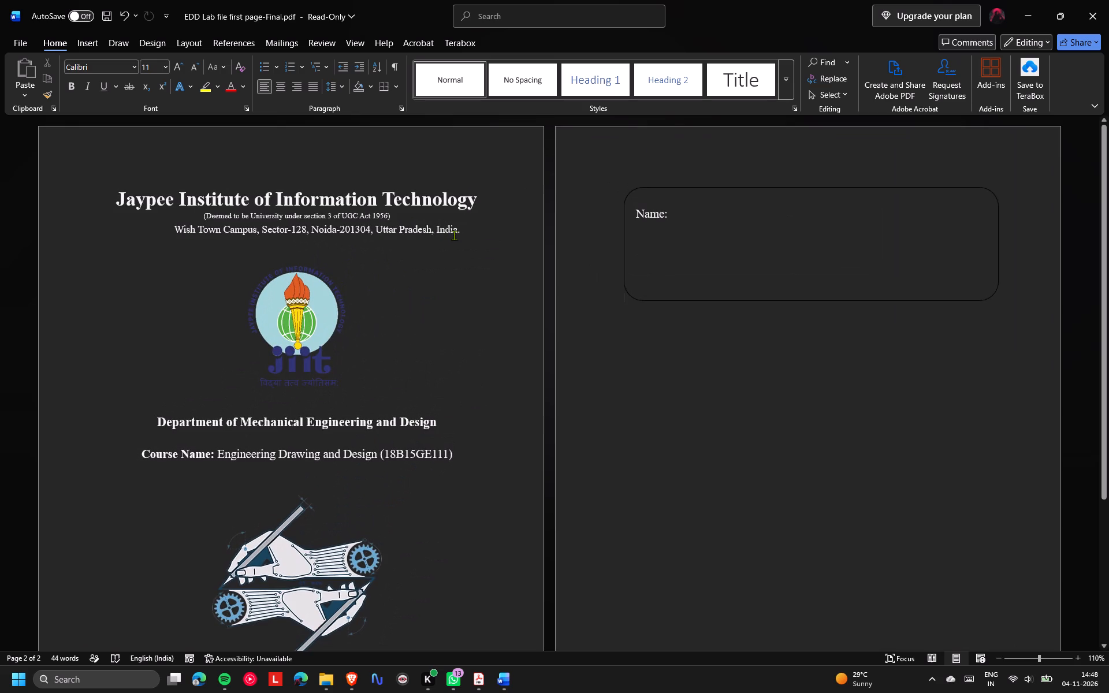
{"action": "scroll", "coordinate": [454, 235], "scroll_direction": "up", "scroll_amount": 4, "text": "ctrl"}
{"action": "scroll", "coordinate": [454, 235], "scroll_direction": "up", "scroll_amount": 20}
{"action": "scroll", "coordinate": [454, 235], "scroll_direction": "up", "scroll_amount": 1}
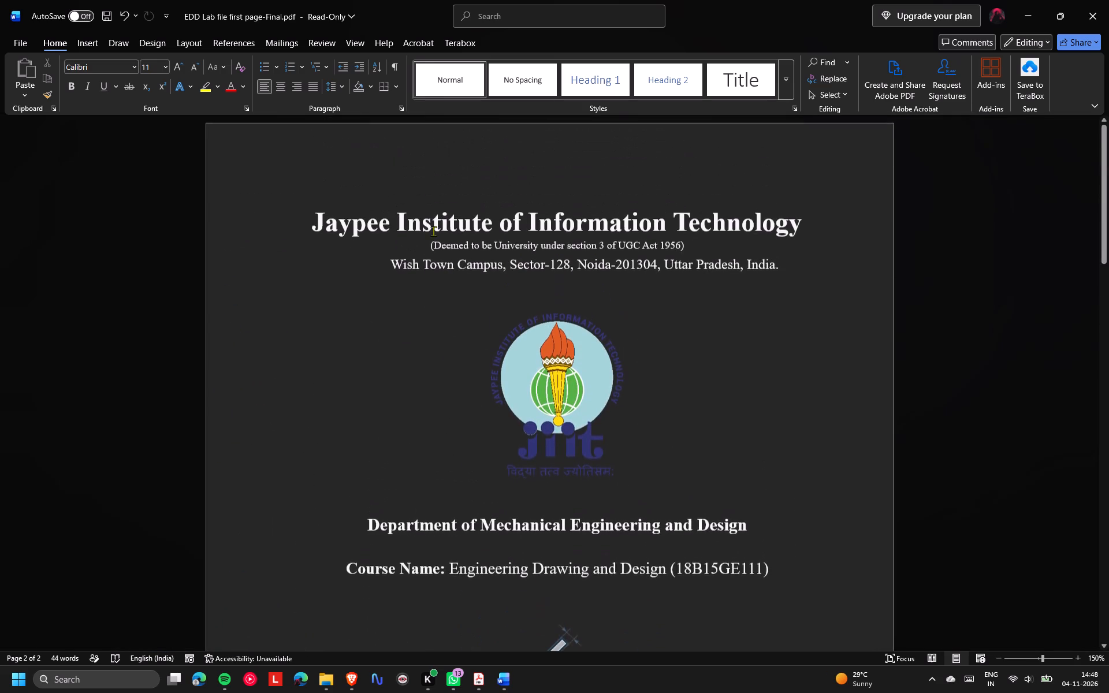
{"action": "scroll", "coordinate": [433, 231], "scroll_direction": "up", "scroll_amount": 2}
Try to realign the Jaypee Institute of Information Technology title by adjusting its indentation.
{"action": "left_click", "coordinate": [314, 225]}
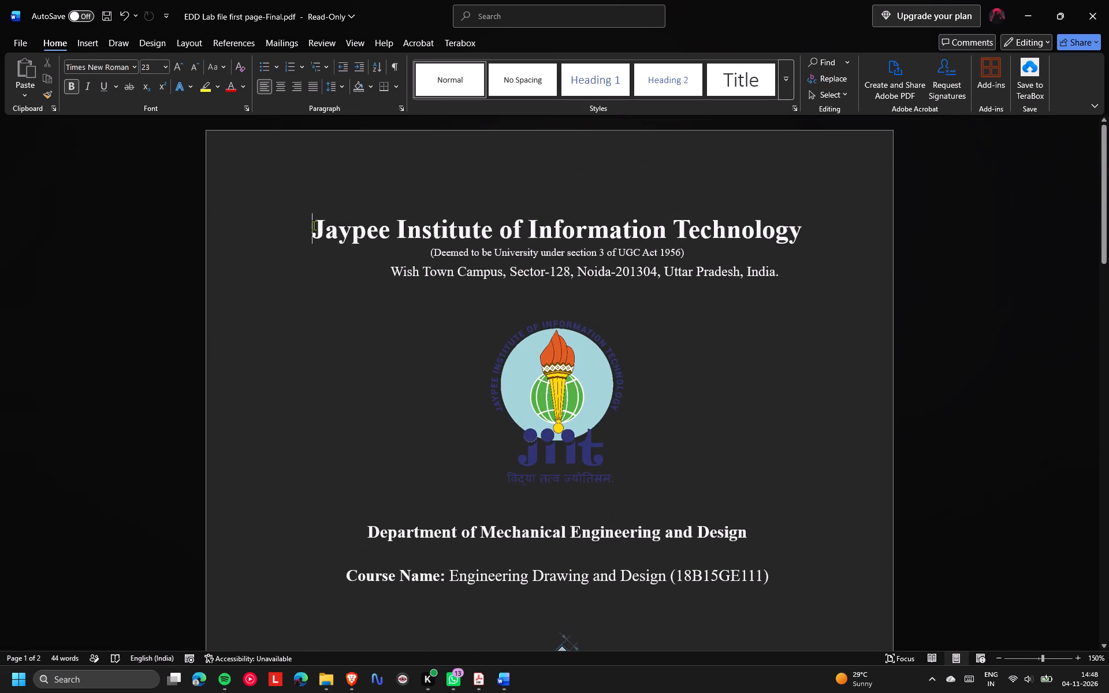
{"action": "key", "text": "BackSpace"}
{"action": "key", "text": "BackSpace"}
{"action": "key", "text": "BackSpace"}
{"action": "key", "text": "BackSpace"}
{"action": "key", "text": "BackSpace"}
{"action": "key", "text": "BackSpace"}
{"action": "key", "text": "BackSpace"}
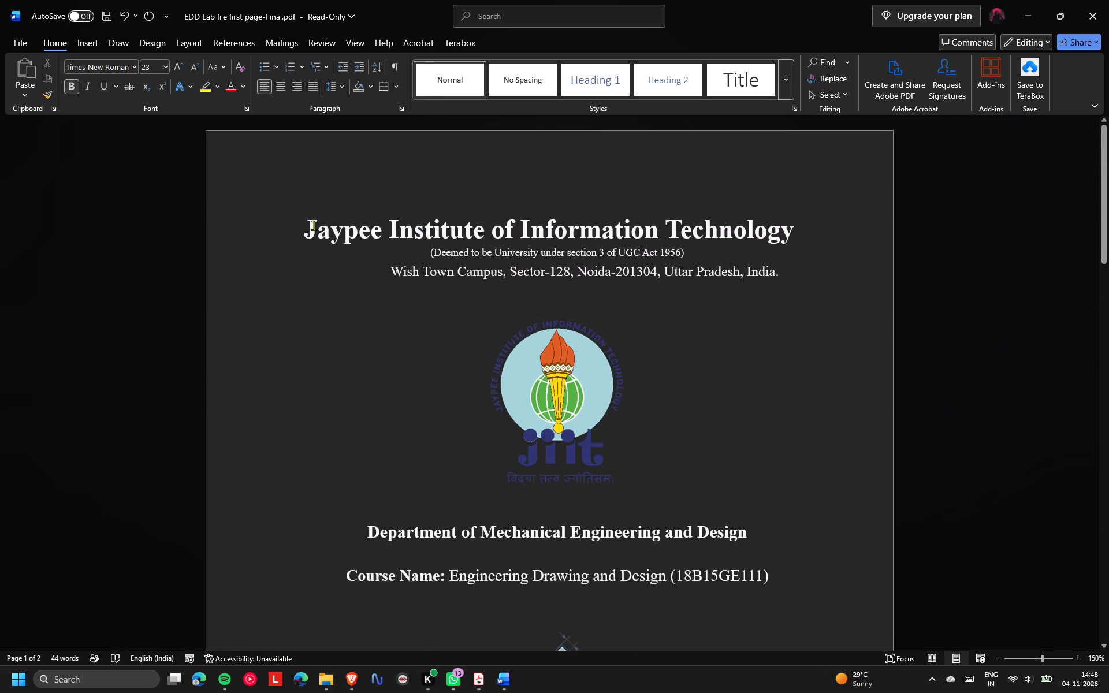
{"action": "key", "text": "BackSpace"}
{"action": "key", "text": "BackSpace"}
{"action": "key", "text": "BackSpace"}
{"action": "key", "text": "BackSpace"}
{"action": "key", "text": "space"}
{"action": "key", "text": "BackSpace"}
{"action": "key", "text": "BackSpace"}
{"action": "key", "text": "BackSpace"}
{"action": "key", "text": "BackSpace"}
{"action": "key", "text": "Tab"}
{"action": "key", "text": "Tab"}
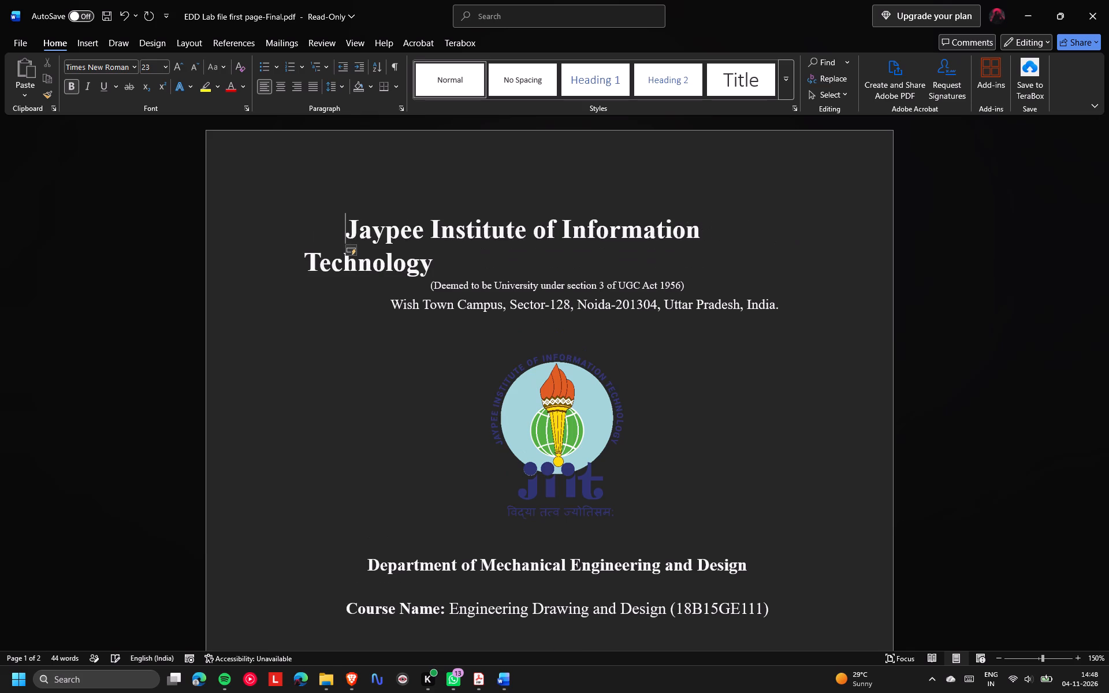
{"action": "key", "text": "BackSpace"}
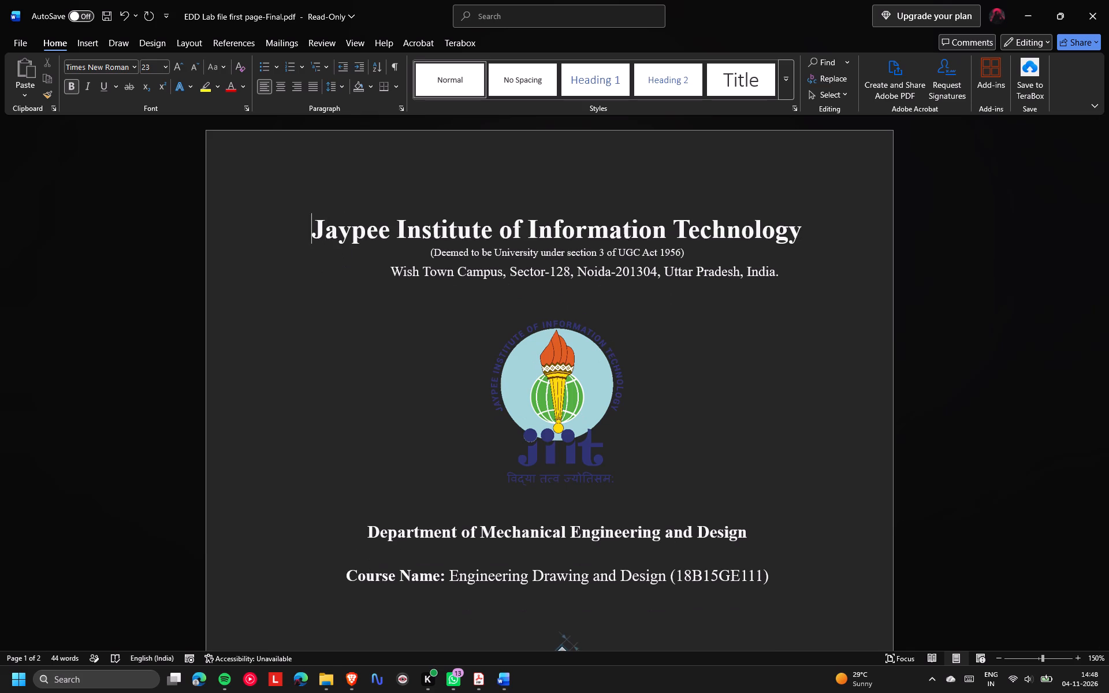
Center-align the institute title, the deemed university line and the campus address line at the top of the cover page.
{"action": "scroll", "coordinate": [314, 225], "scroll_direction": "up", "scroll_amount": 1}
{"action": "left_click_drag", "start_coordinate": [295, 228], "coordinate": [300, 228]}
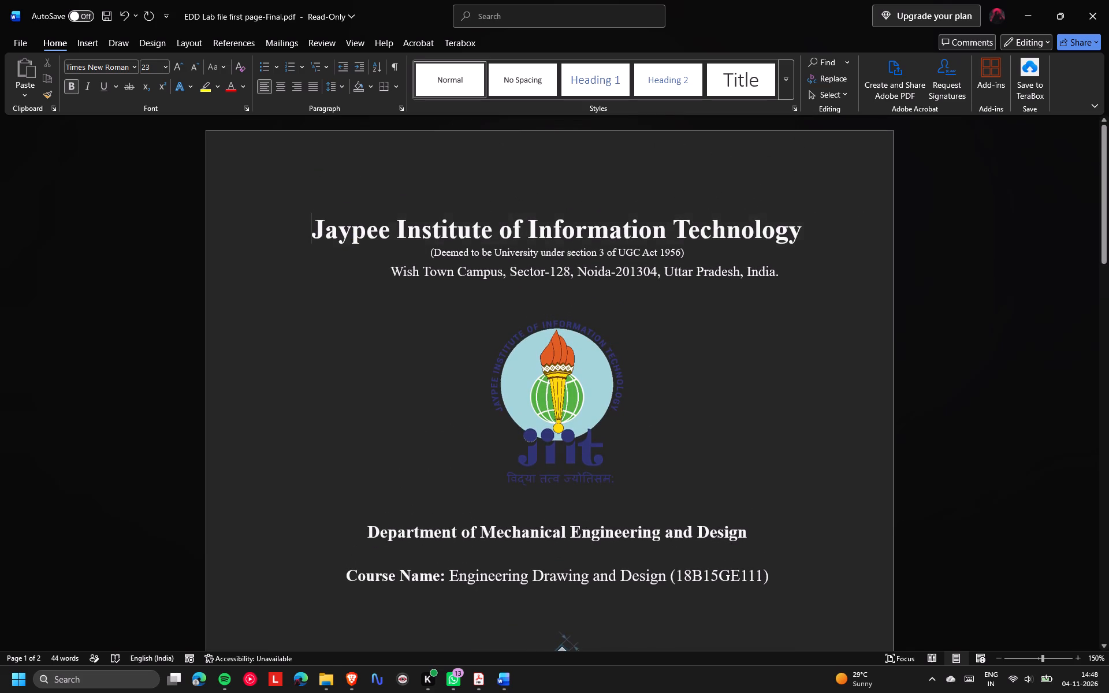
{"action": "left_click_drag", "start_coordinate": [300, 228], "coordinate": [781, 277]}
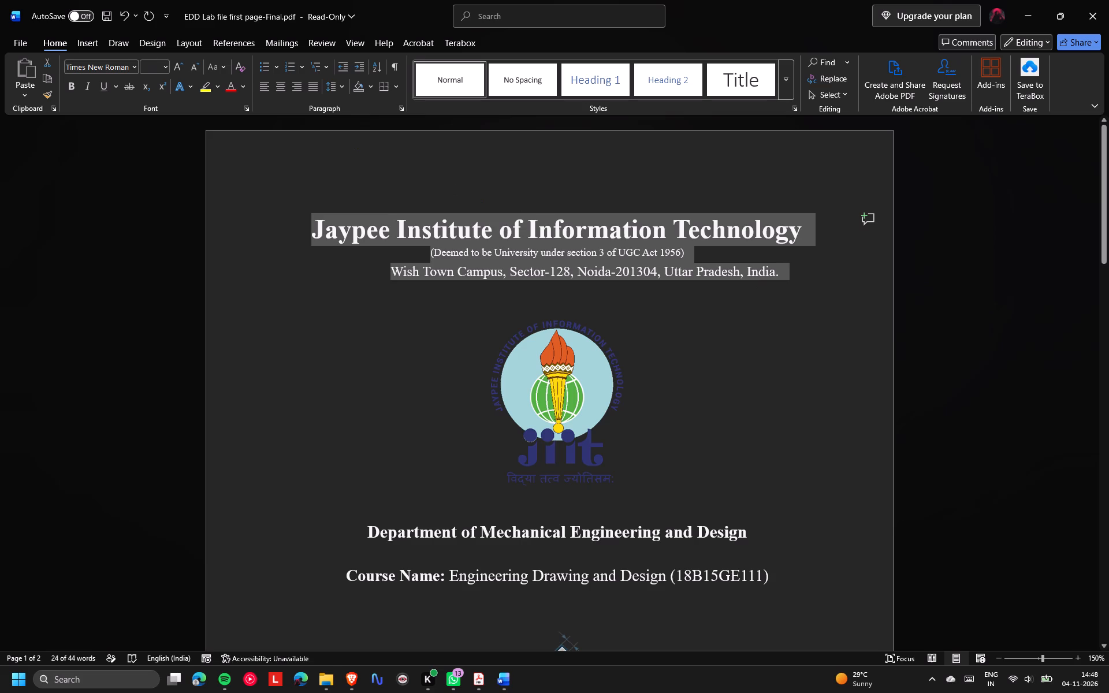
{"action": "left_click", "coordinate": [281, 87]}
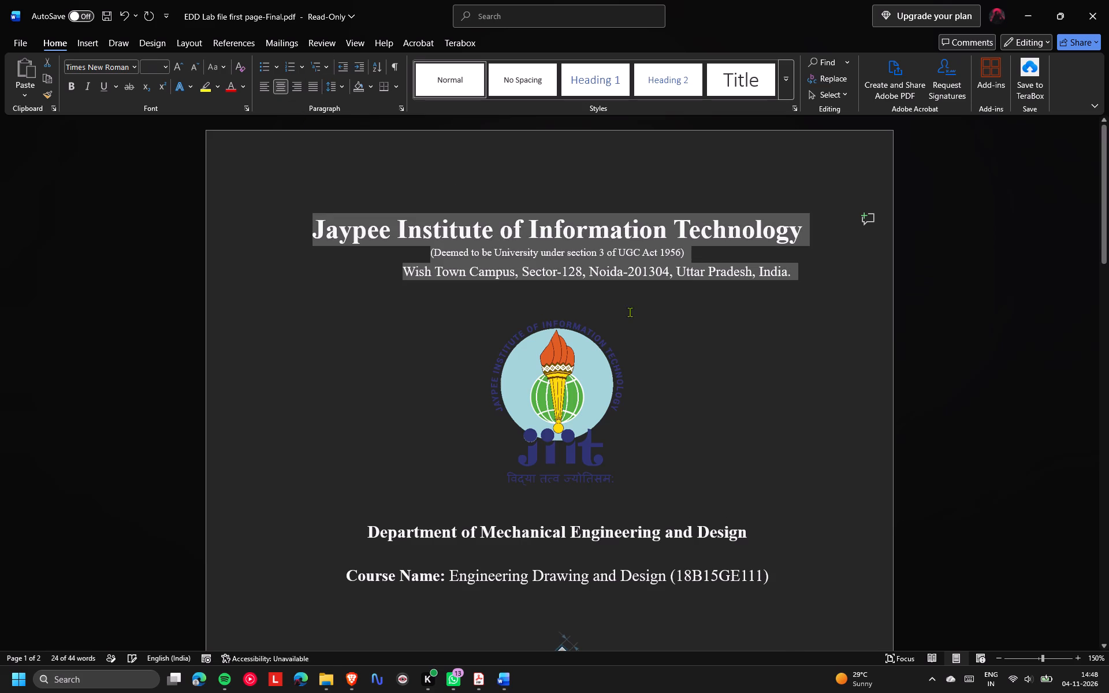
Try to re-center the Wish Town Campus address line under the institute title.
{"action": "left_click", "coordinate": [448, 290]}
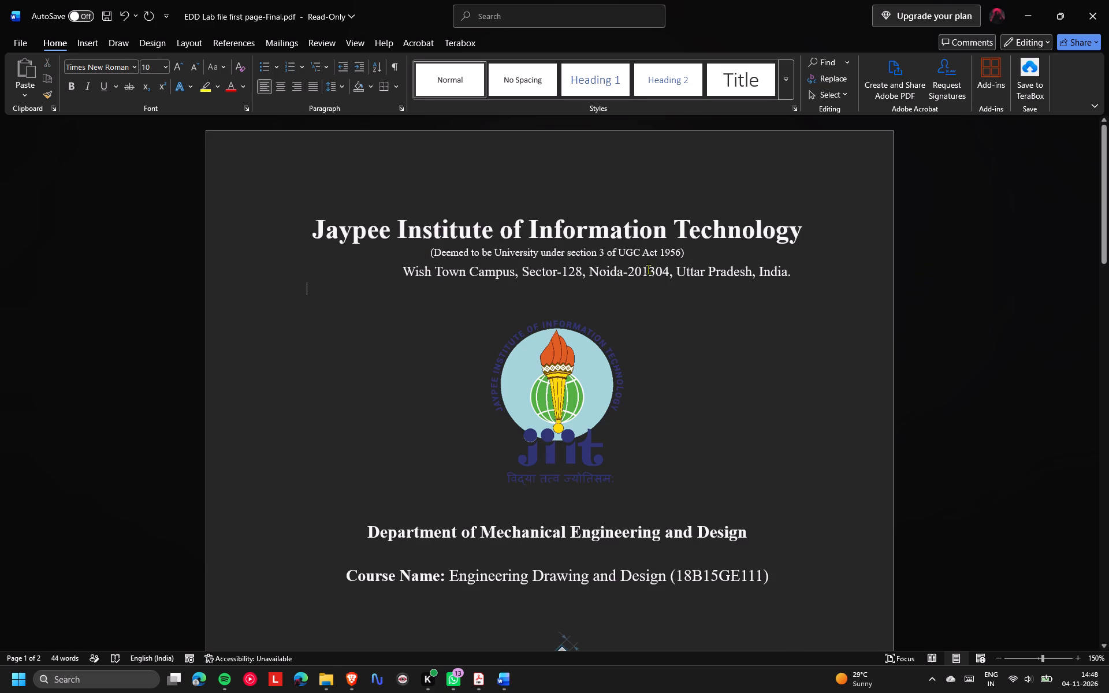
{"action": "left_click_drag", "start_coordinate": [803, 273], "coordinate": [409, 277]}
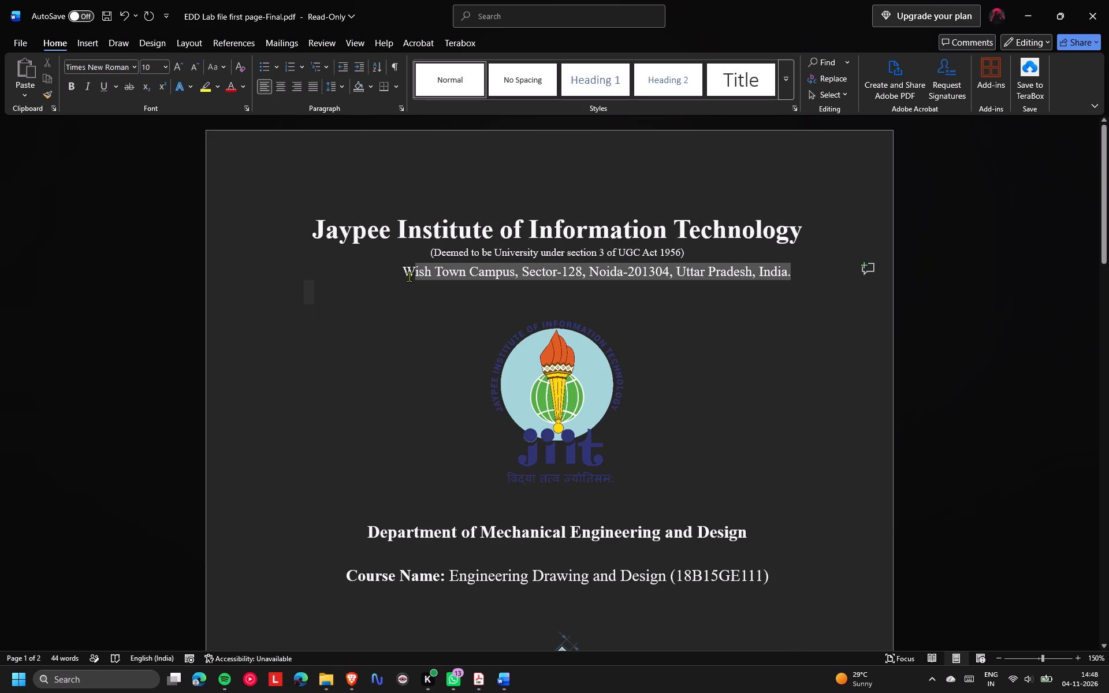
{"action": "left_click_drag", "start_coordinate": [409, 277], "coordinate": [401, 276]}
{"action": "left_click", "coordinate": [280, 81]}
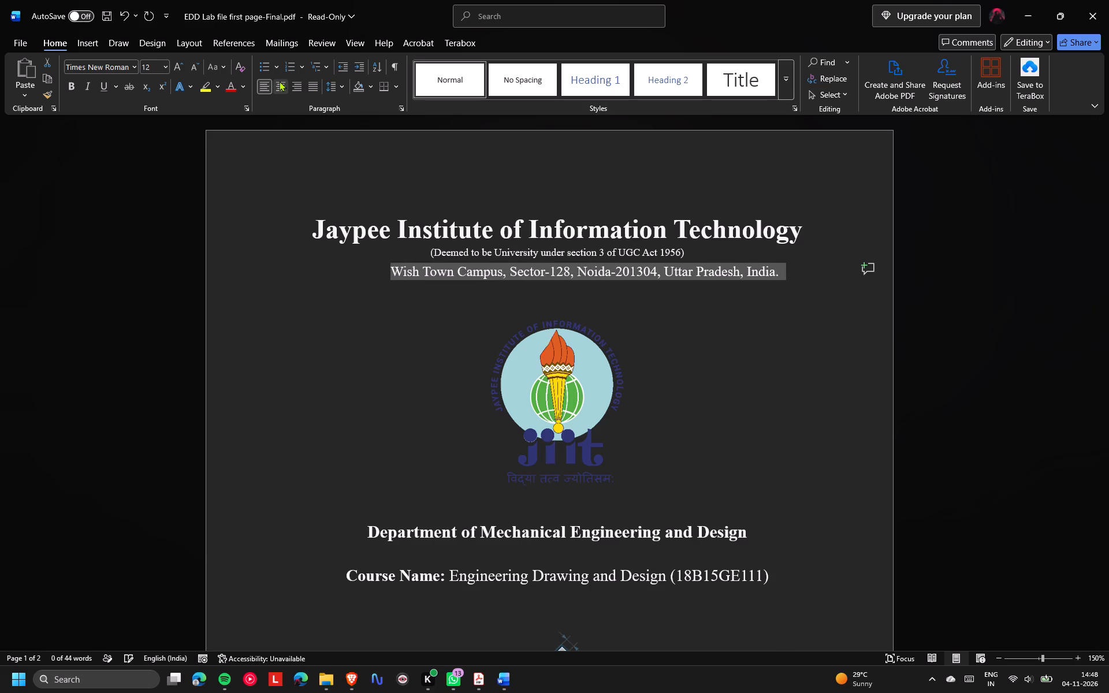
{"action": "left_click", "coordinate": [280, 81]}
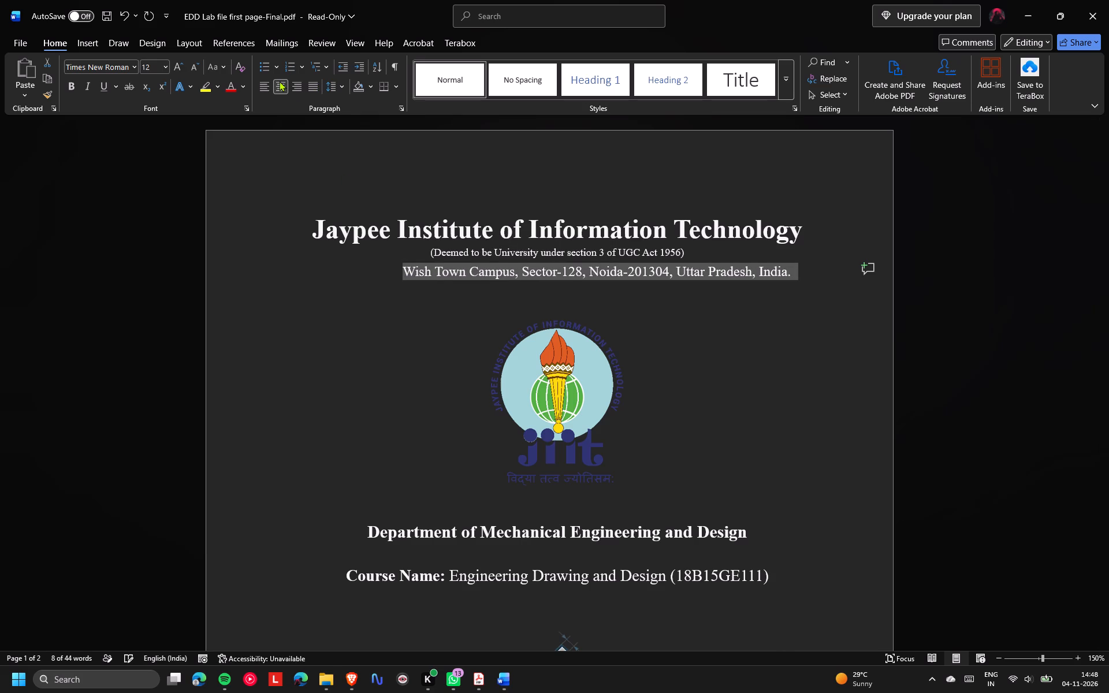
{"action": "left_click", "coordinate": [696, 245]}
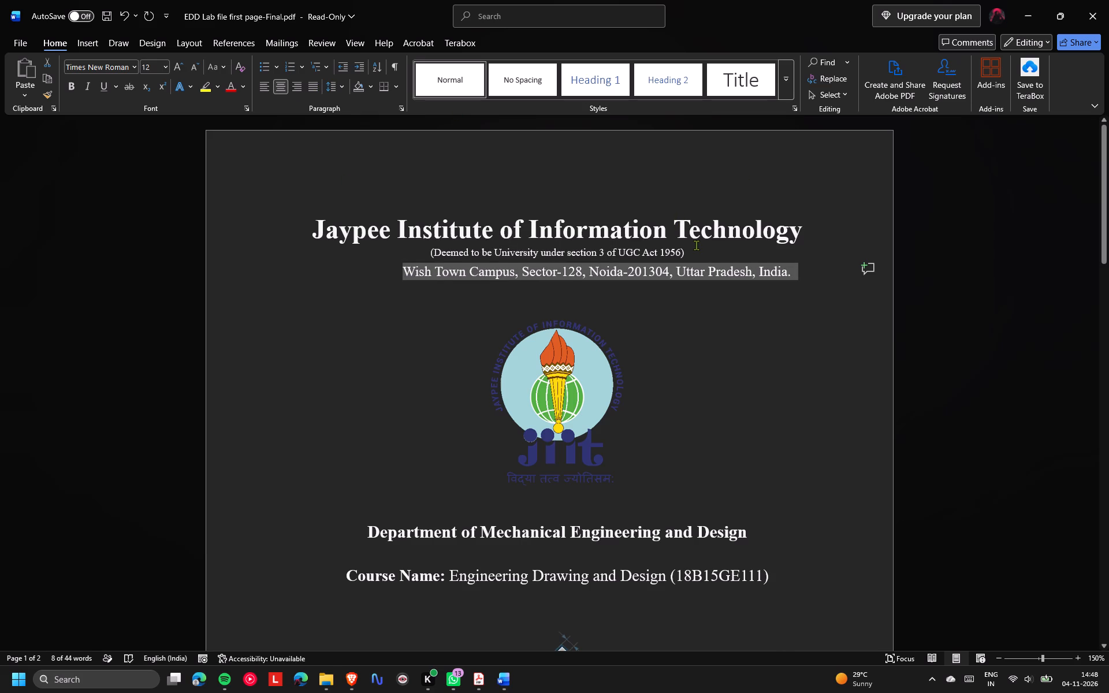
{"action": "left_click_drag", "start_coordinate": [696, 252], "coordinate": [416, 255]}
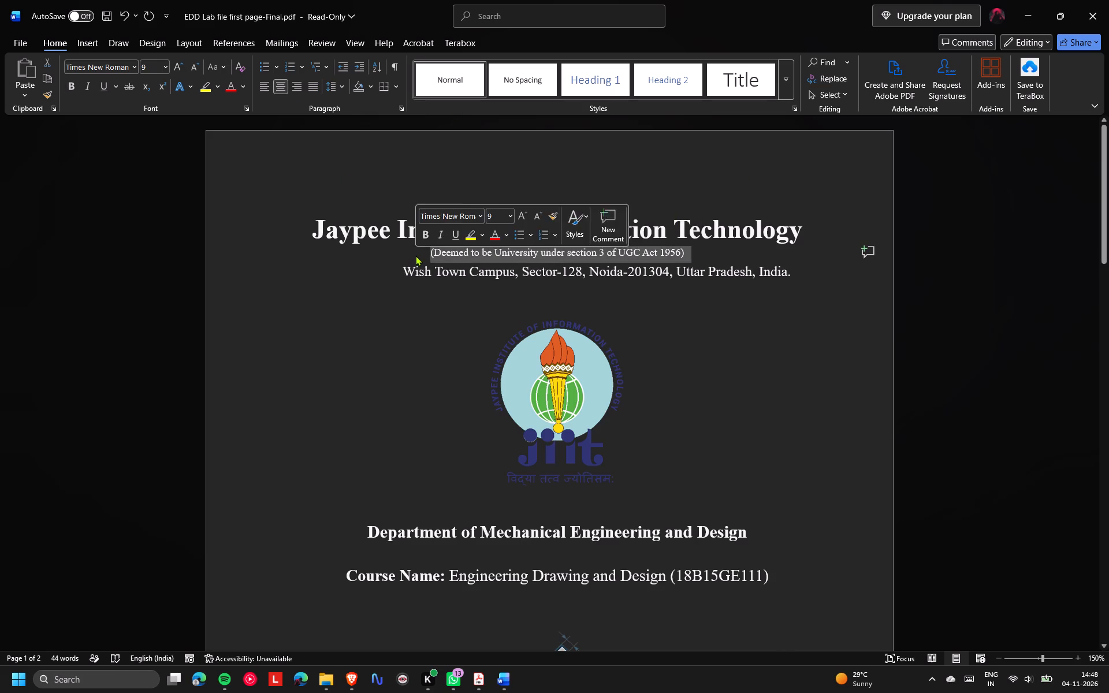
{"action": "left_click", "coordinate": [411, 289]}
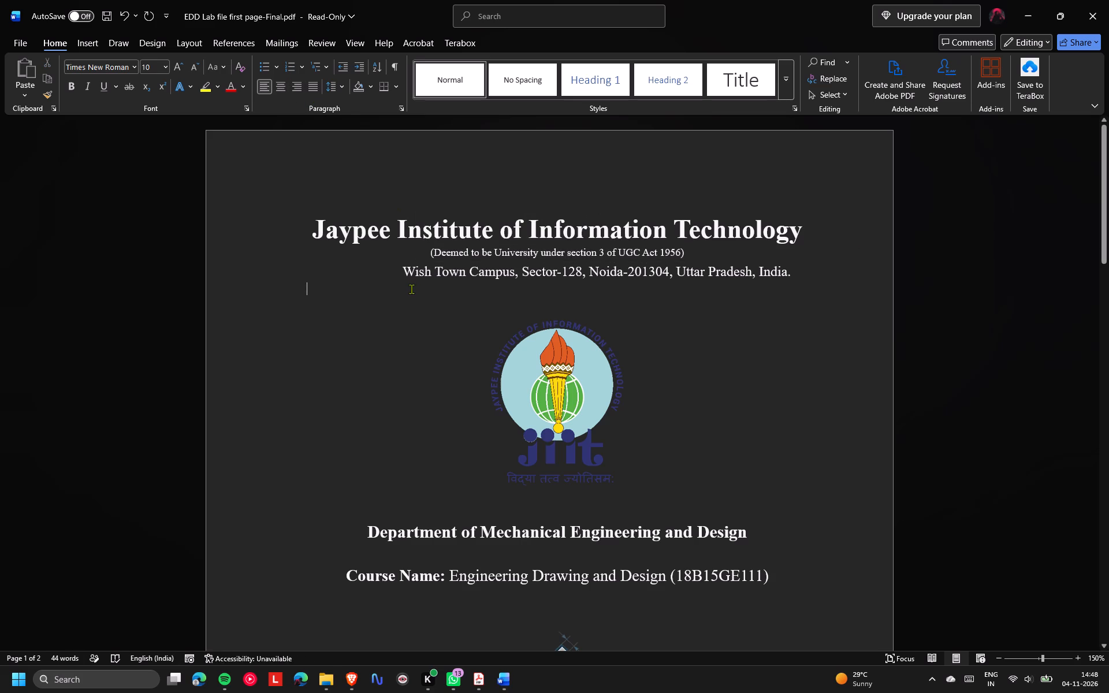
Try centering the three heading lines together with the institute logo, and set the whole block back to left alignment.
{"action": "scroll", "coordinate": [411, 289], "scroll_direction": "down", "scroll_amount": 1}
{"action": "scroll", "coordinate": [411, 289], "scroll_direction": "down", "scroll_amount": 7, "text": "ctrl"}
{"action": "scroll", "coordinate": [411, 289], "scroll_direction": "up", "scroll_amount": 2}
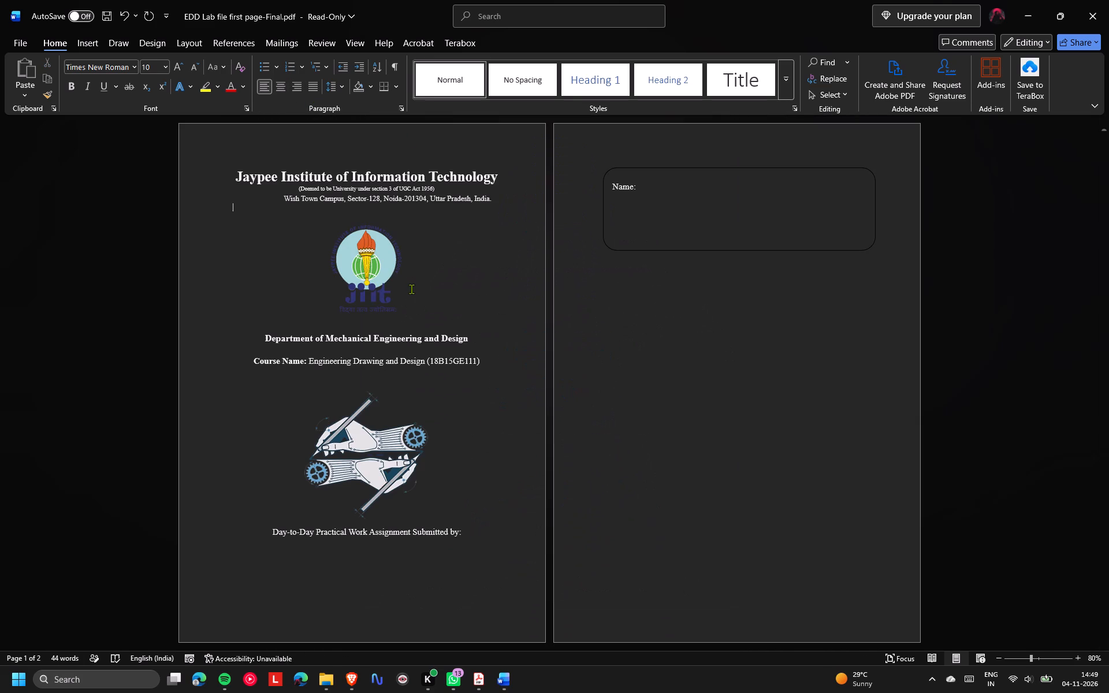
{"action": "scroll", "coordinate": [411, 289], "scroll_direction": "up", "scroll_amount": 1}
{"action": "left_click", "coordinate": [281, 199]}
{"action": "left_click_drag", "start_coordinate": [232, 165], "coordinate": [498, 297]}
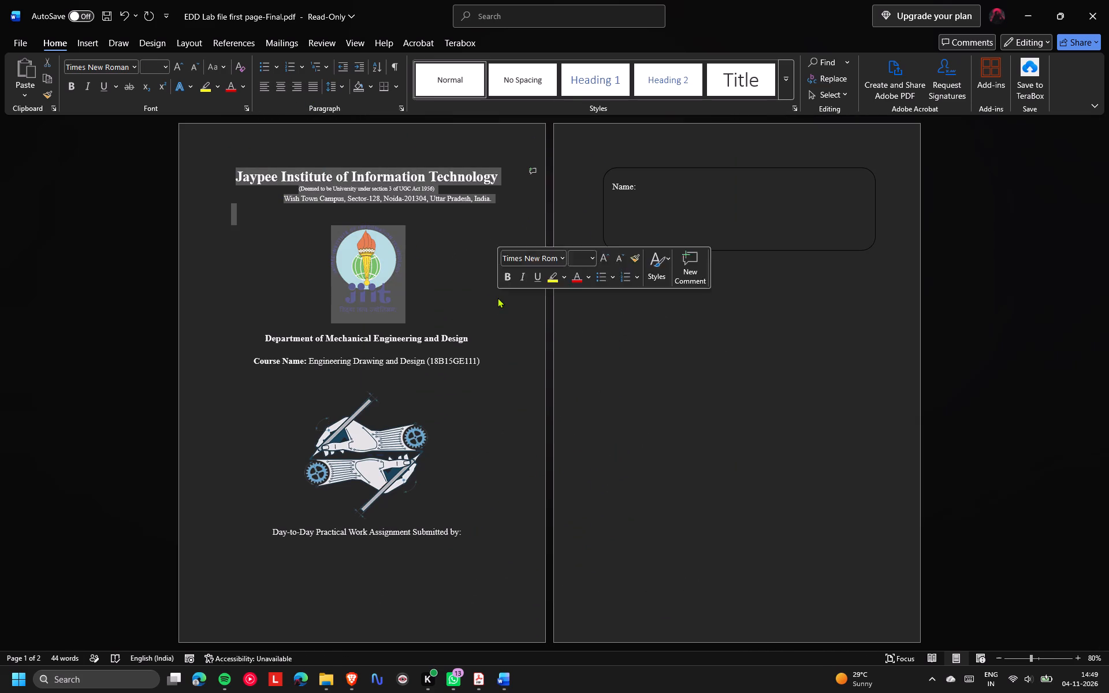
{"action": "left_click", "coordinate": [283, 92]}
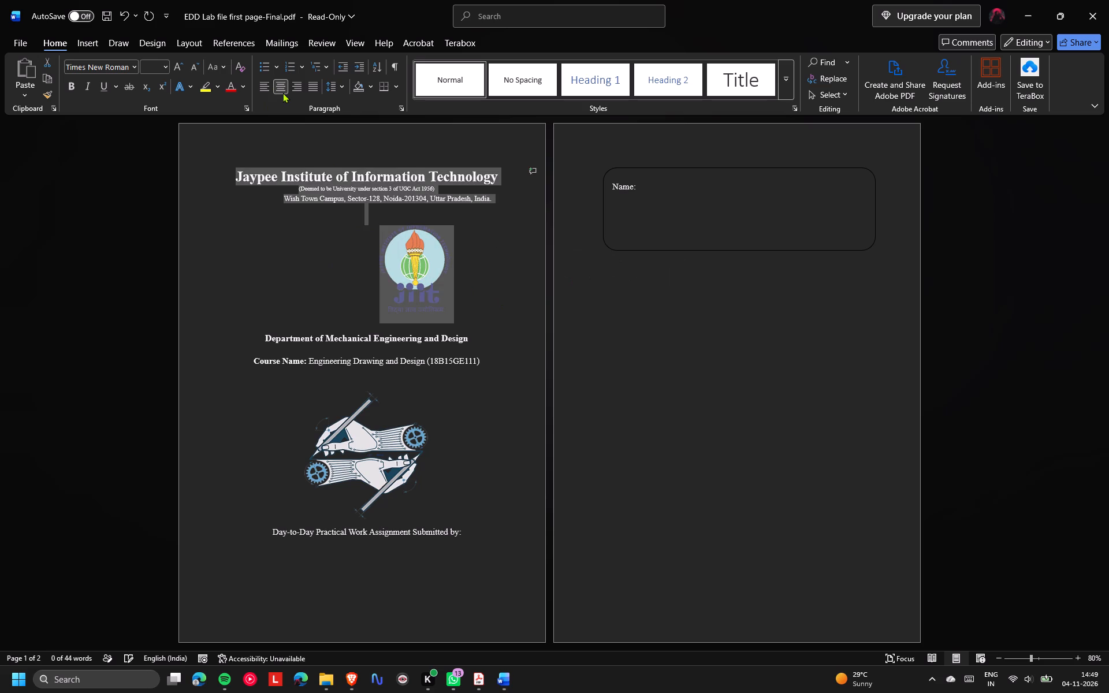
{"action": "left_click", "coordinate": [283, 92]}
{"action": "triple_click", "coordinate": [269, 91]}
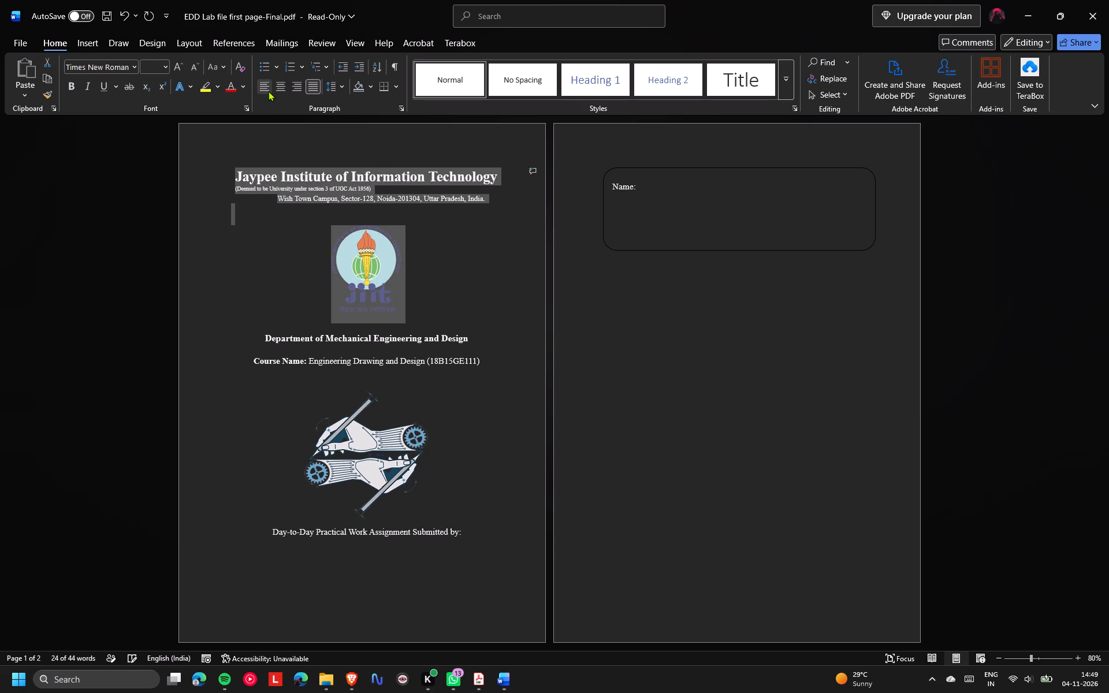
{"action": "left_click", "coordinate": [317, 84]}
{"action": "left_click", "coordinate": [310, 187]}
Remove the indent in front of the Jaypee Institute of Information Technology title.
{"action": "left_click", "coordinate": [232, 173]}
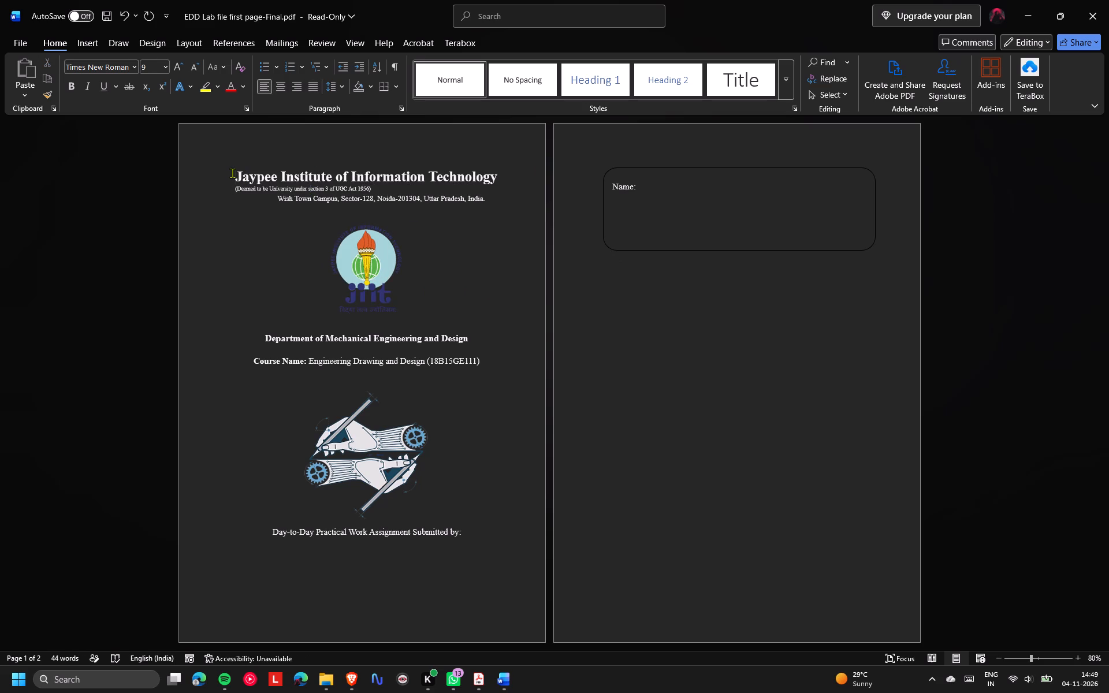
{"action": "key", "text": "BackSpace"}
{"action": "key", "text": "BackSpace"}
{"action": "key", "text": "BackSpace"}
{"action": "key", "text": "BackSpace"}
{"action": "key", "text": "BackSpace"}
{"action": "key", "text": "BackSpace"}
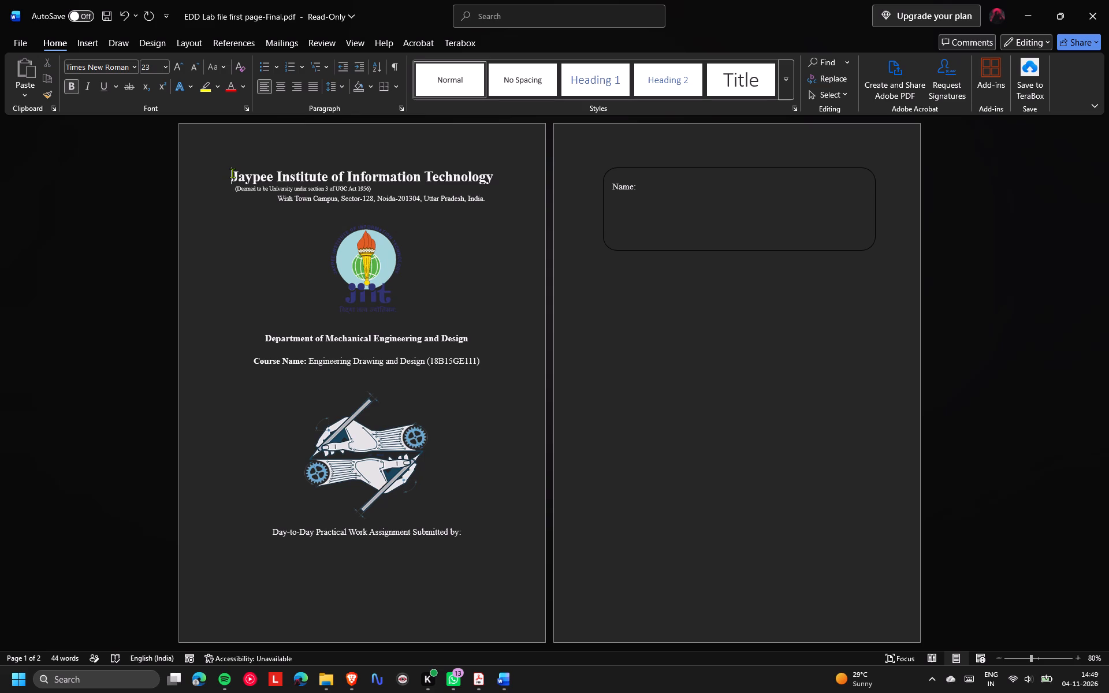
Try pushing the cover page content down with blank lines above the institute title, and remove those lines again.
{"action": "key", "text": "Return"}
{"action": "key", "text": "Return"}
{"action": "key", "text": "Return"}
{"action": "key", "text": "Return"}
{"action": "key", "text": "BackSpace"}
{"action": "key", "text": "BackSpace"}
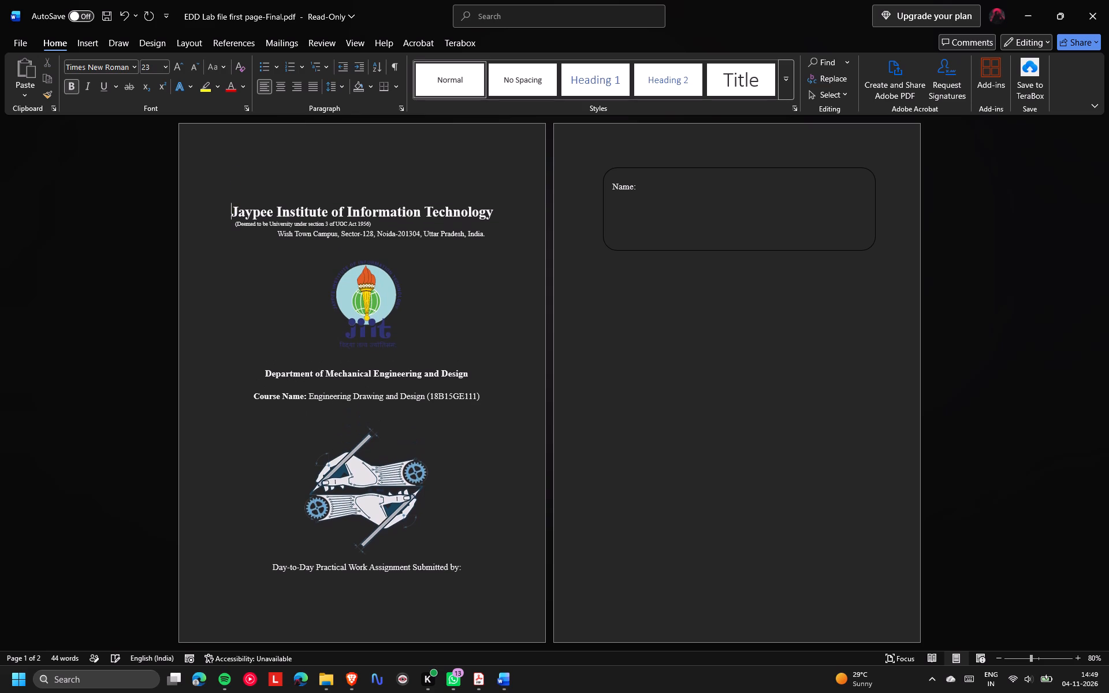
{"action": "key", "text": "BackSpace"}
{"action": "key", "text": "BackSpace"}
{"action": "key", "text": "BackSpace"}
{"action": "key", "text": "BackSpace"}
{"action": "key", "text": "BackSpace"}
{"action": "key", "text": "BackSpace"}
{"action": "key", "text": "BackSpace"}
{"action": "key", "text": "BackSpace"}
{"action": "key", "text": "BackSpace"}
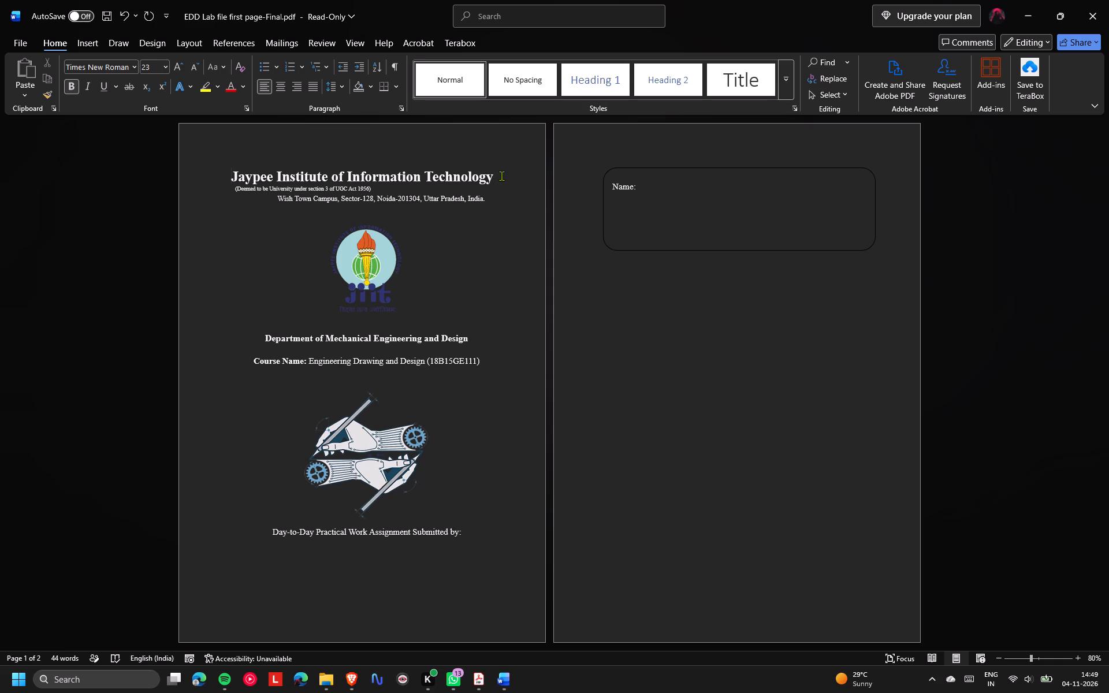
Cut the Jaypee Institute of Information Technology title from the cover page.
{"action": "left_click", "coordinate": [501, 176]}
{"action": "left_click_drag", "start_coordinate": [499, 177], "coordinate": [372, 174]}
{"action": "left_click_drag", "start_coordinate": [372, 174], "coordinate": [224, 177]}
{"action": "key", "text": "ctrl+x"}
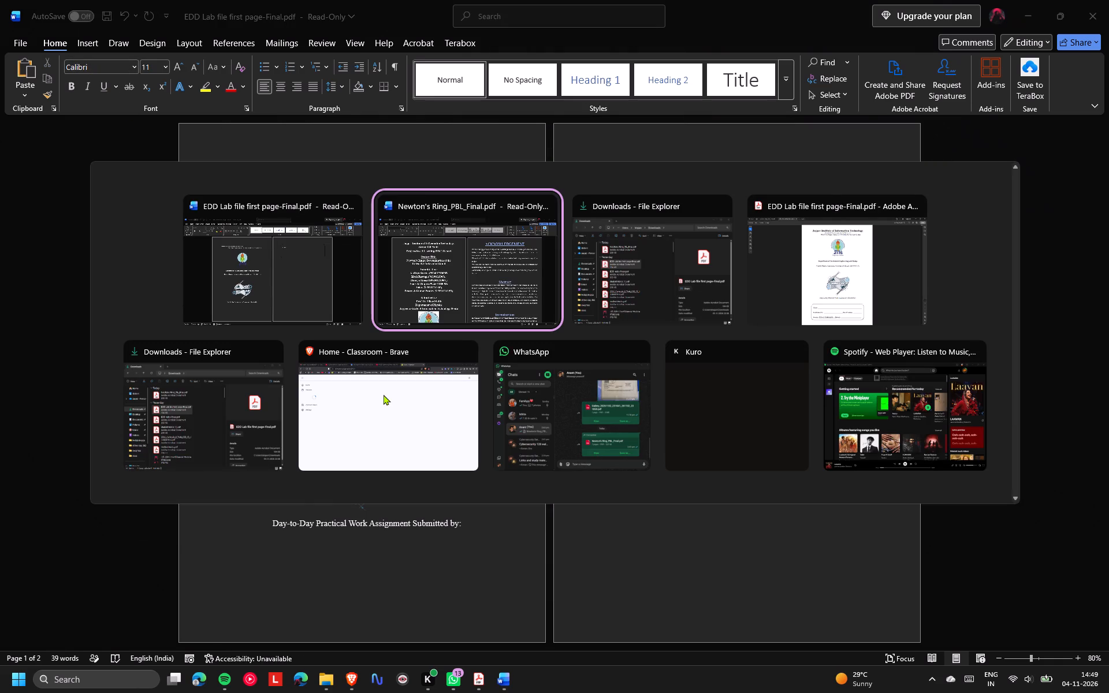
Switch to the Newton's Ring_PBL_Final document and enable editing of the read-only file at the start of its title page.
{"action": "scroll", "coordinate": [559, 377], "scroll_direction": "up", "scroll_amount": 1}
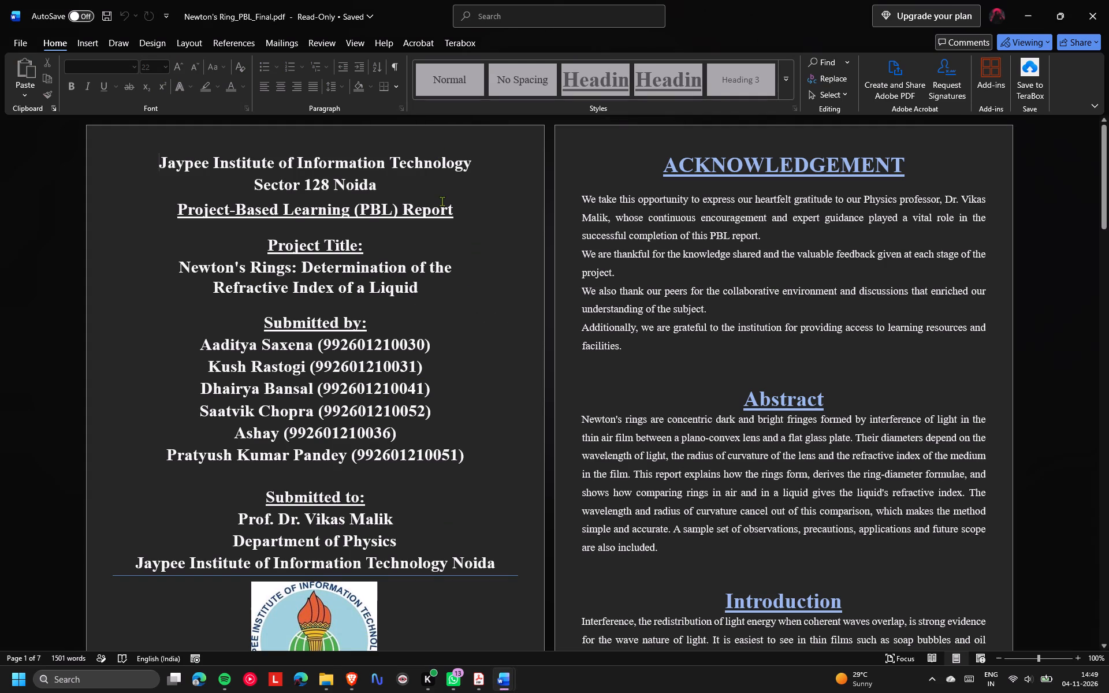
{"action": "scroll", "coordinate": [433, 359], "scroll_direction": "down", "scroll_amount": 6, "text": "ctrl"}
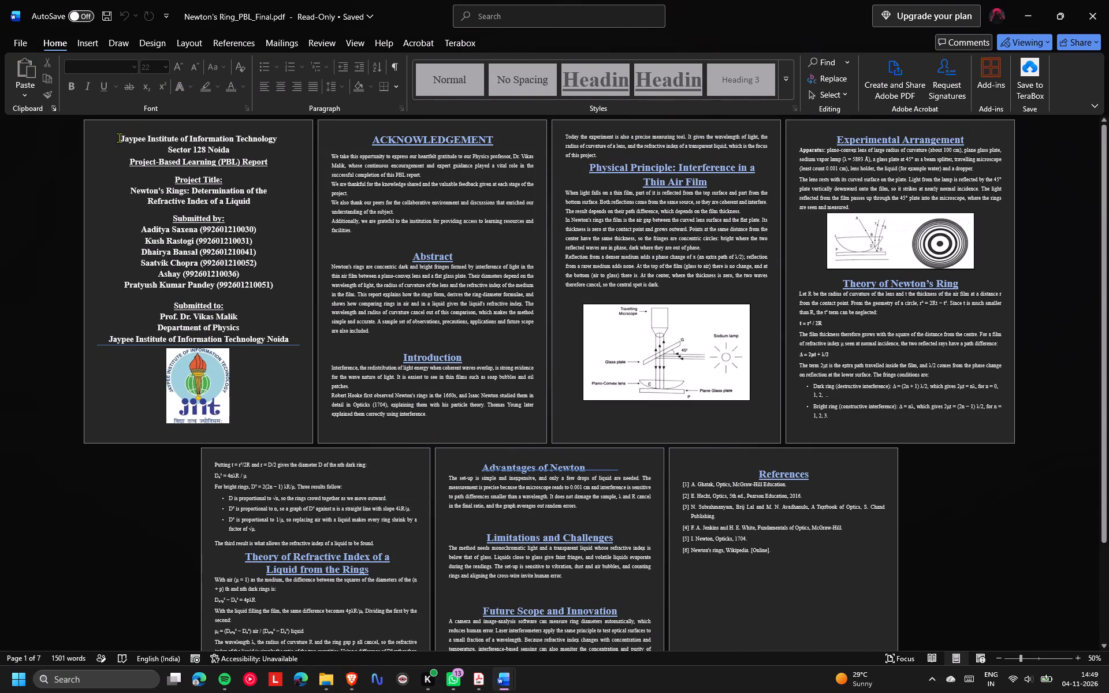
{"action": "left_click", "coordinate": [119, 137]}
{"action": "key", "text": "Return"}
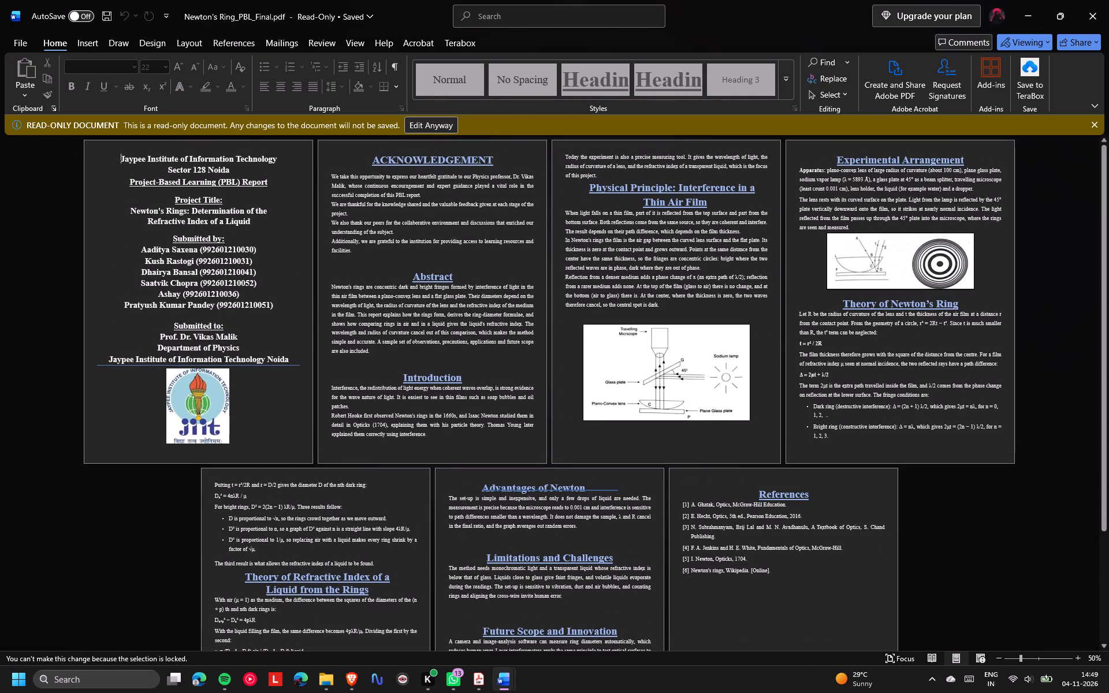
{"action": "left_click", "coordinate": [427, 122]}
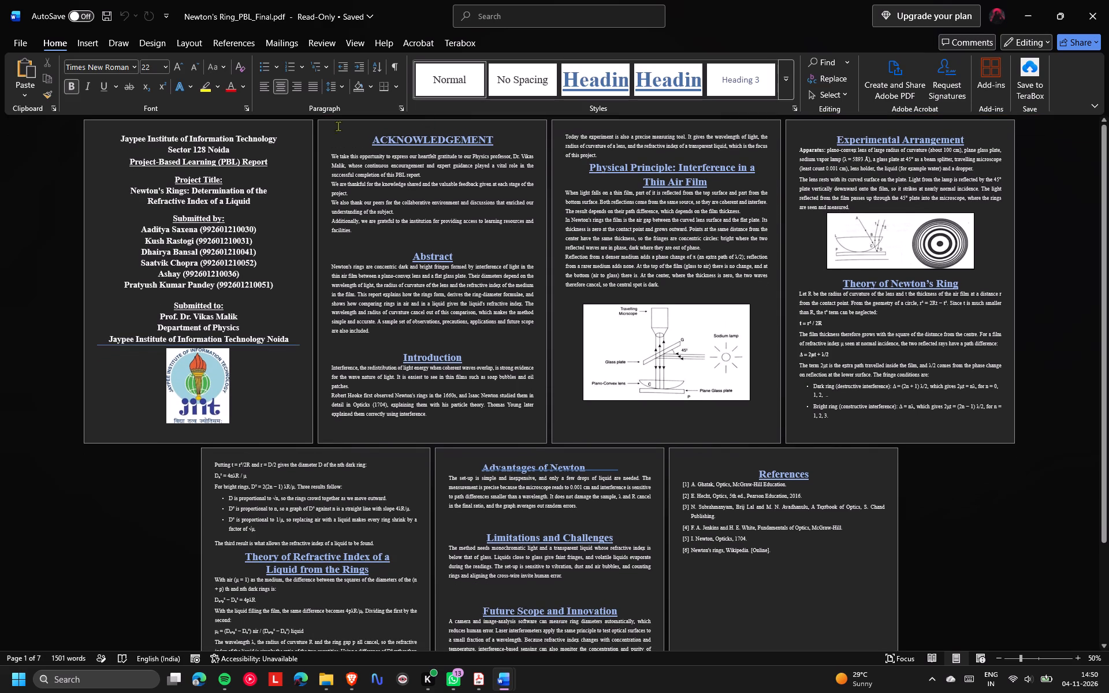
Insert blank lines above the report's first heading until its title page content moves to page 2, leaving page 1 empty.
{"action": "key", "text": "Return"}
{"action": "key", "text": "Return"}
{"action": "key", "text": "Return"}
{"action": "key", "text": "Return"}
{"action": "key", "text": "Return"}
{"action": "key", "text": "Return"}
{"action": "key", "text": "Return"}
{"action": "key", "text": "Return"}
{"action": "key", "text": "Return"}
{"action": "key", "text": "Return"}
{"action": "key", "text": "Return"}
{"action": "key", "text": "Return"}
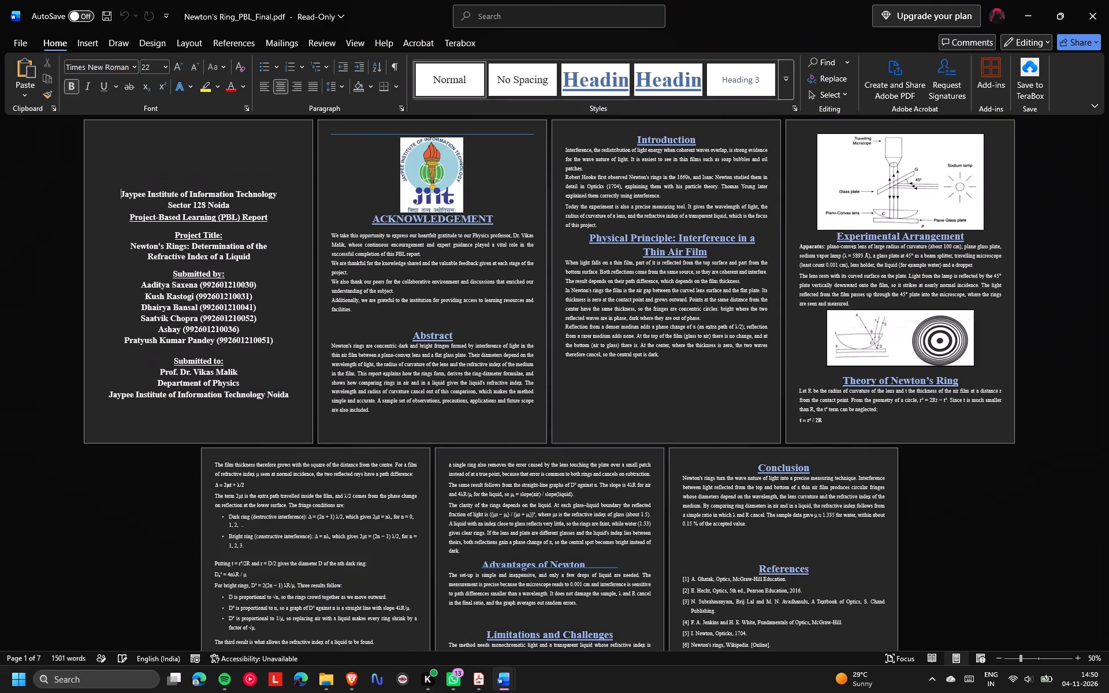
{"action": "key", "text": "Return"}
{"action": "key", "text": "Return"}
{"action": "key", "text": "Return"}
{"action": "key", "text": "Return"}
{"action": "key", "text": "Return"}
{"action": "key", "text": "Return"}
{"action": "key", "text": "Return"}
{"action": "key", "text": "Return"}
{"action": "key", "text": "Return"}
{"action": "key", "text": "Return"}
{"action": "key", "text": "Return"}
{"action": "key", "text": "Return"}
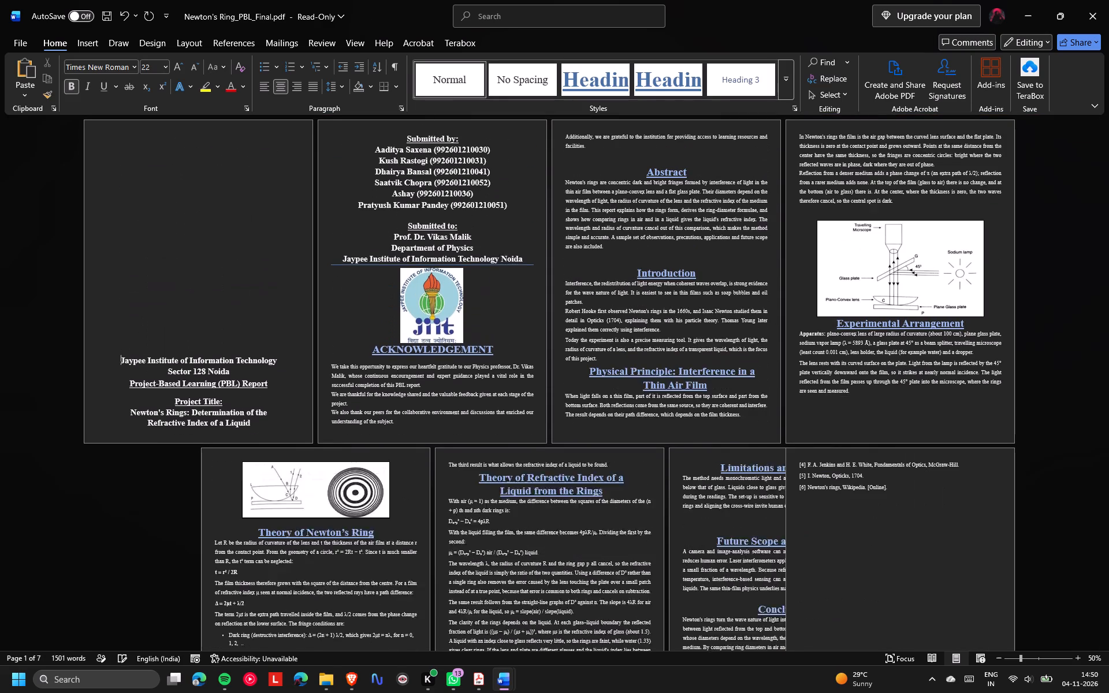
{"action": "key", "text": "Return"}
{"action": "key", "text": "Return"}
{"action": "key", "text": "Return"}
{"action": "key", "text": "Return"}
{"action": "key", "text": "Return"}
{"action": "key", "text": "Return"}
{"action": "key", "text": "Return"}
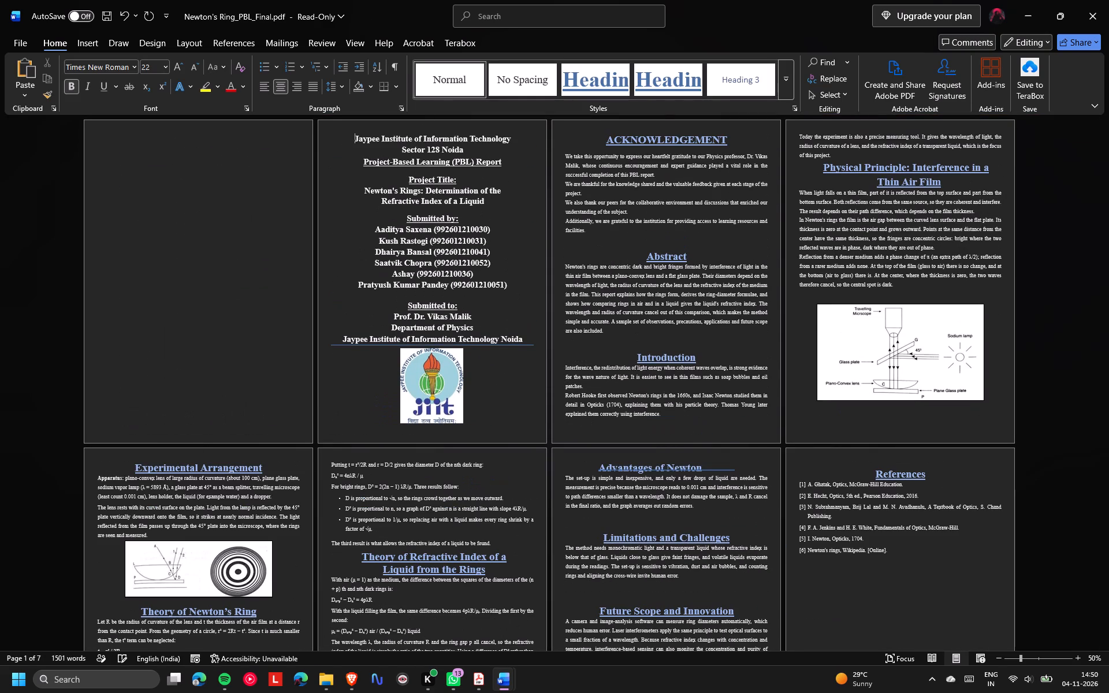
Paste the cut institute title at the top of the empty first page and start a new line below it.
{"action": "left_click", "coordinate": [156, 137]}
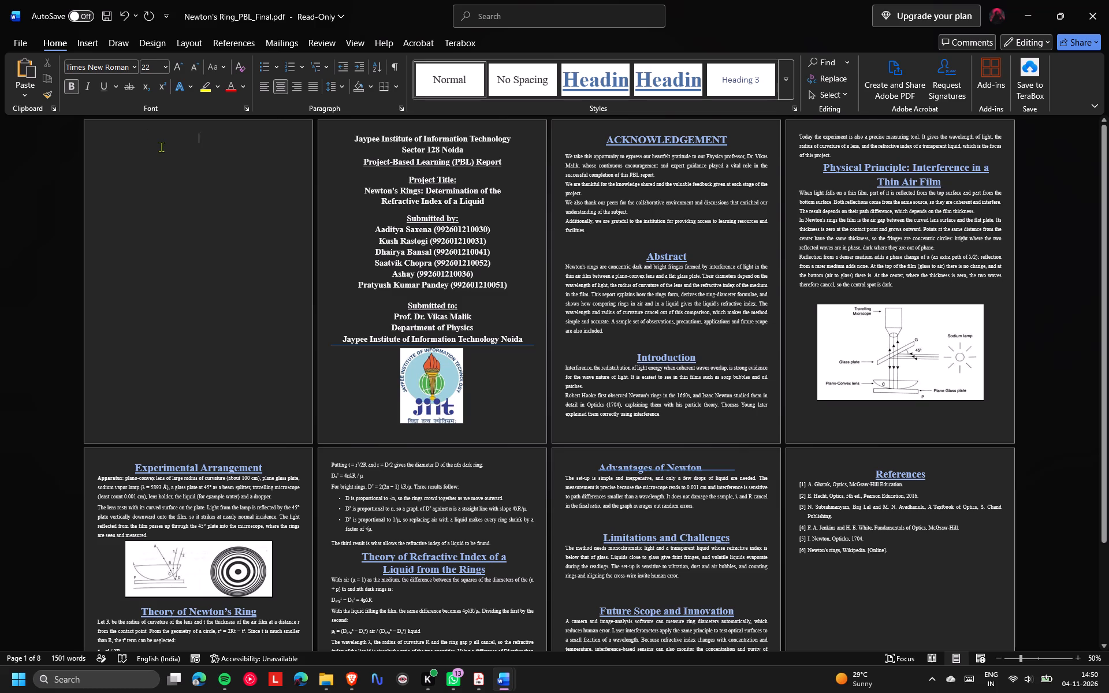
{"action": "key", "text": "ctrl+v"}
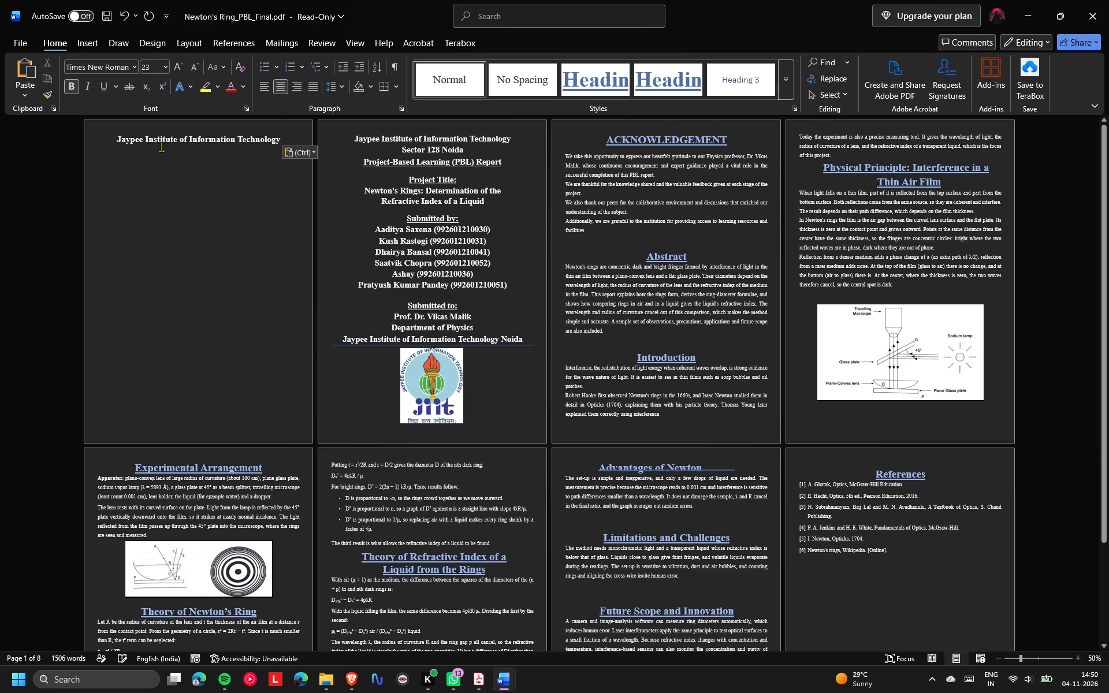
{"action": "key", "text": "Return"}
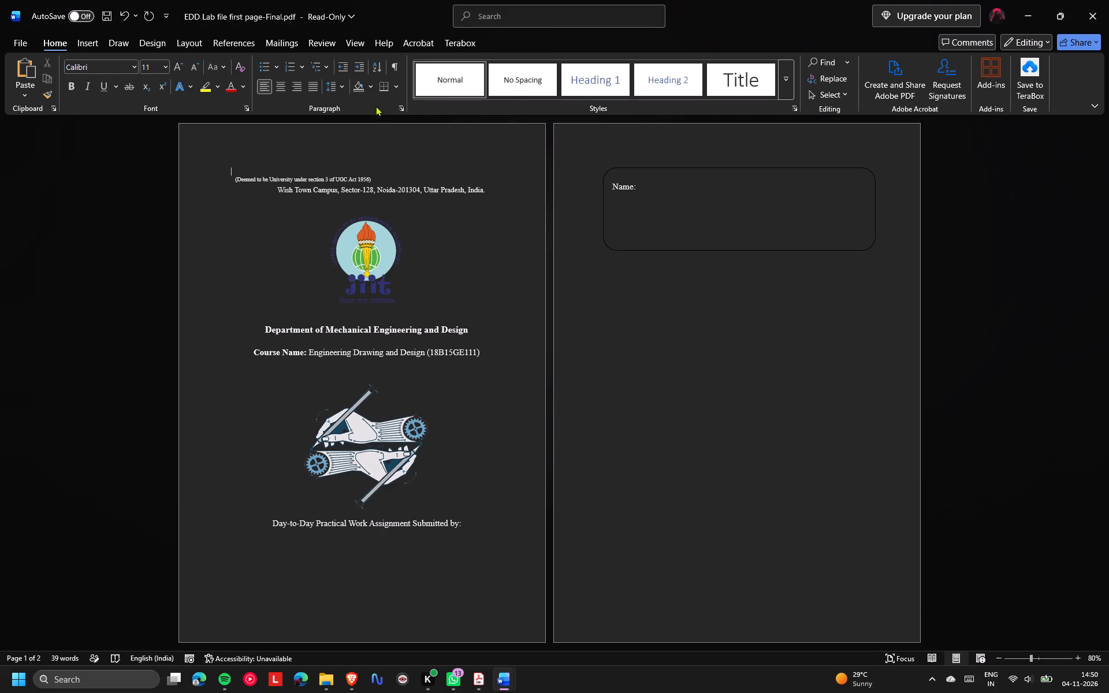
Cut the line "(Deemed to be University under section 3 of UGC Act 1956)" from the EDD Lab file's cover page.
{"action": "left_click_drag", "start_coordinate": [384, 179], "coordinate": [235, 180]}
{"action": "key", "text": "ctrl+x"}
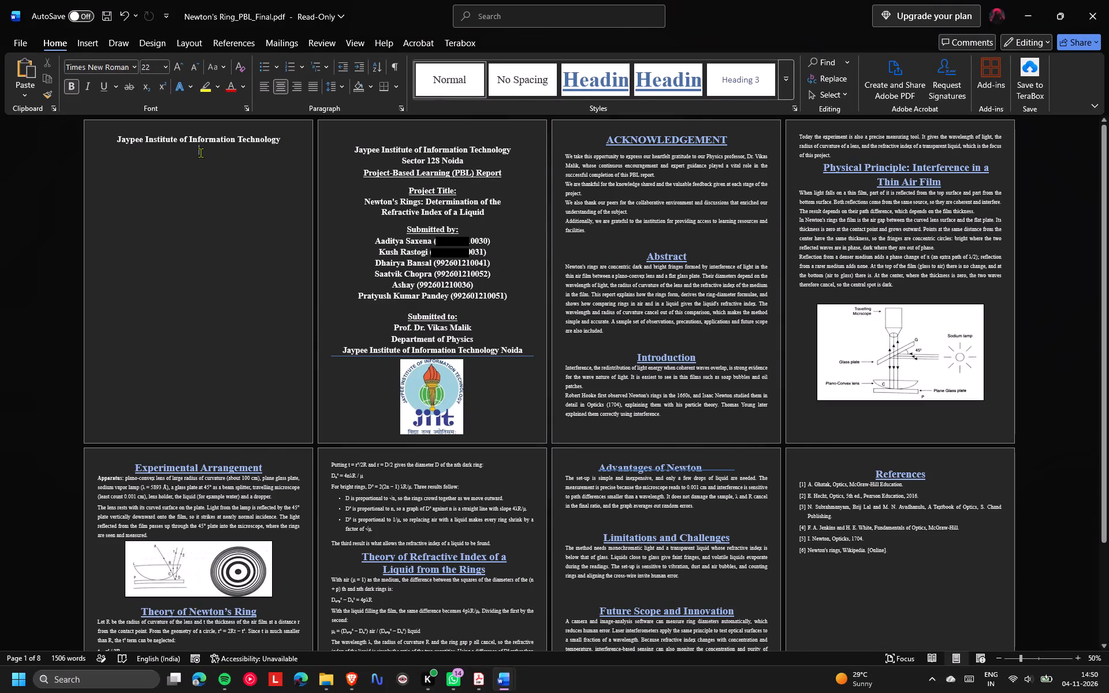
Paste the "(Deemed to be University under section 3 of UGC Act 1956)" line below the institute title and center it.
{"action": "left_click", "coordinate": [200, 152]}
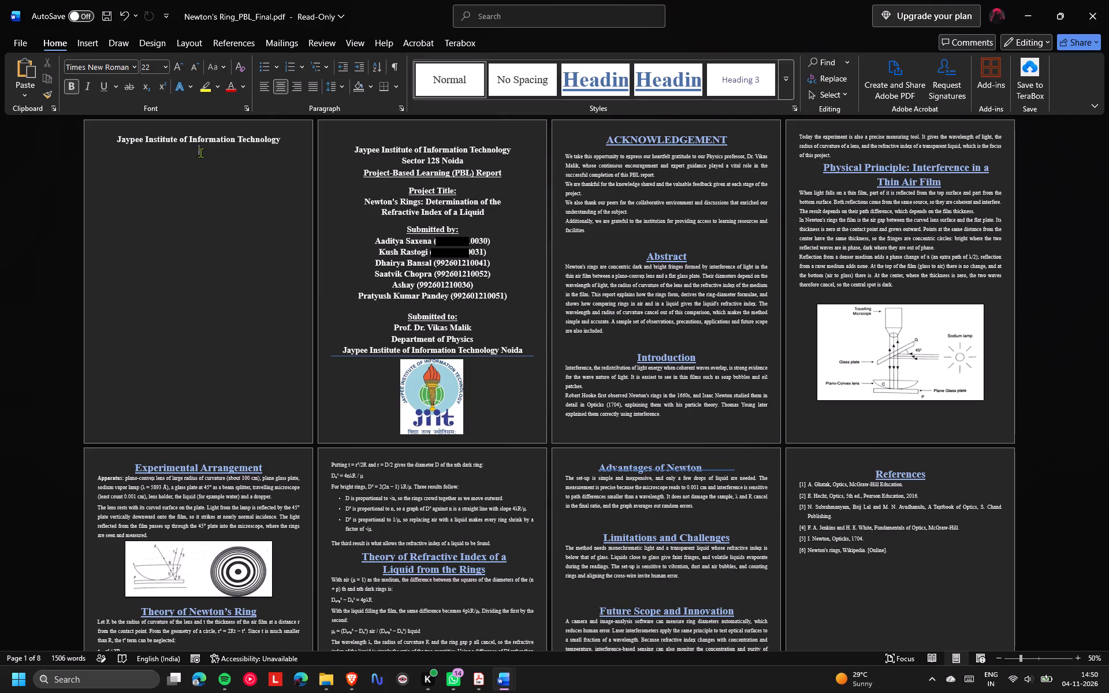
{"action": "key", "text": "ctrl+v"}
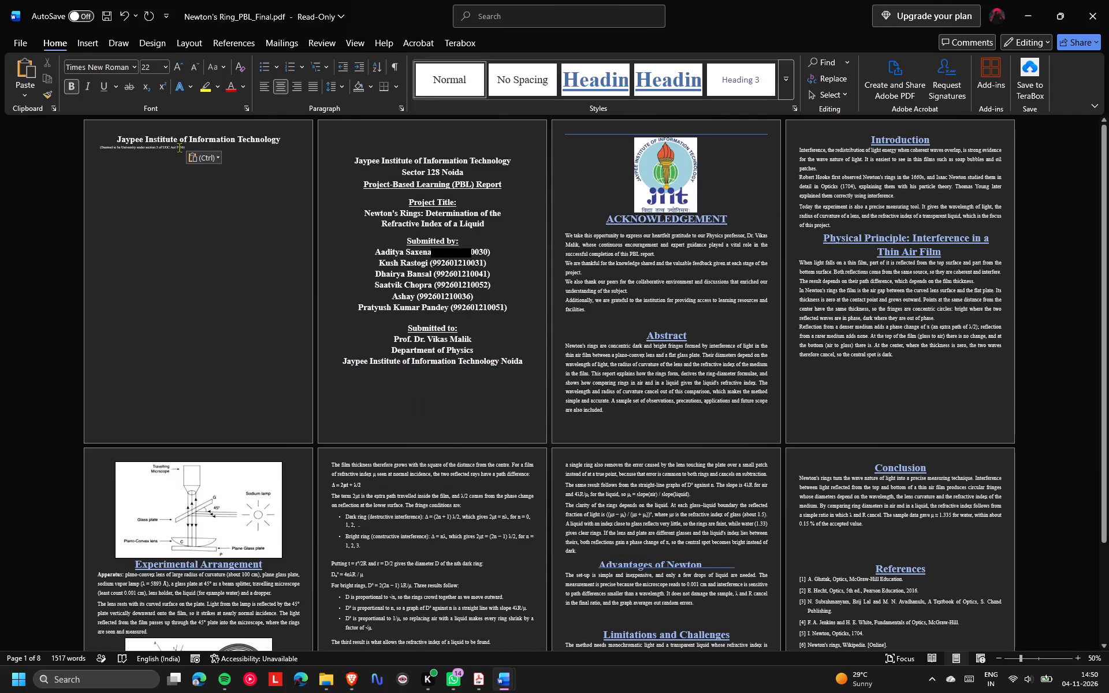
{"action": "left_click_drag", "start_coordinate": [190, 147], "coordinate": [104, 149]}
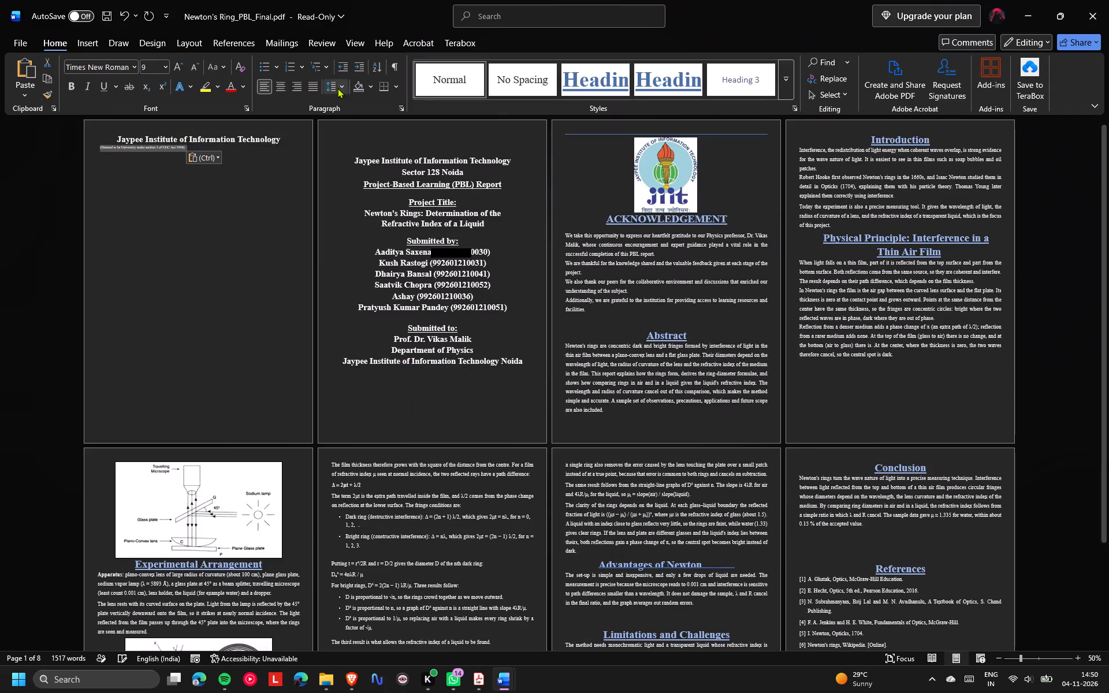
{"action": "left_click", "coordinate": [282, 91]}
{"action": "left_click", "coordinate": [267, 154]}
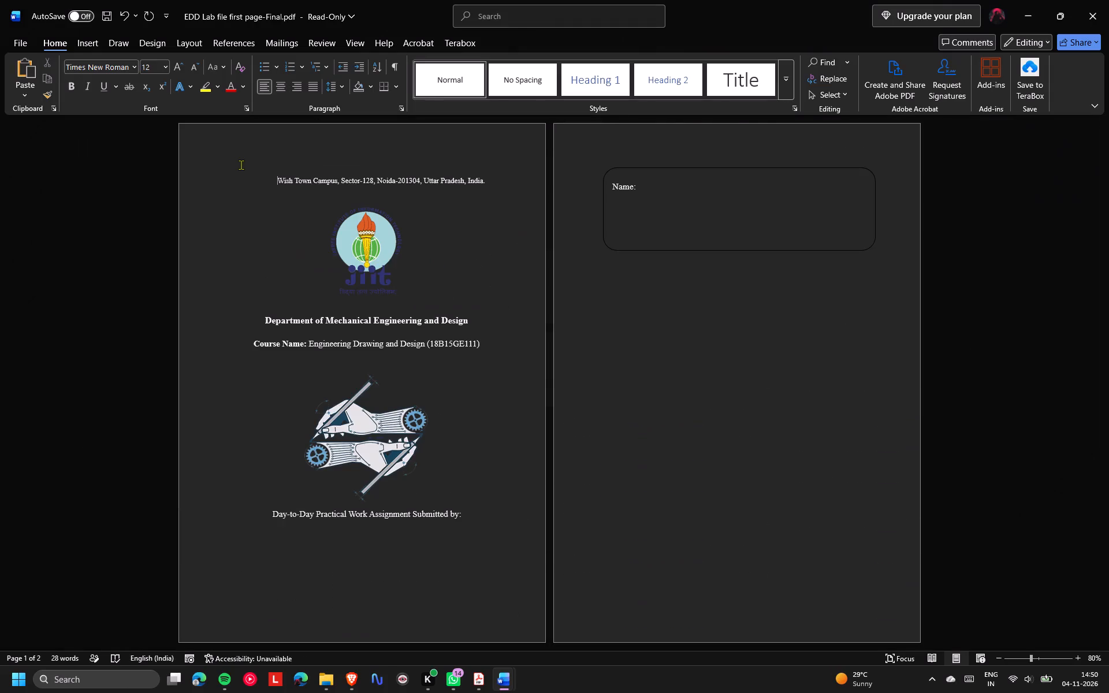
Cut the Wish Town Campus address line from the EDD lab file and paste it below the UGC Act line in Newton's Ring_PBL_Final.
{"action": "left_click_drag", "start_coordinate": [490, 182], "coordinate": [333, 191]}
{"action": "left_click_drag", "start_coordinate": [333, 191], "coordinate": [280, 182]}
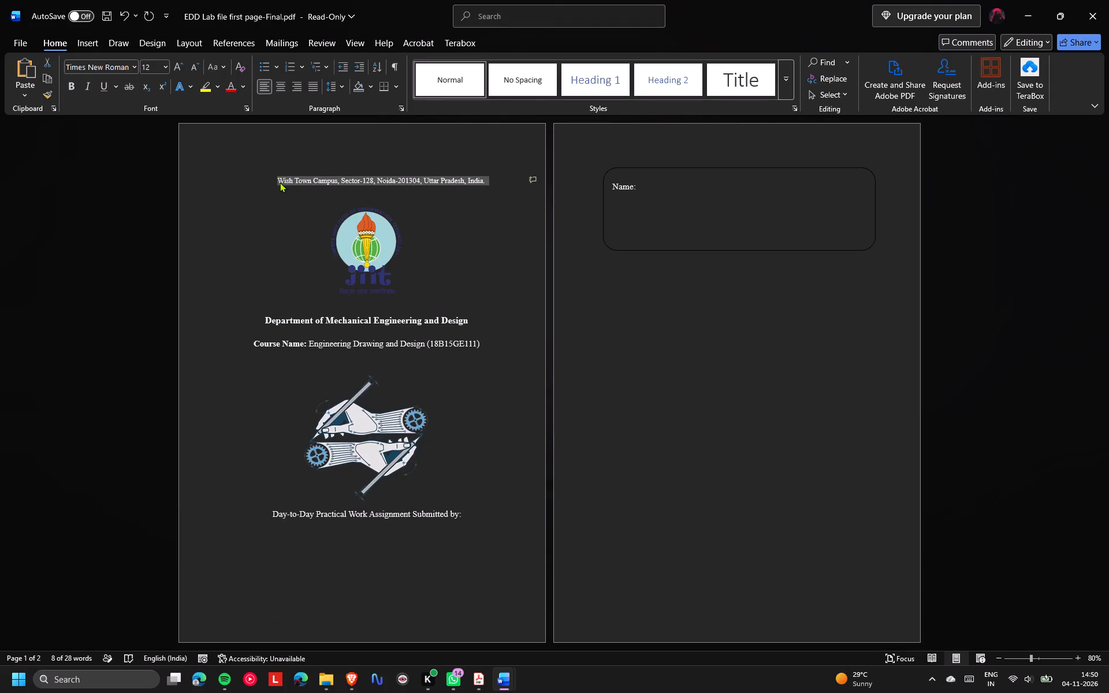
{"action": "key", "text": "ctrl+x"}
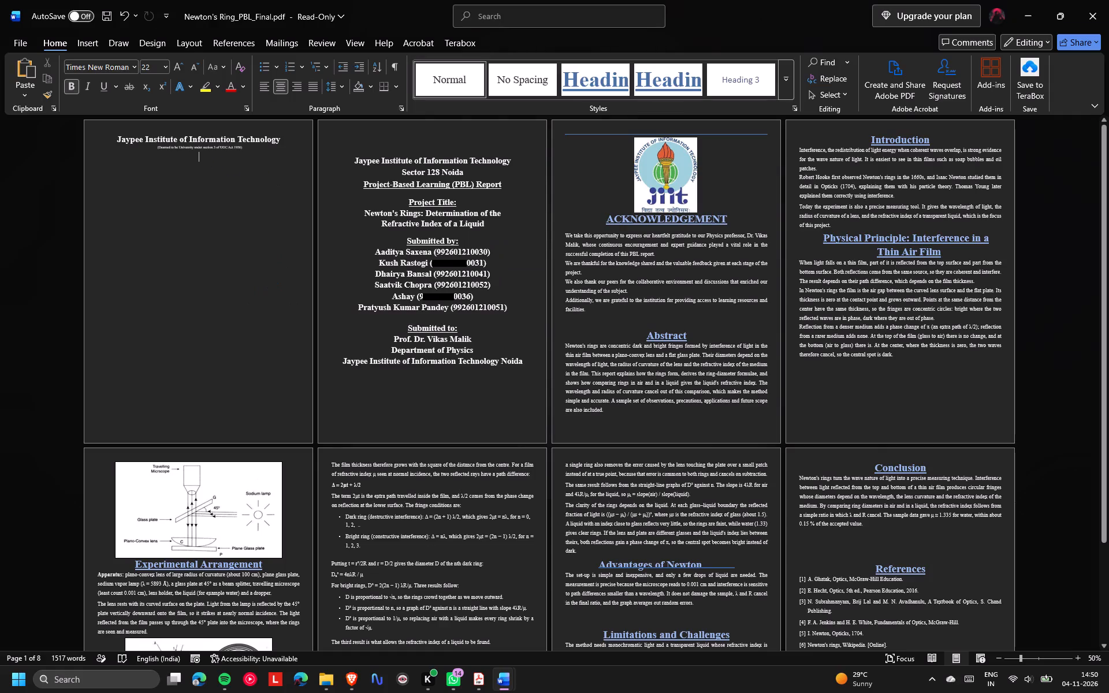
{"action": "key", "text": "ctrl+v"}
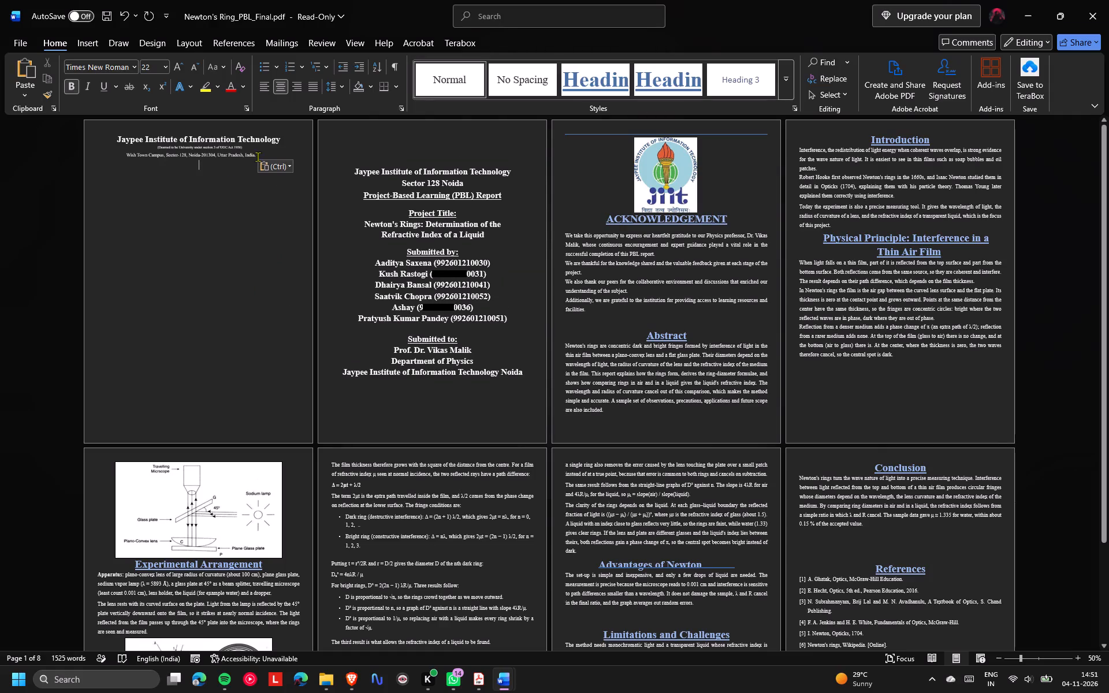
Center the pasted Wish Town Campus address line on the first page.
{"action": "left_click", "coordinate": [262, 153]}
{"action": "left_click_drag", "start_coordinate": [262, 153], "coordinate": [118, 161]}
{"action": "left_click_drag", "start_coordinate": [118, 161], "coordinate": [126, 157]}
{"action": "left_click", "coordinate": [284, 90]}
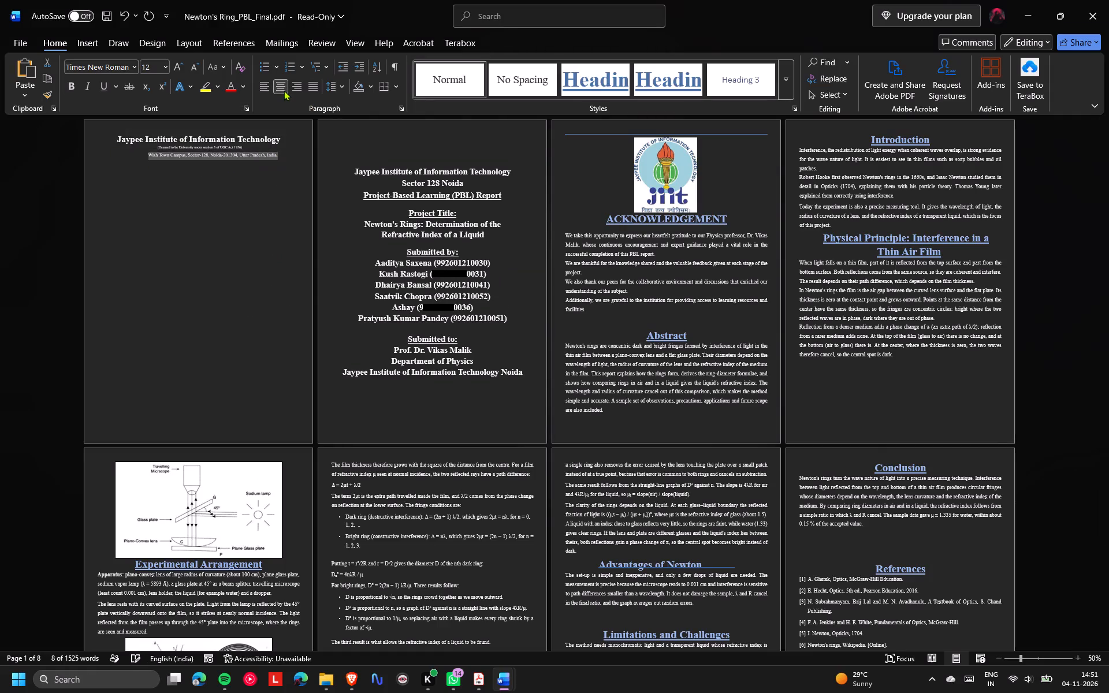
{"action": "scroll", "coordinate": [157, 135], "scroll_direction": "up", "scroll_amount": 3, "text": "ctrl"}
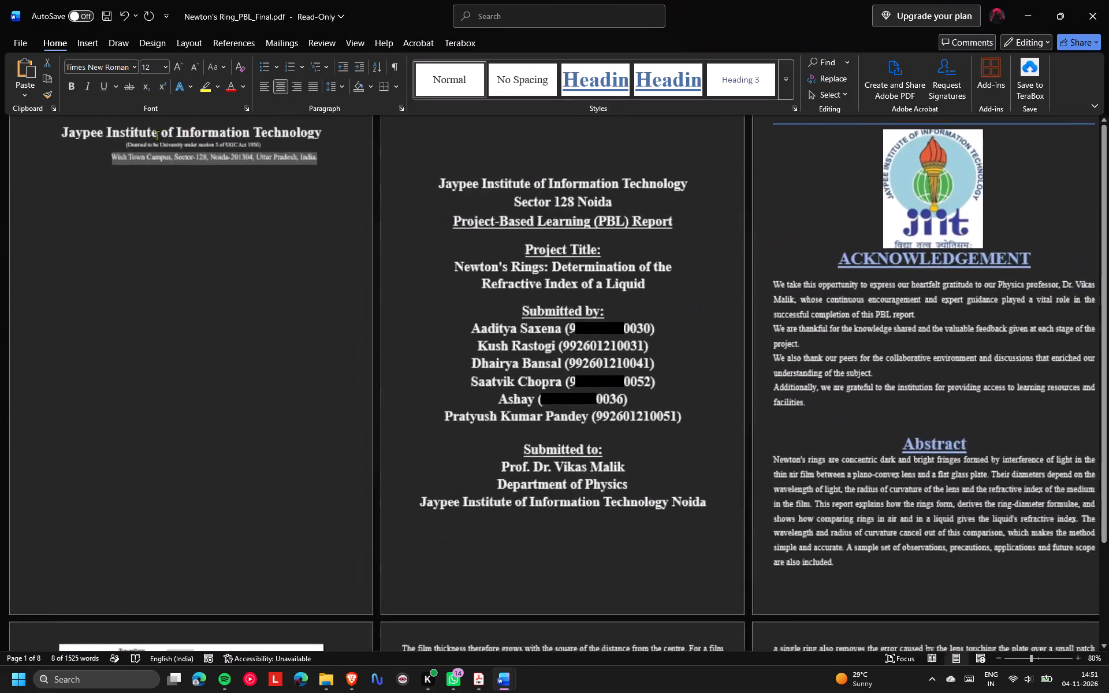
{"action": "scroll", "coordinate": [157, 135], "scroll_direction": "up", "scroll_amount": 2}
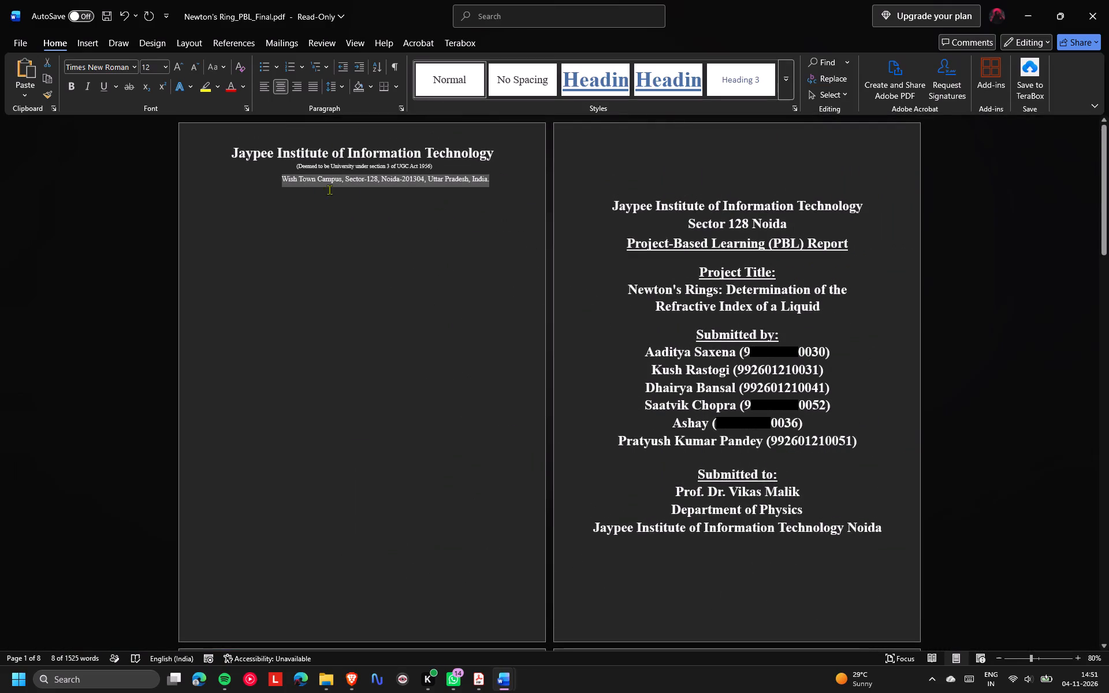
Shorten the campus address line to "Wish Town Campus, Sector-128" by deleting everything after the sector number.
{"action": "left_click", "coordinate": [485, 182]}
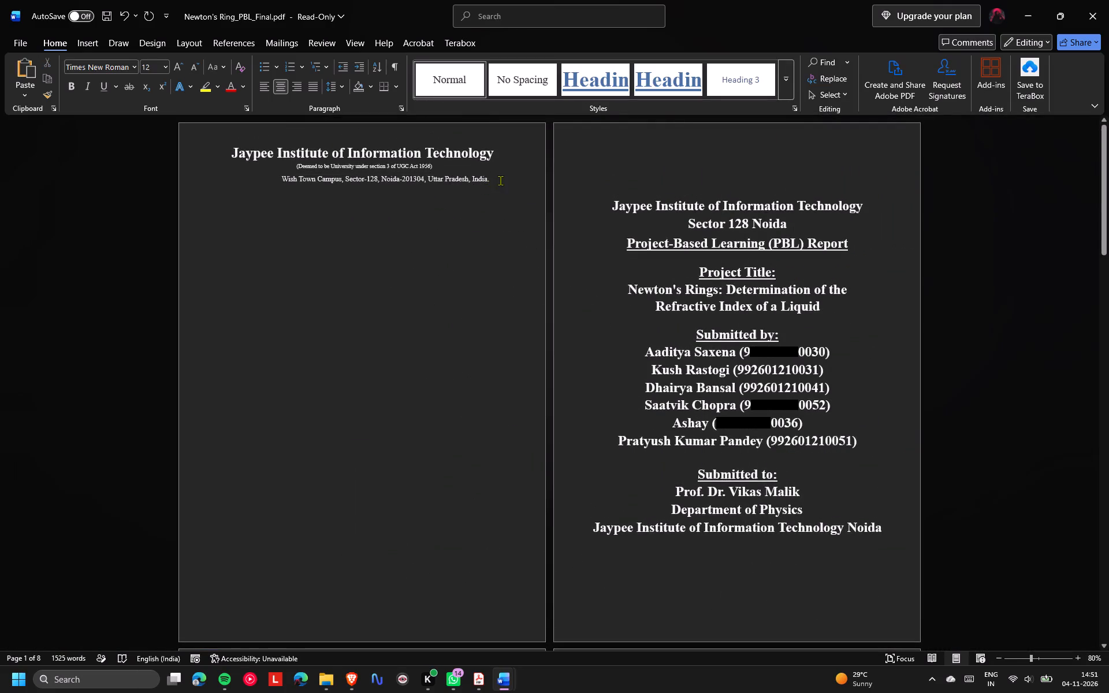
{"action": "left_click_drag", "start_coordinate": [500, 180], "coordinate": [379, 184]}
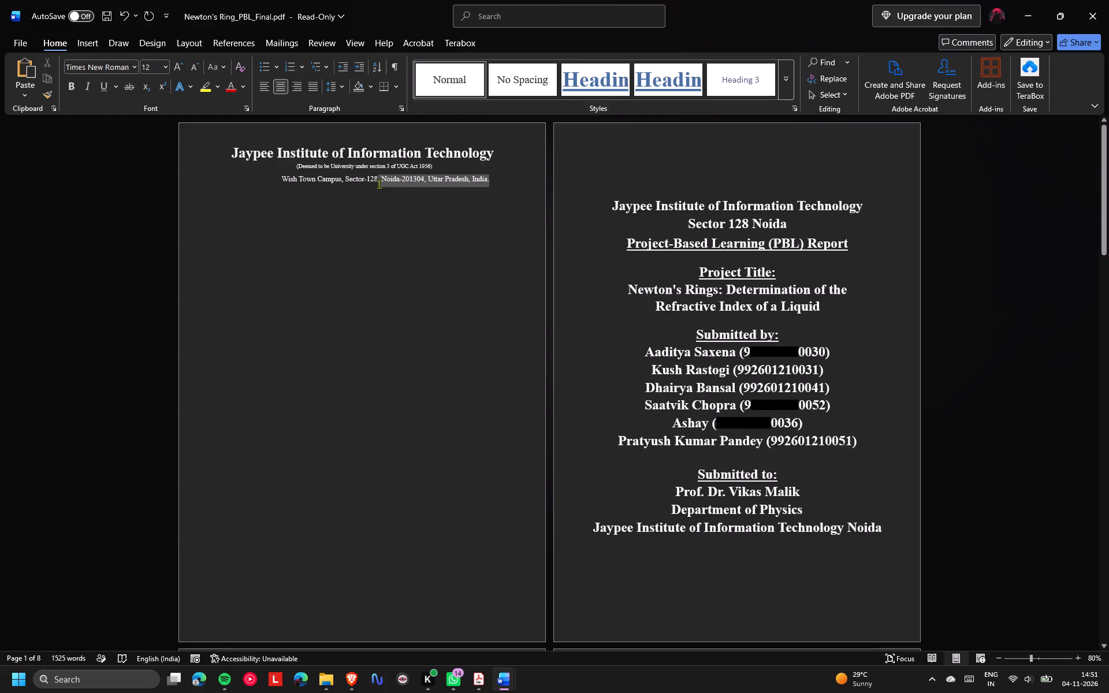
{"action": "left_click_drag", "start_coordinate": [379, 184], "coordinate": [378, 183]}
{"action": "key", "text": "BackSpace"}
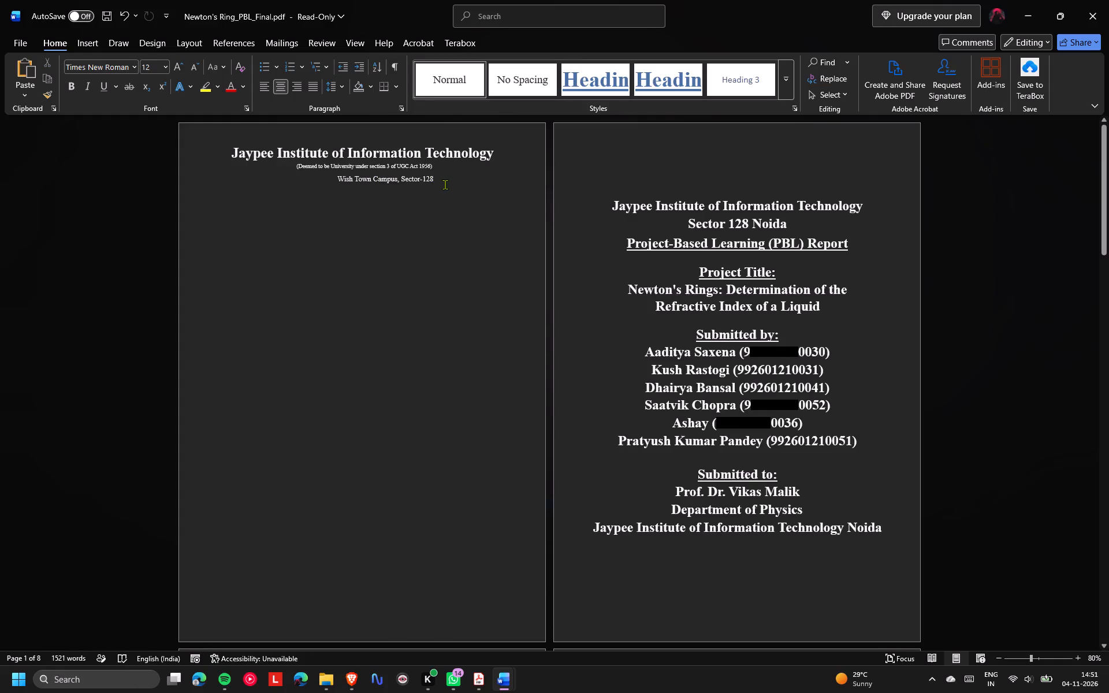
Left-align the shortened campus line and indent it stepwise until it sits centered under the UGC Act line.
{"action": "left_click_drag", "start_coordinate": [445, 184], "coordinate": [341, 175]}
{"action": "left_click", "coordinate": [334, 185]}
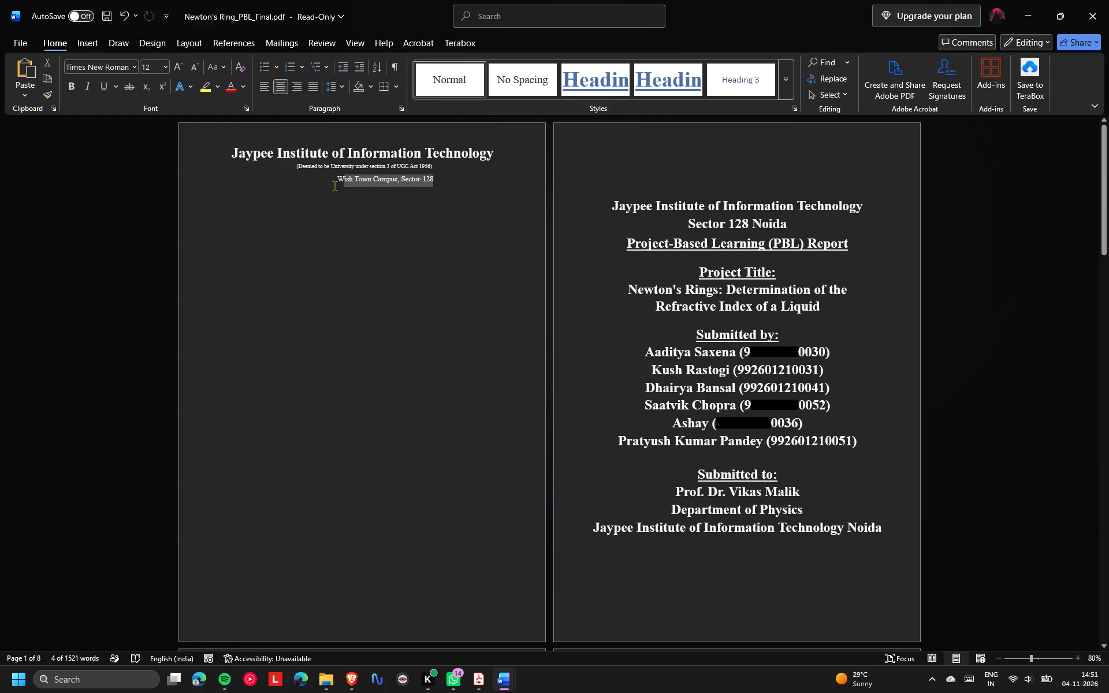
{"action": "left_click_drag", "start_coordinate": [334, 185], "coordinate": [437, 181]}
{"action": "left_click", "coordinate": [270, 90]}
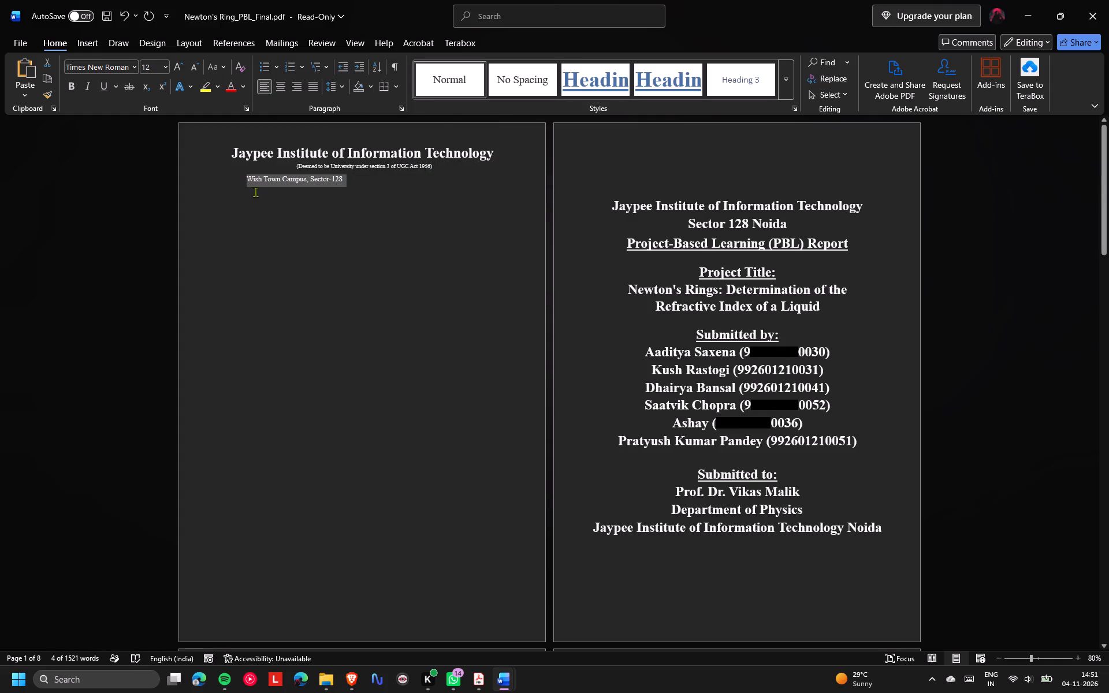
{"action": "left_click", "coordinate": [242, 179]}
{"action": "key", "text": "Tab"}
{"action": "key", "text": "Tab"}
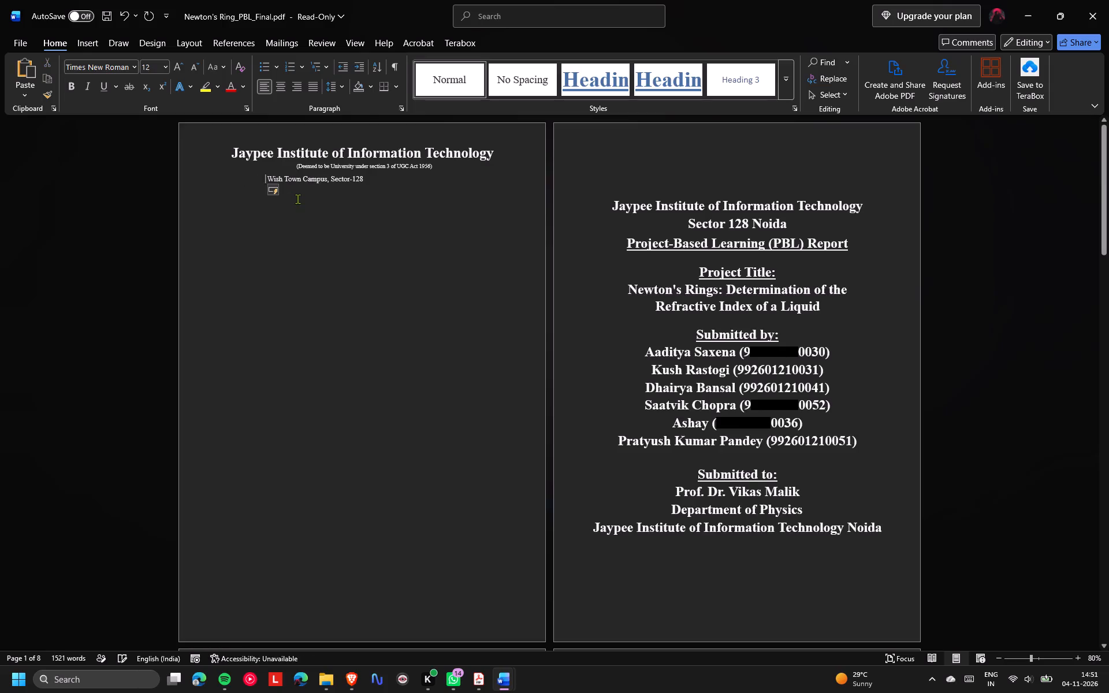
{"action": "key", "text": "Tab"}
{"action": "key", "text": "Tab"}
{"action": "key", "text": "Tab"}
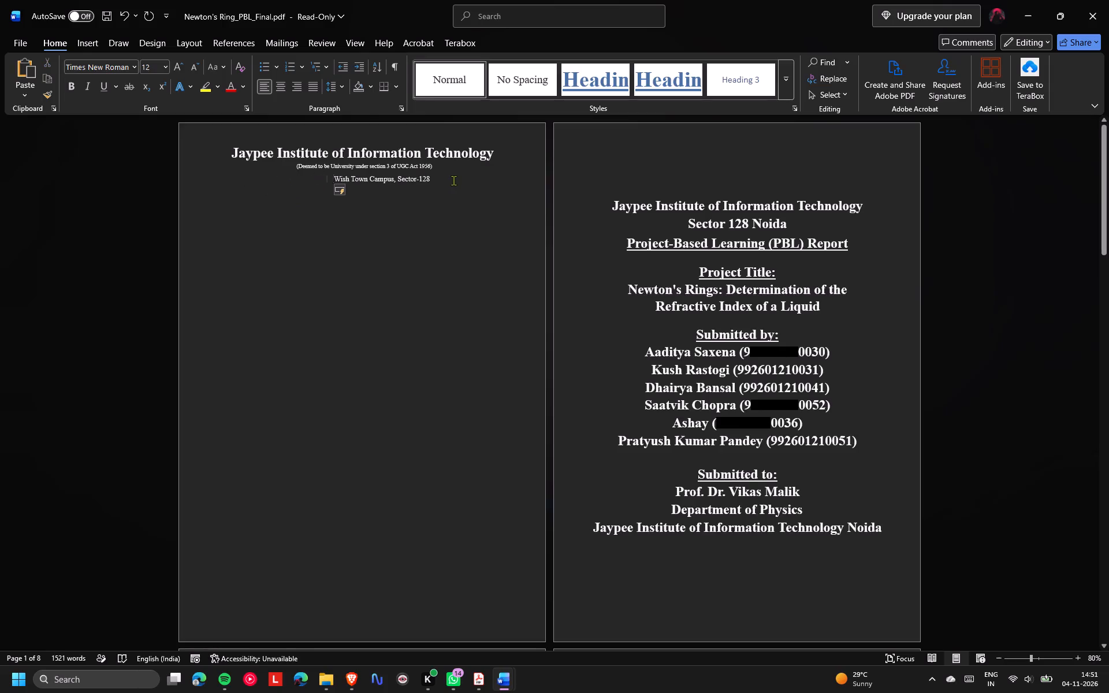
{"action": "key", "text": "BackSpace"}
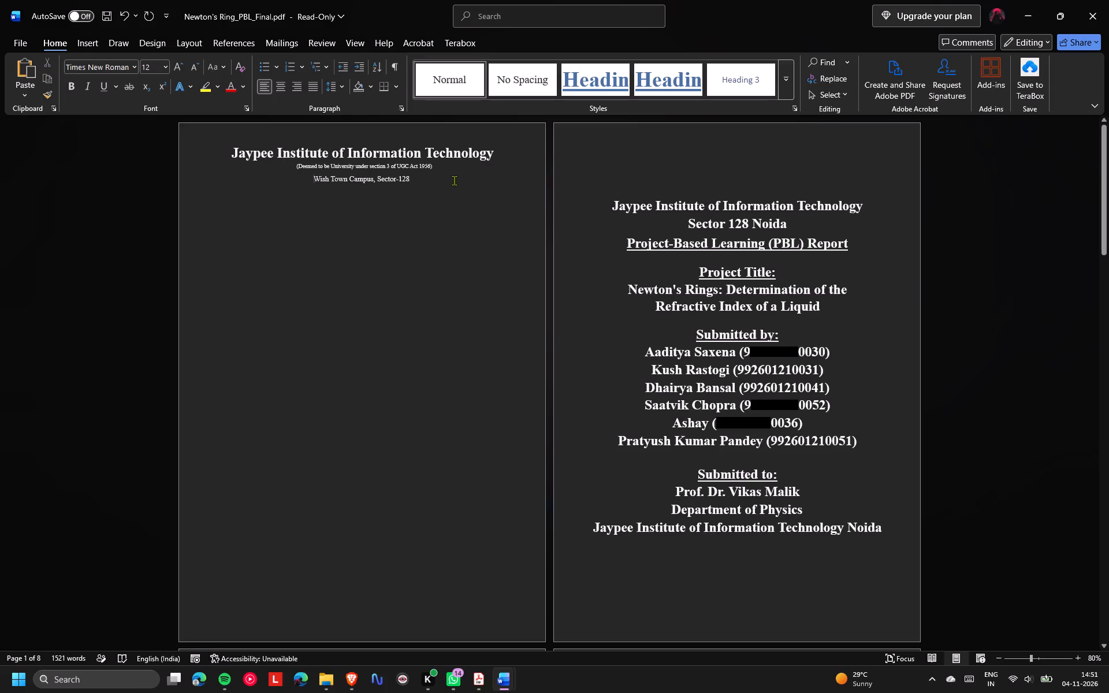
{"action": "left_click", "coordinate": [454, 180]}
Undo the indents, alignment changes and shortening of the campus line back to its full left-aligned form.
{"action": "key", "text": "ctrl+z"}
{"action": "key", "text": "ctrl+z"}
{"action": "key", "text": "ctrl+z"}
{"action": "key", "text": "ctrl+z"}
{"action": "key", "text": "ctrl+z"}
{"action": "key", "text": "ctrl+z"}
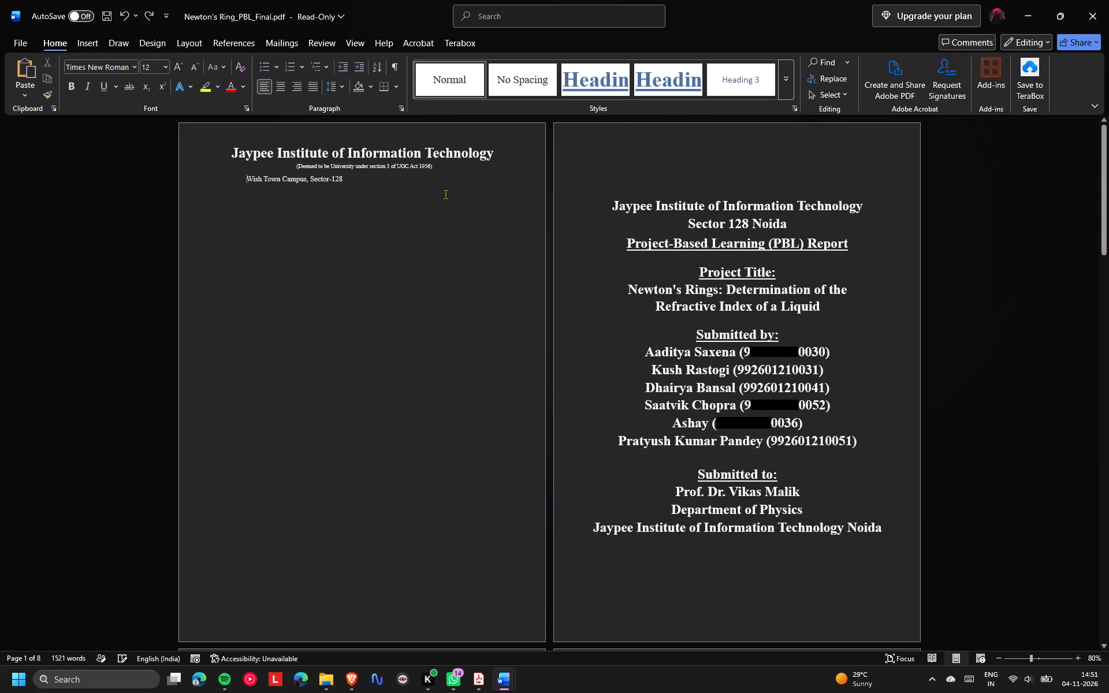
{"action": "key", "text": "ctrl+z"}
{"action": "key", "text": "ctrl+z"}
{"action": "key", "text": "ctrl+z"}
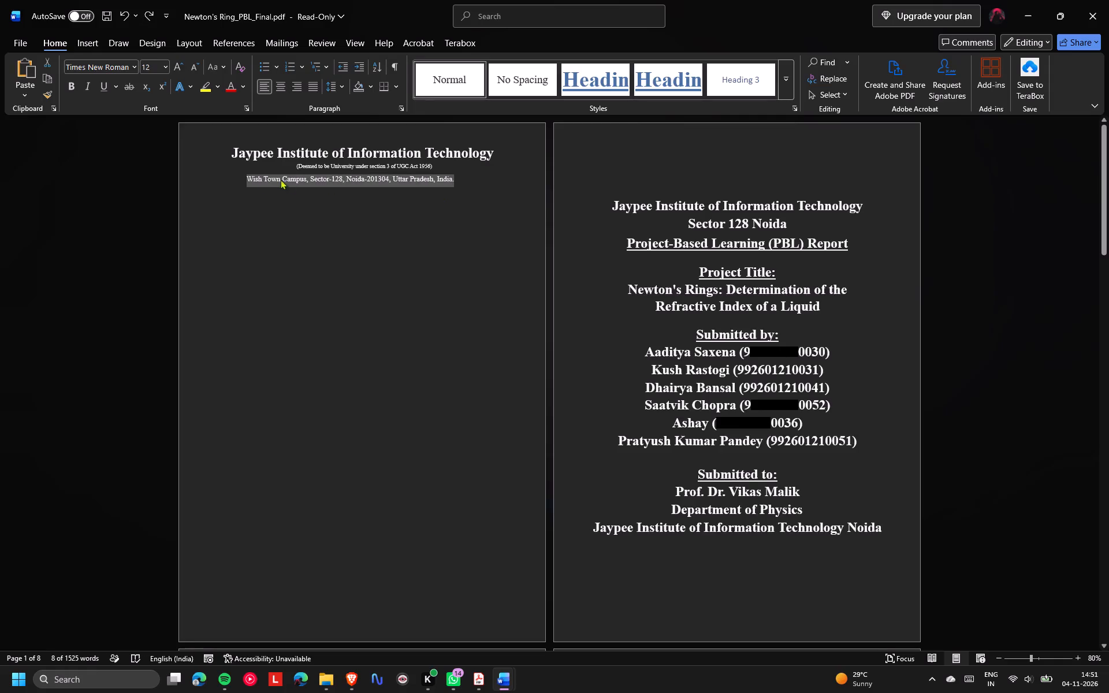
Insert eight spaces before the full campus address line to bring it roughly centered below the UGC Act line.
{"action": "left_click", "coordinate": [230, 181]}
{"action": "key", "text": "space"}
{"action": "key", "text": "space"}
{"action": "key", "text": "space"}
{"action": "key", "text": "space"}
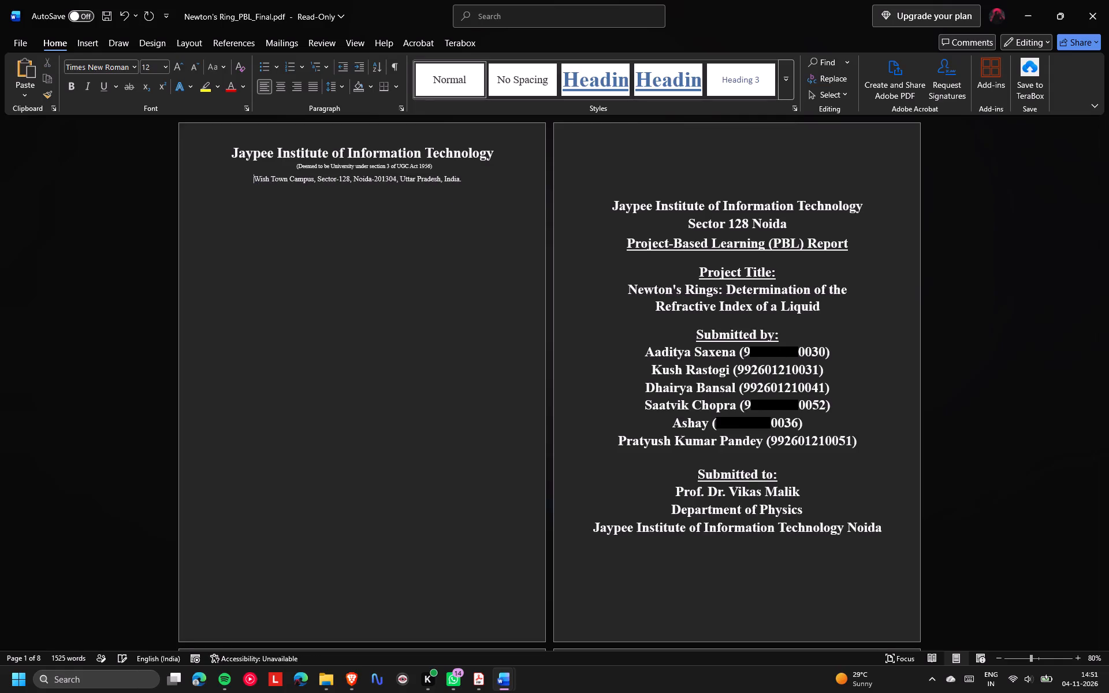
{"action": "key", "text": "space"}
{"action": "key", "text": "space"}
{"action": "key", "text": "space"}
{"action": "key", "text": "space"}
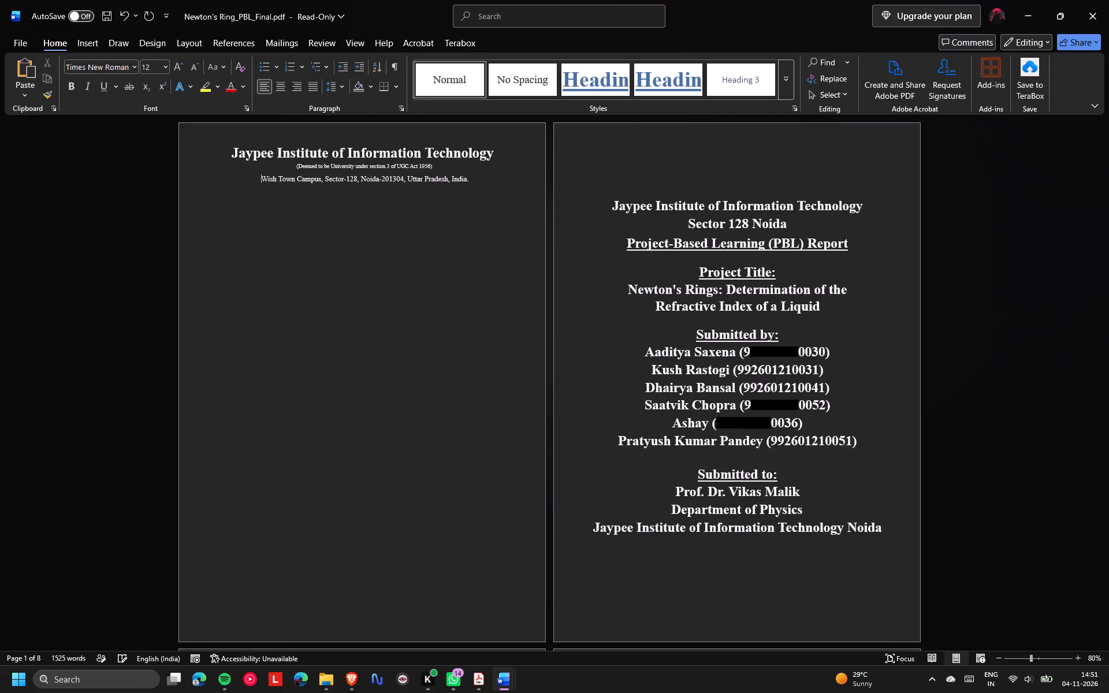
{"action": "key", "text": "space"}
{"action": "scroll", "coordinate": [336, 157], "scroll_direction": "up", "scroll_amount": 1, "text": "ctrl"}
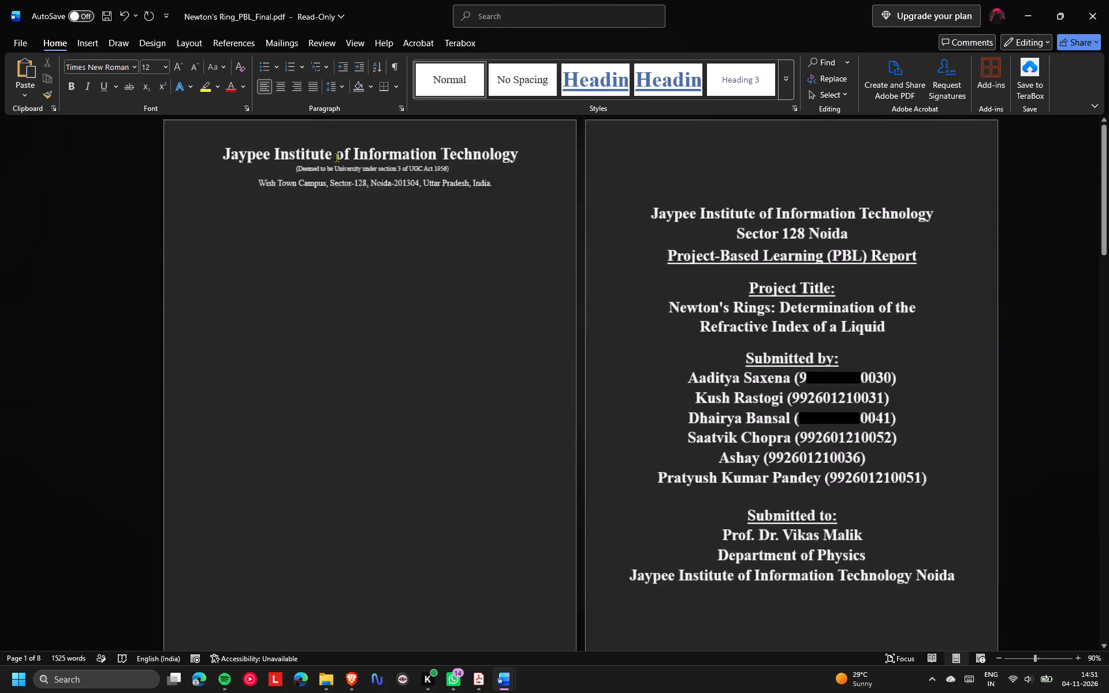
{"action": "scroll", "coordinate": [336, 157], "scroll_direction": "up", "scroll_amount": 3, "text": "ctrl"}
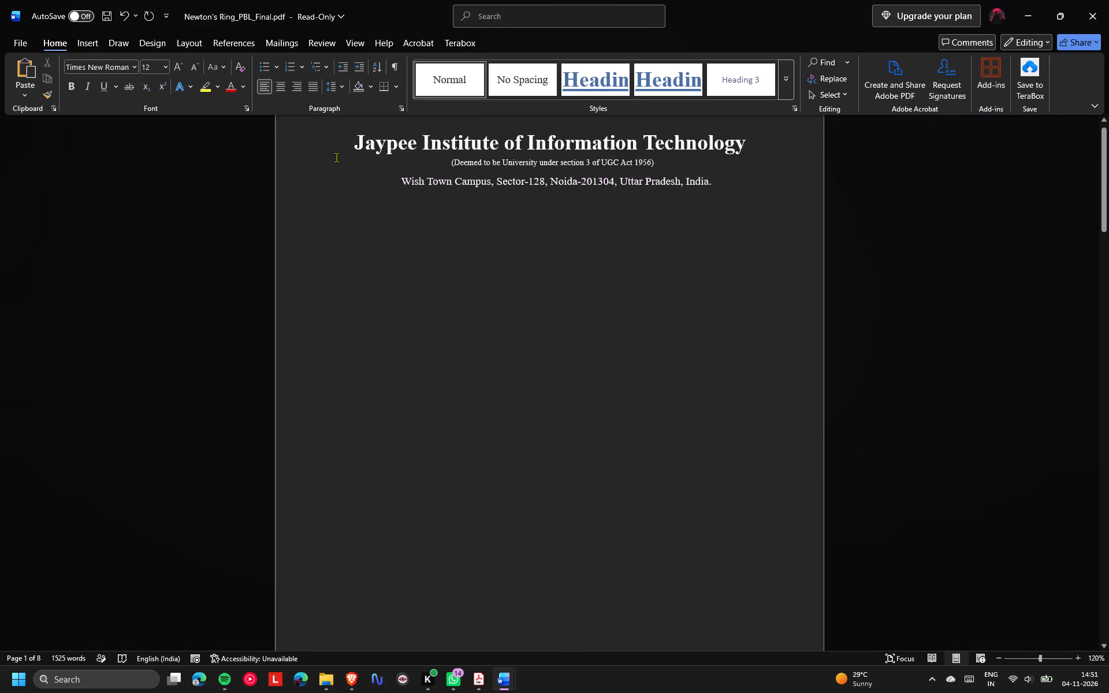
{"action": "scroll", "coordinate": [336, 157], "scroll_direction": "up", "scroll_amount": 2}
{"action": "key", "text": "BackSpace"}
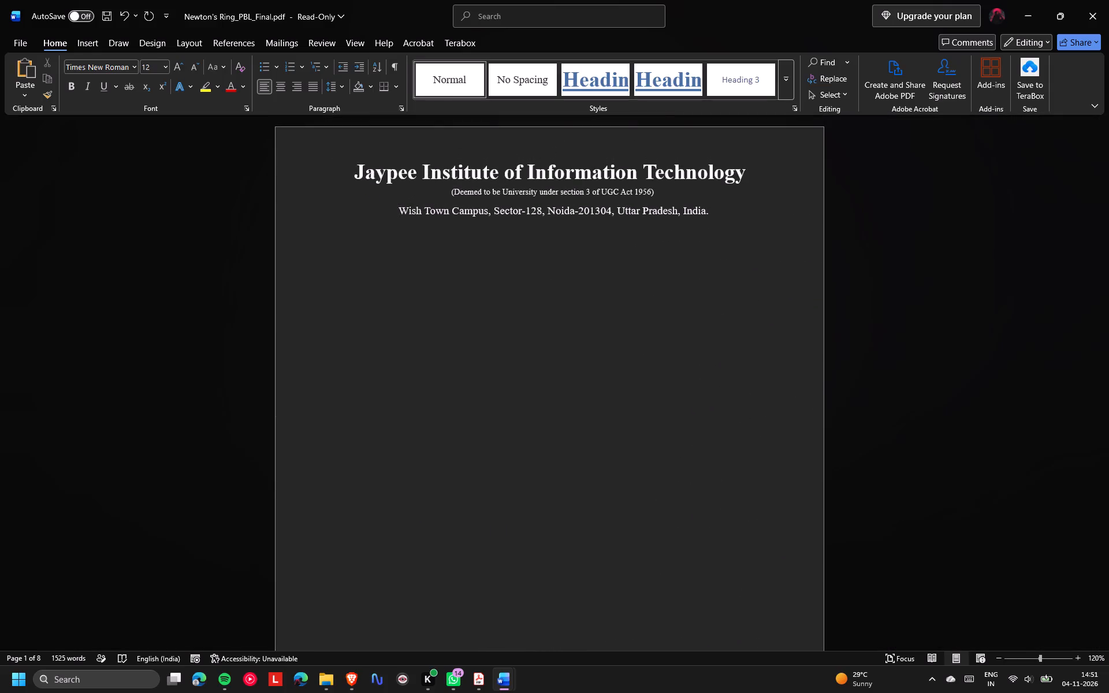
Insert one space before the institute title to shift it slightly into line with the text below.
{"action": "left_click", "coordinate": [356, 170]}
{"action": "key", "text": "space"}
{"action": "key", "text": "space"}
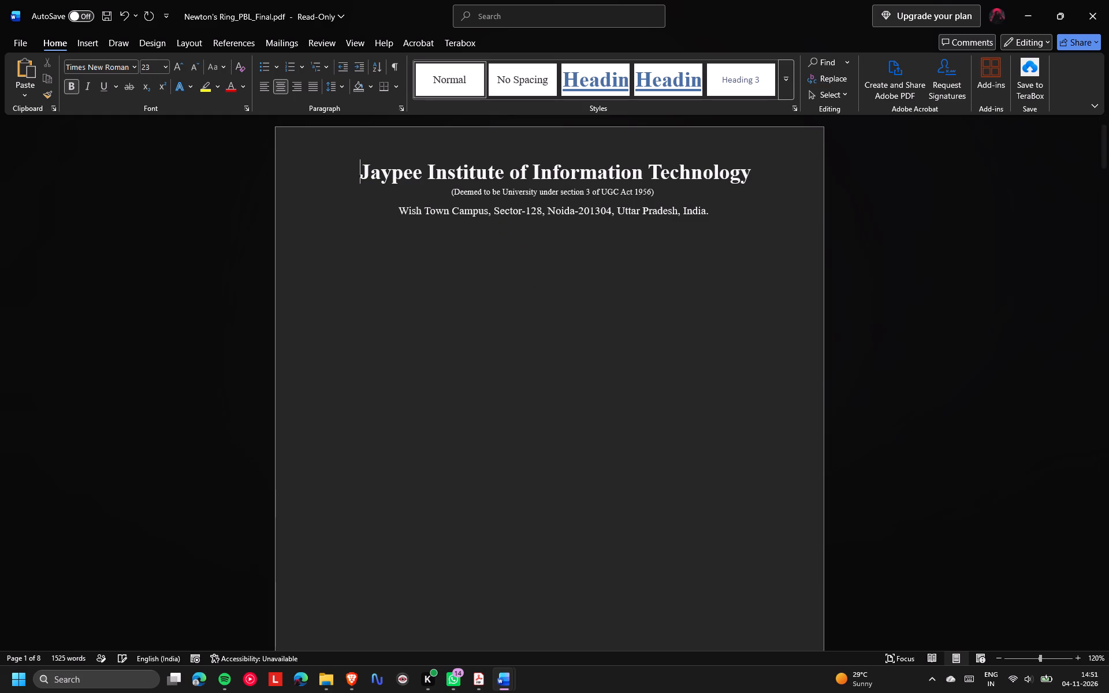
{"action": "key", "text": "BackSpace"}
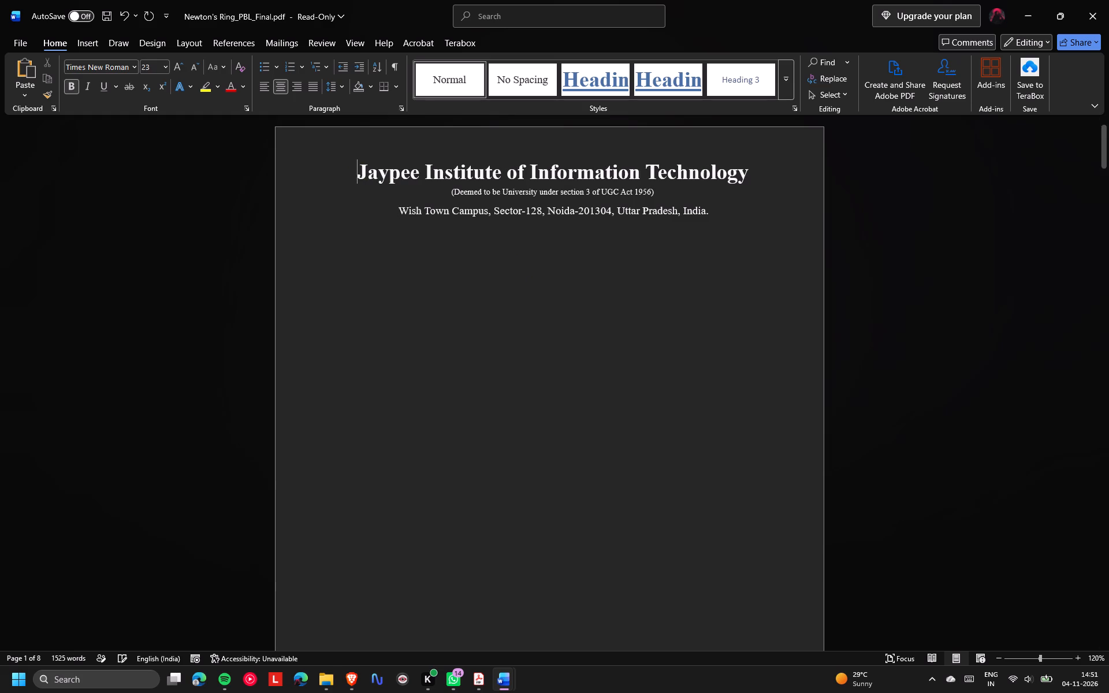
{"action": "key", "text": "BackSpace"}
{"action": "key", "text": "space"}
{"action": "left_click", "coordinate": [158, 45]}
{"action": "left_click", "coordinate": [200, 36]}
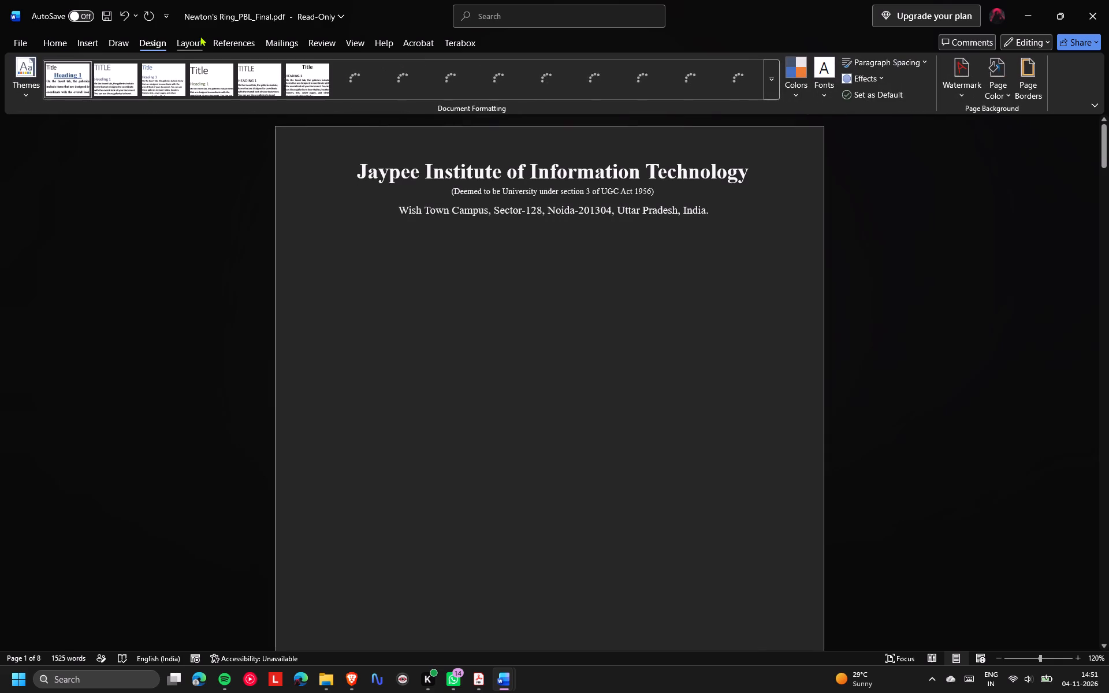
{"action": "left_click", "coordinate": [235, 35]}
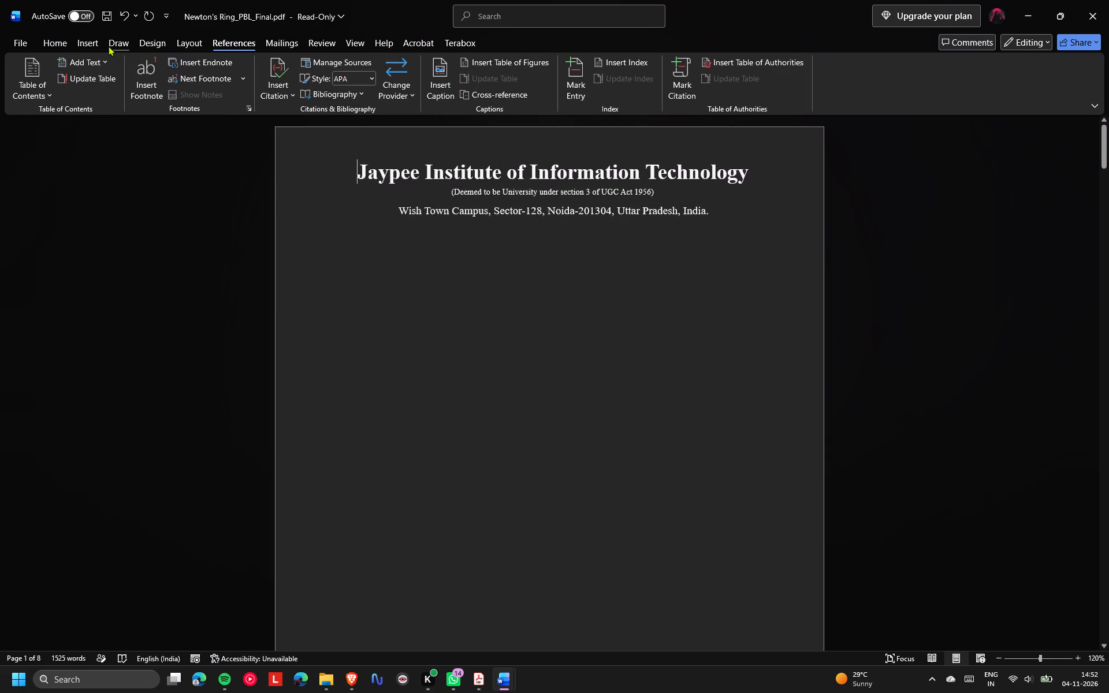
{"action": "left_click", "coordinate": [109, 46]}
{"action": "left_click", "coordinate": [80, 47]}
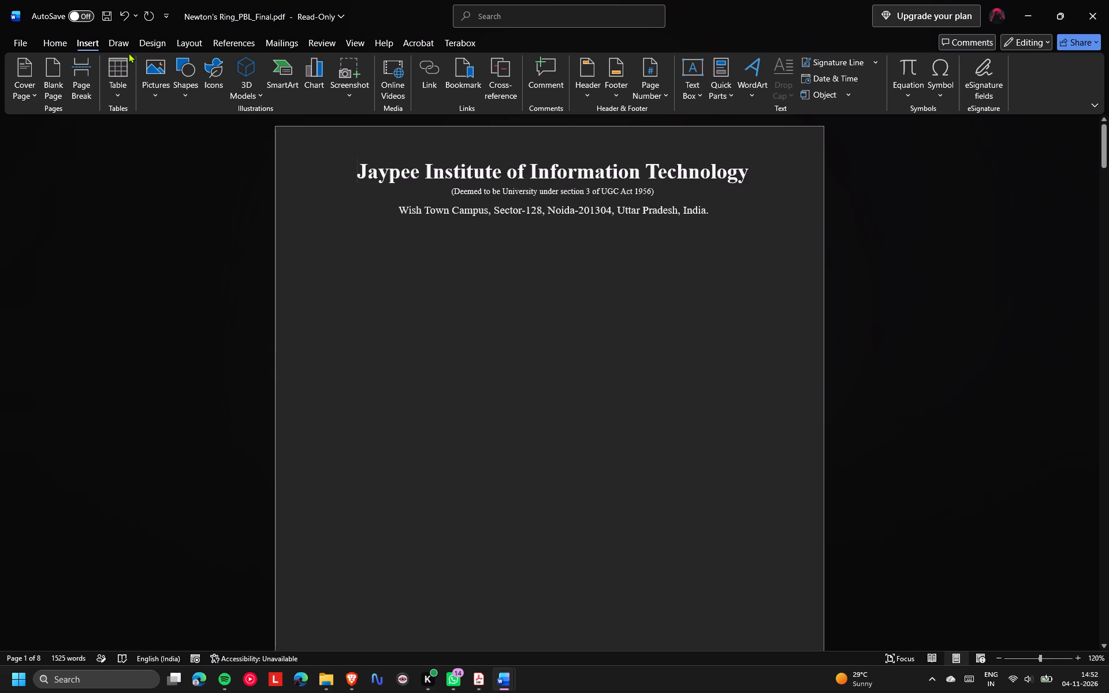
Show the drawing ruler over the page and move it up to just below the campus address line.
{"action": "left_click", "coordinate": [129, 51]}
{"action": "left_click", "coordinate": [496, 96]}
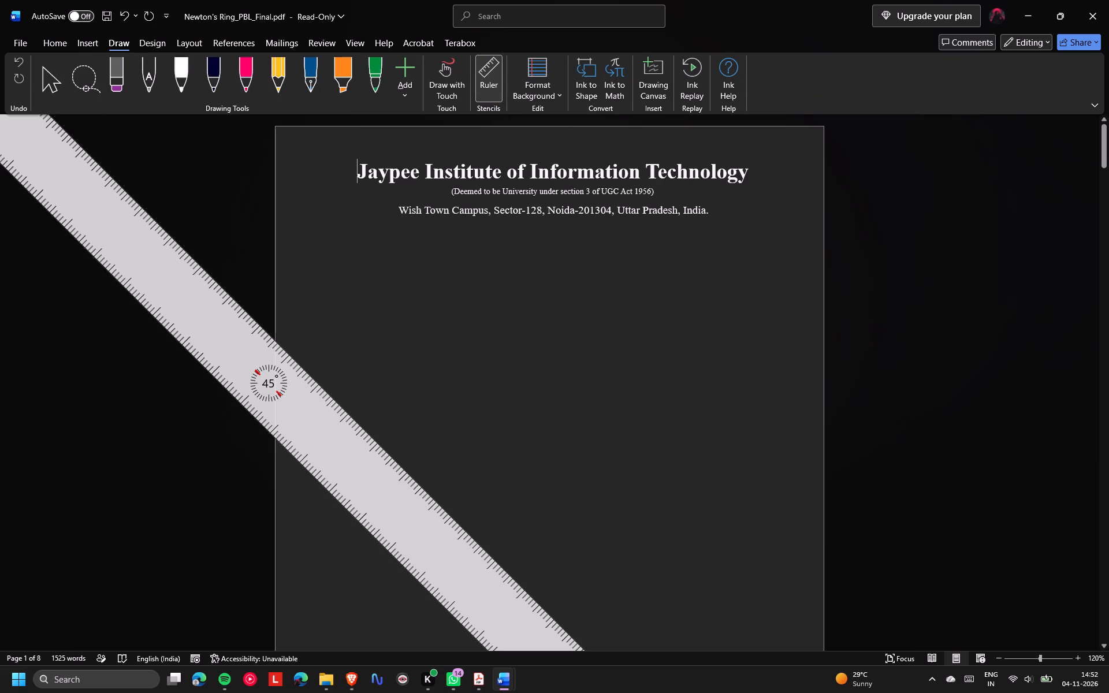
{"action": "left_click_drag", "start_coordinate": [278, 378], "coordinate": [359, 241]}
Rotate the drawing ruler until it lies horizontally at 0°.
{"action": "scroll", "coordinate": [359, 241], "scroll_direction": "up", "scroll_amount": 1, "text": "ctrl"}
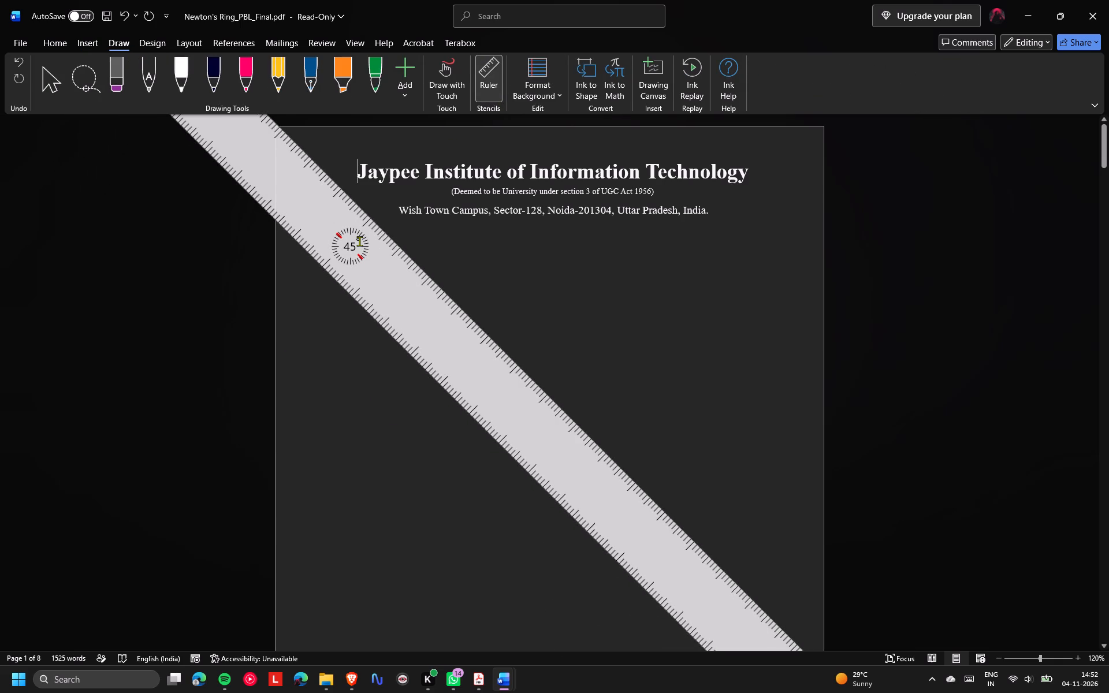
{"action": "scroll", "coordinate": [359, 241], "scroll_direction": "up", "scroll_amount": 2, "text": "ctrl"}
{"action": "scroll", "coordinate": [359, 241], "scroll_direction": "down", "scroll_amount": 2, "text": "ctrl"}
{"action": "scroll", "coordinate": [359, 241], "scroll_direction": "up", "scroll_amount": 2, "text": "ctrl"}
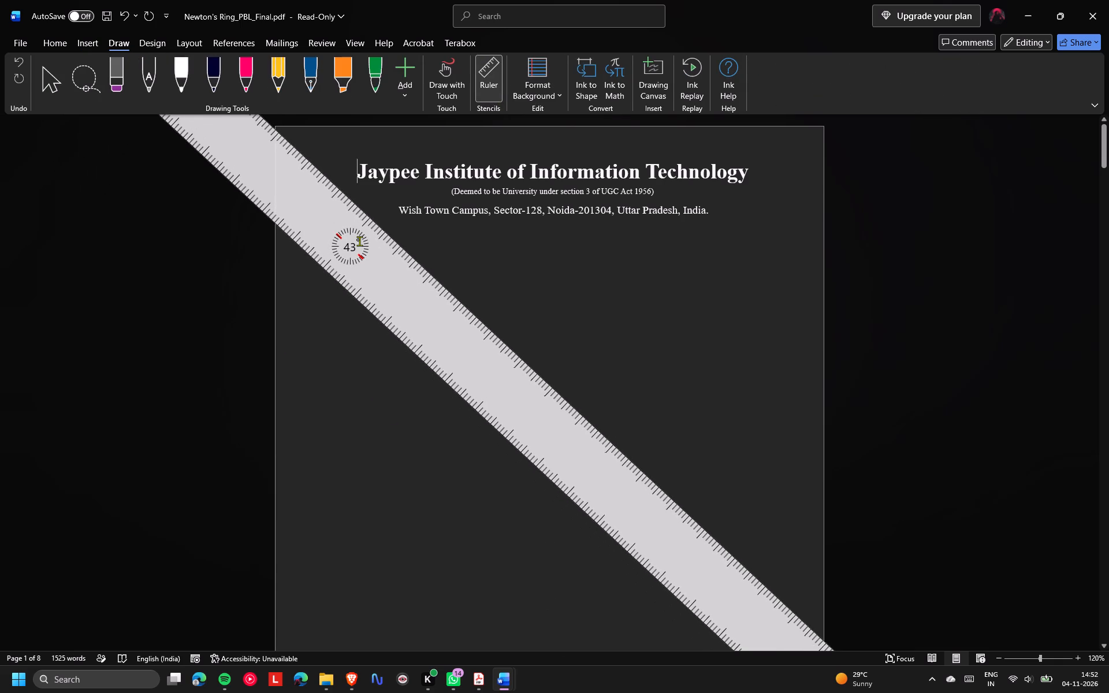
{"action": "scroll", "coordinate": [359, 241], "scroll_direction": "down", "scroll_amount": 1}
{"action": "scroll", "coordinate": [359, 241], "scroll_direction": "up", "scroll_amount": 1, "text": "ctrl"}
{"action": "scroll", "coordinate": [359, 241], "scroll_direction": "down", "scroll_amount": 2, "text": "ctrl"}
{"action": "scroll", "coordinate": [359, 241], "scroll_direction": "up", "scroll_amount": 2, "text": "ctrl"}
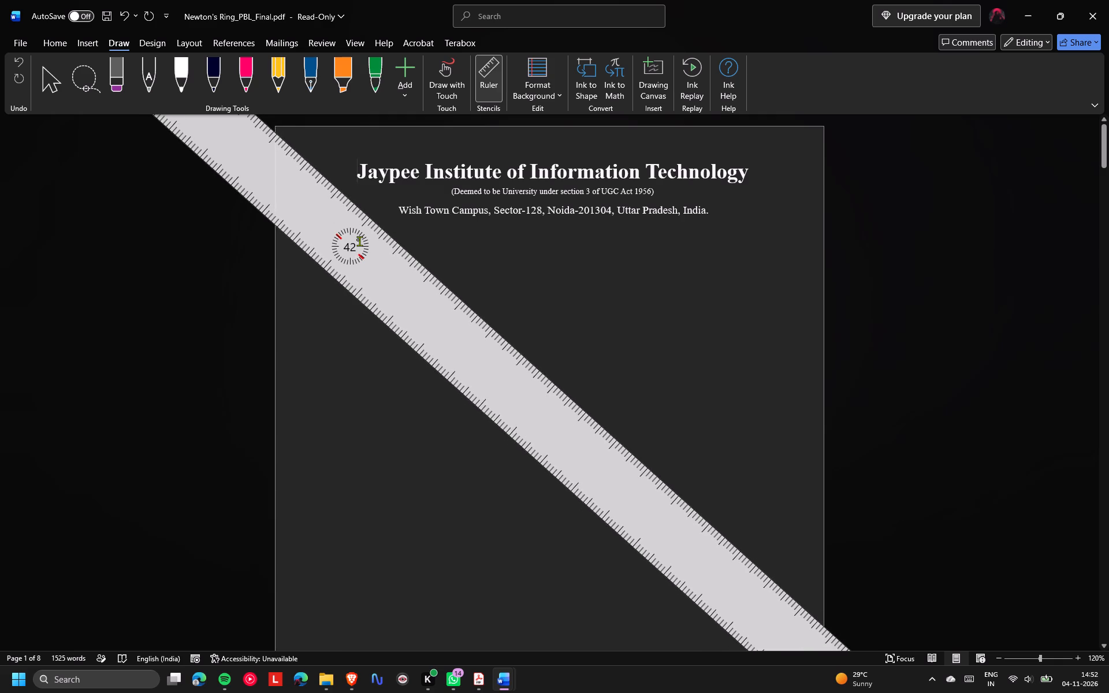
{"action": "scroll", "coordinate": [359, 241], "scroll_direction": "up", "scroll_amount": 1, "text": "ctrl"}
{"action": "scroll", "coordinate": [359, 241], "scroll_direction": "down", "scroll_amount": 1, "text": "ctrl"}
{"action": "scroll", "coordinate": [359, 241], "scroll_direction": "up", "scroll_amount": 2, "text": "ctrl"}
{"action": "scroll", "coordinate": [359, 241], "scroll_direction": "down", "scroll_amount": 1, "text": "ctrl"}
{"action": "scroll", "coordinate": [359, 241], "scroll_direction": "up", "scroll_amount": 3, "text": "ctrl"}
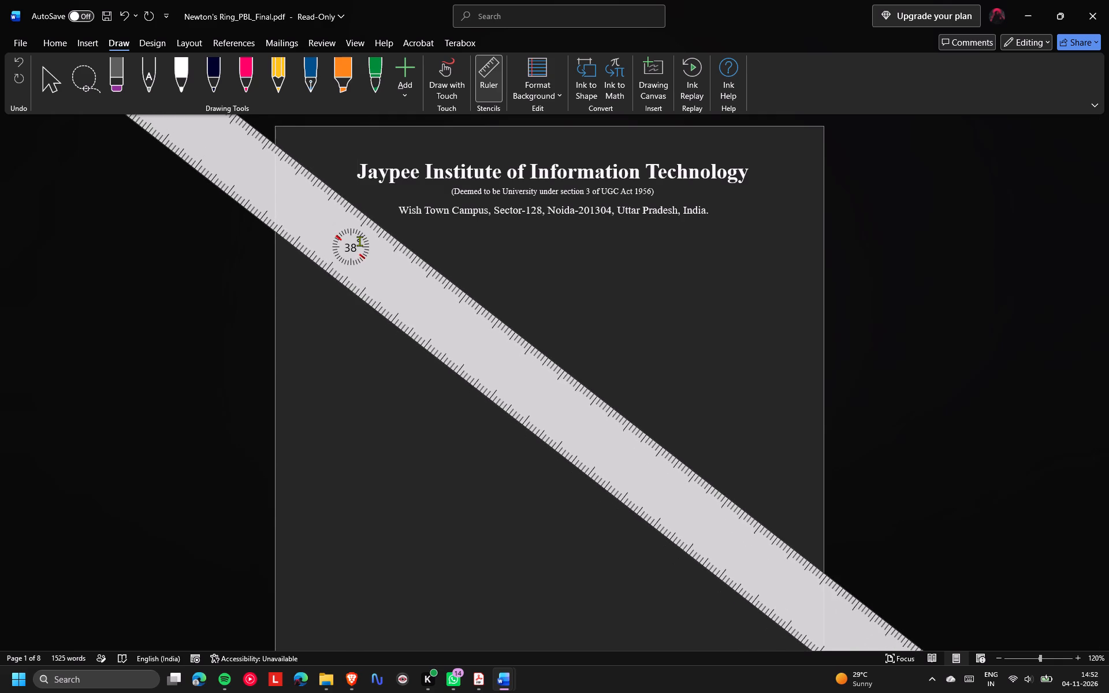
{"action": "scroll", "coordinate": [359, 241], "scroll_direction": "down", "scroll_amount": 1, "text": "ctrl"}
{"action": "scroll", "coordinate": [359, 241], "scroll_direction": "up", "scroll_amount": 2, "text": "ctrl"}
{"action": "scroll", "coordinate": [359, 241], "scroll_direction": "down", "scroll_amount": 1, "text": "ctrl"}
{"action": "left_click", "coordinate": [353, 241]}
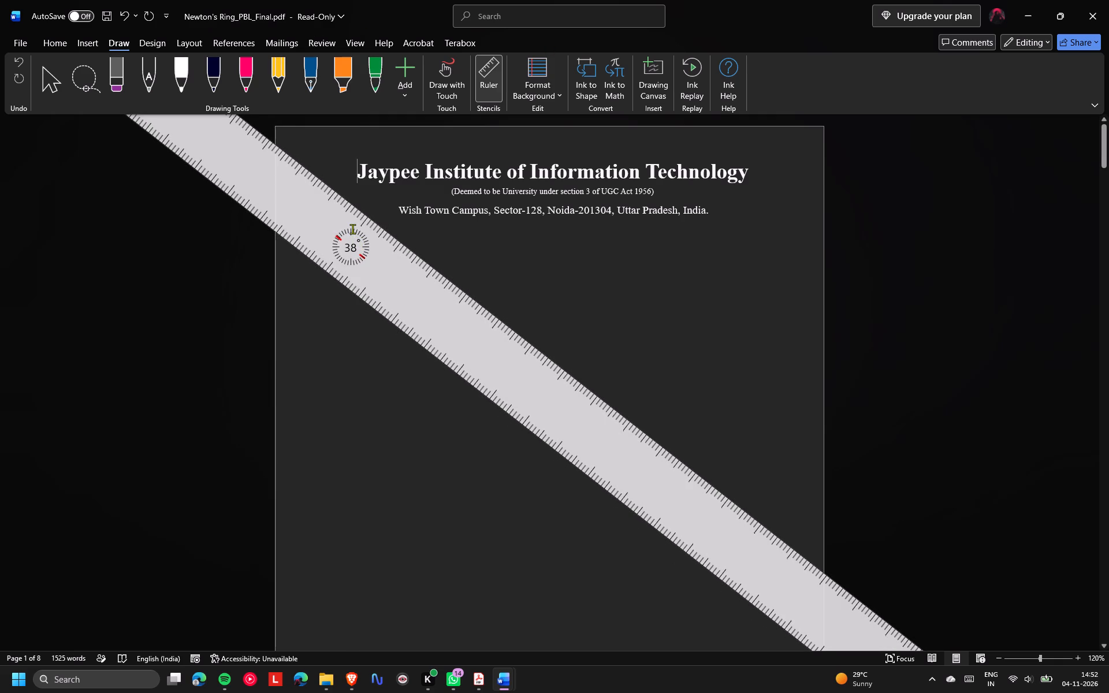
{"action": "scroll", "coordinate": [353, 229], "scroll_direction": "down", "scroll_amount": 2, "text": "ctrl"}
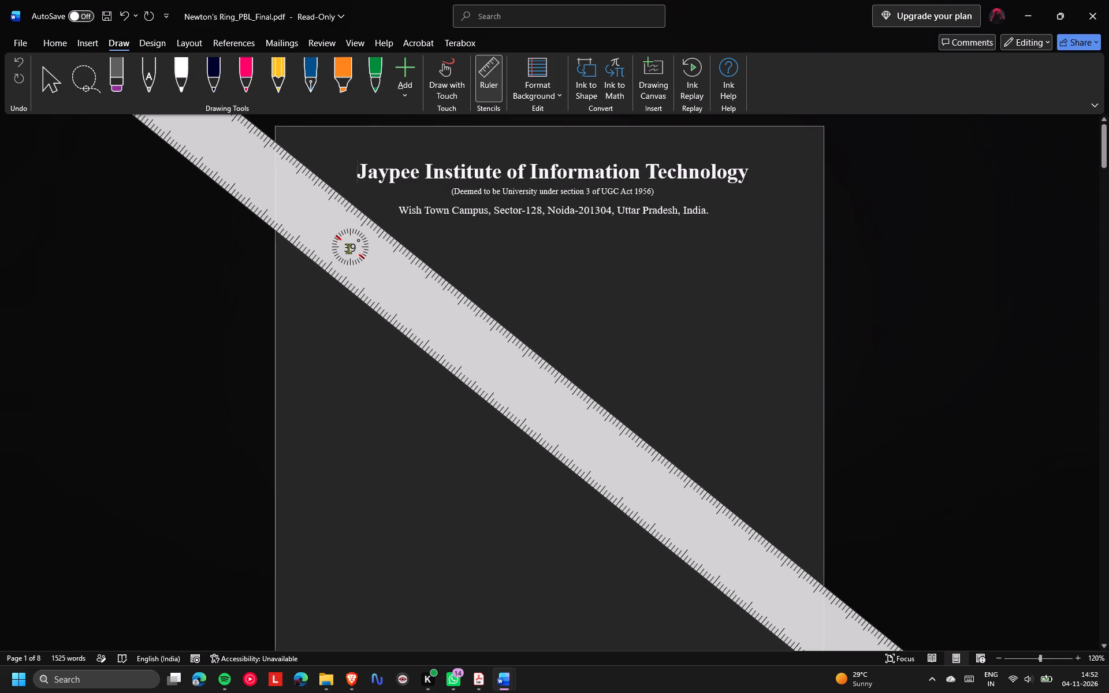
{"action": "scroll", "coordinate": [348, 248], "scroll_direction": "down", "scroll_amount": 7, "text": "ctrl"}
{"action": "scroll", "coordinate": [348, 248], "scroll_direction": "up", "scroll_amount": 4, "text": "ctrl"}
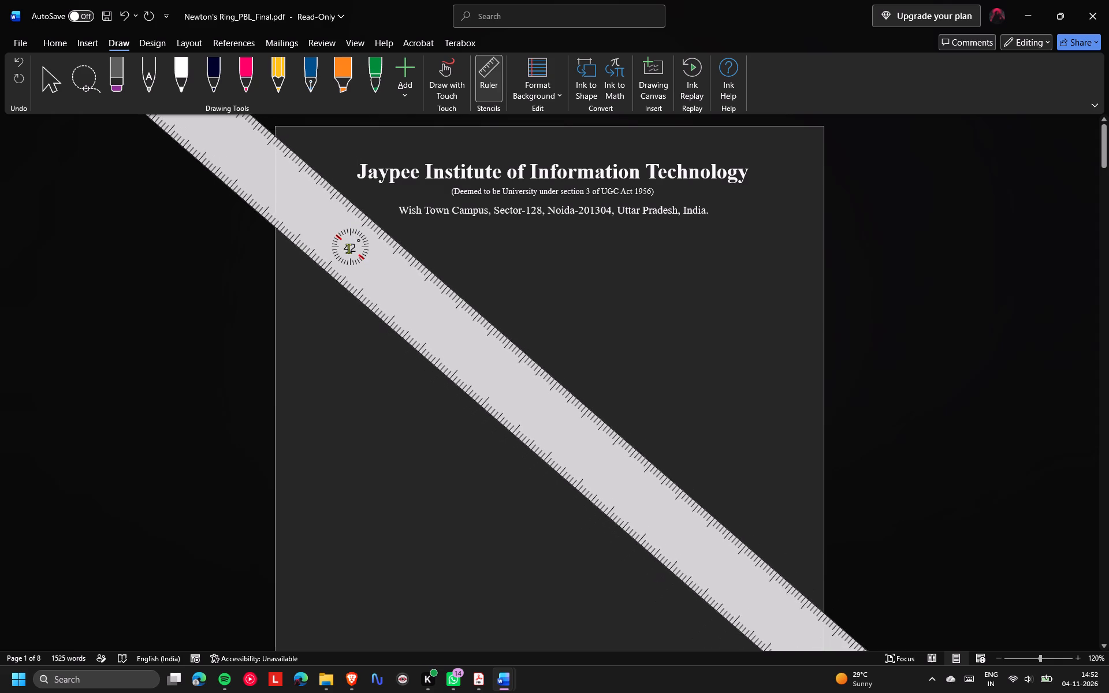
{"action": "scroll", "coordinate": [348, 248], "scroll_direction": "up", "scroll_amount": 18, "text": "ctrl"}
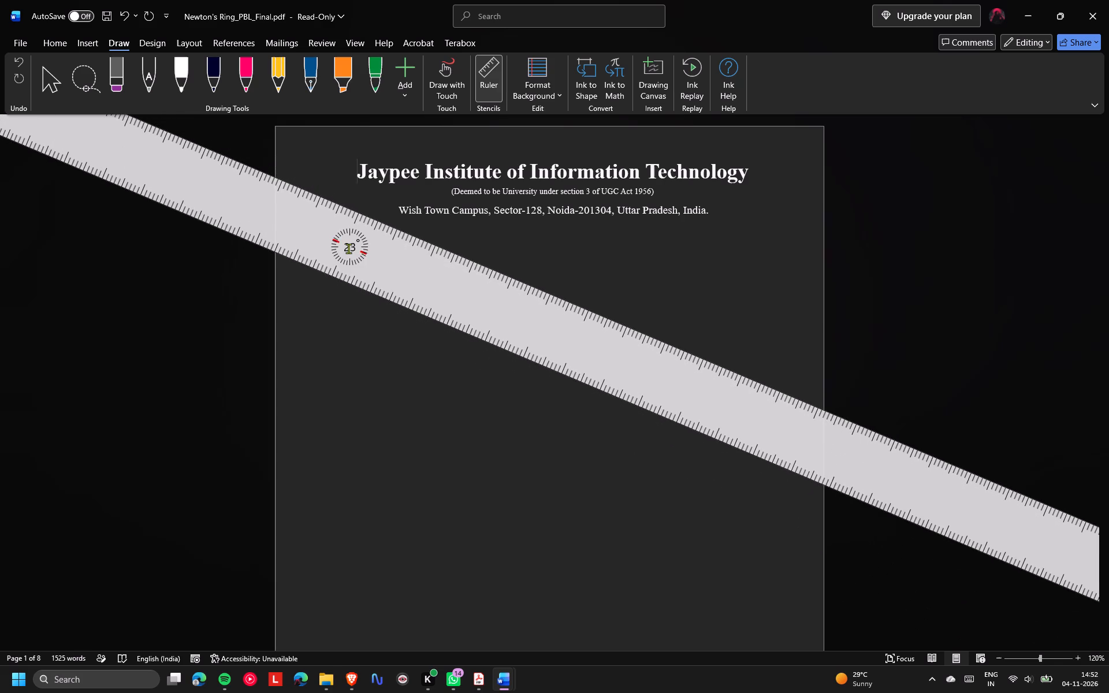
{"action": "scroll", "coordinate": [348, 248], "scroll_direction": "up", "scroll_amount": 11, "text": "ctrl"}
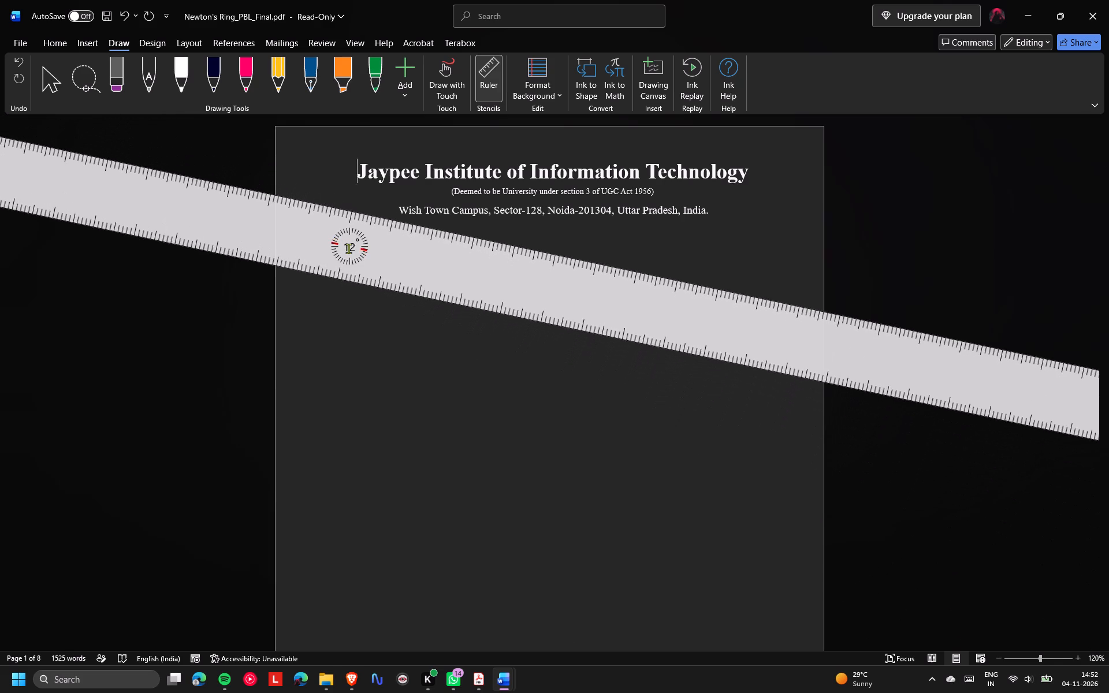
{"action": "scroll", "coordinate": [348, 248], "scroll_direction": "up", "scroll_amount": 1, "text": "ctrl"}
{"action": "scroll", "coordinate": [348, 248], "scroll_direction": "down", "scroll_amount": 1, "text": "ctrl"}
{"action": "scroll", "coordinate": [348, 248], "scroll_direction": "up", "scroll_amount": 9, "text": "ctrl"}
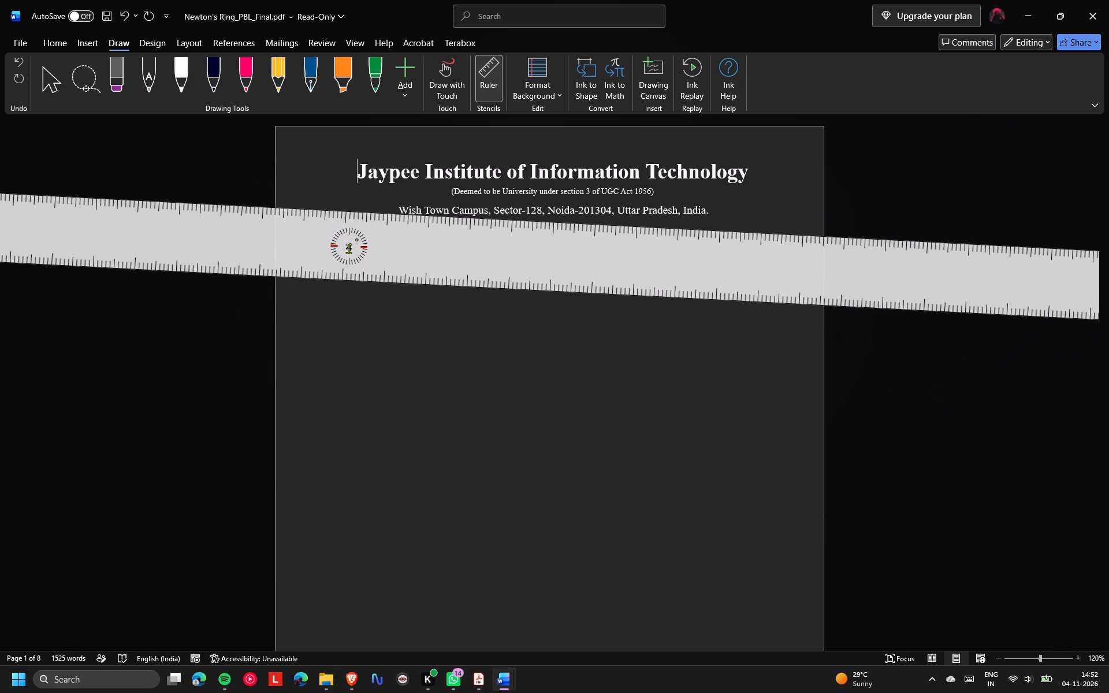
{"action": "scroll", "coordinate": [348, 248], "scroll_direction": "up", "scroll_amount": 2, "text": "ctrl"}
{"action": "scroll", "coordinate": [463, 271], "scroll_direction": "up", "scroll_amount": 1, "text": "ctrl"}
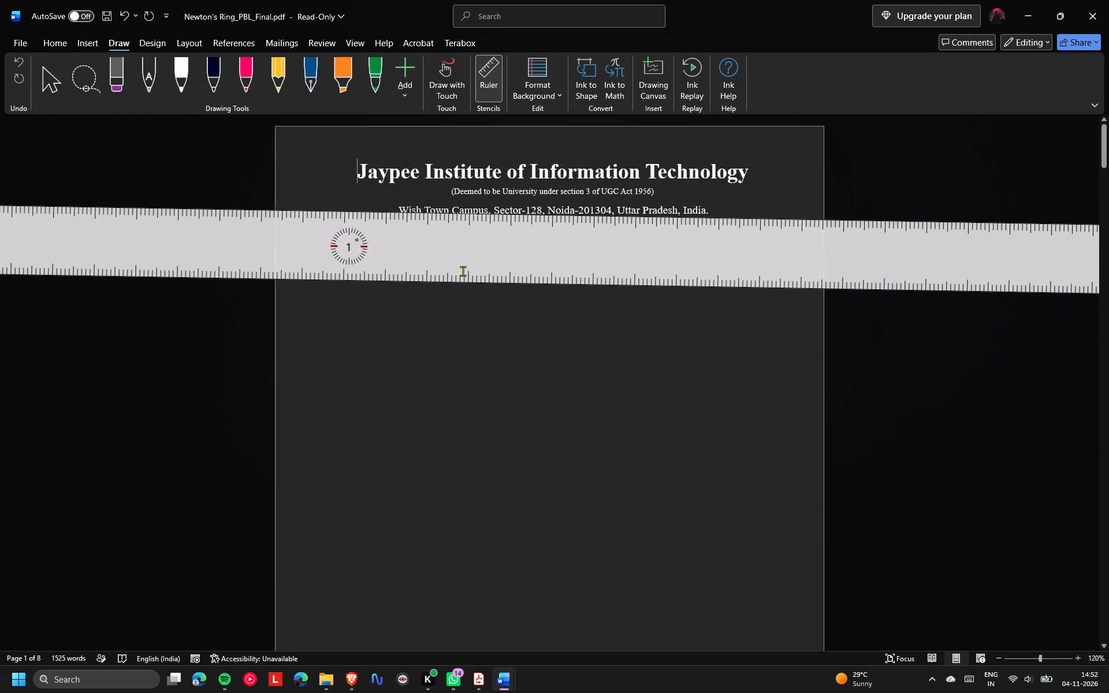
{"action": "scroll", "coordinate": [463, 271], "scroll_direction": "up", "scroll_amount": 1, "text": "ctrl"}
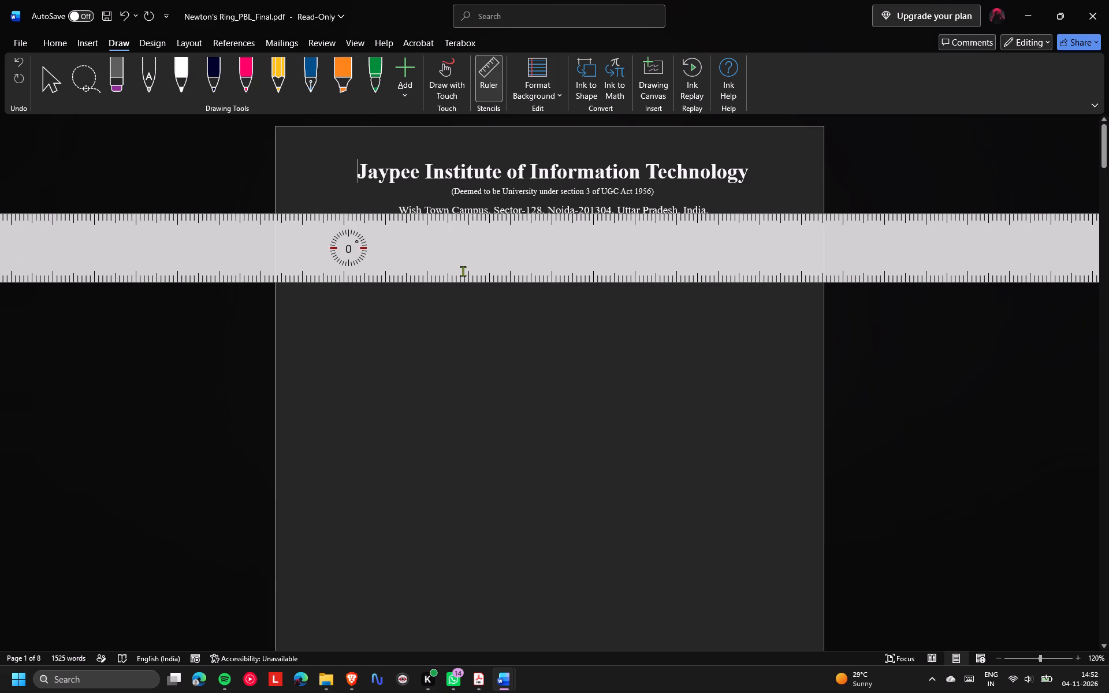
Slide the horizontal ruler over the three heading lines to compare their left and right edges against the page margins.
{"action": "left_click", "coordinate": [419, 228]}
{"action": "left_click_drag", "start_coordinate": [415, 233], "coordinate": [404, 198]}
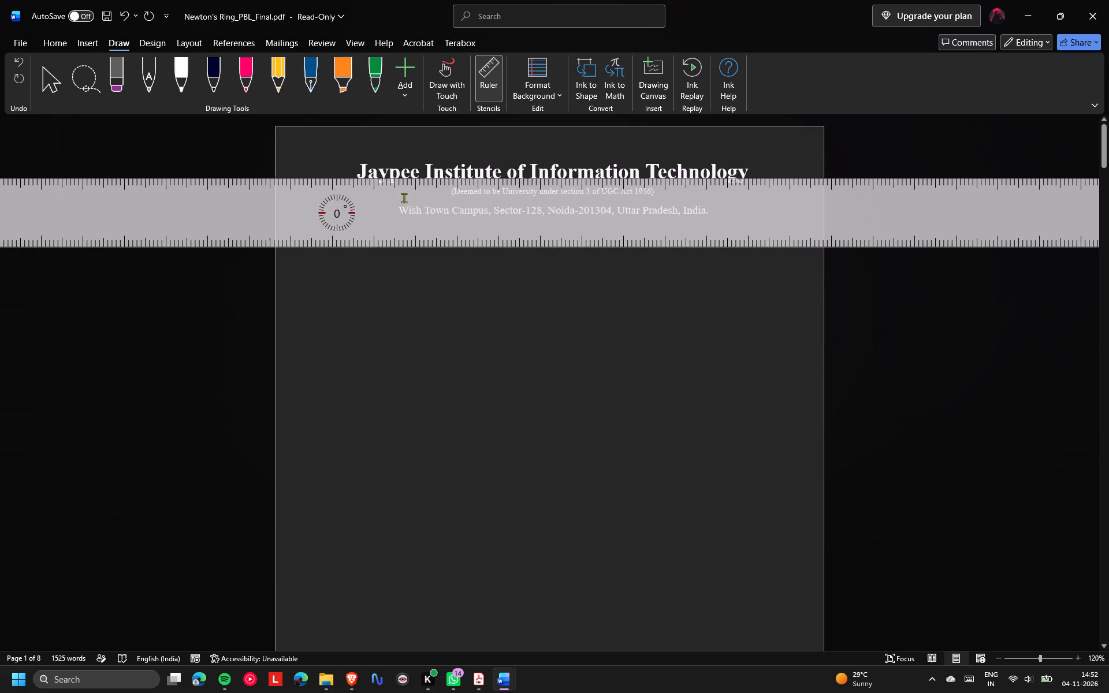
{"action": "left_click_drag", "start_coordinate": [404, 198], "coordinate": [388, 195]}
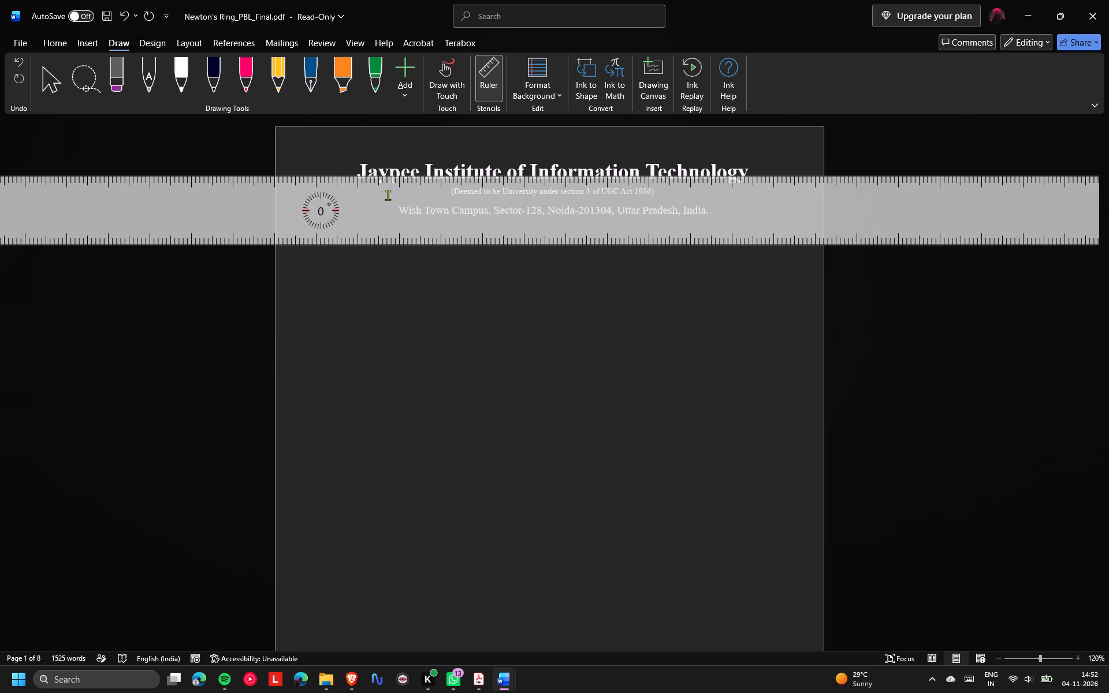
{"action": "left_click_drag", "start_coordinate": [388, 195], "coordinate": [951, 207]}
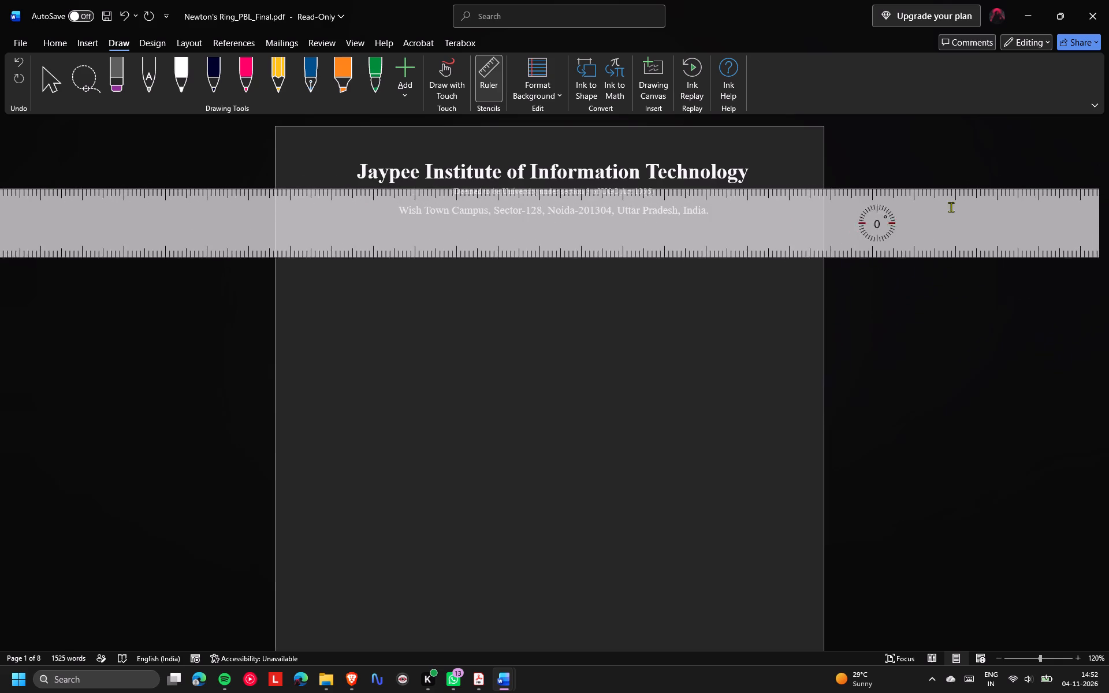
{"action": "left_click_drag", "start_coordinate": [951, 207], "coordinate": [831, 207]}
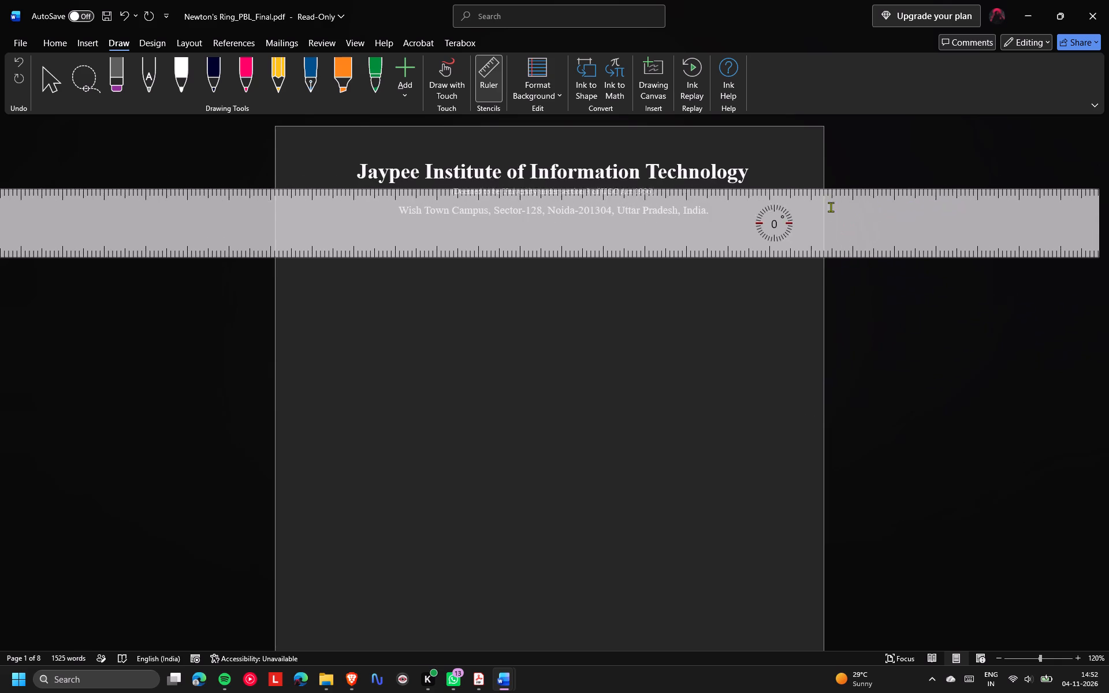
{"action": "left_click_drag", "start_coordinate": [831, 207], "coordinate": [490, 208]}
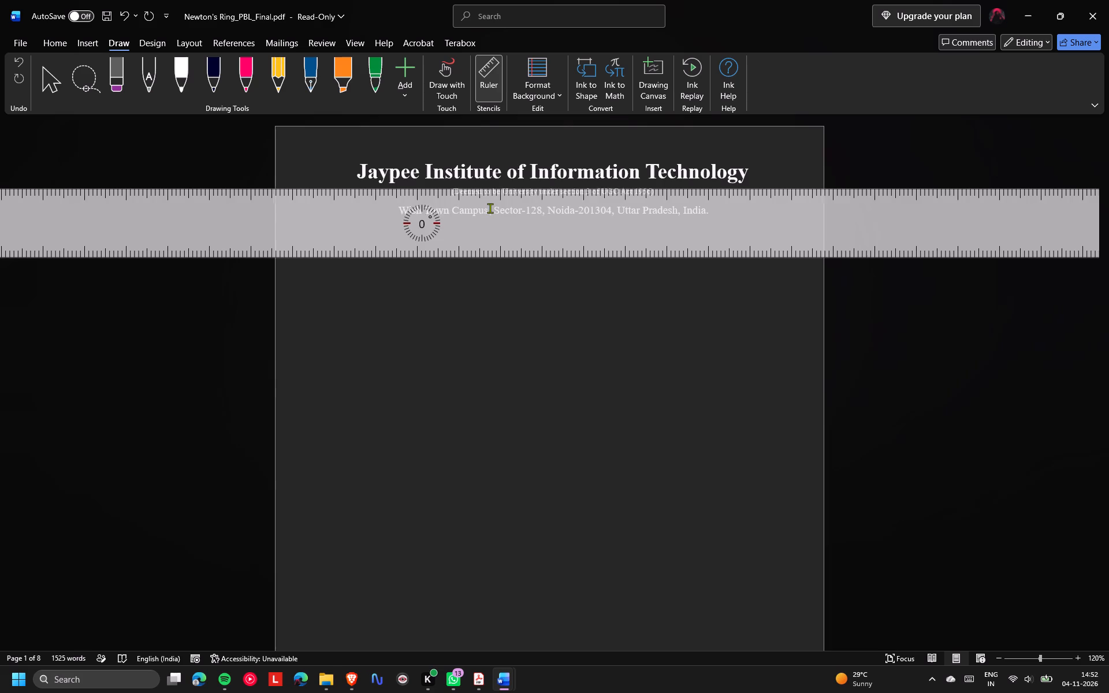
{"action": "left_click_drag", "start_coordinate": [490, 208], "coordinate": [555, 210]}
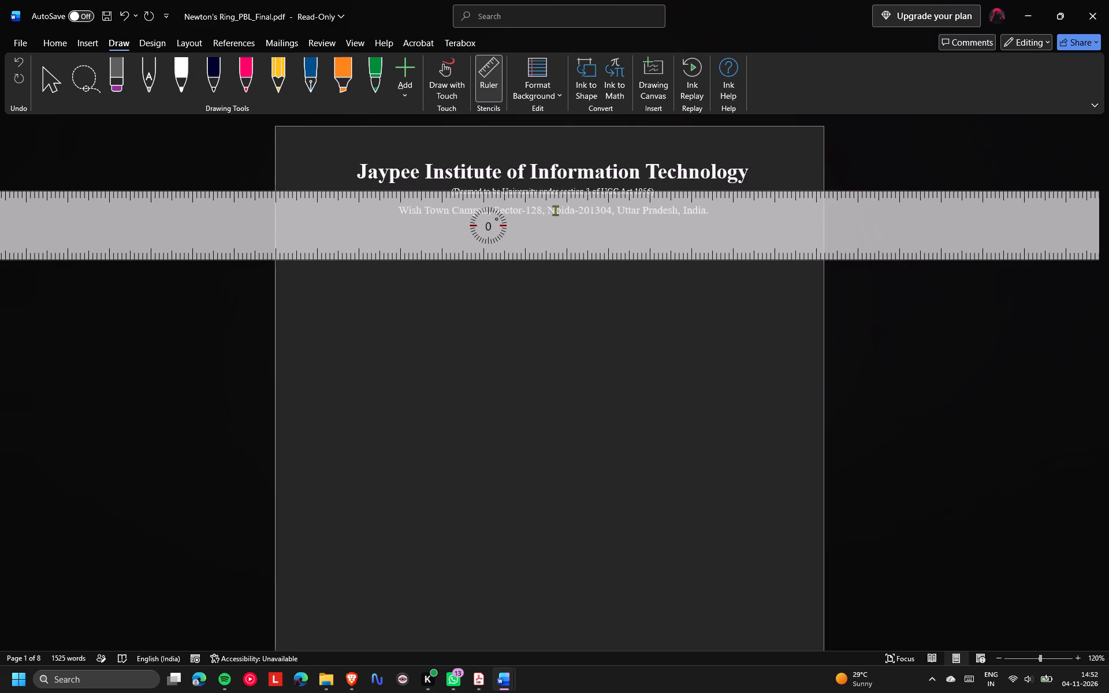
{"action": "left_click_drag", "start_coordinate": [555, 210], "coordinate": [529, 208]}
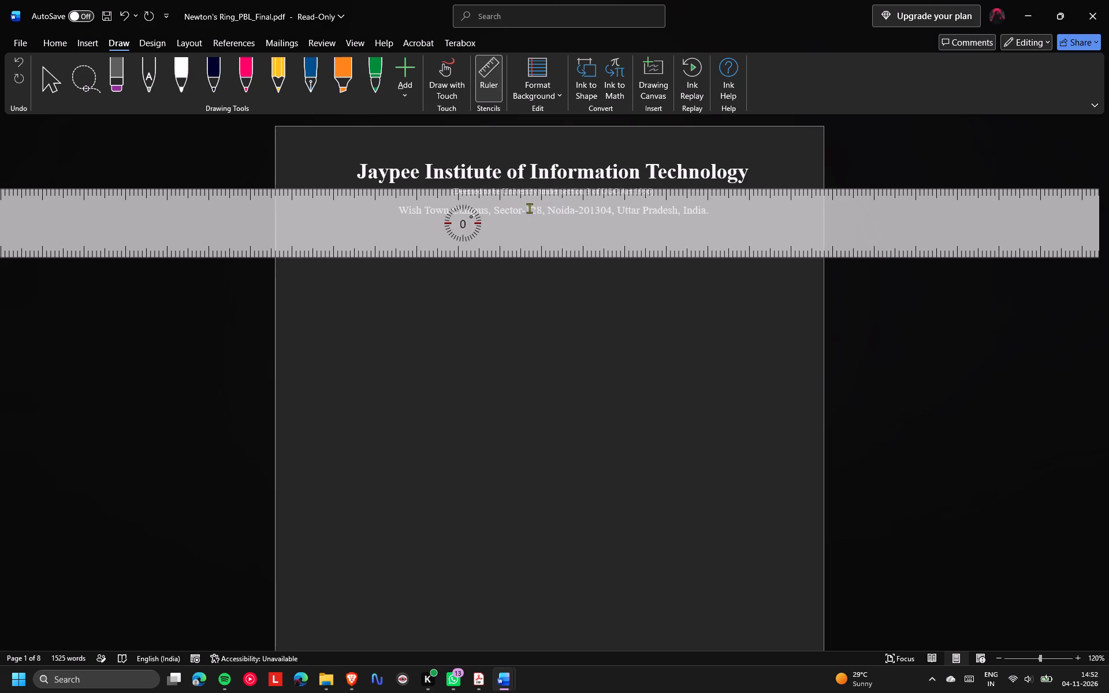
{"action": "left_click_drag", "start_coordinate": [529, 208], "coordinate": [512, 157]}
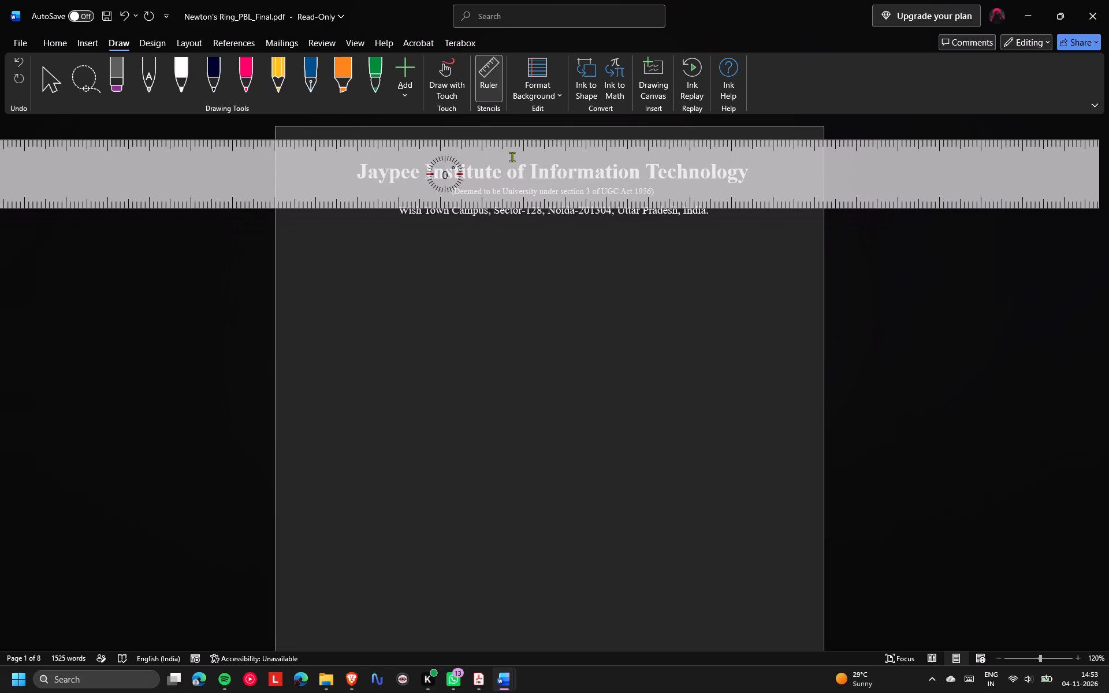
{"action": "left_click_drag", "start_coordinate": [512, 157], "coordinate": [512, 141]}
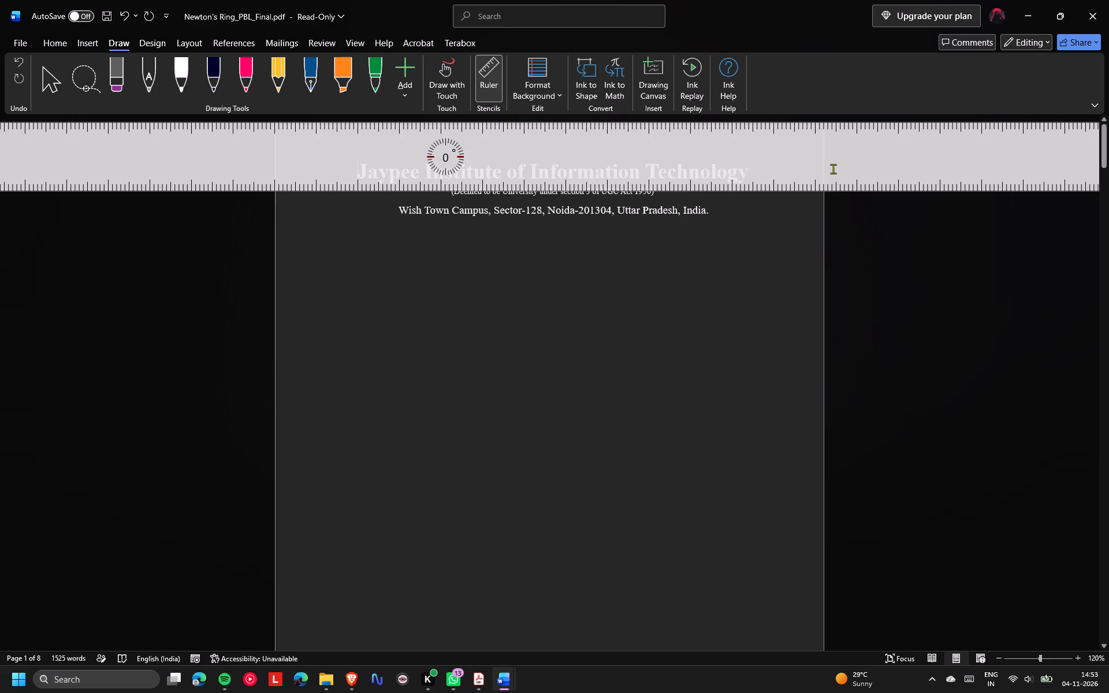
{"action": "left_click_drag", "start_coordinate": [825, 164], "coordinate": [833, 163]}
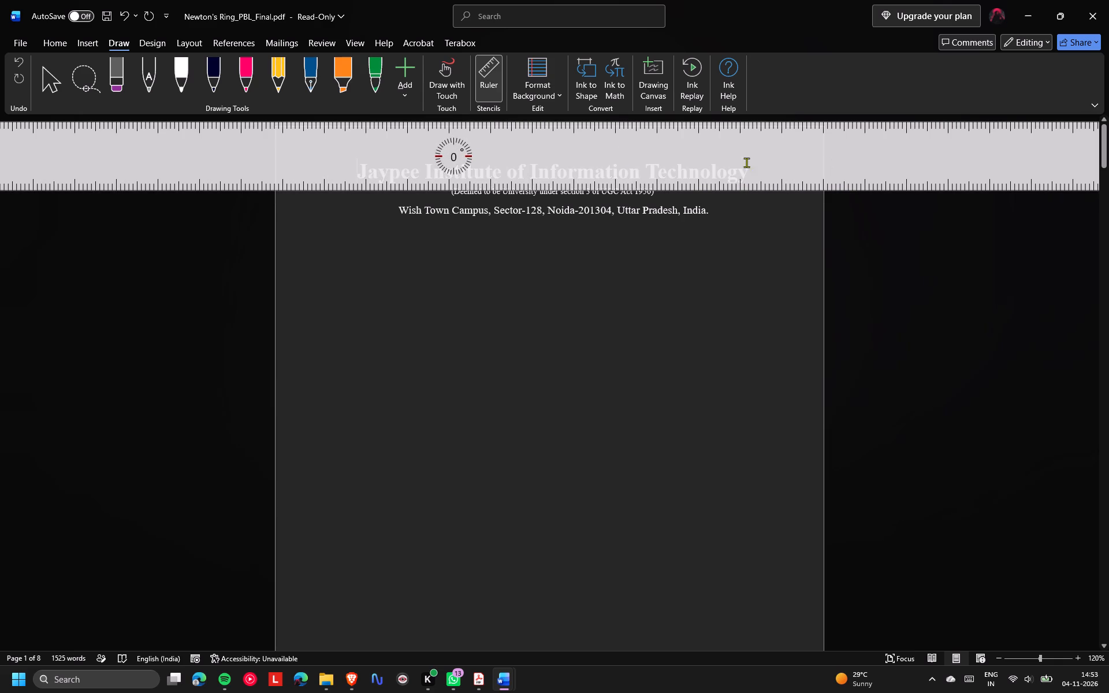
Remove the space inserted before the institute title.
{"action": "left_click", "coordinate": [355, 170]}
{"action": "key", "text": "BackSpace"}
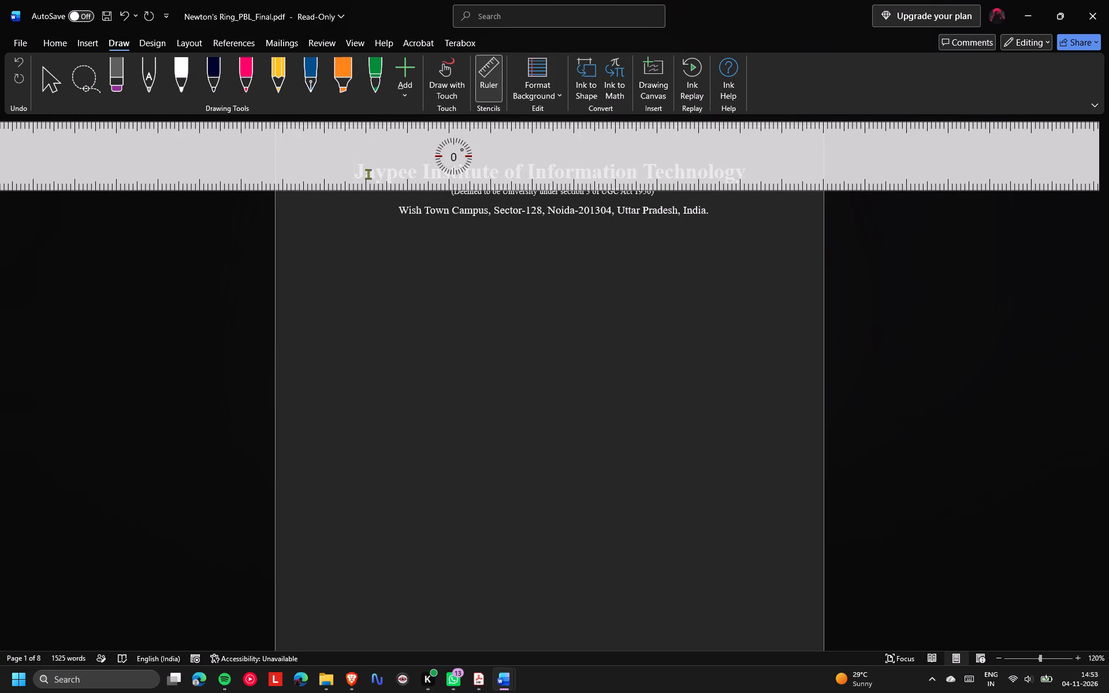
Reposition the ruler over the institute title and the UGC Act line to check how they are centered on the page.
{"action": "left_click_drag", "start_coordinate": [340, 168], "coordinate": [340, 178]}
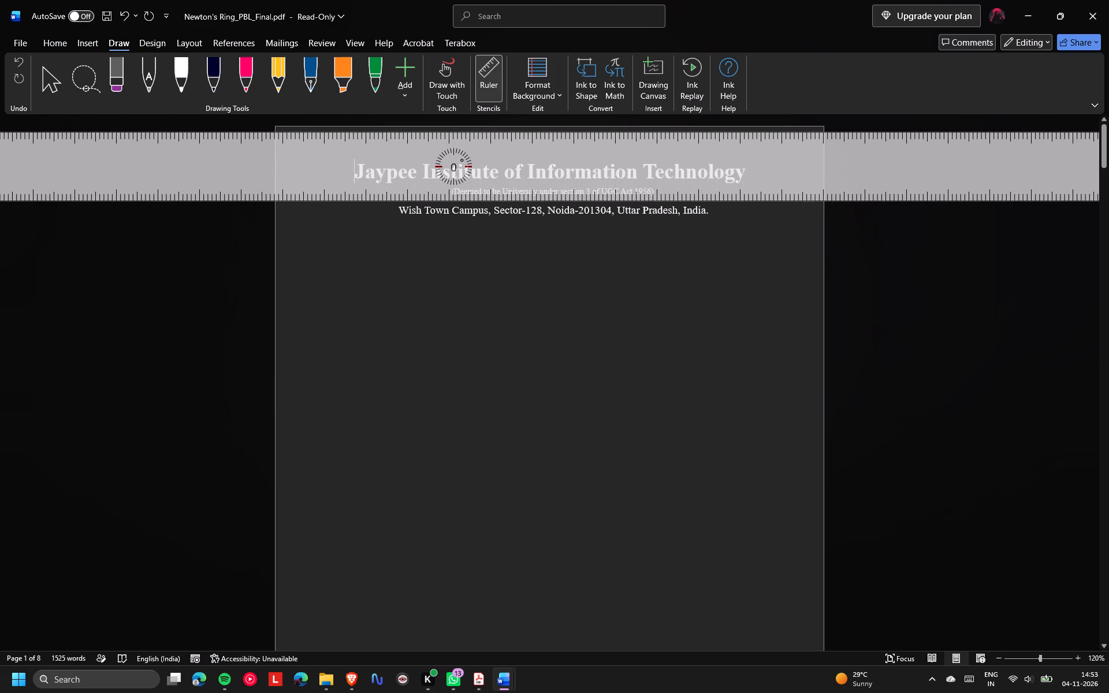
{"action": "left_click_drag", "start_coordinate": [340, 178], "coordinate": [332, 182]}
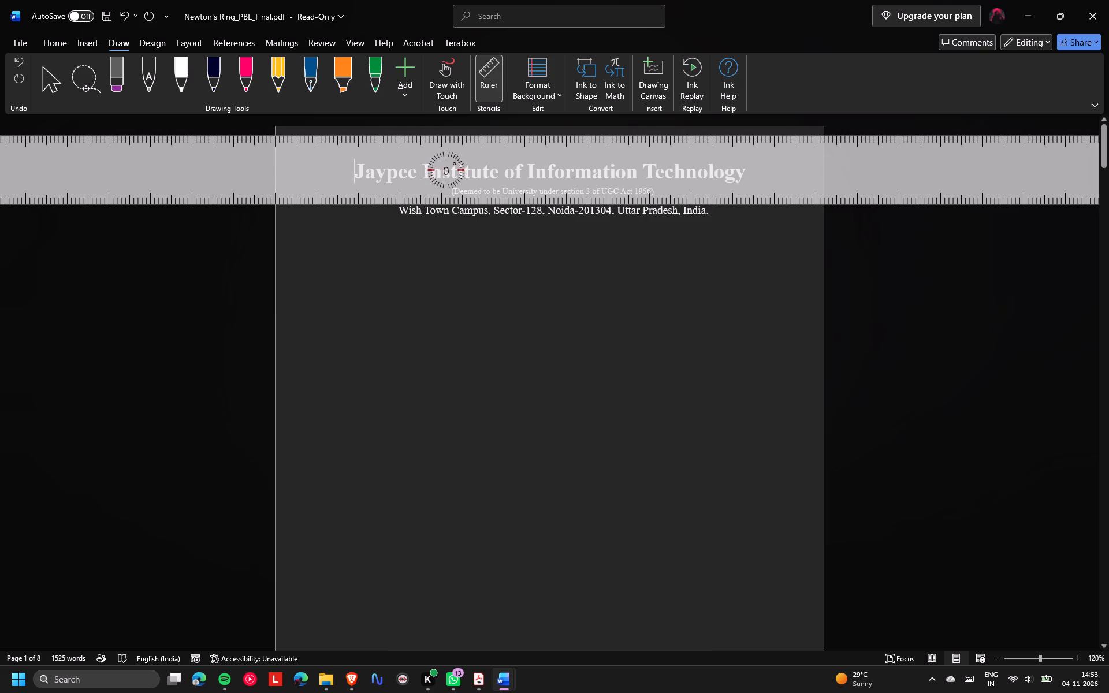
{"action": "left_click_drag", "start_coordinate": [332, 182], "coordinate": [332, 182]}
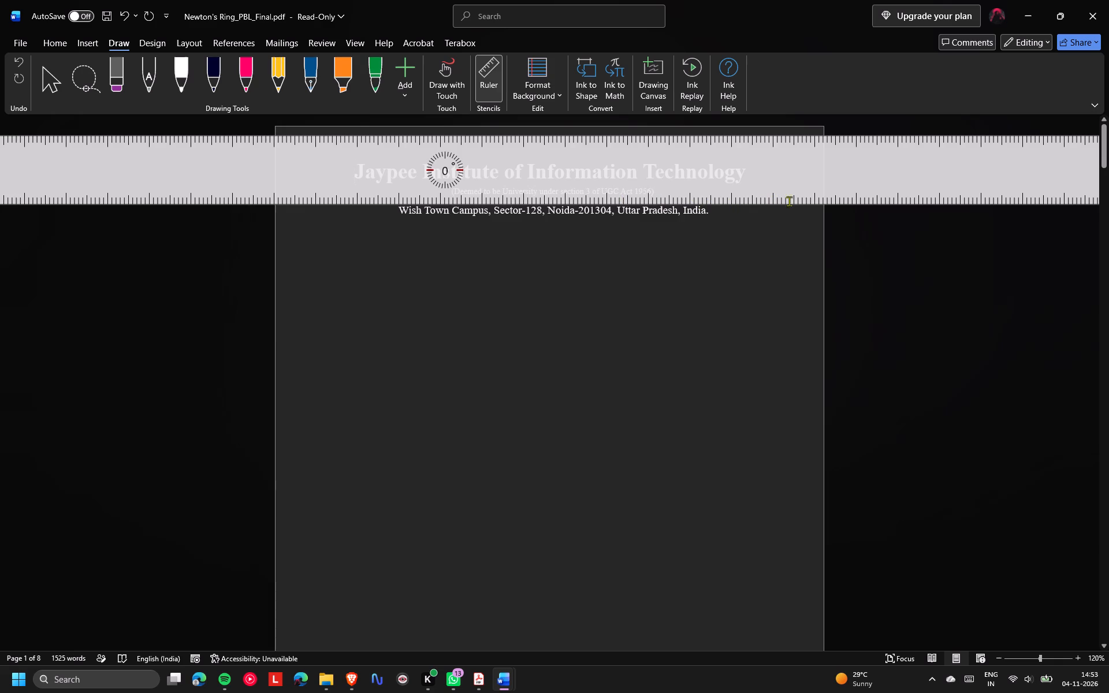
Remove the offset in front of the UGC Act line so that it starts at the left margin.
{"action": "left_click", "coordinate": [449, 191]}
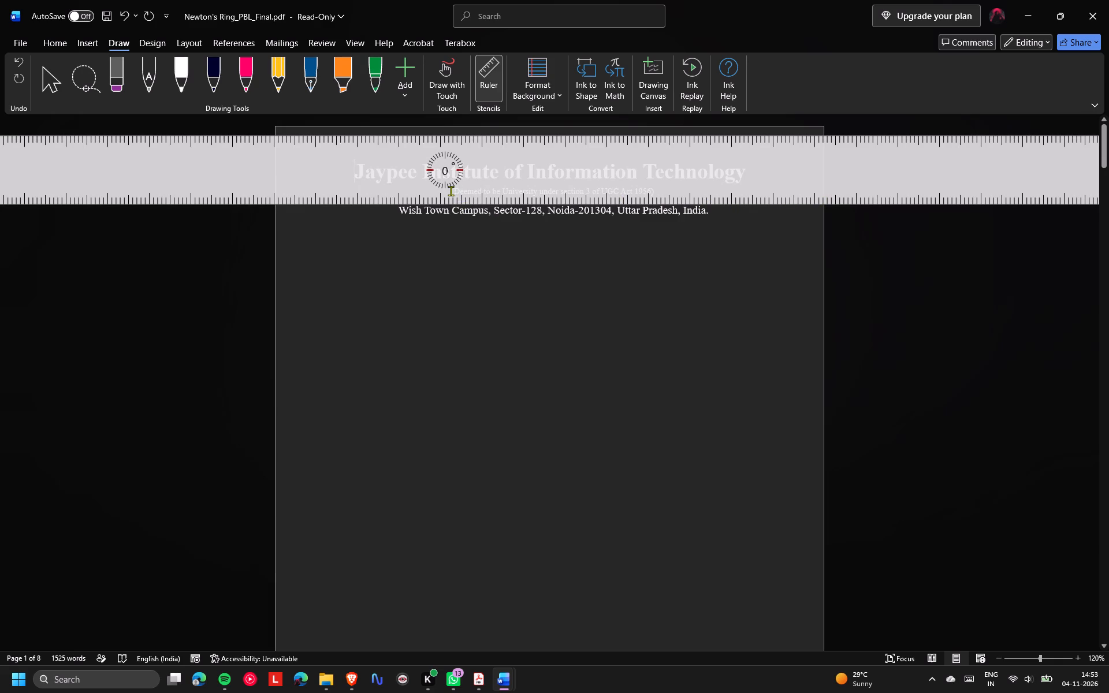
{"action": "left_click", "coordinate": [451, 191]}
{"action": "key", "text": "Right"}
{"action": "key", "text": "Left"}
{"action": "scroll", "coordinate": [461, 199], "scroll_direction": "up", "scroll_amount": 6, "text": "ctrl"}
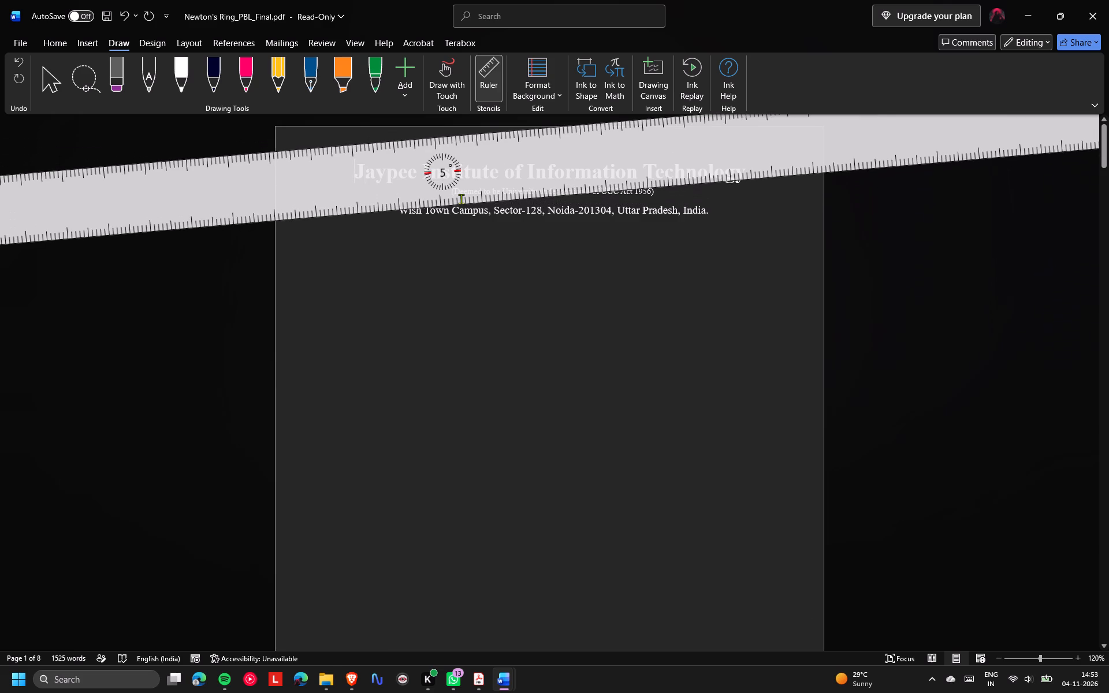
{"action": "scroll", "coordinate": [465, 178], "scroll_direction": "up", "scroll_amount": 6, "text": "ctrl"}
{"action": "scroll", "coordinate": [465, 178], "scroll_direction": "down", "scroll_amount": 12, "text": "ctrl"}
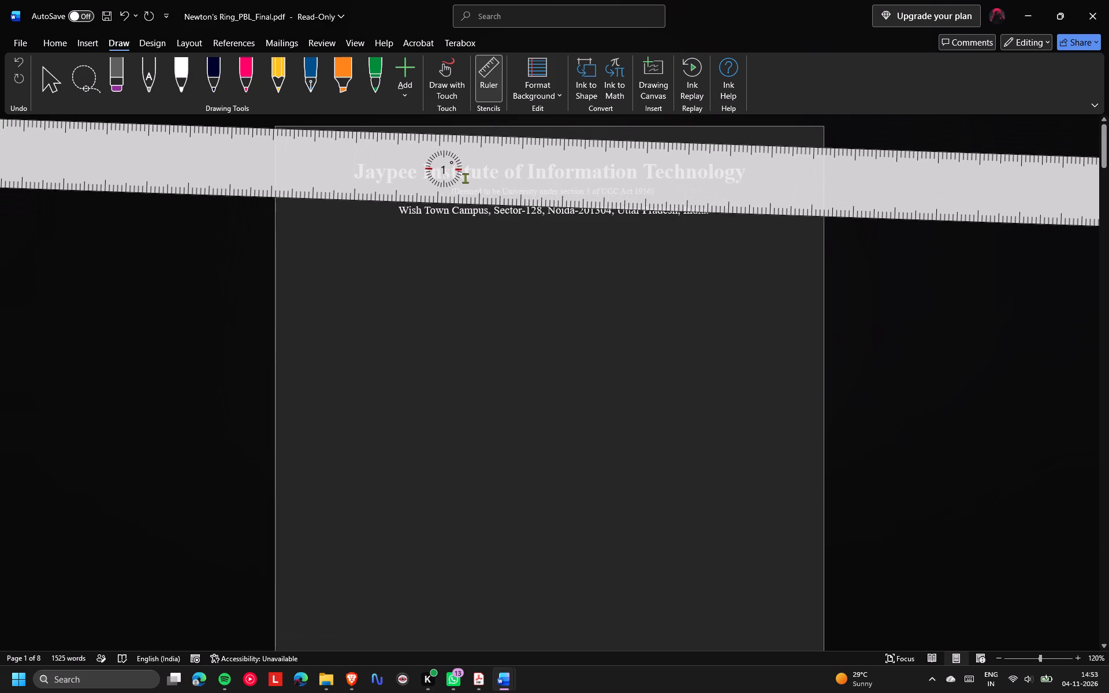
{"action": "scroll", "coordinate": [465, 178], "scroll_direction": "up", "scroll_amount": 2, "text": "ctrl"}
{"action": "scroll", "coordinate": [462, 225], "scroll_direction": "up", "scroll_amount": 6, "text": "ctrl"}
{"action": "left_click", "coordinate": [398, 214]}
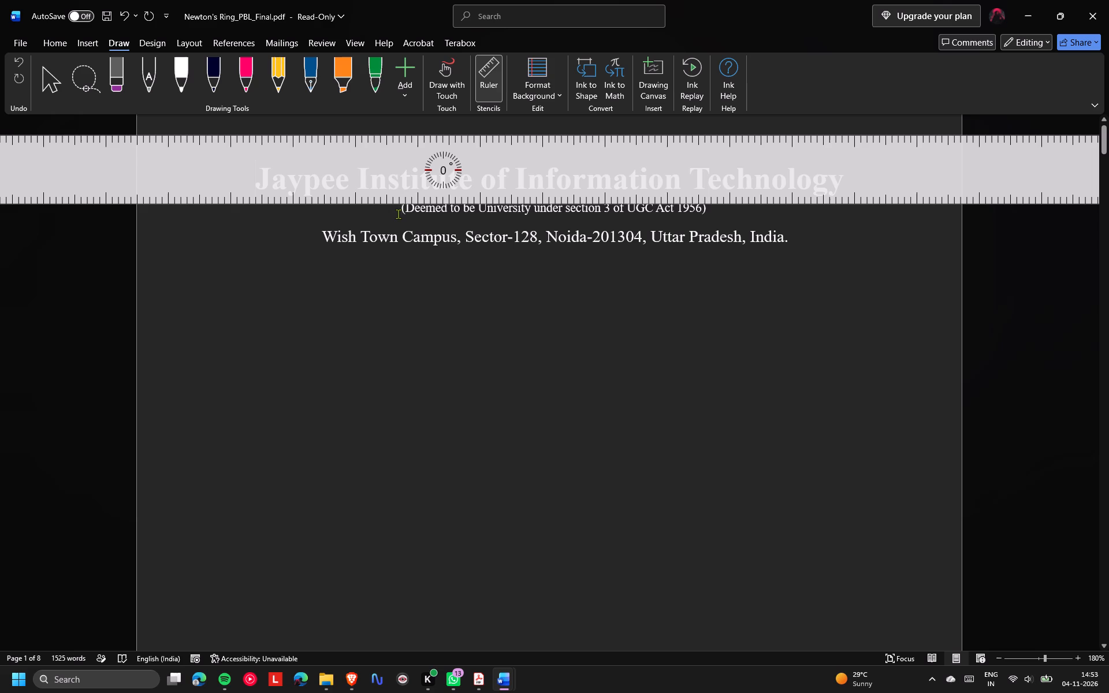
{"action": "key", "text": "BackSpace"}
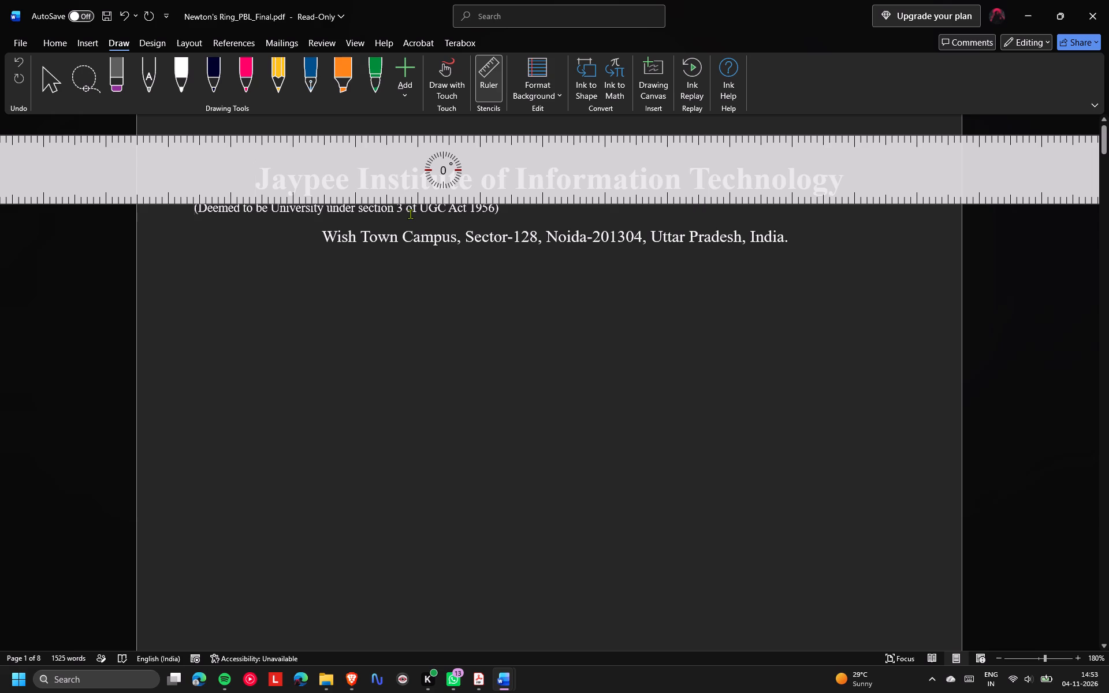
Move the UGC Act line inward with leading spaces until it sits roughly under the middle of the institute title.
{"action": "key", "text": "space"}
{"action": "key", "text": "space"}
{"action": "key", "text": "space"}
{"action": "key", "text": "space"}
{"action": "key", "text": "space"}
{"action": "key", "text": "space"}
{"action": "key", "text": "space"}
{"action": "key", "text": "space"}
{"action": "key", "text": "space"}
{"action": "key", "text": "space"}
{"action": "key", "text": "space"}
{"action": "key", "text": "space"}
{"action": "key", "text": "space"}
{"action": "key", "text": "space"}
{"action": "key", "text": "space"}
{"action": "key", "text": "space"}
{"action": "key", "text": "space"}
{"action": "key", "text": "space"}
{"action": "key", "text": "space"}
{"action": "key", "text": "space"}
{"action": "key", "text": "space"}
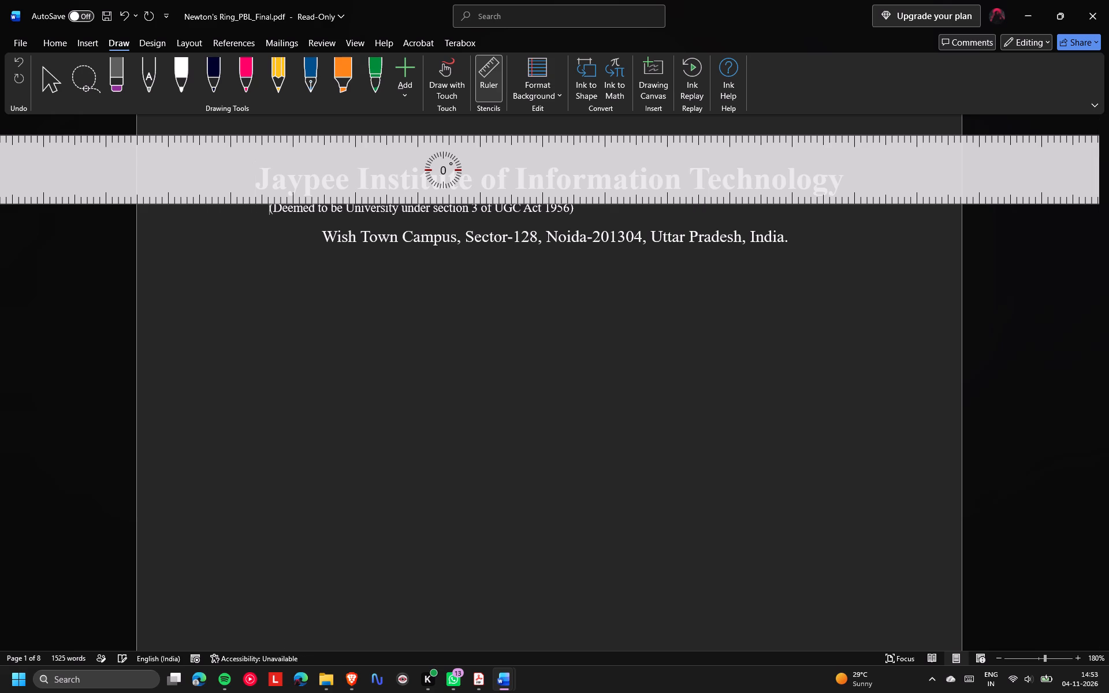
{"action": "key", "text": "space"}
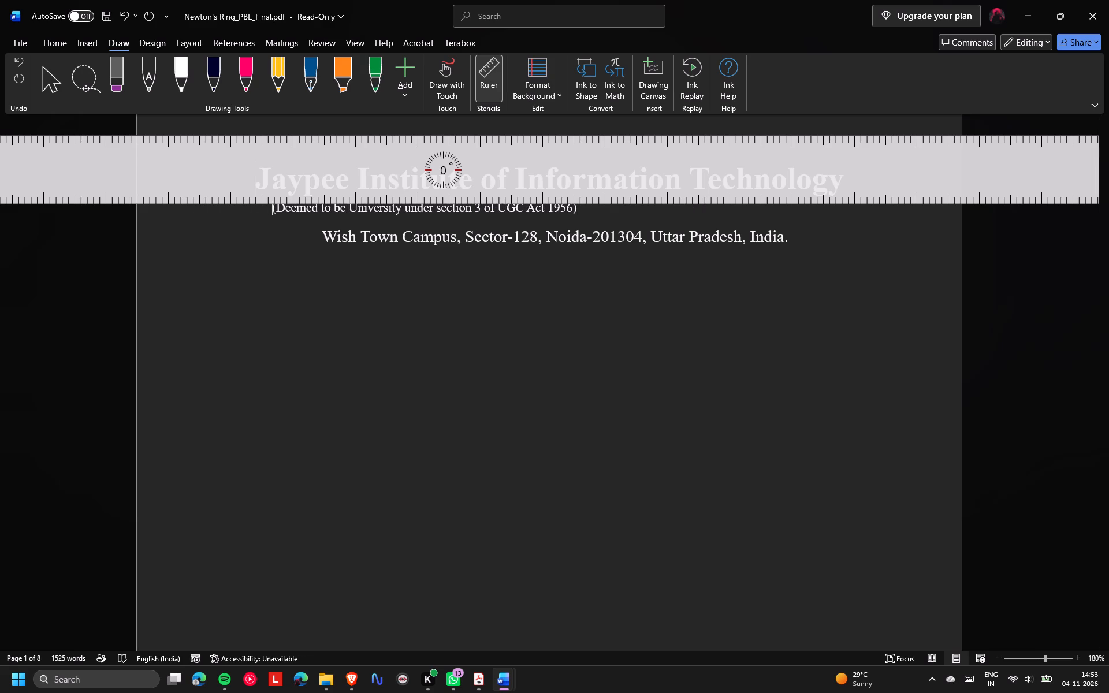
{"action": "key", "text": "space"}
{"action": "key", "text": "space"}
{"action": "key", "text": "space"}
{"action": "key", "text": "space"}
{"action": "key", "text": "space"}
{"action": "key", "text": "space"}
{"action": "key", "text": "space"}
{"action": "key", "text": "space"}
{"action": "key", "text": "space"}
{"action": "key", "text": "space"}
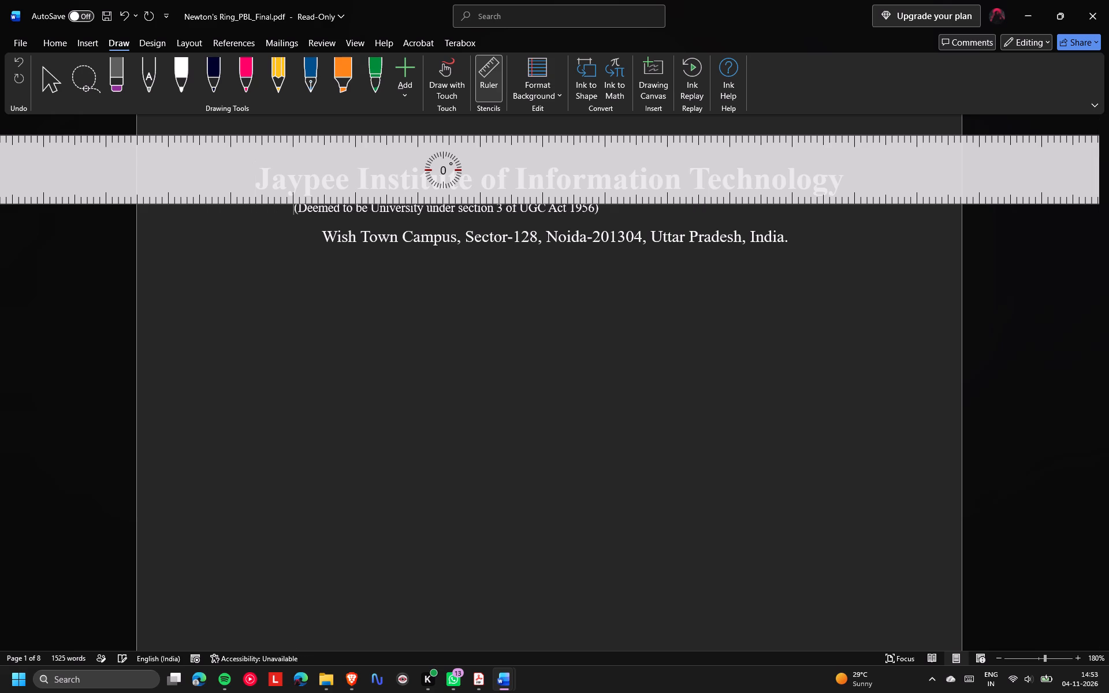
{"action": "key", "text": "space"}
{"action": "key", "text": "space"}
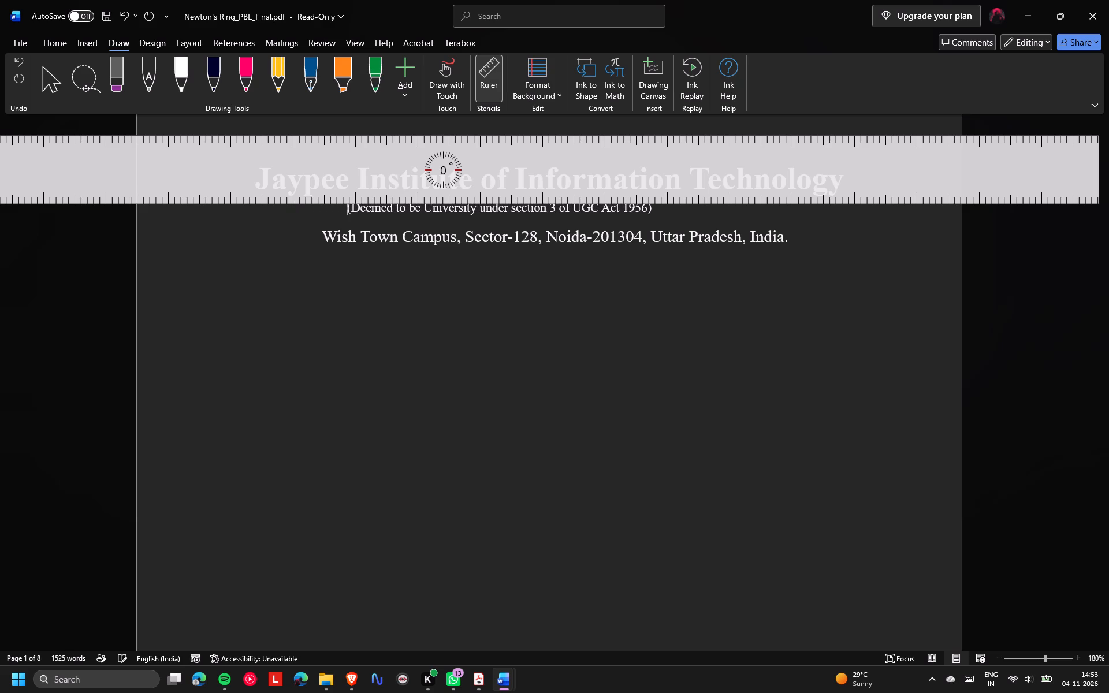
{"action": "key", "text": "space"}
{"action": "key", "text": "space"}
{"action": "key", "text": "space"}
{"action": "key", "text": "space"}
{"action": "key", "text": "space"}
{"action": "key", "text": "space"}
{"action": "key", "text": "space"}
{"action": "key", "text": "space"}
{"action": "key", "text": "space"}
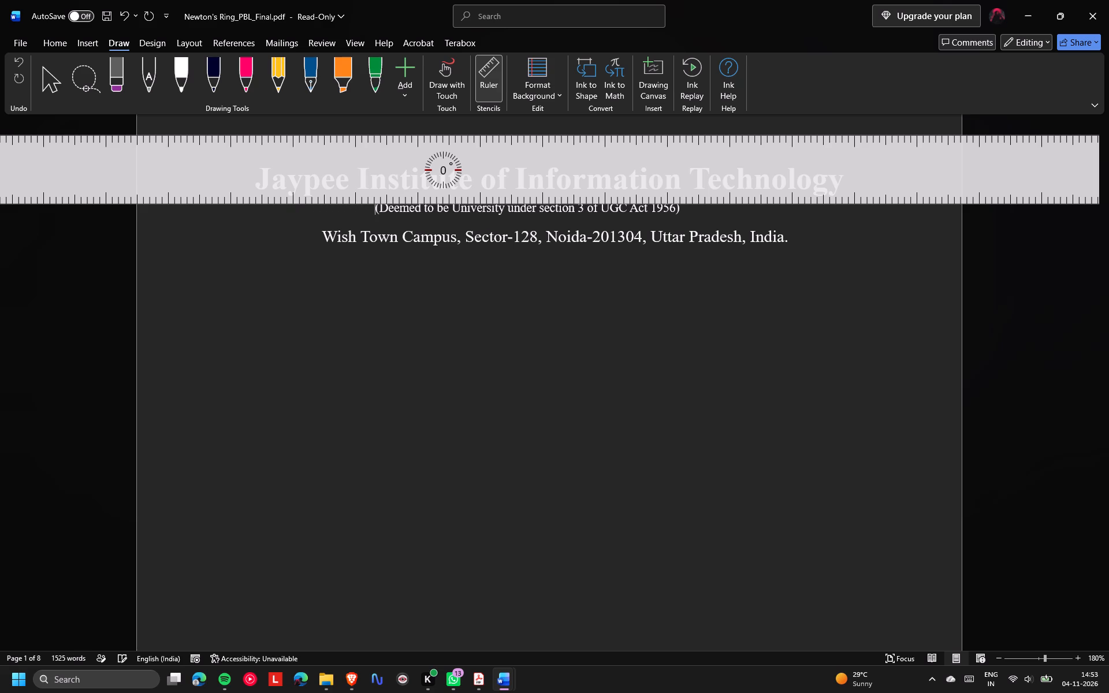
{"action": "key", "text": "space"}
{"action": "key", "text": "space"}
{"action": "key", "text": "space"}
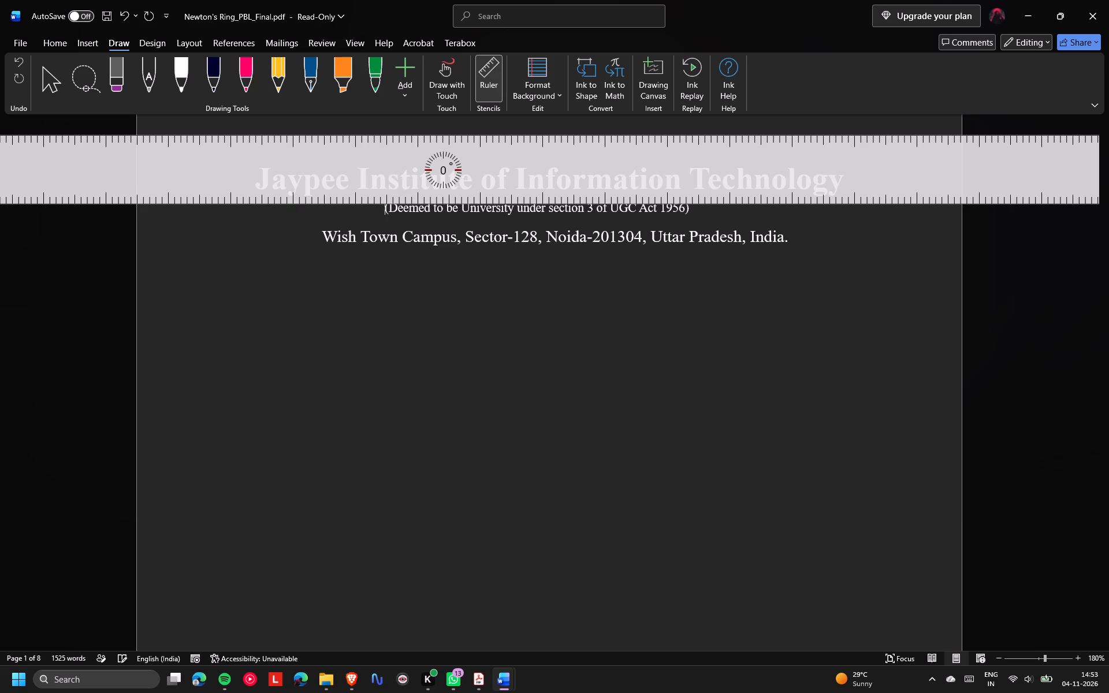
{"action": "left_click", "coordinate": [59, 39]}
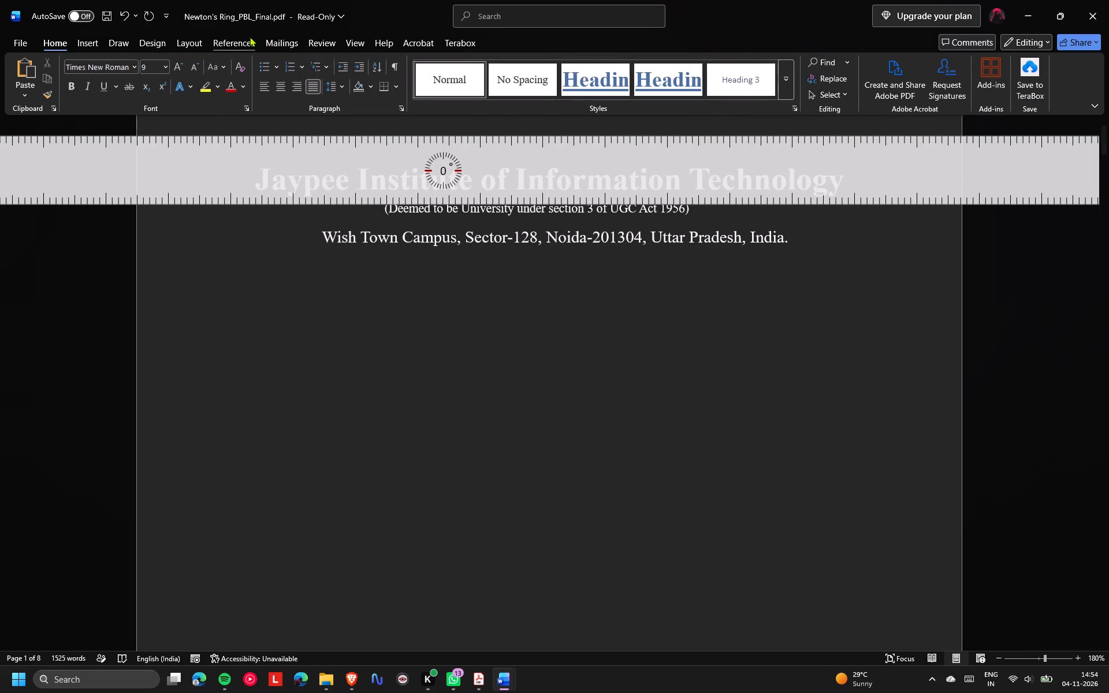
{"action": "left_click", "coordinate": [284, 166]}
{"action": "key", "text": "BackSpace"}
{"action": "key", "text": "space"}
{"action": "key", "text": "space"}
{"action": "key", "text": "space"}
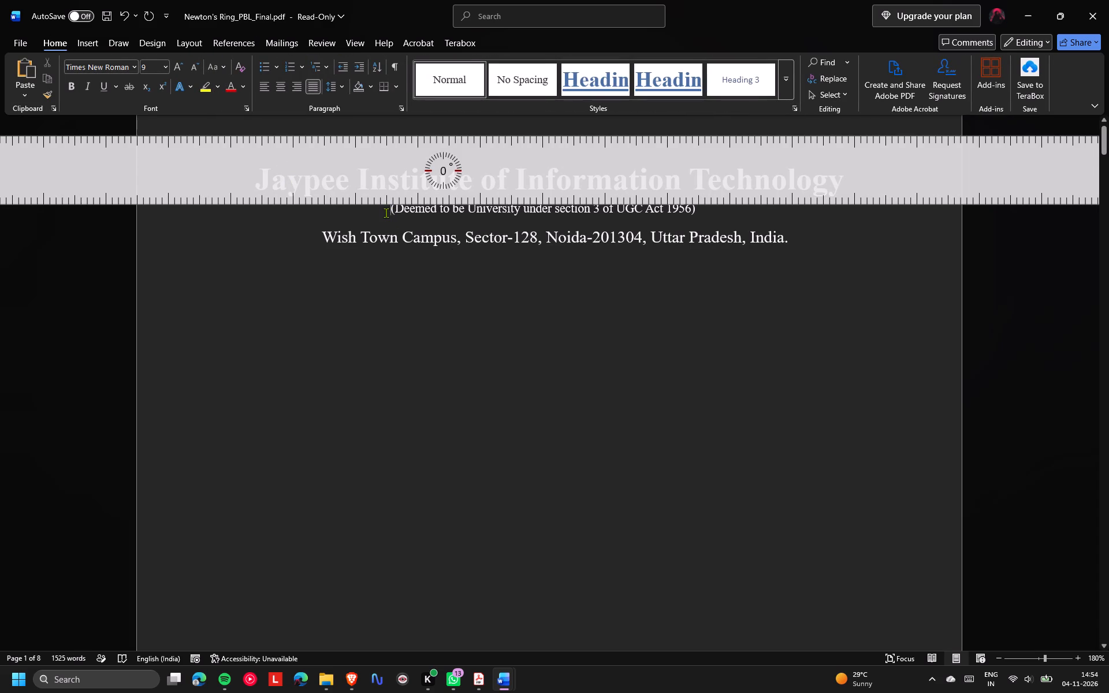
Apply centre alignment to the whole "(Deemed to be University under section 3 of UGC Act 1956)" line.
{"action": "key", "text": "shift+Right"}
{"action": "key", "text": "shift+Right"}
{"action": "key", "text": "shift+Right"}
{"action": "key", "text": "shift+Right"}
{"action": "key", "text": "shift+Right"}
{"action": "key", "text": "shift+Right"}
{"action": "key", "text": "shift+Right"}
{"action": "key", "text": "shift+Right"}
{"action": "key", "text": "shift+Right"}
{"action": "key", "text": "shift+Right"}
{"action": "key", "text": "shift+Right"}
{"action": "key", "text": "shift+Right"}
{"action": "key", "text": "shift+Right"}
{"action": "key", "text": "shift+Right"}
{"action": "key", "text": "shift+Right"}
{"action": "key", "text": "shift+Right"}
{"action": "key", "text": "shift+Right"}
{"action": "key", "text": "shift+Right"}
{"action": "key", "text": "shift+Right"}
{"action": "key", "text": "shift+Right"}
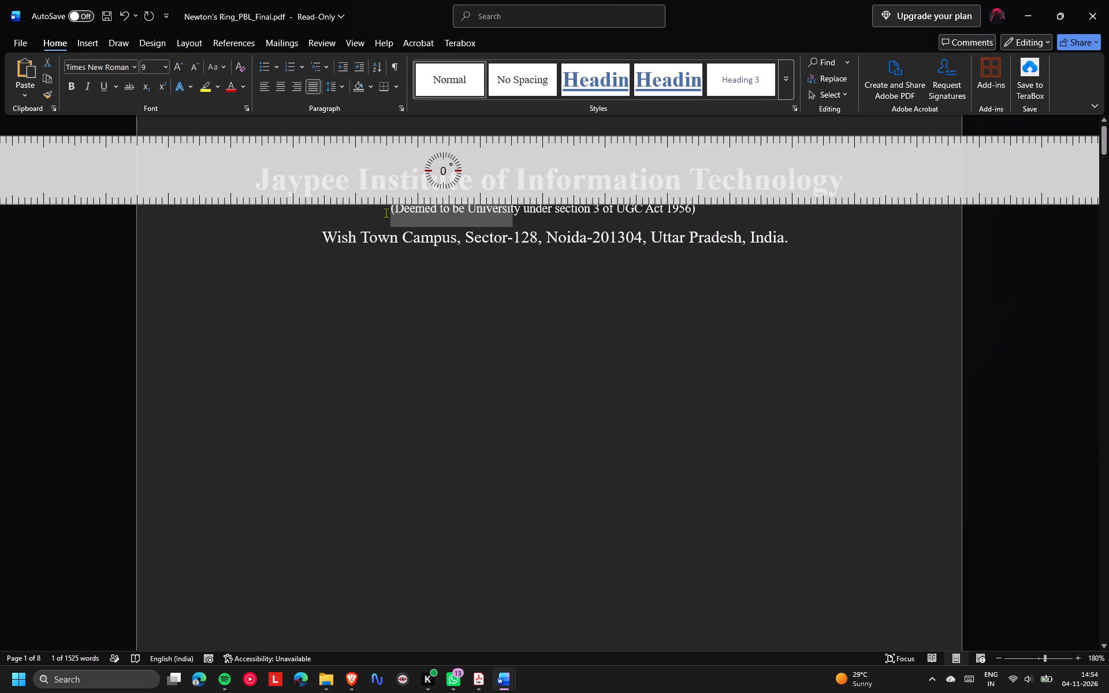
{"action": "key", "text": "shift+Right"}
{"action": "key", "text": "shift+Right"}
{"action": "key", "text": "shift+Right"}
{"action": "key", "text": "shift+Right"}
{"action": "key", "text": "shift+Right"}
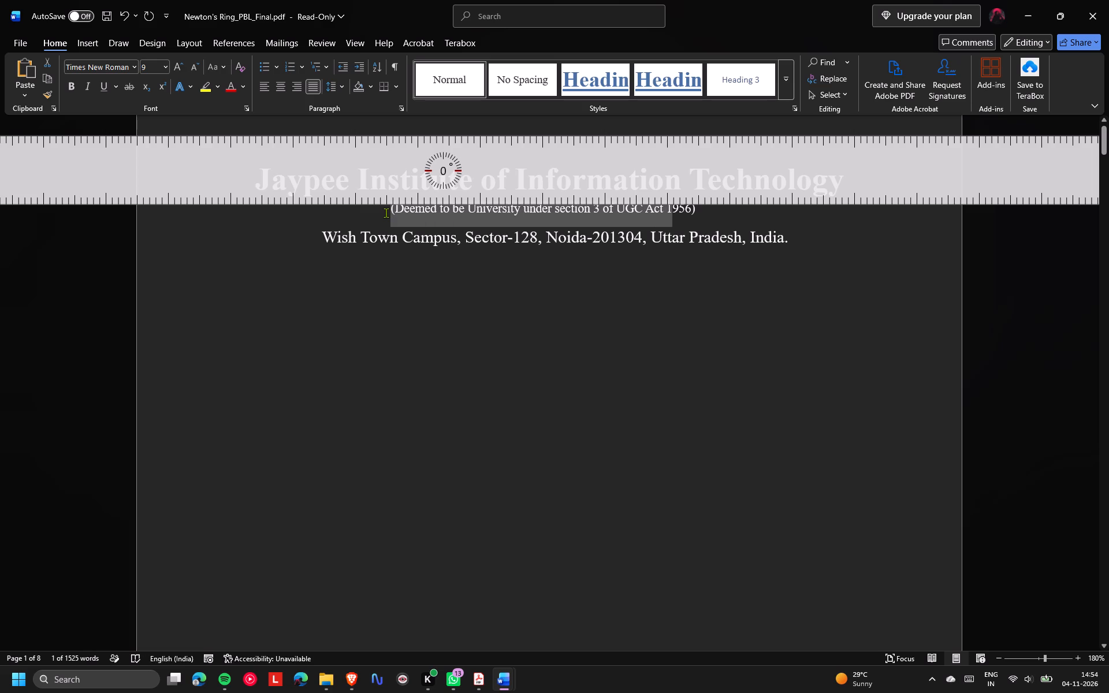
{"action": "key", "text": "shift+Right"}
{"action": "key", "text": "shift+Right"}
{"action": "key", "text": "shift+Right"}
{"action": "key", "text": "shift+Right"}
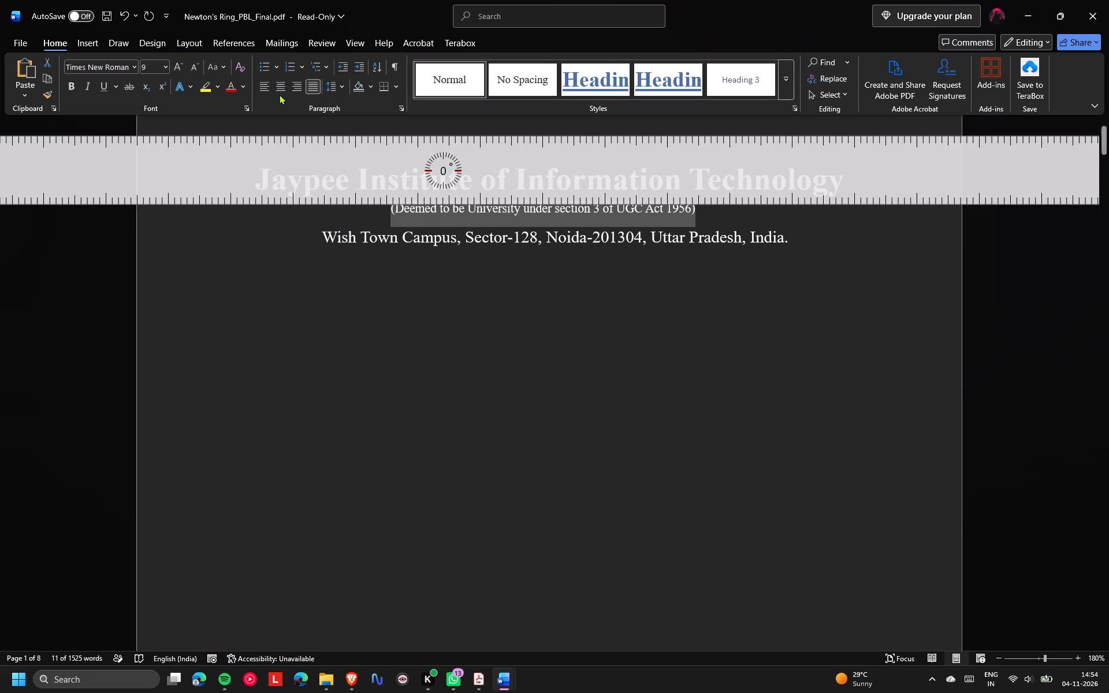
{"action": "left_click", "coordinate": [276, 86]}
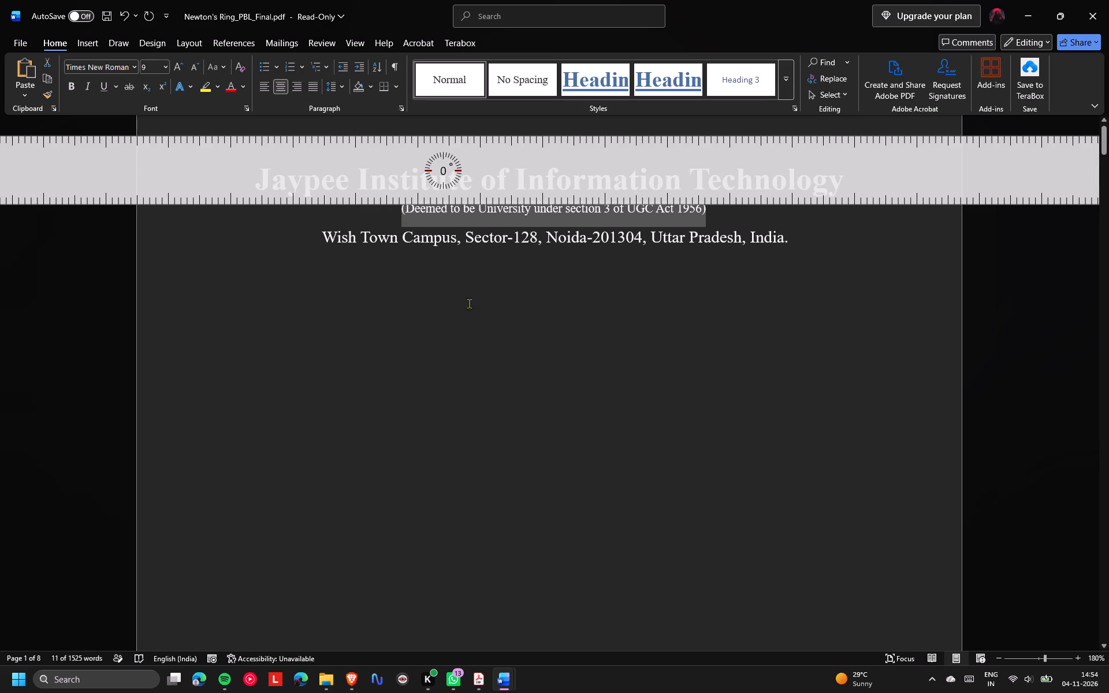
Delete the full stop after "India" at the end of the campus address line.
{"action": "left_click", "coordinate": [319, 249]}
{"action": "left_click_drag", "start_coordinate": [325, 241], "coordinate": [784, 232]}
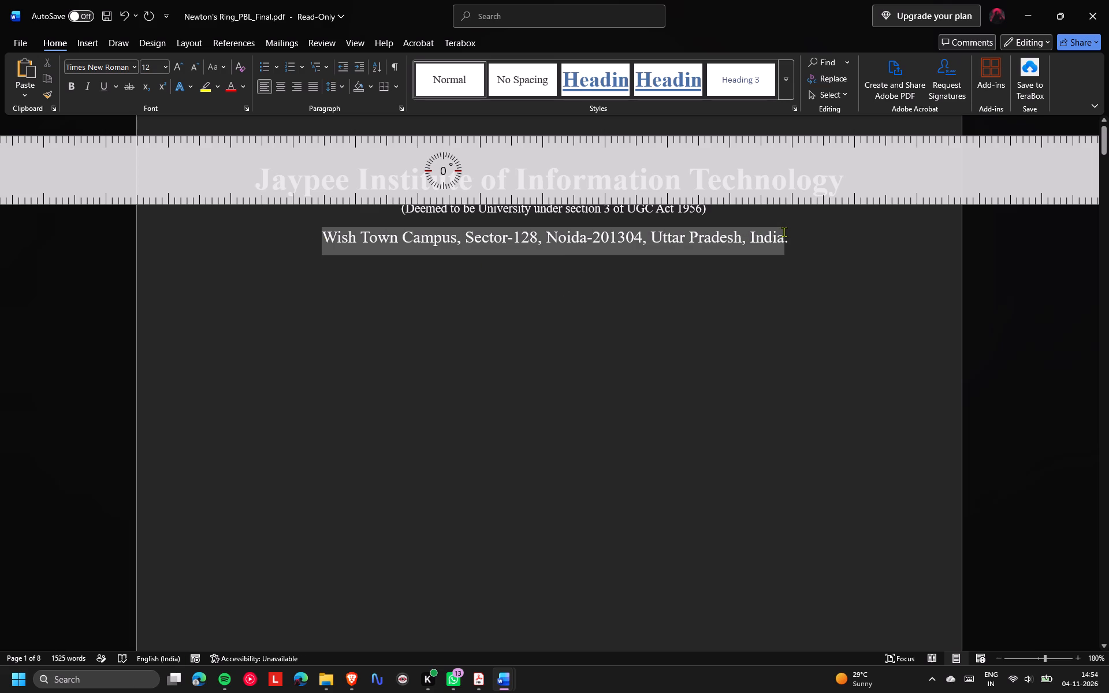
{"action": "left_click_drag", "start_coordinate": [784, 232], "coordinate": [790, 236]}
{"action": "left_click", "coordinate": [790, 236]}
{"action": "key", "text": "BackSpace"}
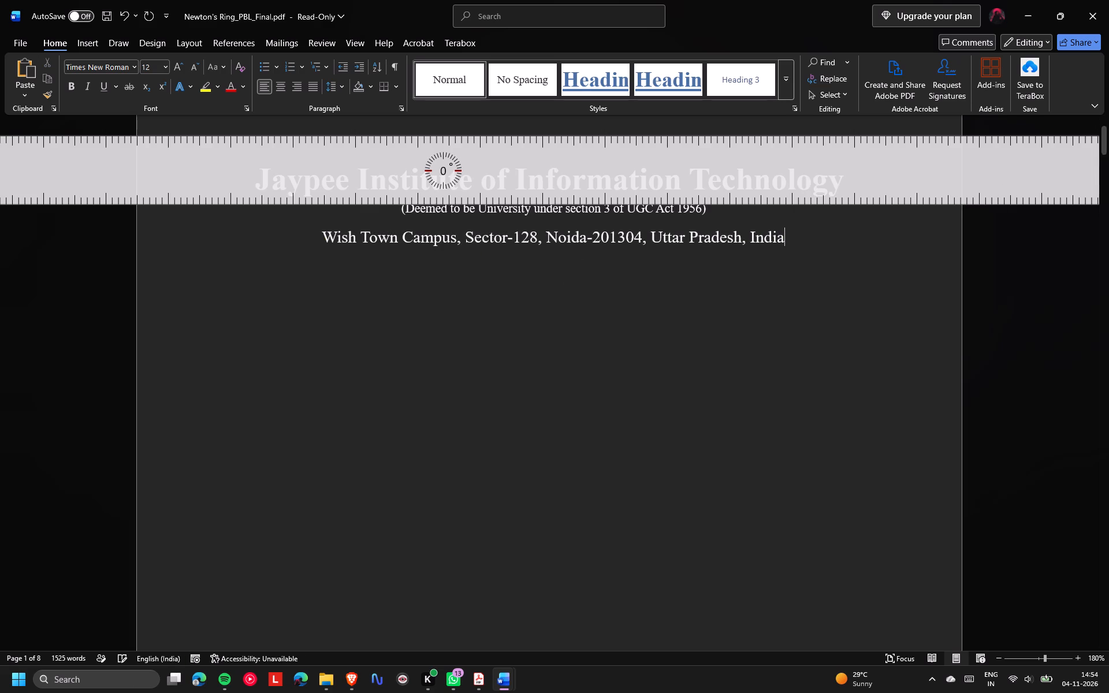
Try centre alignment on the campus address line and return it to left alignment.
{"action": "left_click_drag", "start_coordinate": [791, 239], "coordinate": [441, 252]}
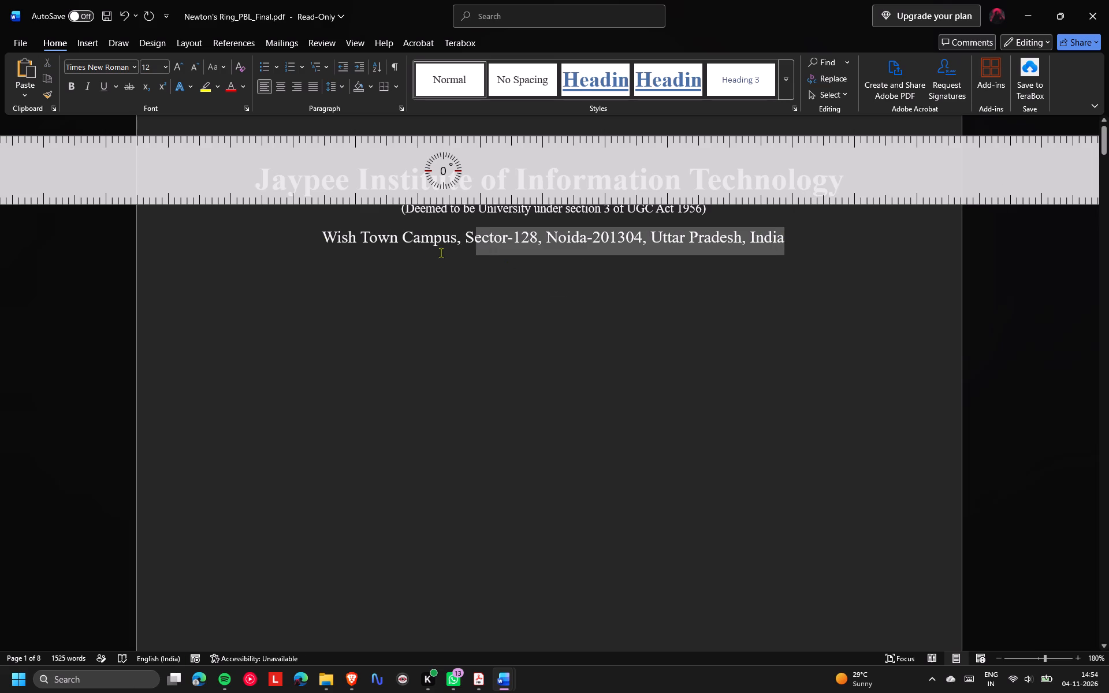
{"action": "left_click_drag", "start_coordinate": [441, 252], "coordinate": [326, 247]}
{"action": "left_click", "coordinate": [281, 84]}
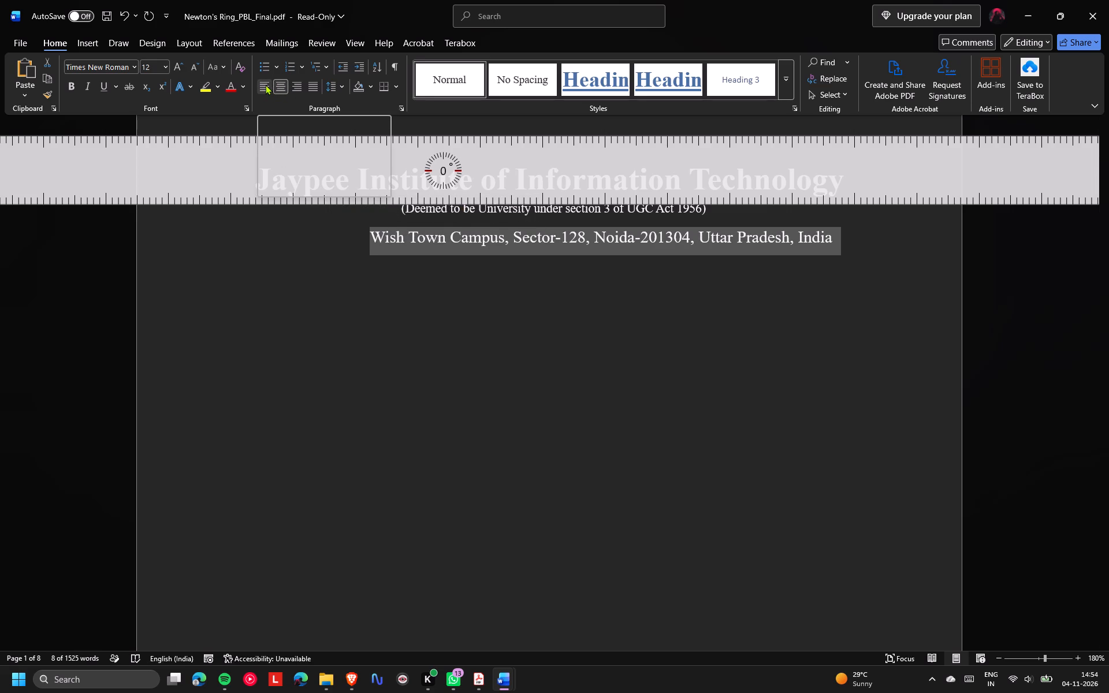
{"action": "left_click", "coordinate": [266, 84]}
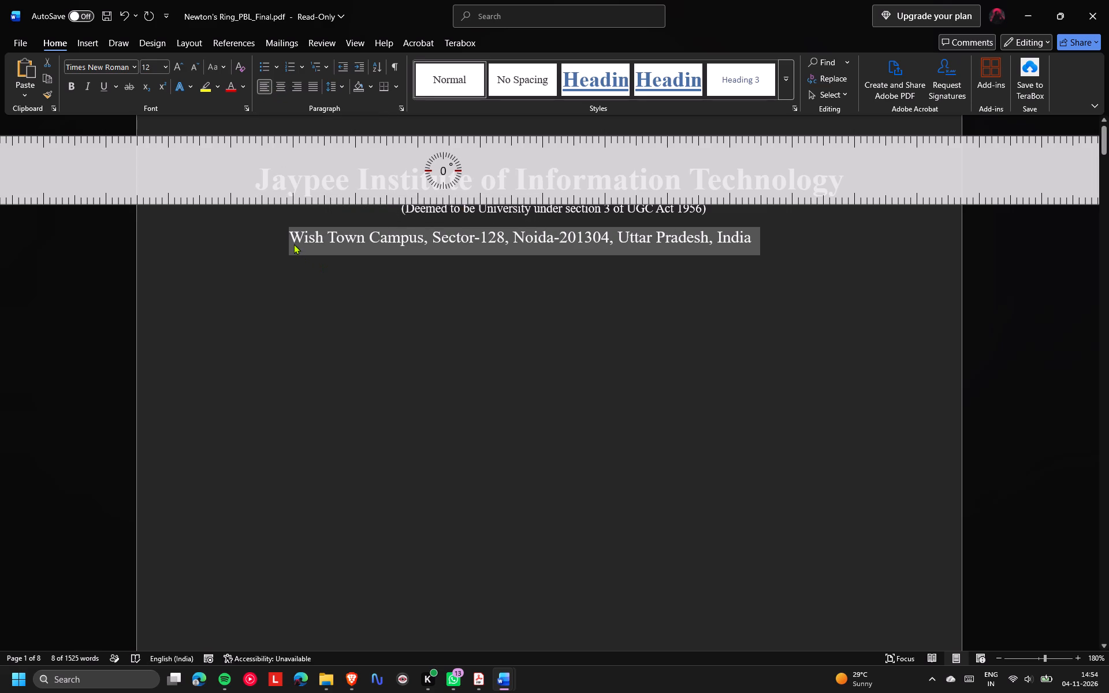
Insert ten spaces before "Wish Town Campus" to shift the address line toward the middle of the page.
{"action": "left_click", "coordinate": [294, 244]}
{"action": "key", "text": "space"}
{"action": "key", "text": "space"}
{"action": "key", "text": "space"}
{"action": "key", "text": "space"}
{"action": "key", "text": "space"}
{"action": "key", "text": "space"}
{"action": "key", "text": "space"}
{"action": "key", "text": "space"}
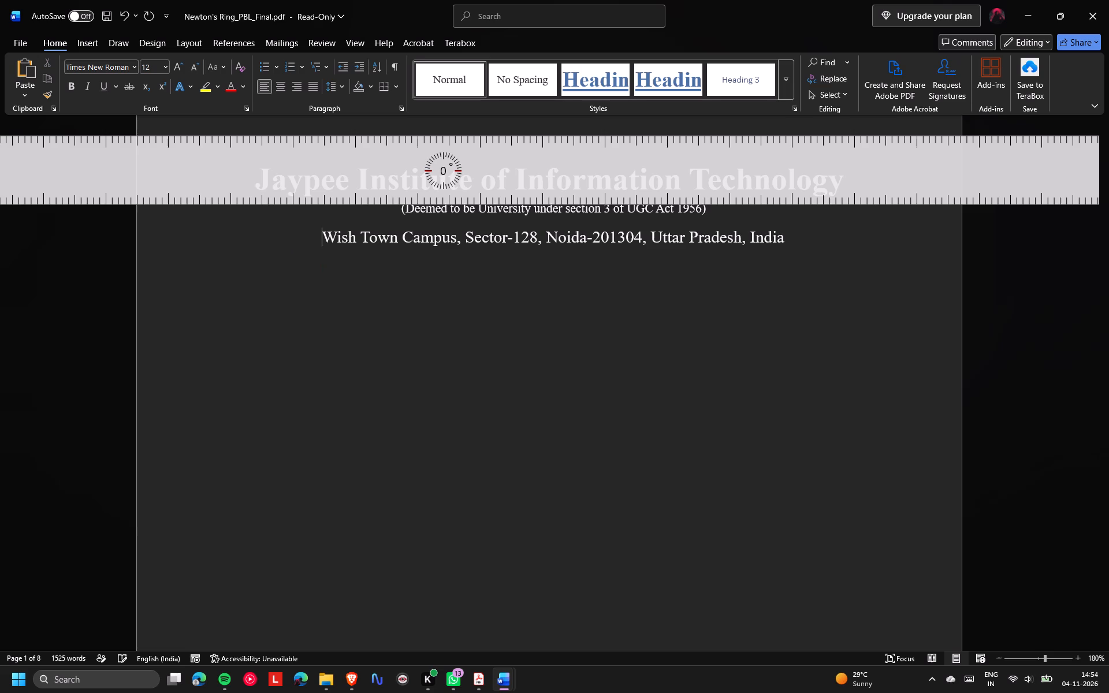
{"action": "key", "text": "space"}
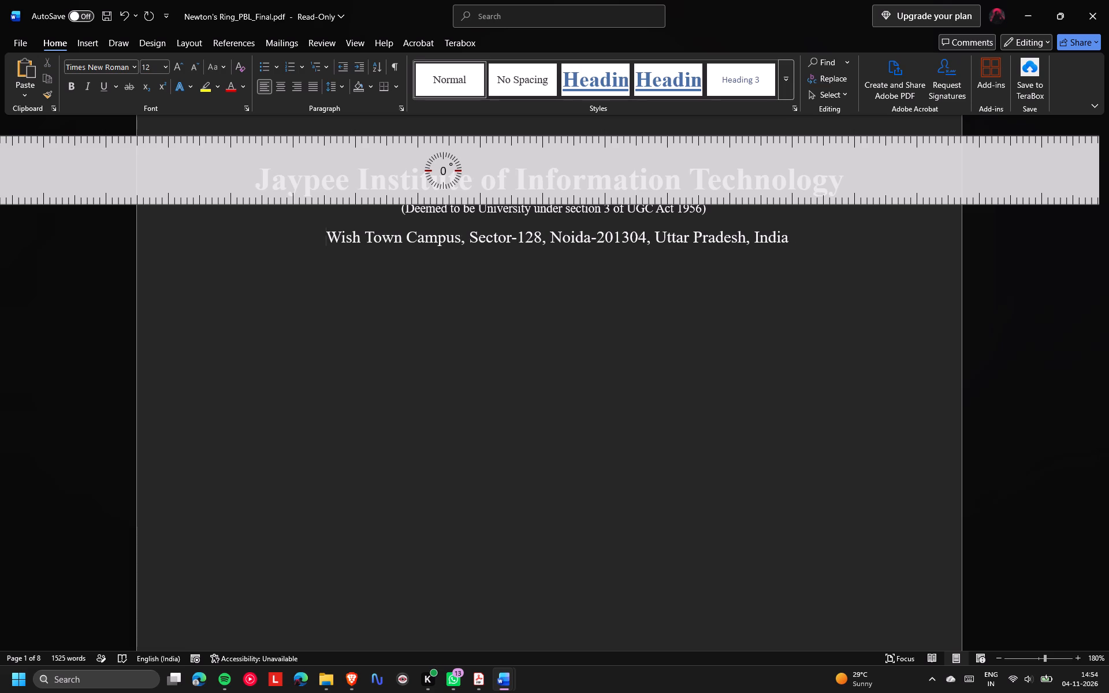
{"action": "key", "text": "space"}
Slide the horizontal ruler just below the campus address line to compare its edges against the page margins.
{"action": "left_click_drag", "start_coordinate": [383, 164], "coordinate": [385, 212]}
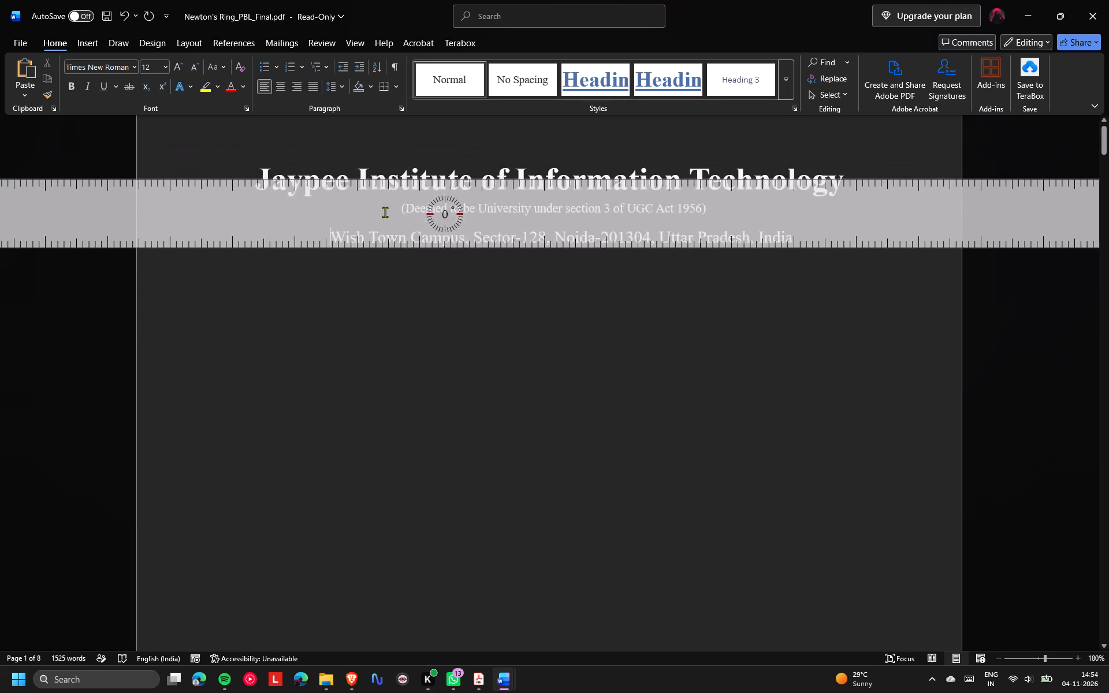
{"action": "left_click_drag", "start_coordinate": [385, 212], "coordinate": [386, 279]}
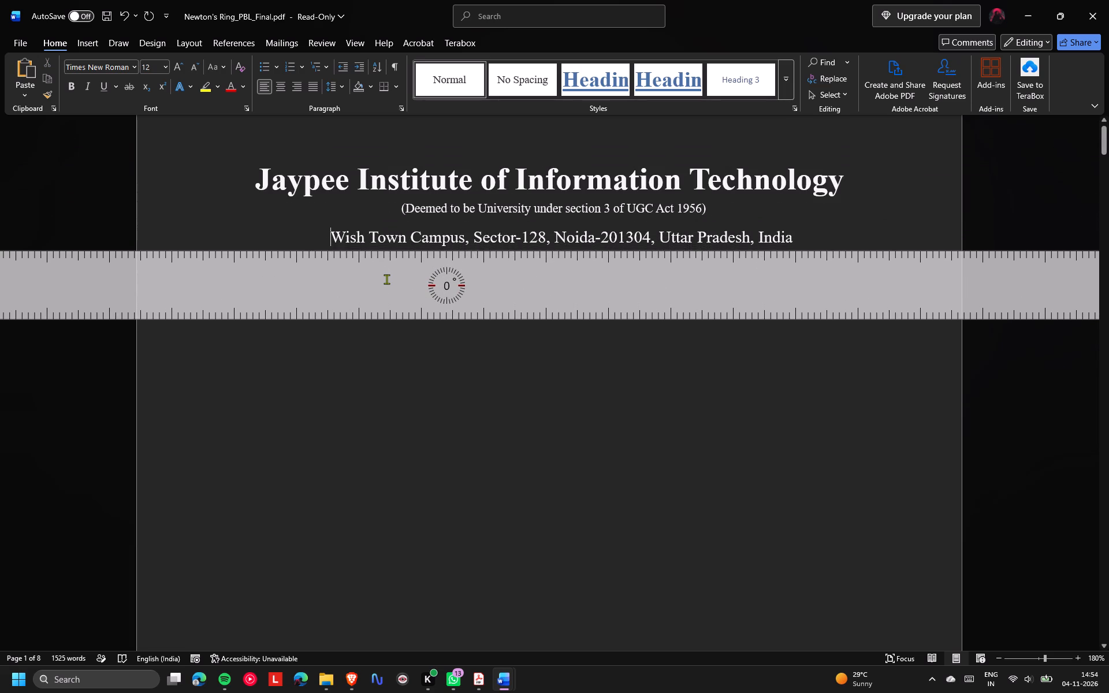
{"action": "left_click_drag", "start_coordinate": [386, 279], "coordinate": [390, 280]}
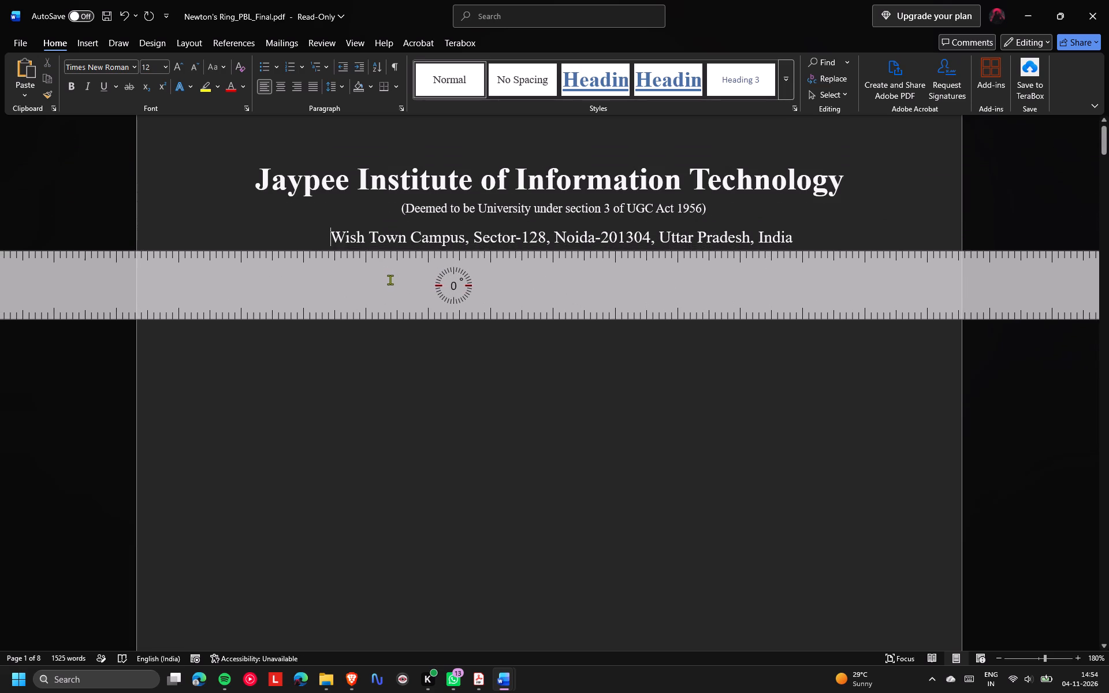
{"action": "left_click_drag", "start_coordinate": [390, 280], "coordinate": [351, 286]}
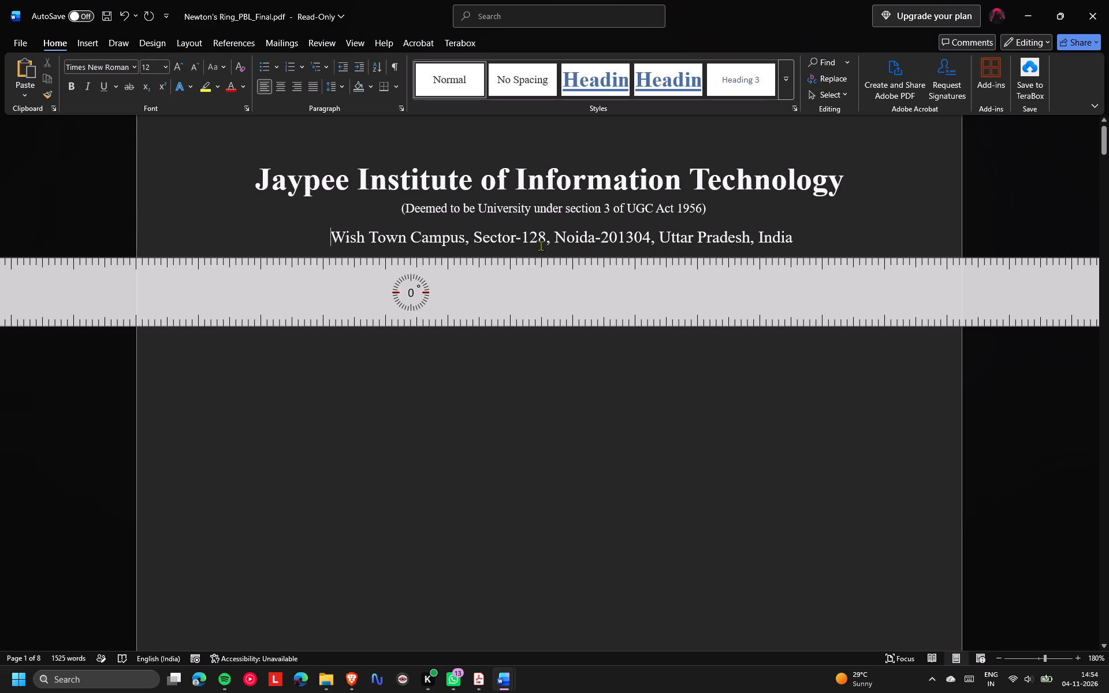
Remove one space from the start of the campus address line.
{"action": "left_click", "coordinate": [332, 240]}
{"action": "key", "text": "BackSpace"}
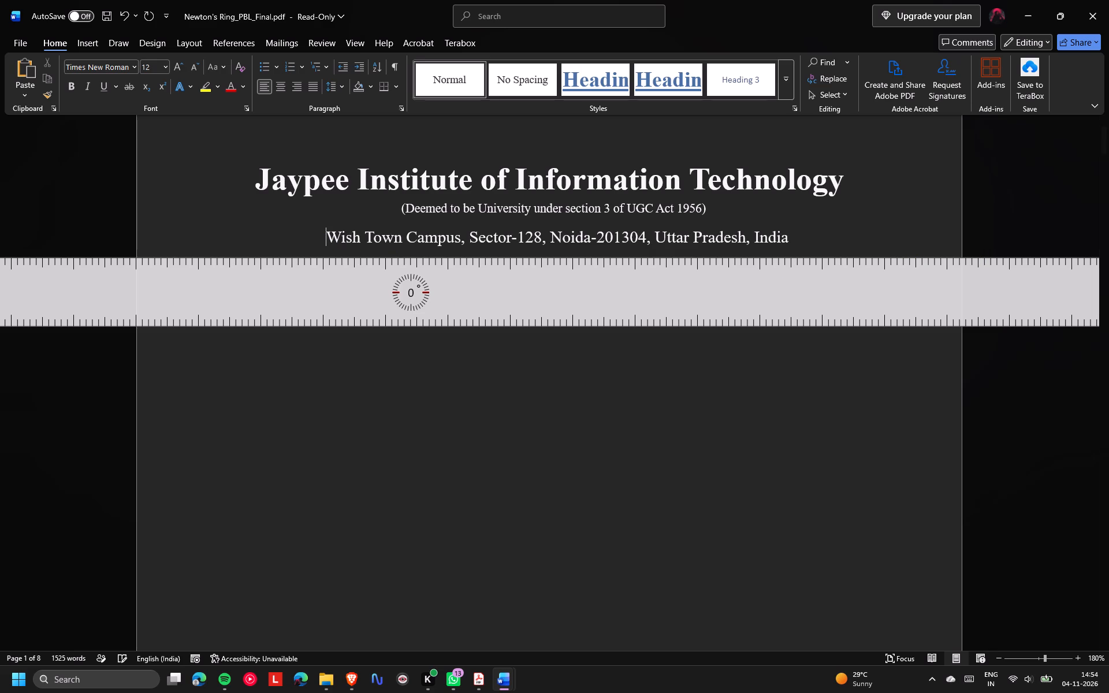
{"action": "left_click", "coordinate": [329, 269]}
Hide the drawing ruler from the page.
{"action": "left_click", "coordinate": [146, 47]}
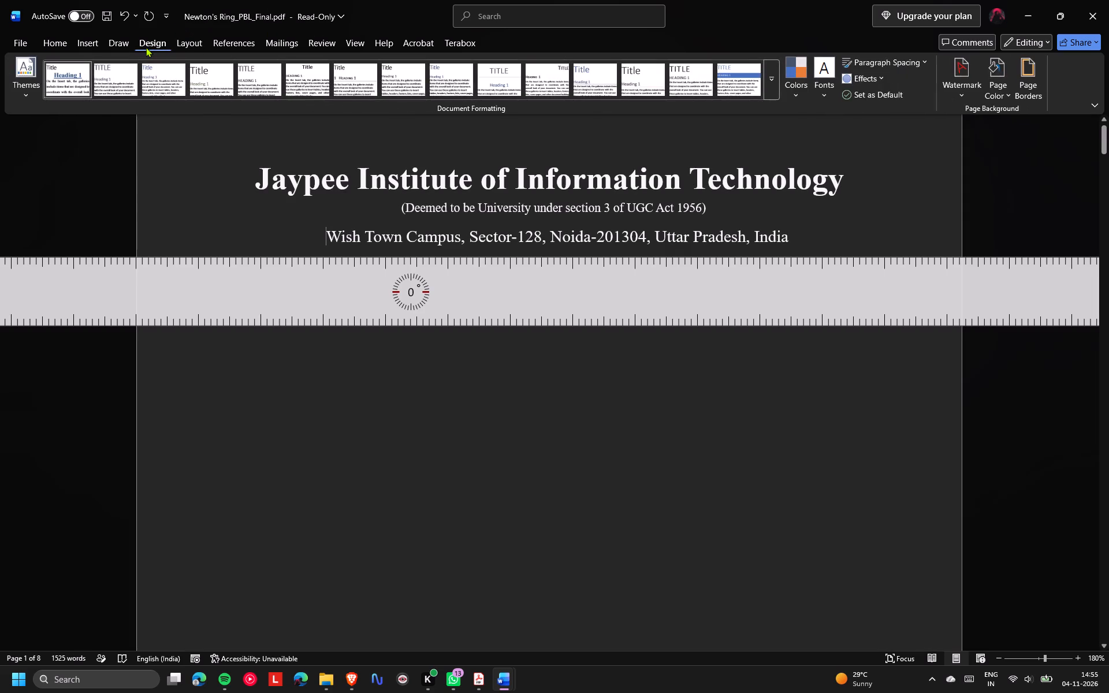
{"action": "left_click", "coordinate": [116, 45]}
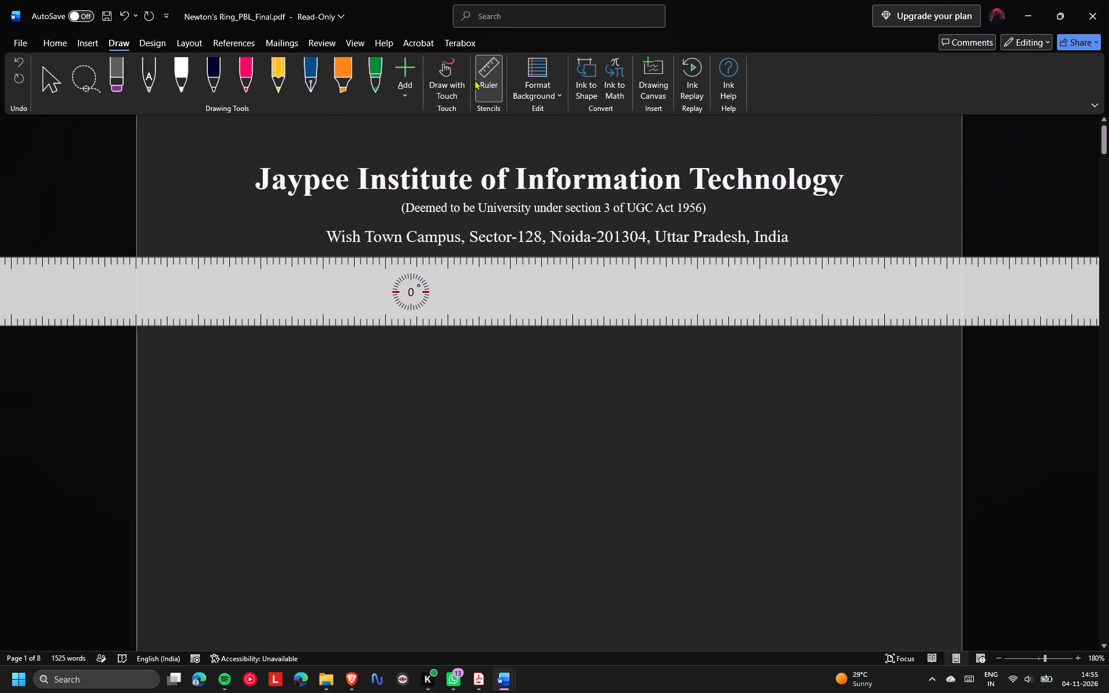
{"action": "left_click", "coordinate": [475, 80]}
{"action": "left_click", "coordinate": [489, 80]}
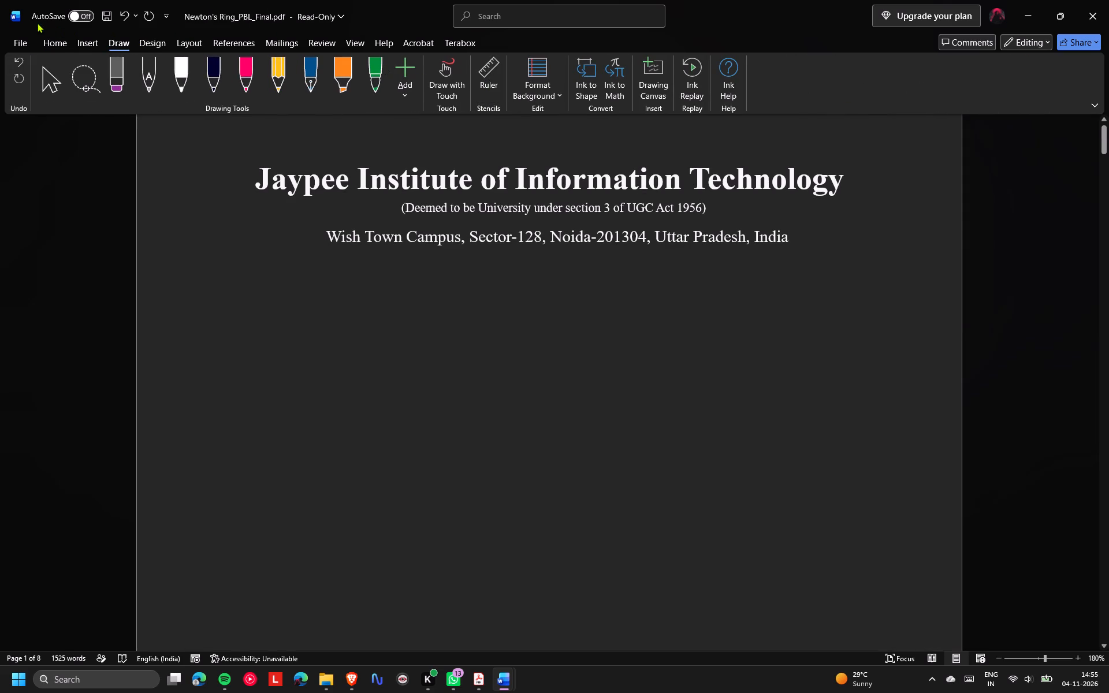
{"action": "left_click", "coordinate": [53, 42]}
{"action": "key", "text": "Escape"}
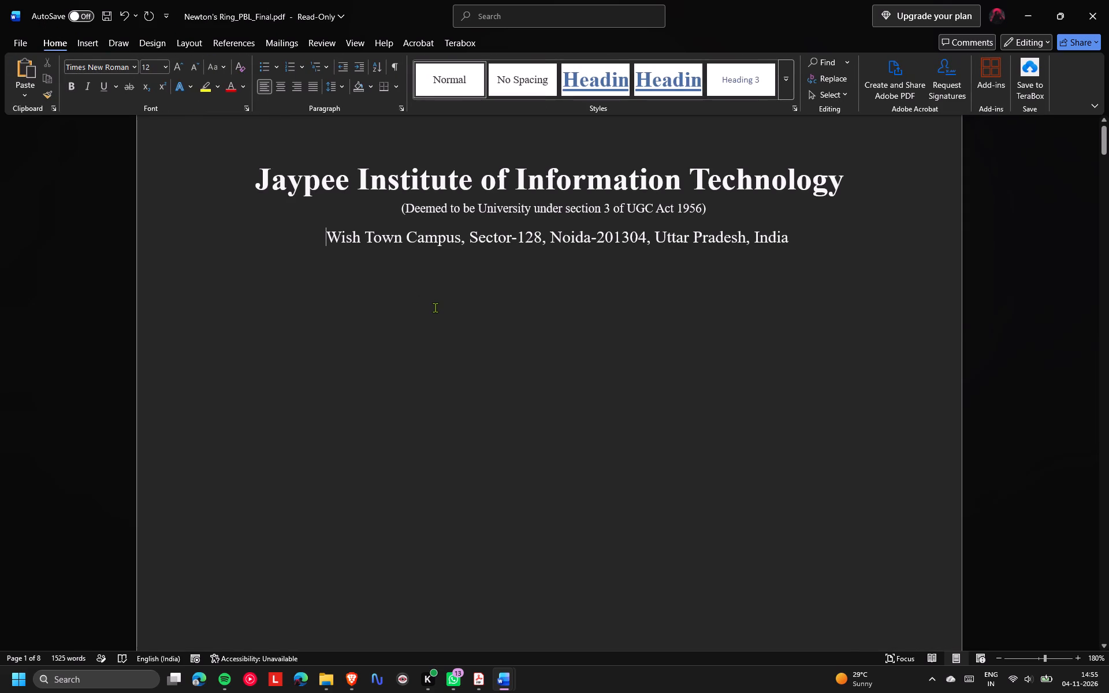
Move the JIIT logo from the EDD Lab file to below the campus address line on the Newton's Ring document's first page.
{"action": "left_click", "coordinate": [827, 243]}
{"action": "scroll", "coordinate": [827, 243], "scroll_direction": "down", "scroll_amount": 3, "text": "ctrl"}
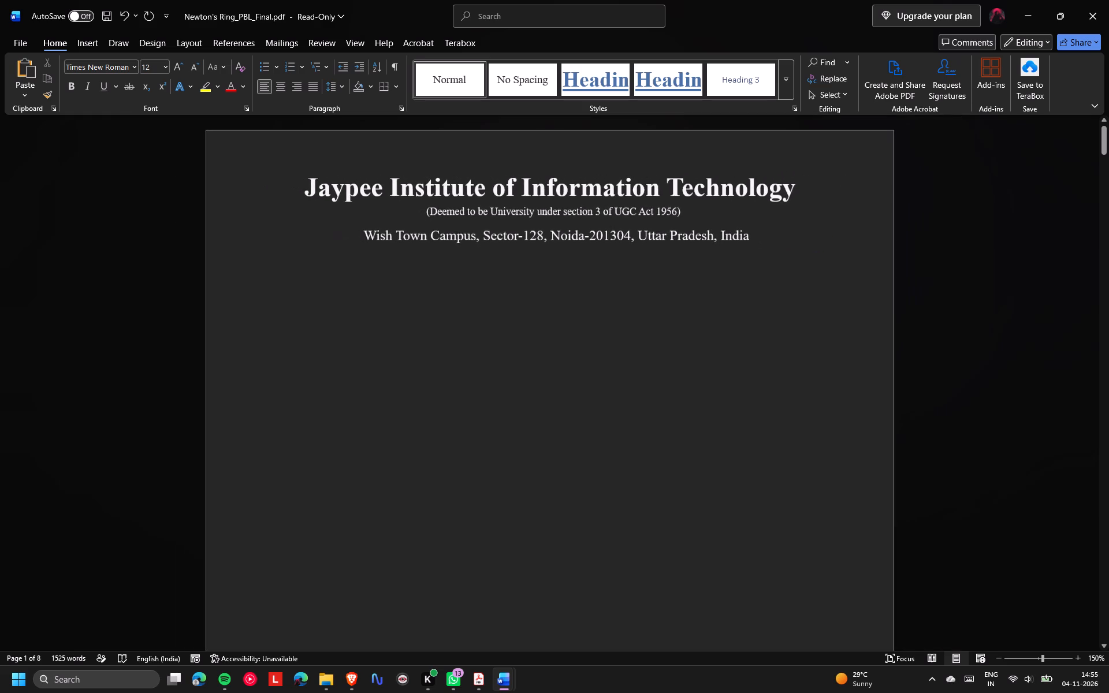
{"action": "key", "text": "Return"}
{"action": "key", "text": "Return"}
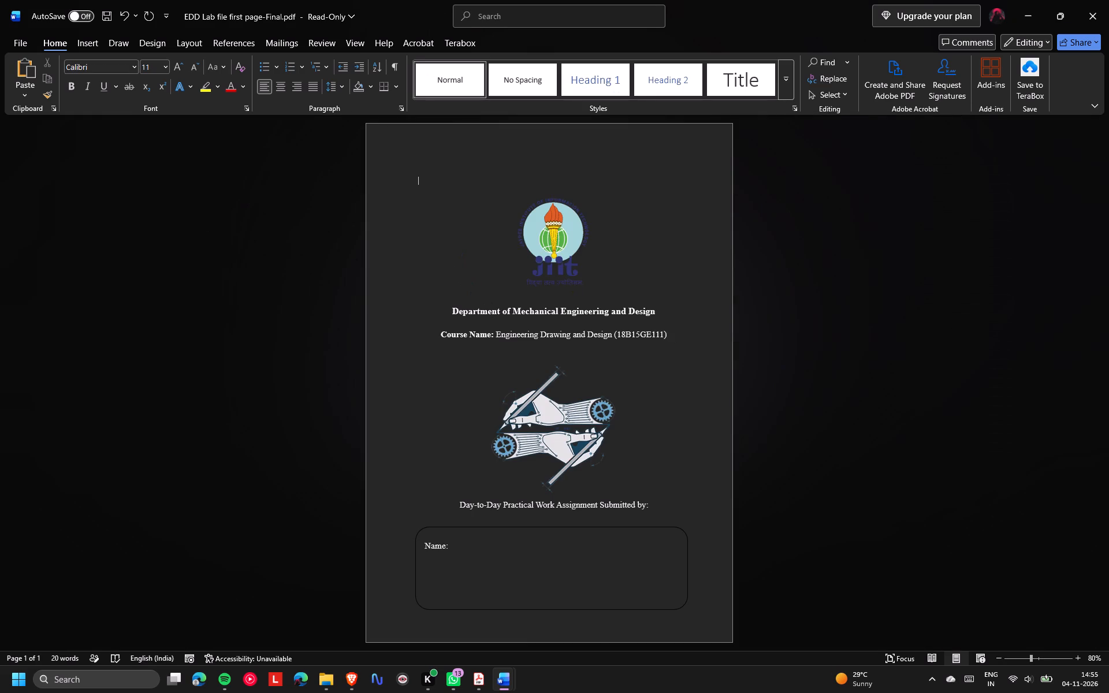
{"action": "left_click", "coordinate": [567, 222]}
{"action": "key", "text": "ctrl+x"}
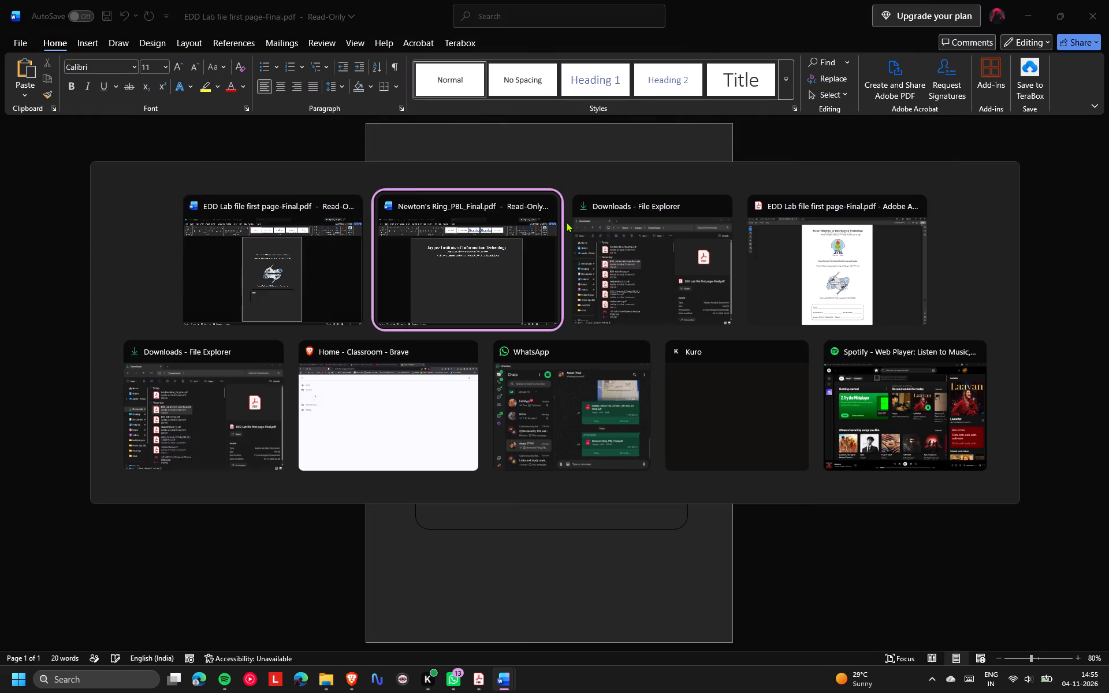
{"action": "key", "text": "ctrl+v"}
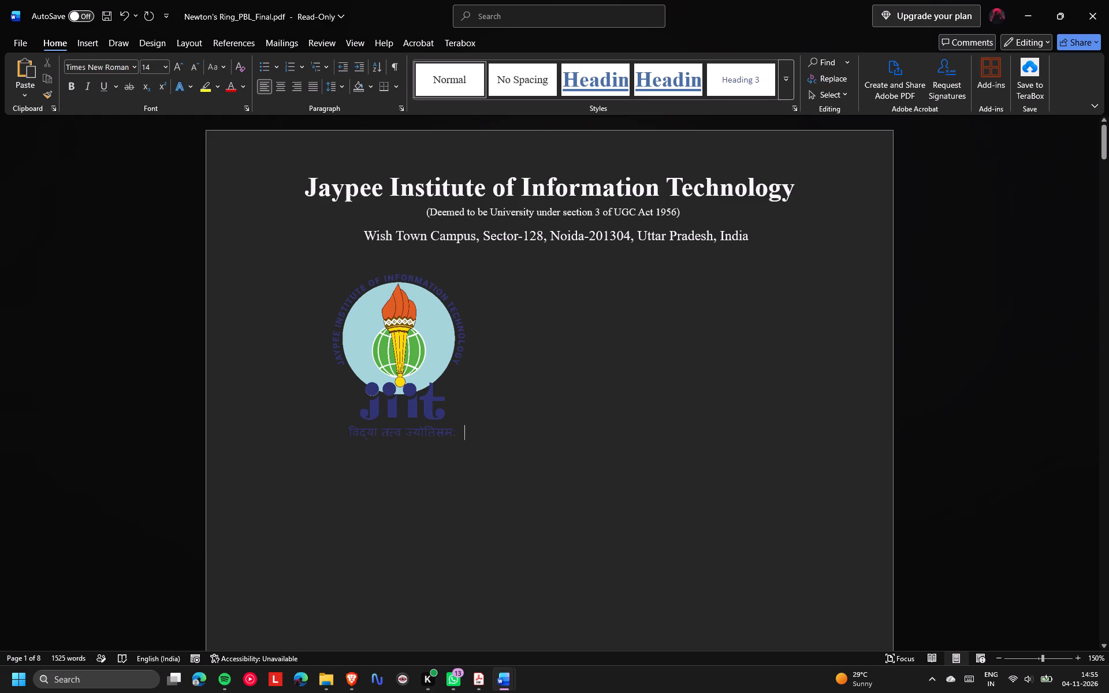
Set the pasted JIIT logo's text wrapping to Square.
{"action": "left_click", "coordinate": [419, 343]}
{"action": "right_click", "coordinate": [397, 339]}
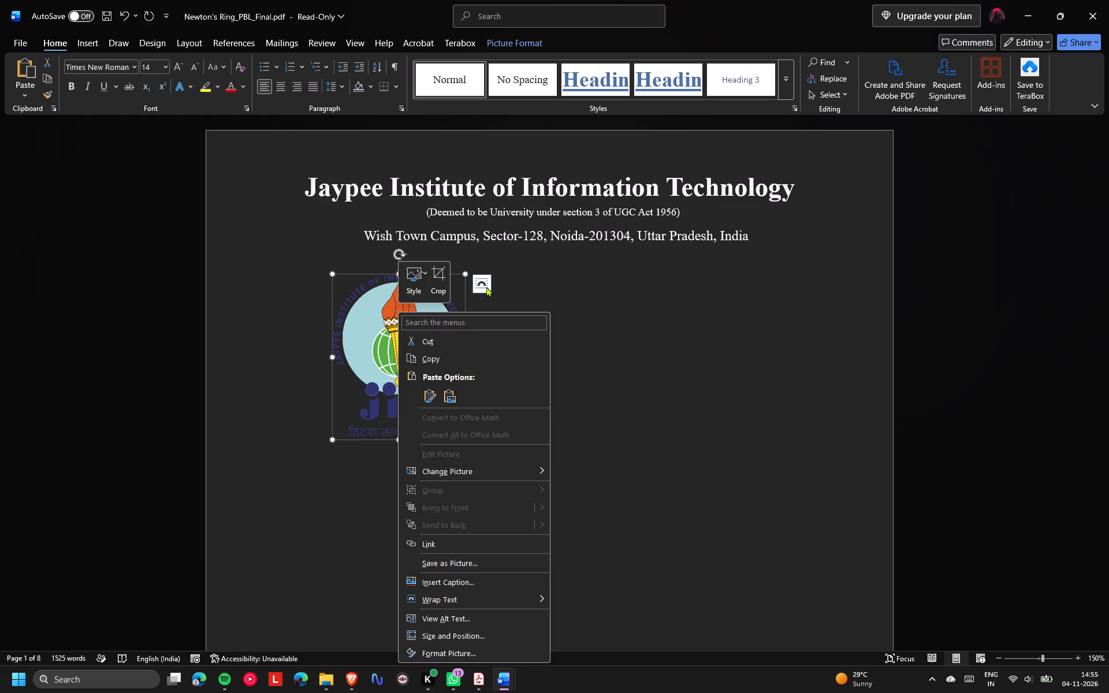
{"action": "left_click", "coordinate": [486, 286]}
{"action": "left_click", "coordinate": [523, 371]}
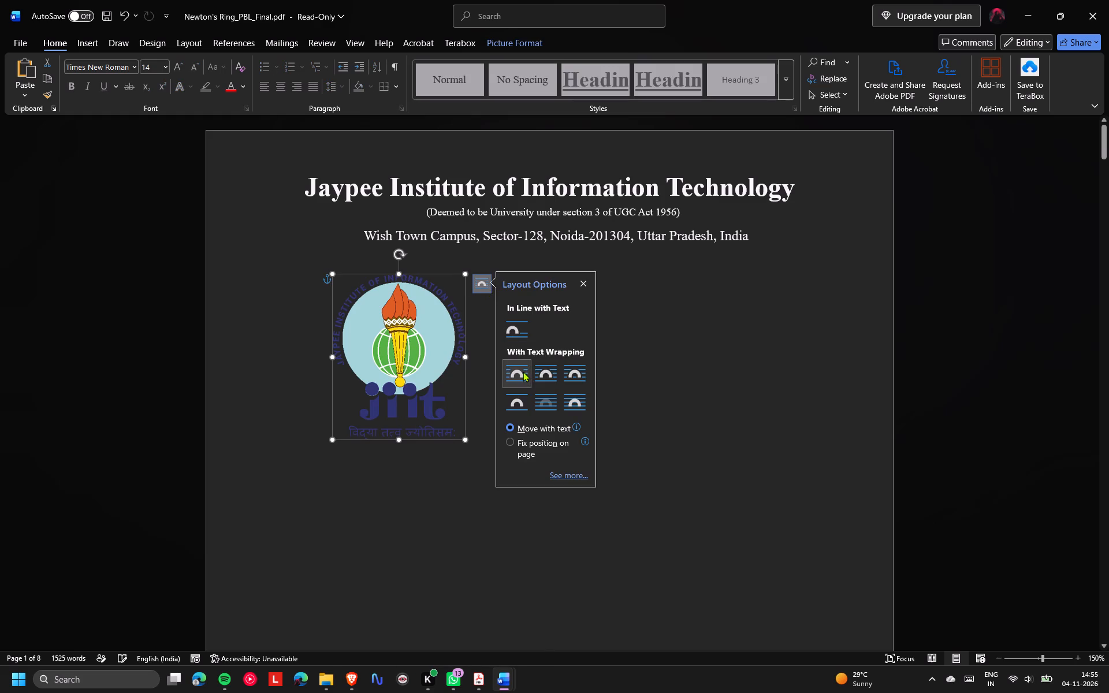
Enlarge the JIIT logo and position it in the middle of the page, just below the campus address line.
{"action": "left_click_drag", "start_coordinate": [411, 355], "coordinate": [554, 377]}
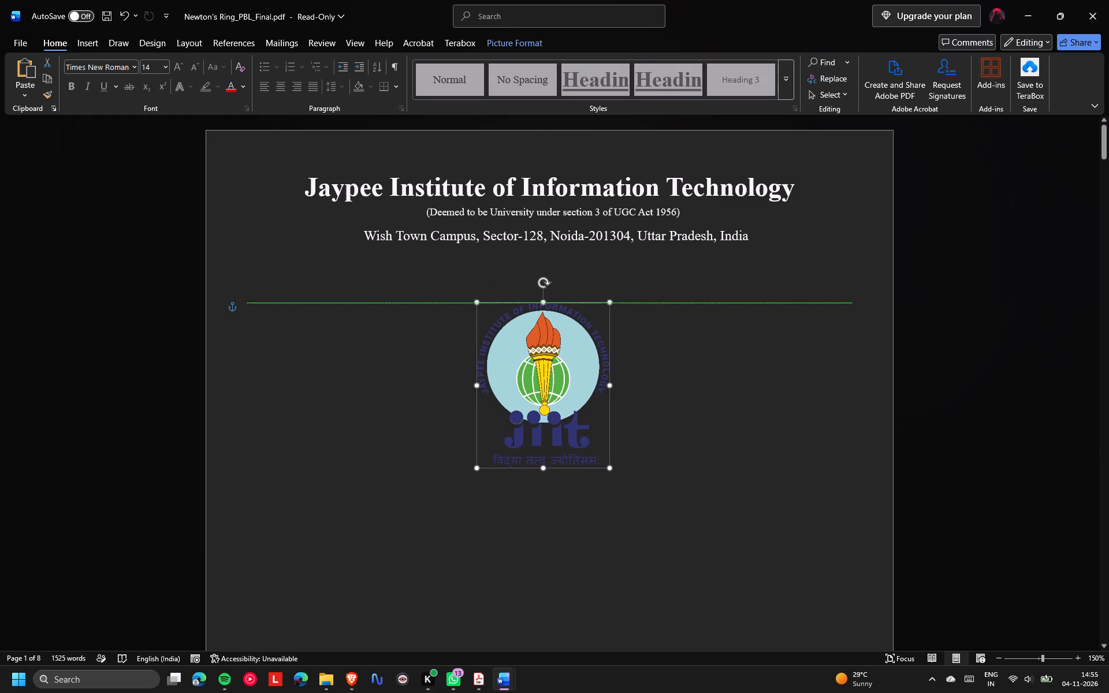
{"action": "left_click_drag", "start_coordinate": [554, 377], "coordinate": [554, 378]}
{"action": "left_click_drag", "start_coordinate": [610, 302], "coordinate": [661, 260]}
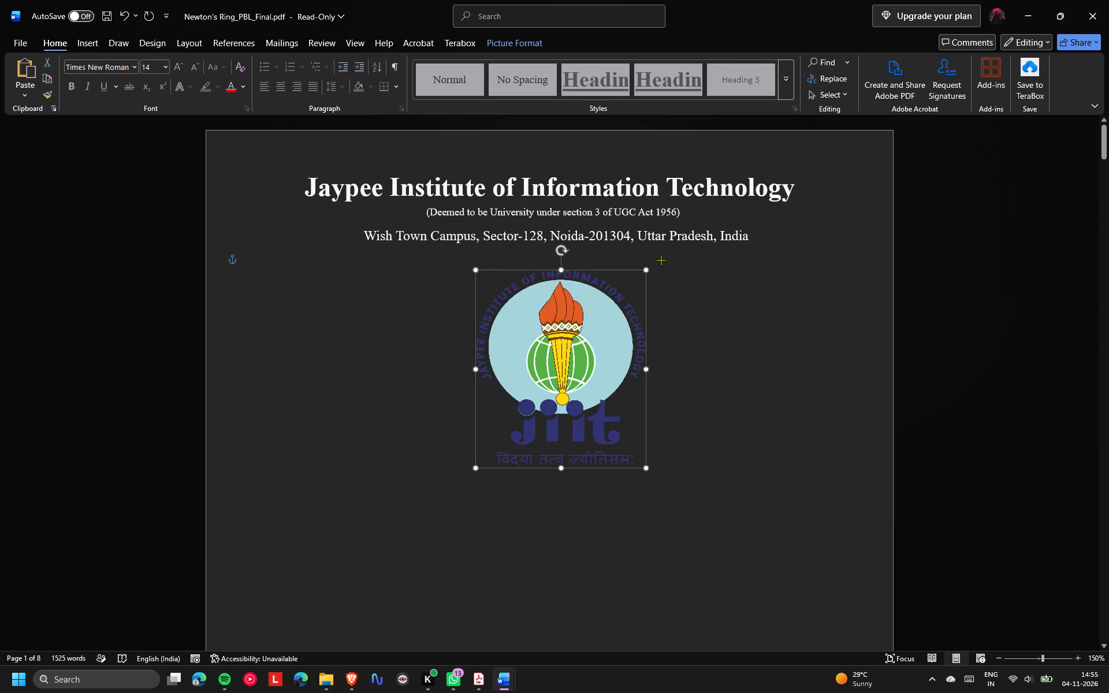
{"action": "left_click_drag", "start_coordinate": [661, 260], "coordinate": [661, 244]}
{"action": "left_click_drag", "start_coordinate": [580, 312], "coordinate": [550, 364]}
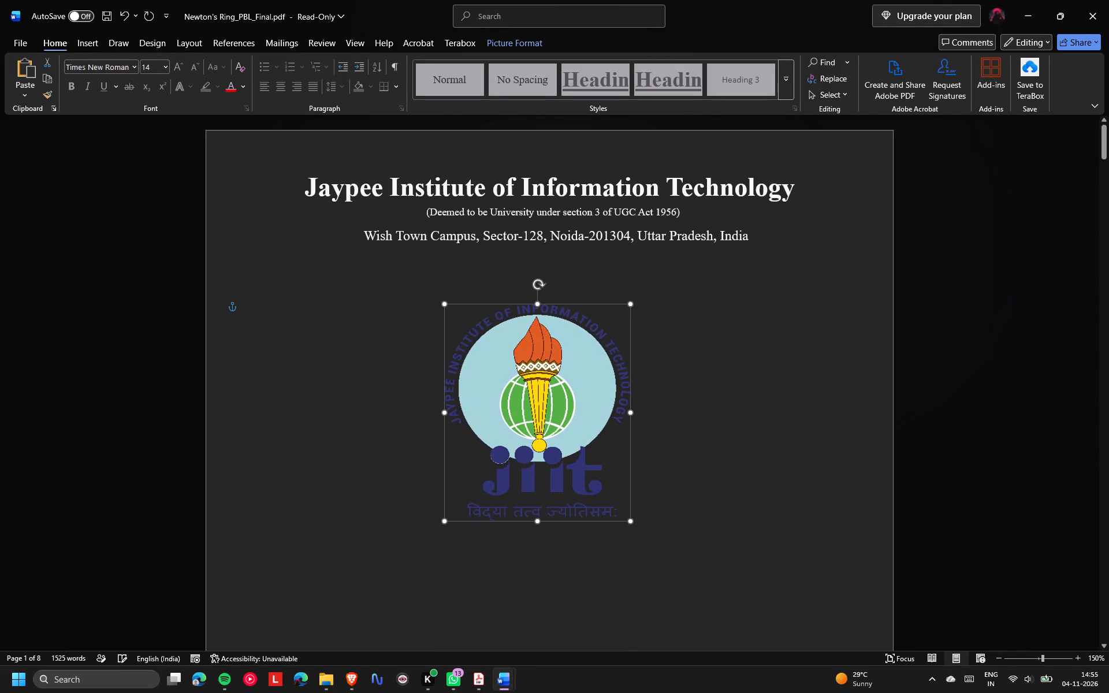
{"action": "left_click_drag", "start_coordinate": [550, 364], "coordinate": [559, 338]}
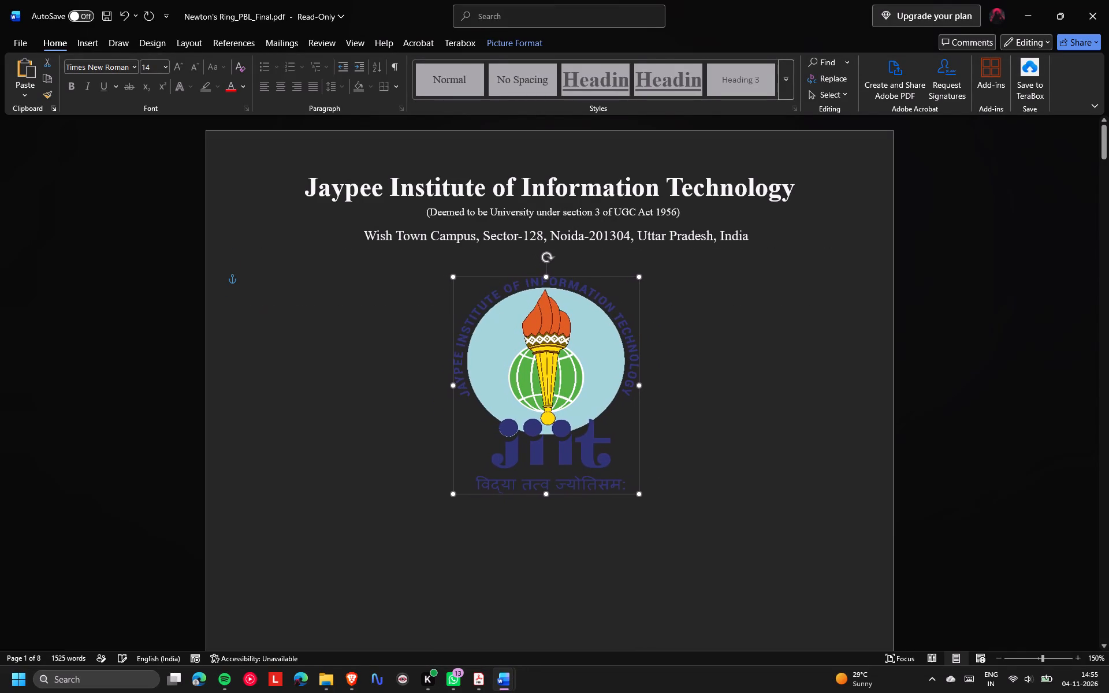
{"action": "left_click_drag", "start_coordinate": [559, 338], "coordinate": [563, 341]}
Move the line "Course Name: Engineering Drawing and Design (18B15GE111)" from the EDD Lab file to below the logo on the Newton's Ring first page.
{"action": "scroll", "coordinate": [563, 341], "scroll_direction": "down", "scroll_amount": 8, "text": "ctrl"}
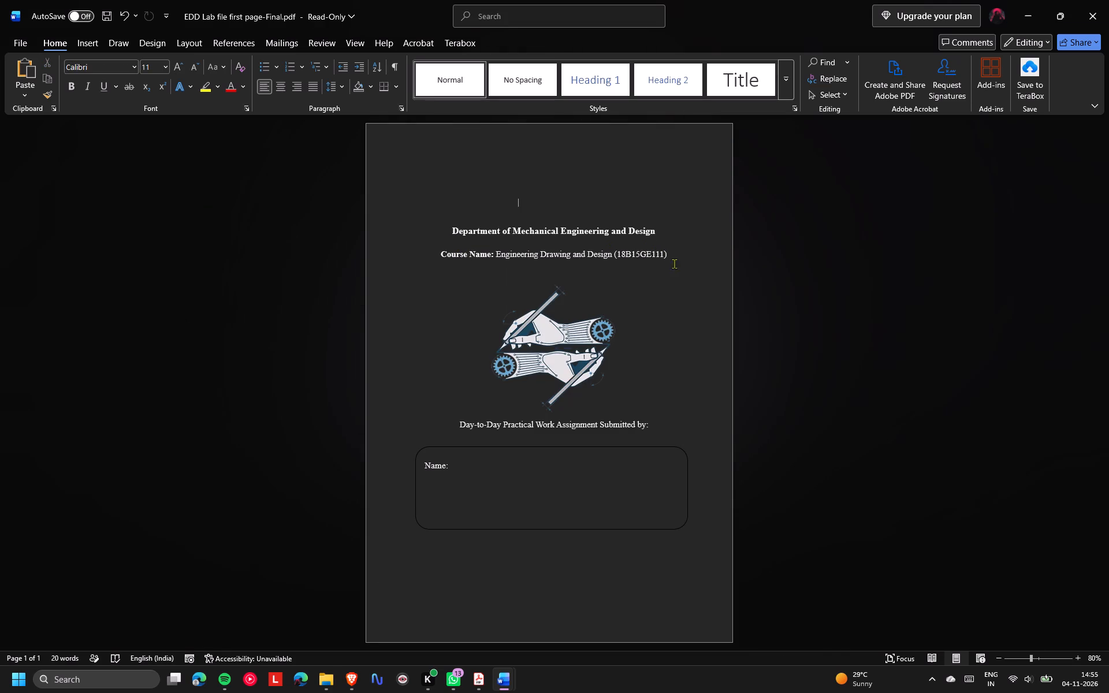
{"action": "left_click_drag", "start_coordinate": [679, 257], "coordinate": [439, 251]}
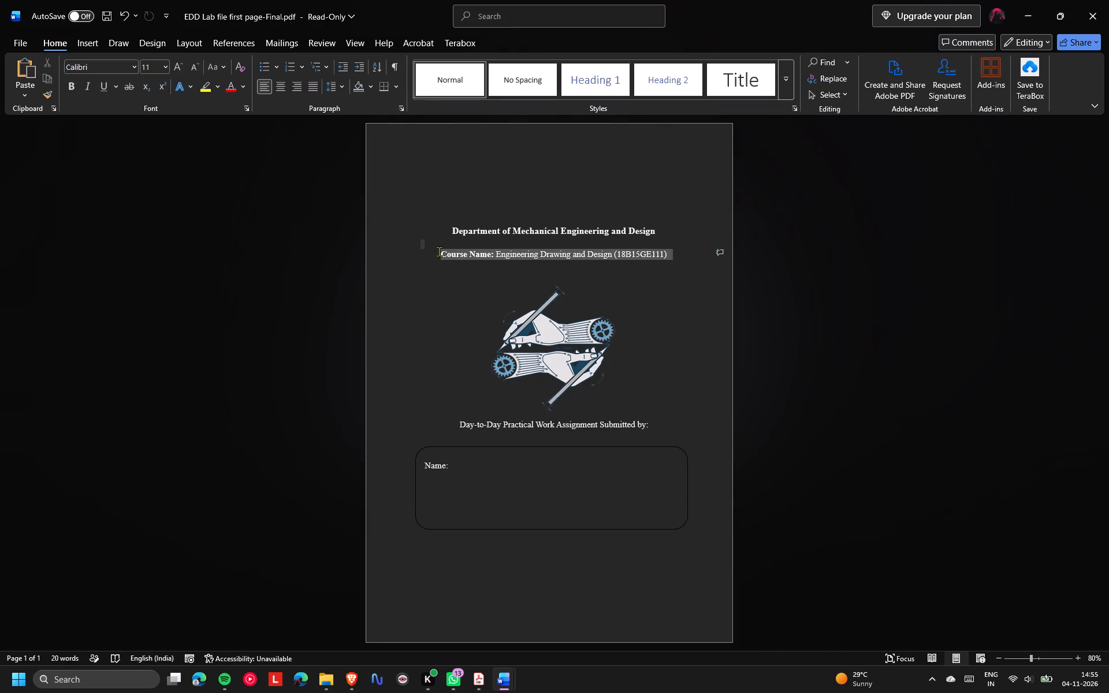
{"action": "left_click_drag", "start_coordinate": [439, 251], "coordinate": [440, 254]}
{"action": "key", "text": "ctrl+x"}
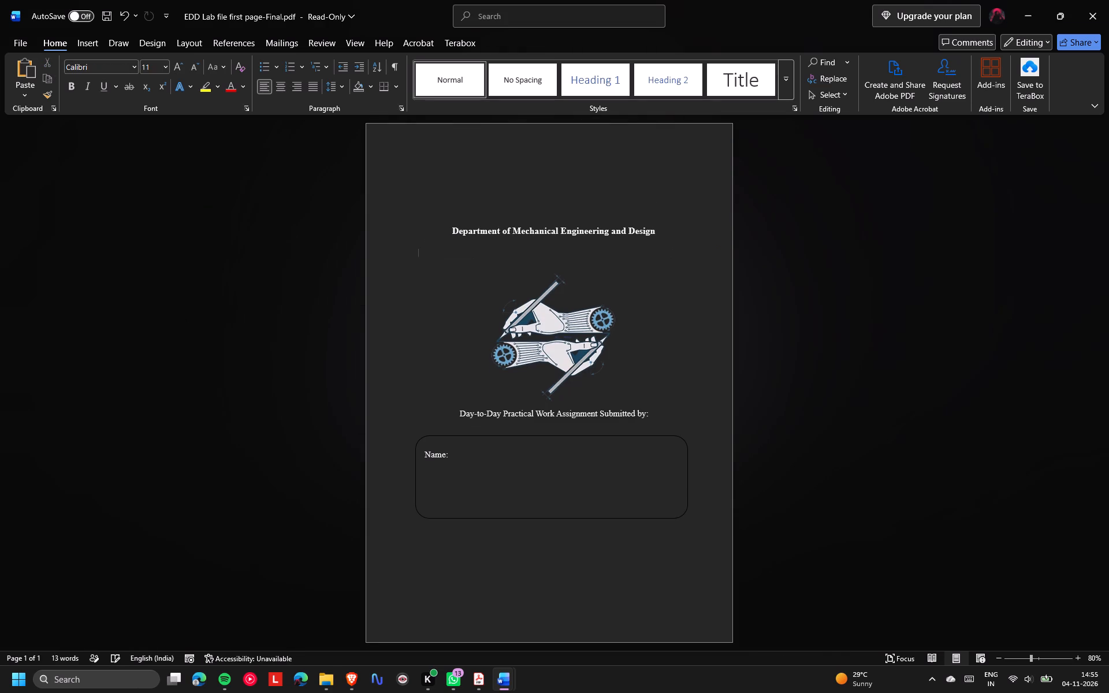
{"action": "left_click", "coordinate": [208, 363]}
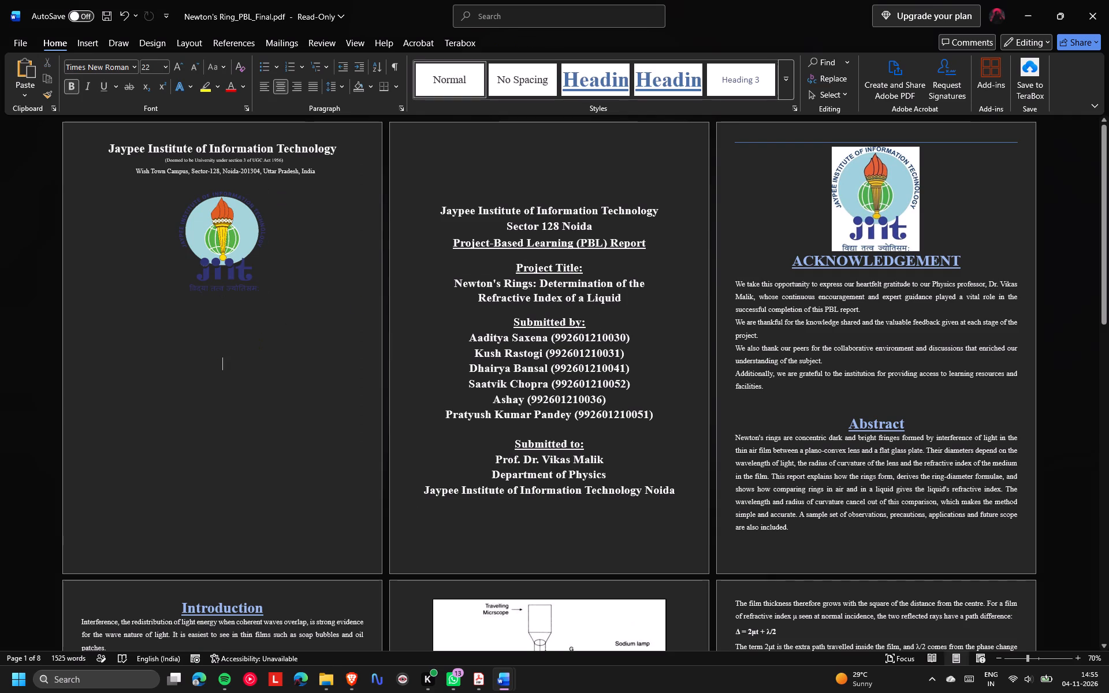
{"action": "key", "text": "ctrl+v"}
Remove the extra blank lines above the course name line, leaving a single line of spacing beneath the logo.
{"action": "left_click", "coordinate": [121, 362]}
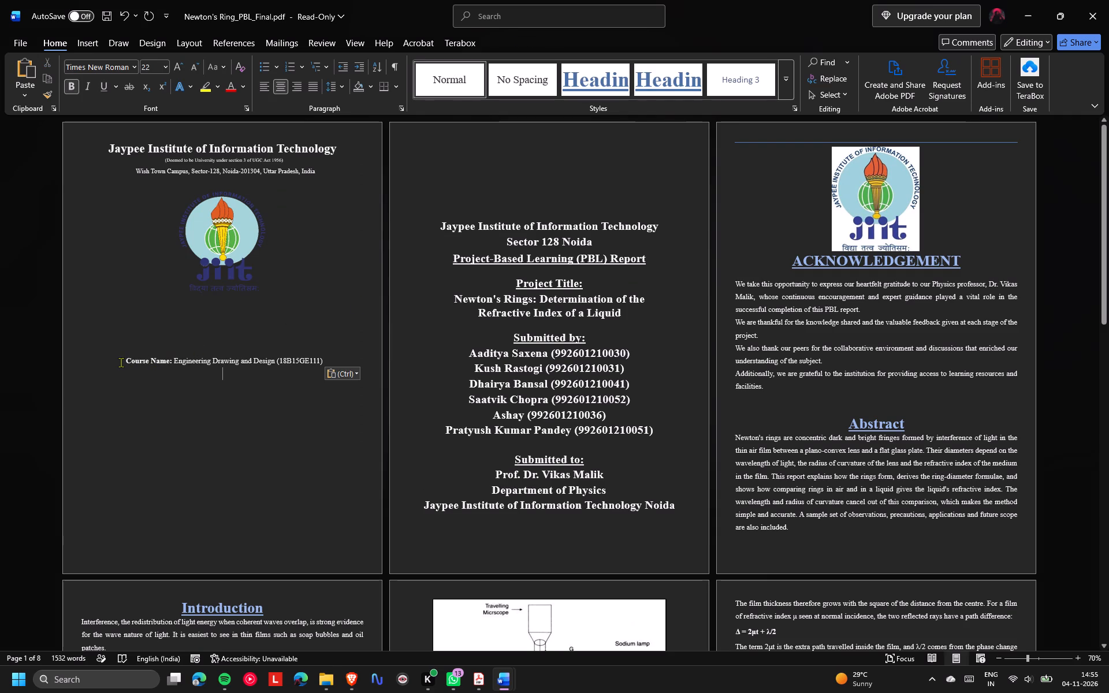
{"action": "key", "text": "BackSpace"}
{"action": "key", "text": "BackSpace"}
{"action": "key", "text": "BackSpace"}
{"action": "key", "text": "BackSpace"}
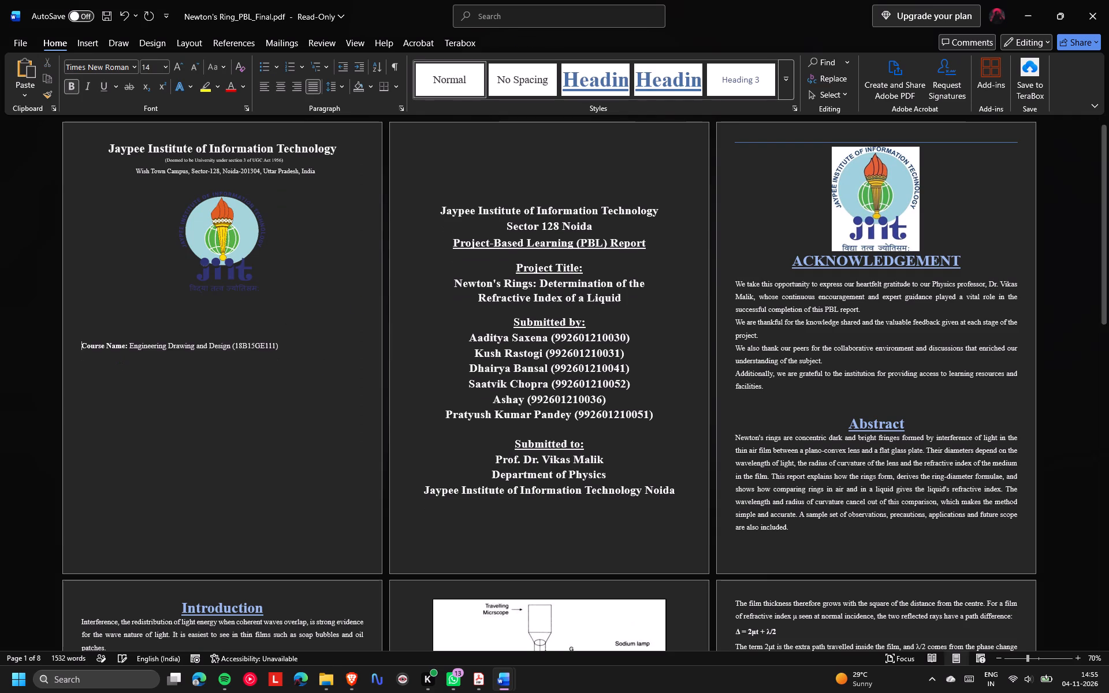
{"action": "key", "text": "BackSpace"}
{"action": "key", "text": "BackSpace"}
{"action": "key", "text": "BackSpace"}
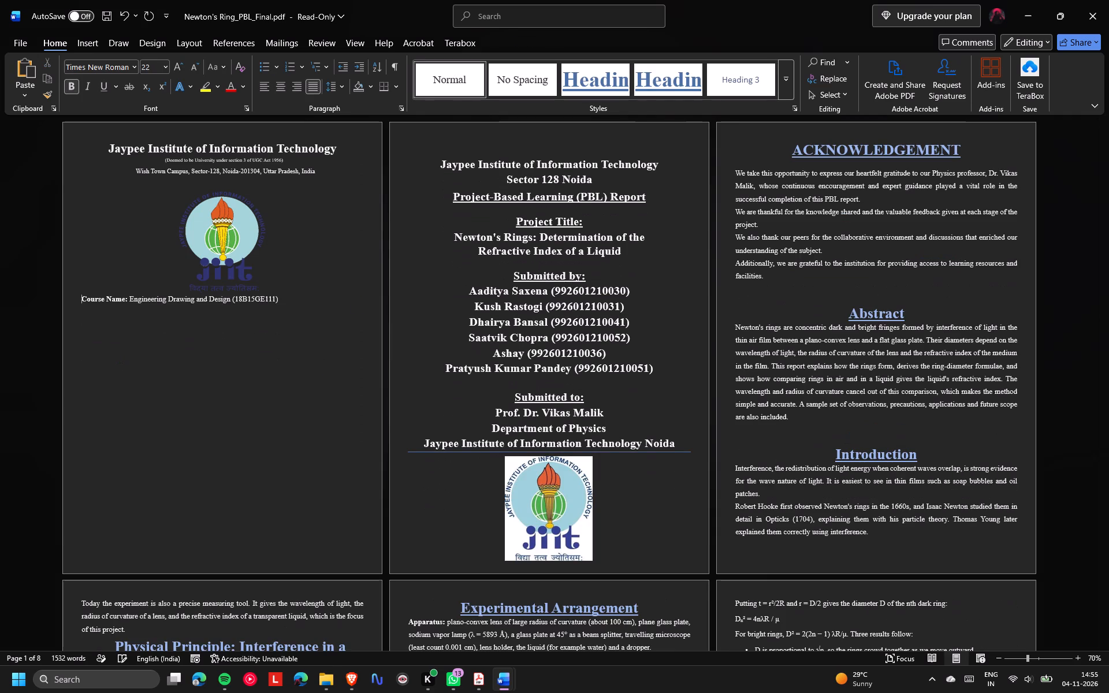
{"action": "key", "text": "Return"}
Indent the course name line toward the middle of the page with two tabs and three spaces.
{"action": "key", "text": "Tab"}
{"action": "key", "text": "Tab"}
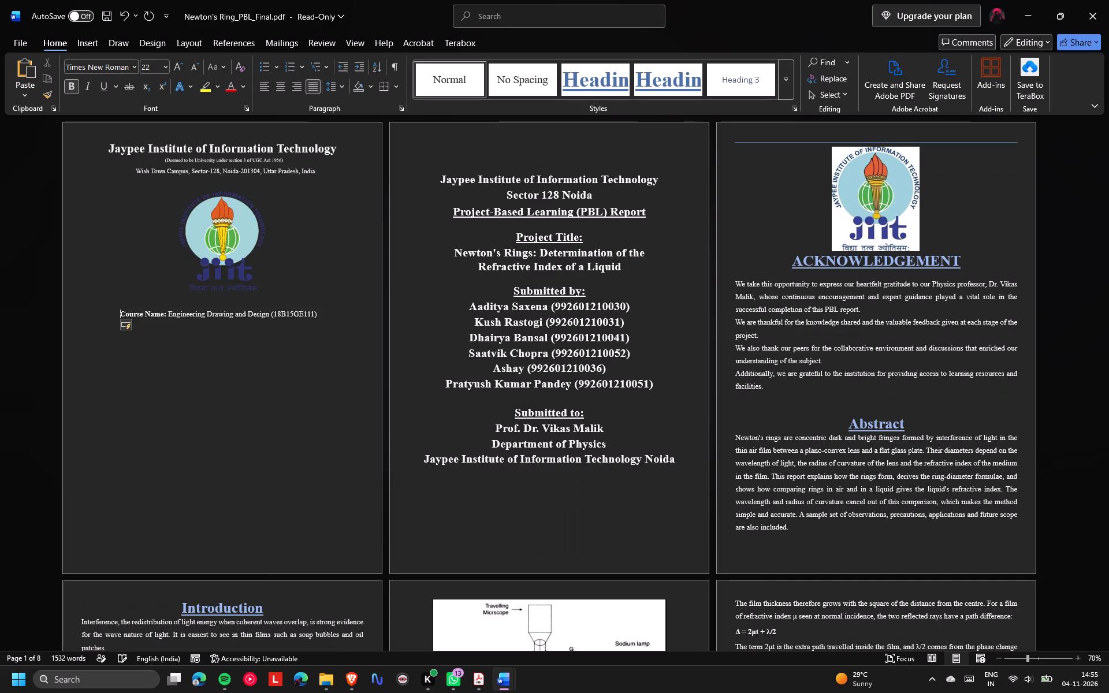
{"action": "key", "text": "Tab"}
{"action": "key", "text": "BackSpace"}
{"action": "key", "text": "space"}
{"action": "key", "text": "space"}
{"action": "key", "text": "space"}
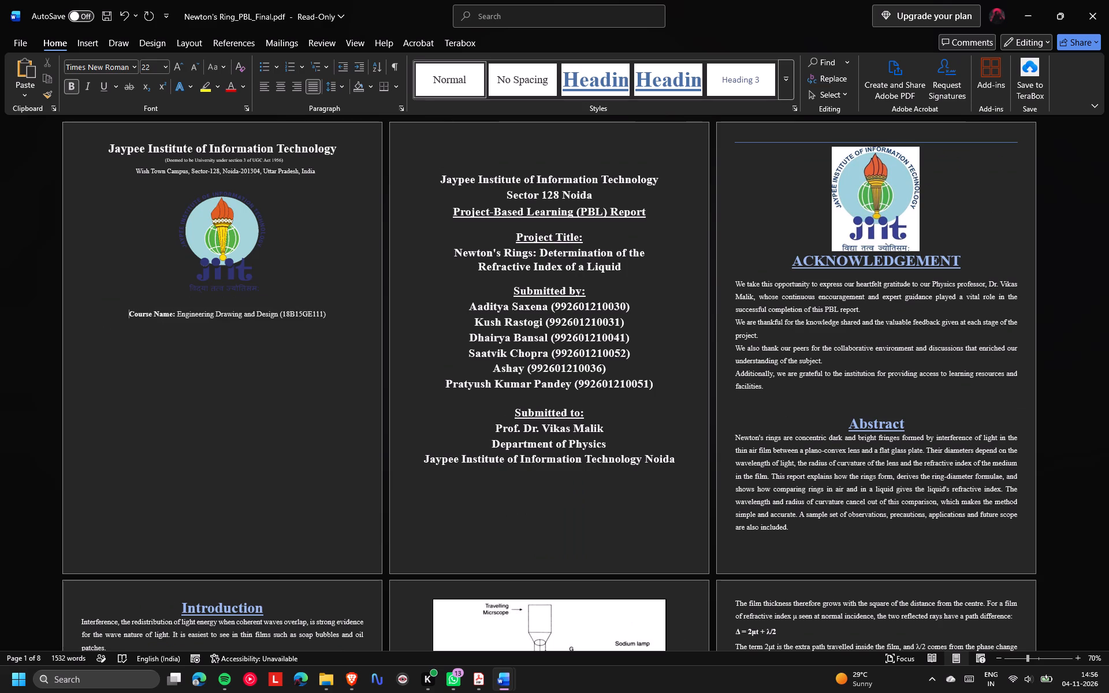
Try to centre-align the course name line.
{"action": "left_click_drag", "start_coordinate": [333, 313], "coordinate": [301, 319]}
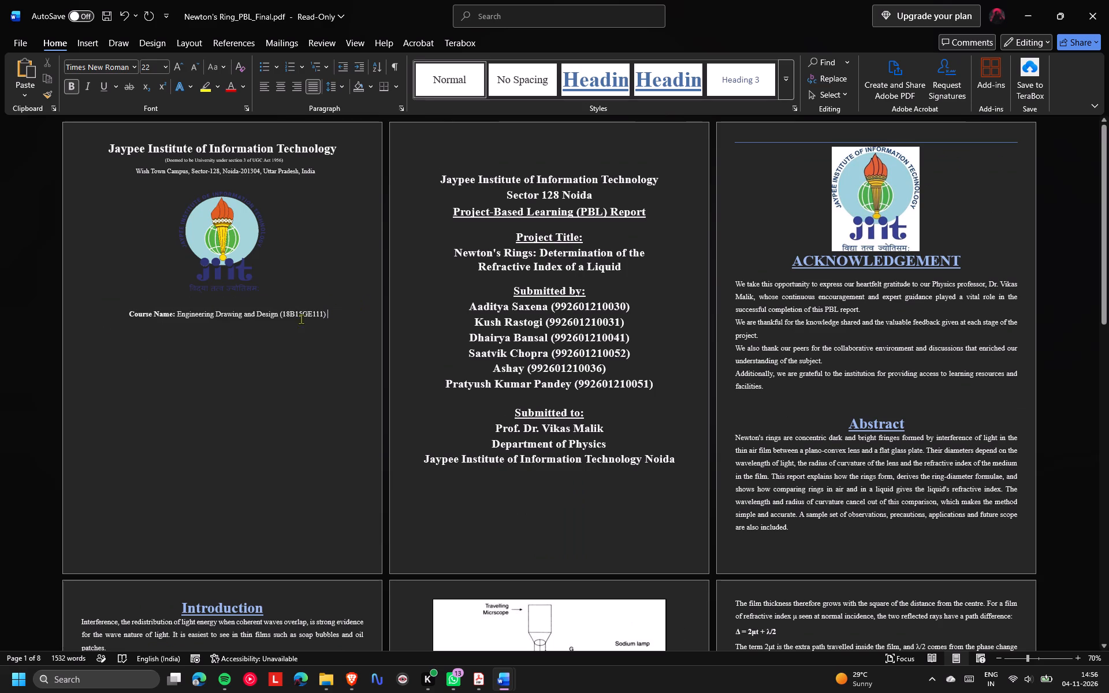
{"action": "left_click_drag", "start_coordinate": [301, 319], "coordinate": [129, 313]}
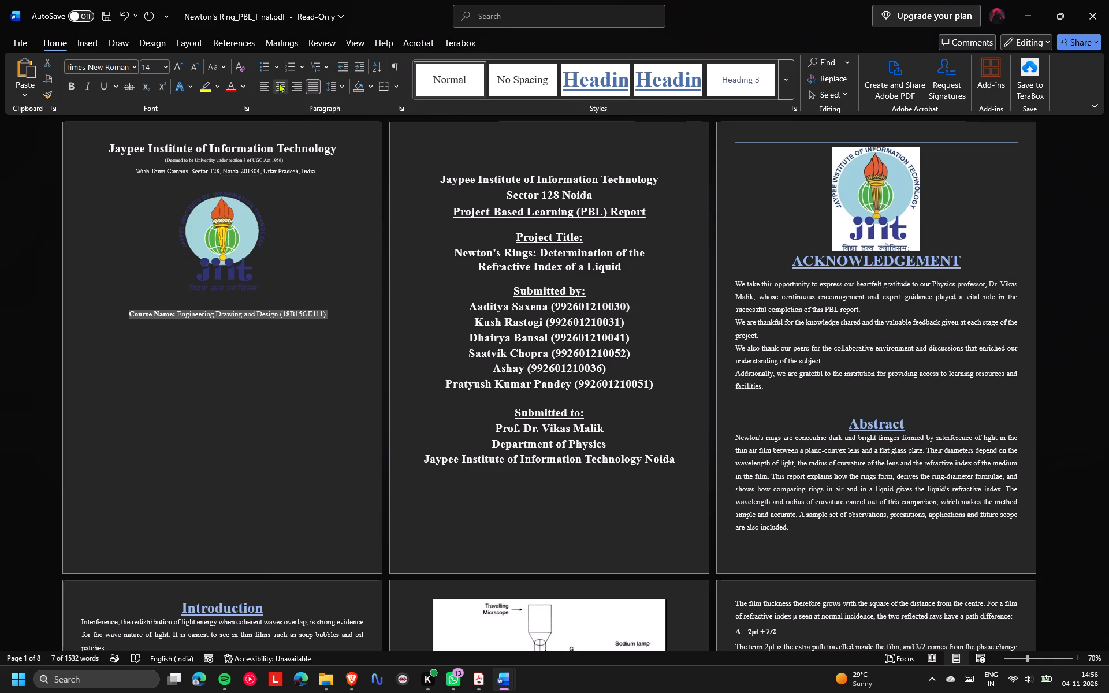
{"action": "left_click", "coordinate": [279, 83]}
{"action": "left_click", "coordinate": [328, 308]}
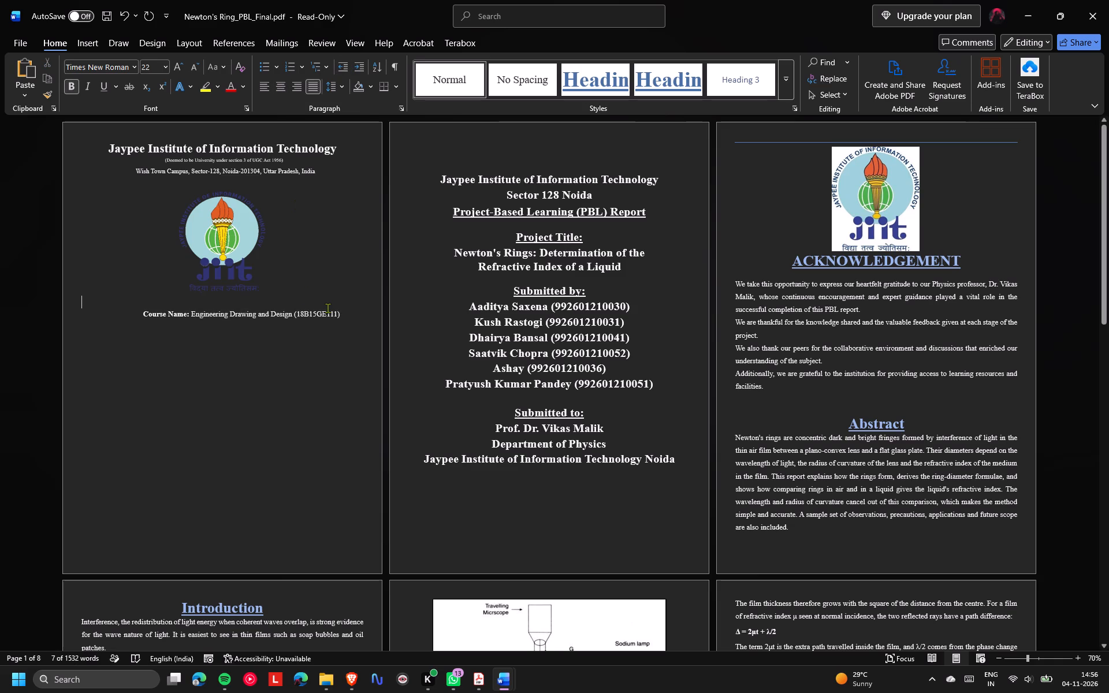
Remove the centre alignment from the course name line and shift it under the logo with five leading spaces.
{"action": "left_click", "coordinate": [141, 323]}
{"action": "left_click", "coordinate": [143, 311]}
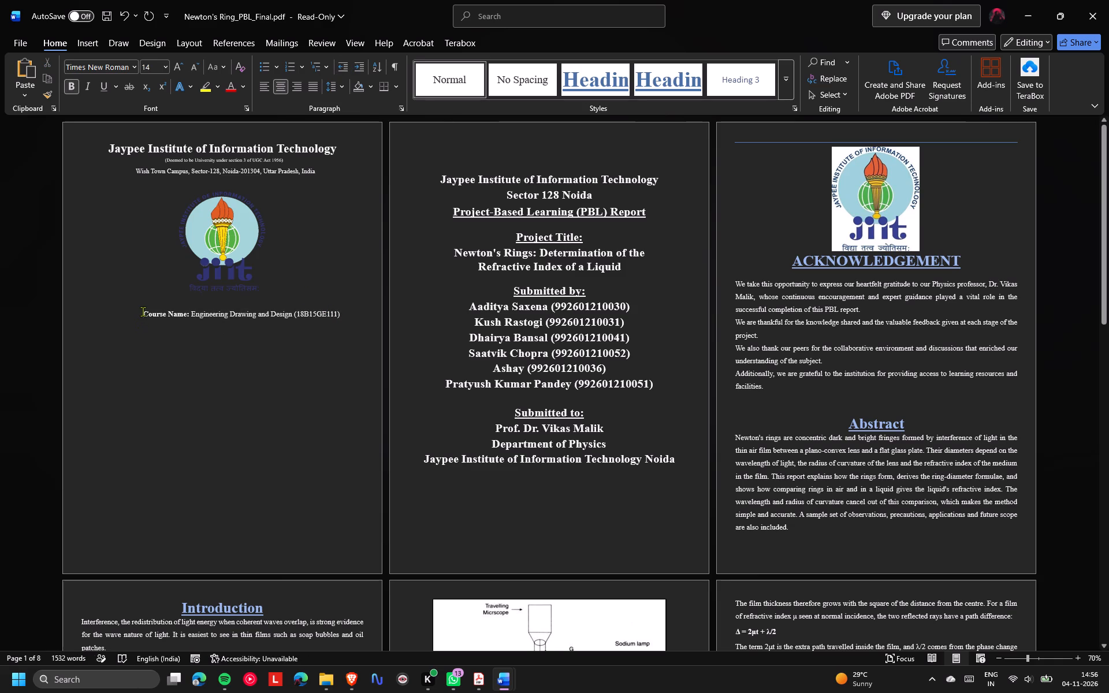
{"action": "key", "text": "BackSpace"}
{"action": "key", "text": "space"}
{"action": "key", "text": "space"}
{"action": "key", "text": "space"}
{"action": "key", "text": "space"}
{"action": "key", "text": "space"}
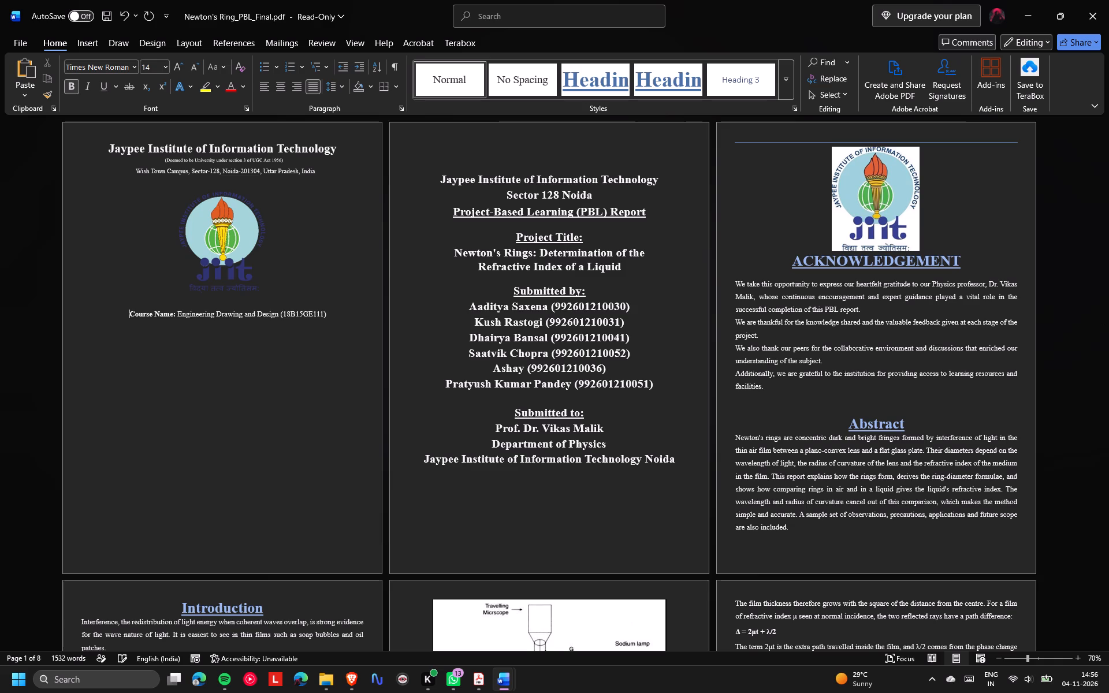
{"action": "key", "text": "space"}
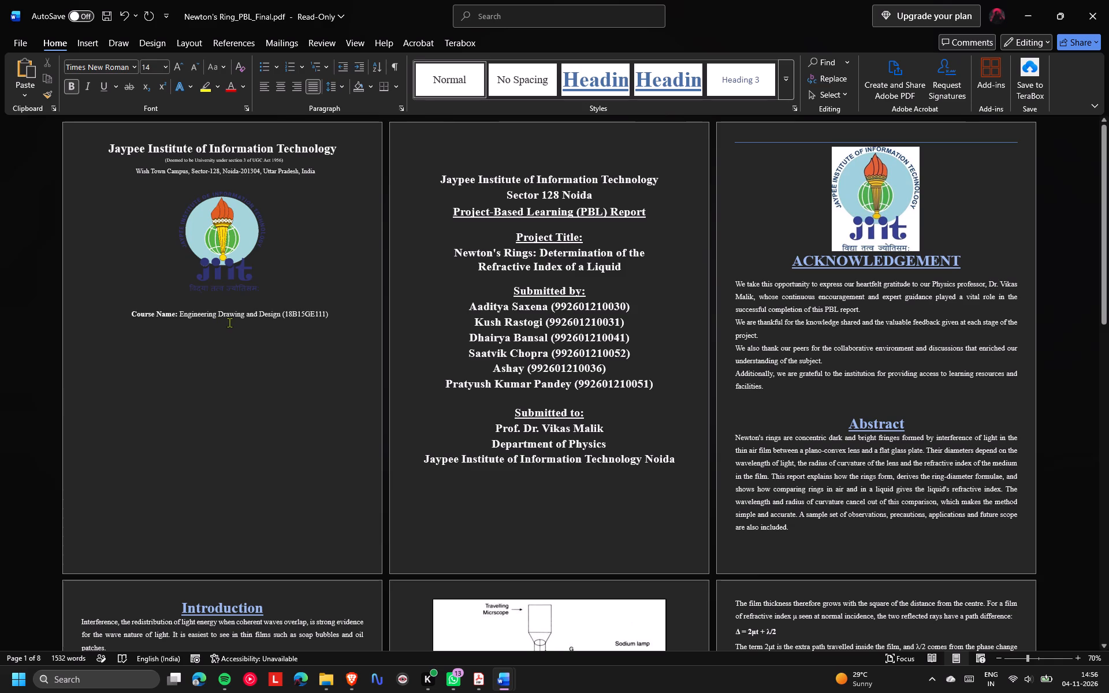
{"action": "key", "text": "BackSpace"}
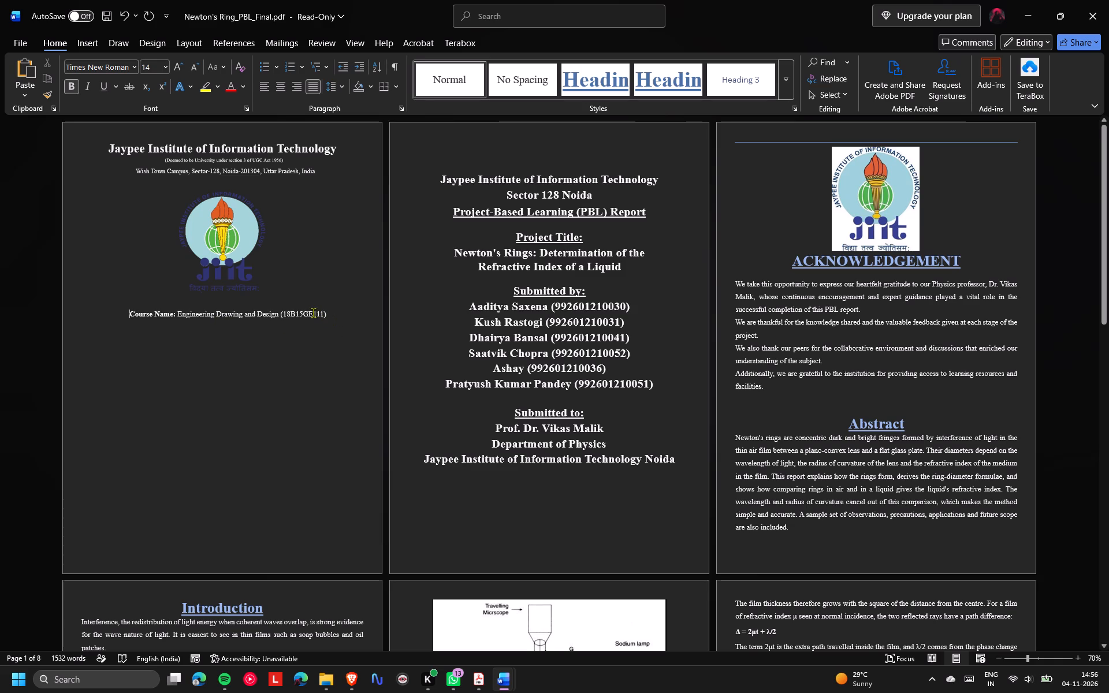
Replace "Engineering Drawing and Design" in the course name line with "Physics-1".
{"action": "left_click_drag", "start_coordinate": [336, 318], "coordinate": [178, 316]}
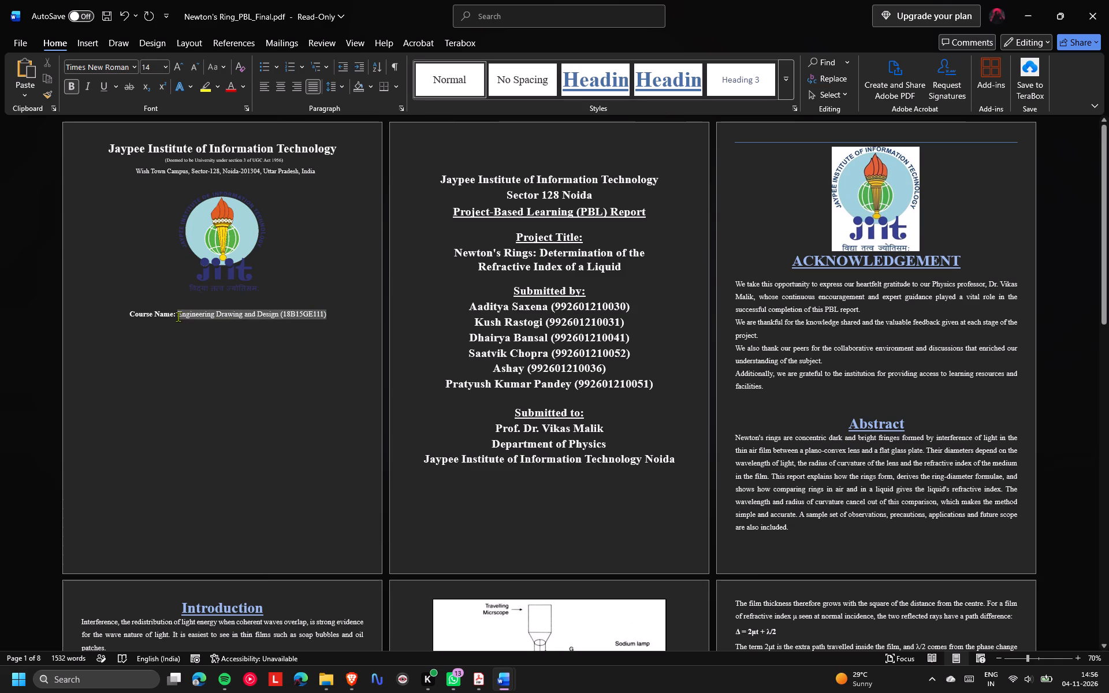
{"action": "left_click_drag", "start_coordinate": [178, 316], "coordinate": [177, 317]}
{"action": "left_click", "coordinate": [177, 317]}
{"action": "left_click_drag", "start_coordinate": [177, 317], "coordinate": [238, 315]}
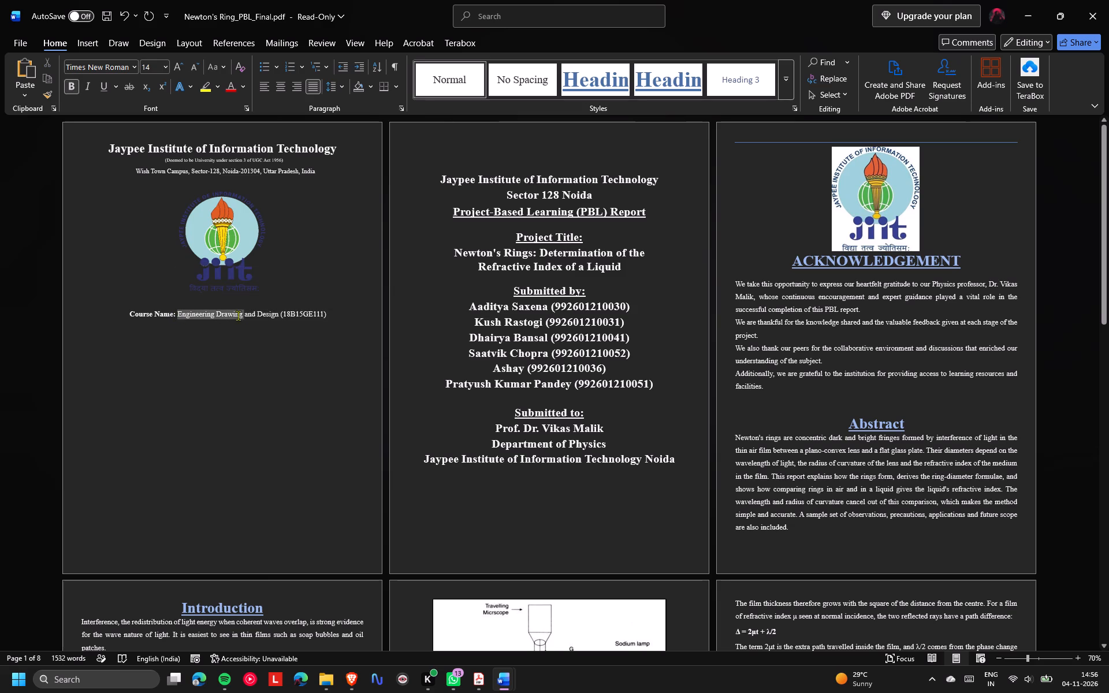
{"action": "left_click_drag", "start_coordinate": [238, 315], "coordinate": [277, 315]}
{"action": "key", "text": "shift+p"}
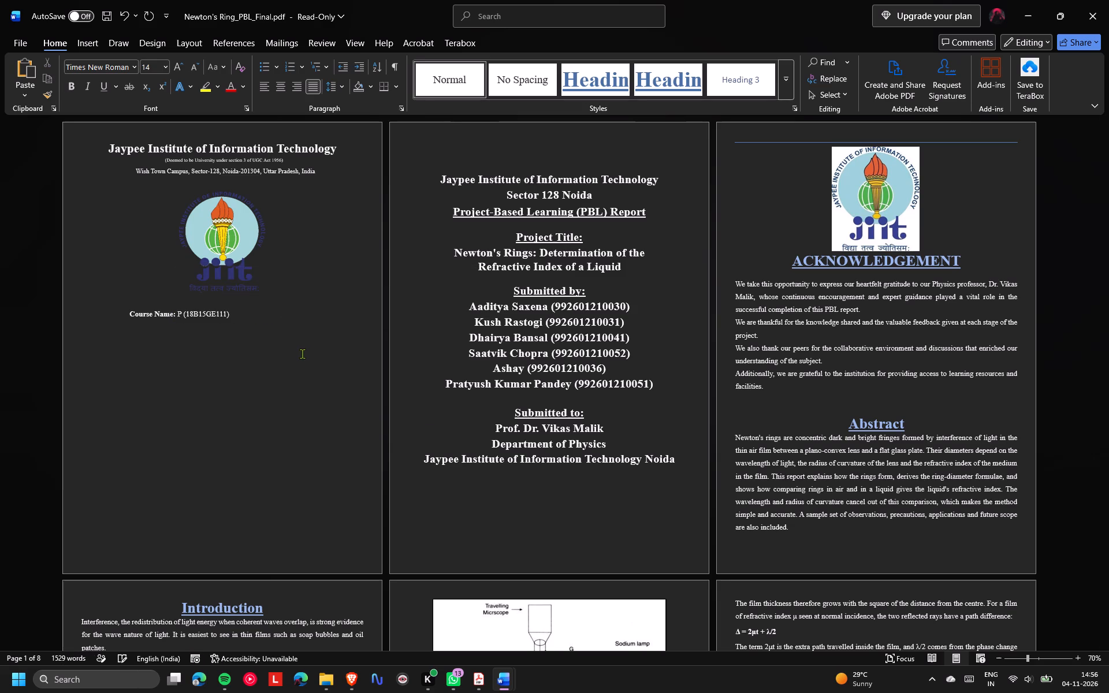
{"action": "type", "text": "hy"}
{"action": "type", "text": "sics"}
{"action": "type", "text": "-1"}
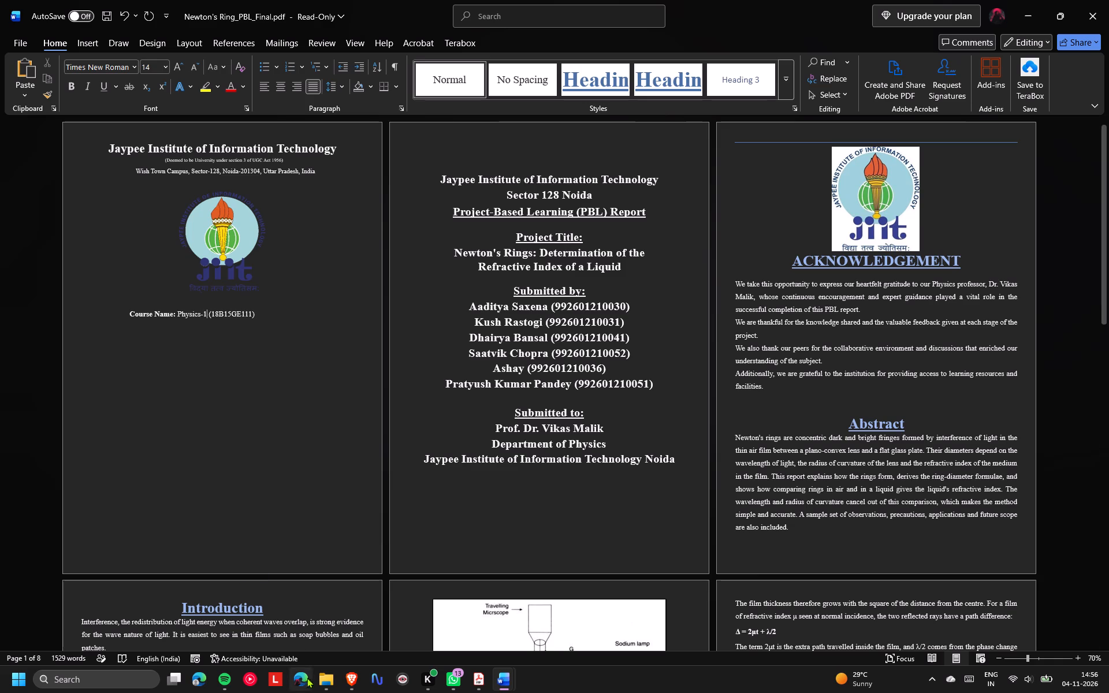
Switch to Brave and open last year's midterm question paper in the Physics1 odd Semester 2026 Classroom stream to check the course code.
{"action": "left_click", "coordinate": [330, 683]}
{"action": "left_click", "coordinate": [347, 692]}
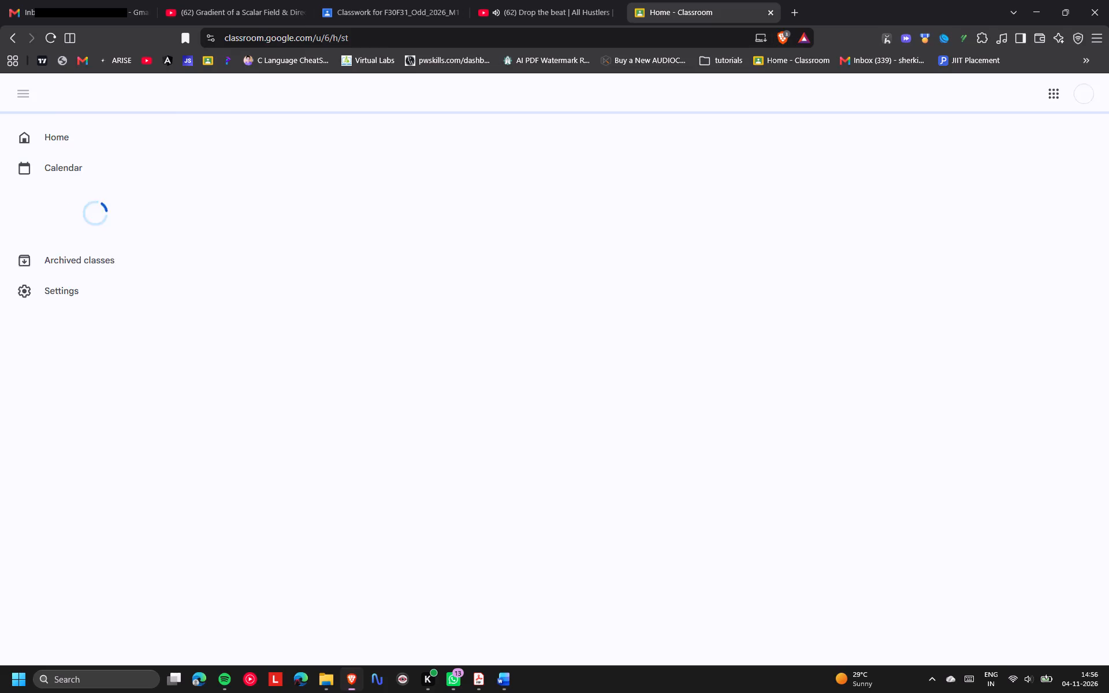
{"action": "left_click", "coordinate": [494, 0]}
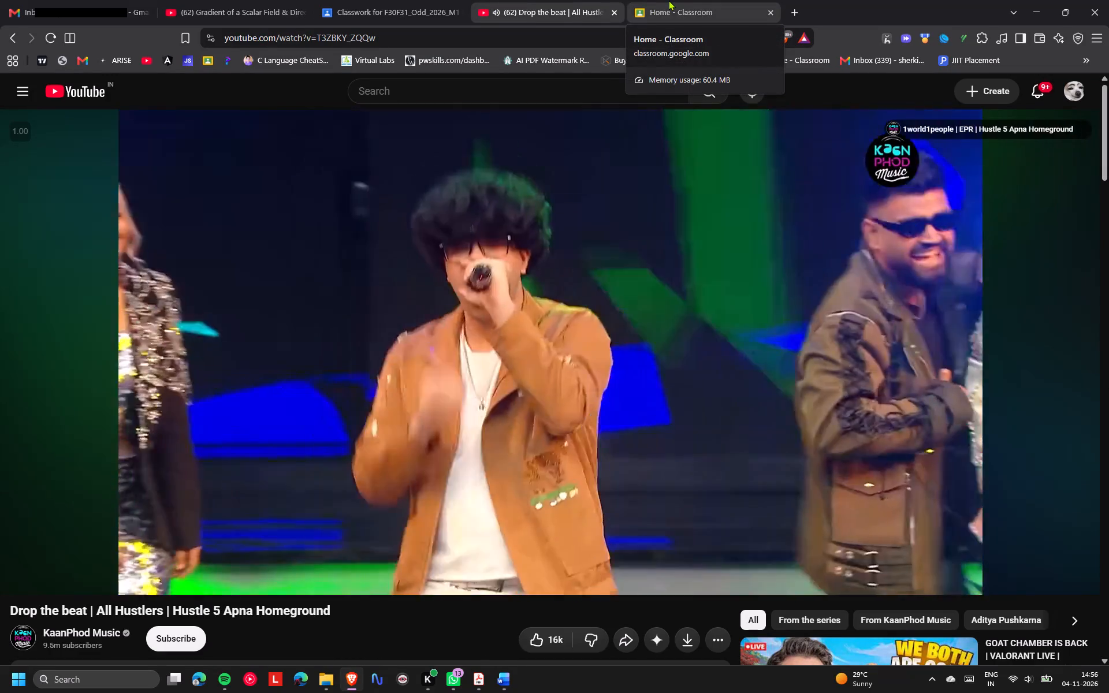
{"action": "left_click", "coordinate": [669, 0]}
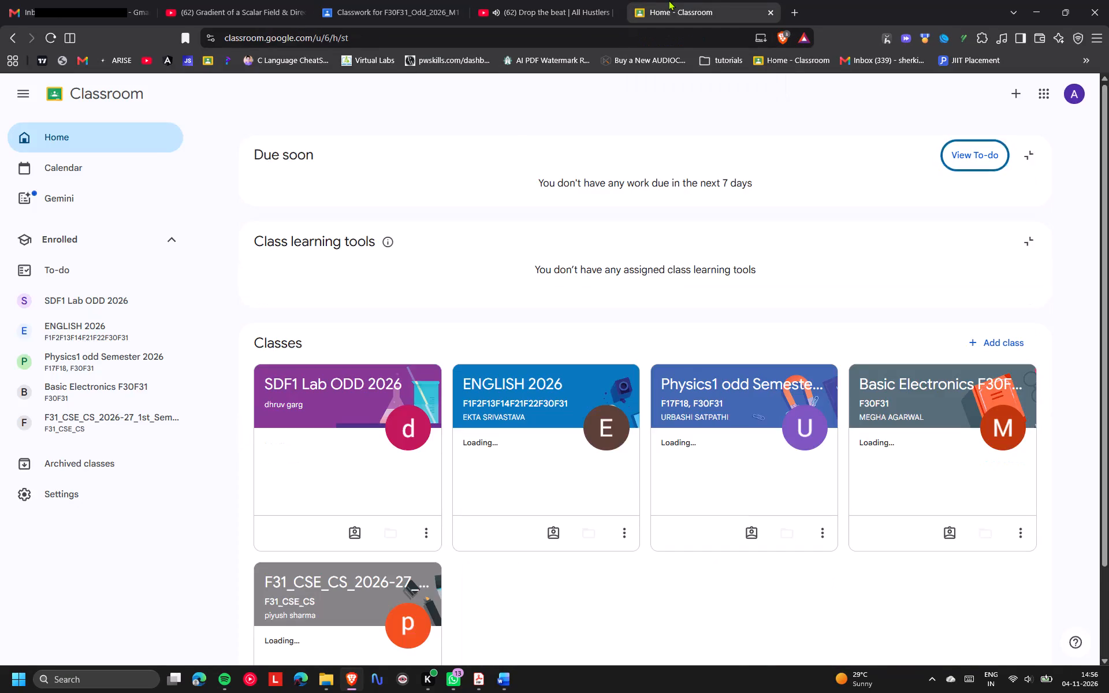
{"action": "scroll", "coordinate": [353, 511], "scroll_direction": "down", "scroll_amount": 1}
{"action": "left_click", "coordinate": [736, 353]}
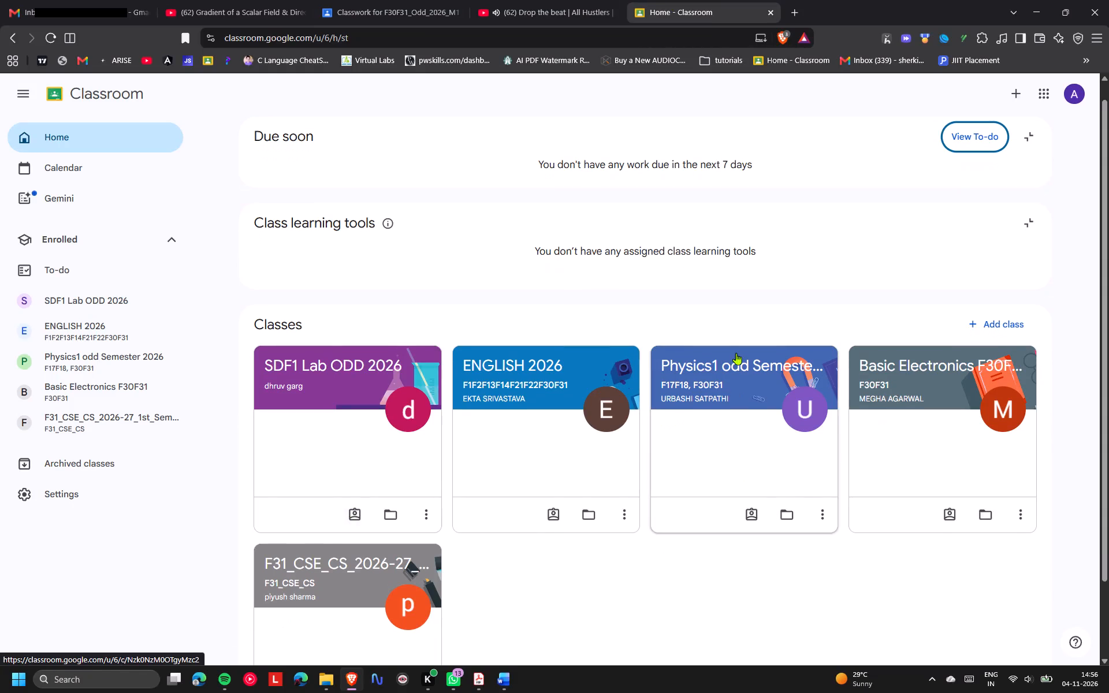
{"action": "scroll", "coordinate": [518, 452], "scroll_direction": "down", "scroll_amount": 1}
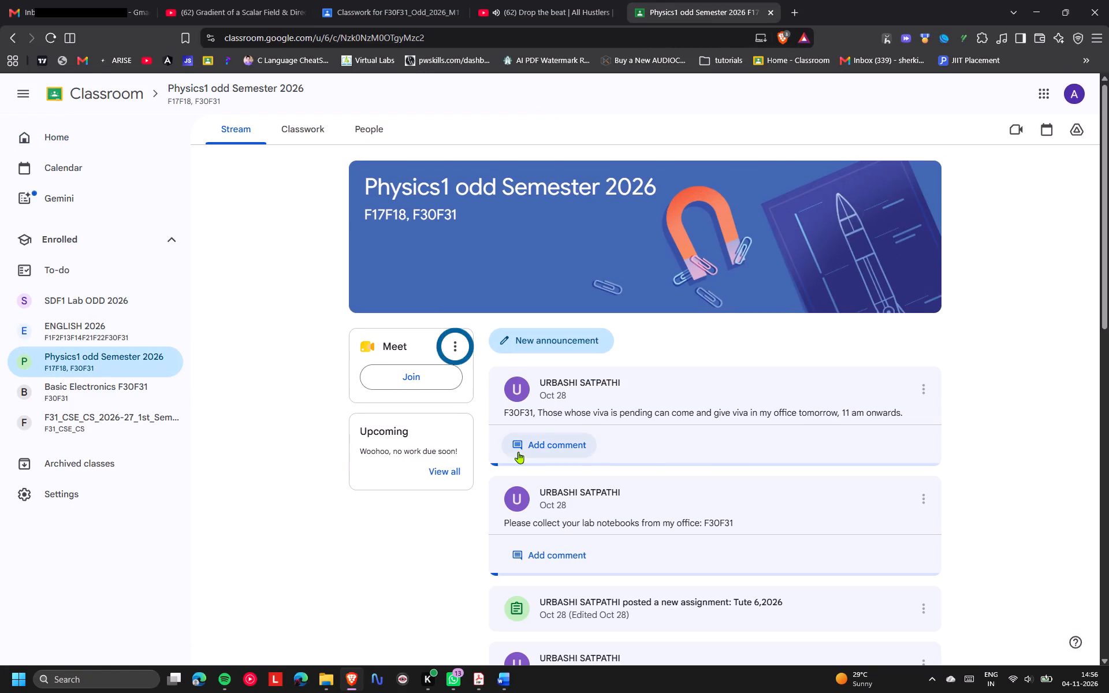
{"action": "scroll", "coordinate": [585, 503], "scroll_direction": "down", "scroll_amount": 4}
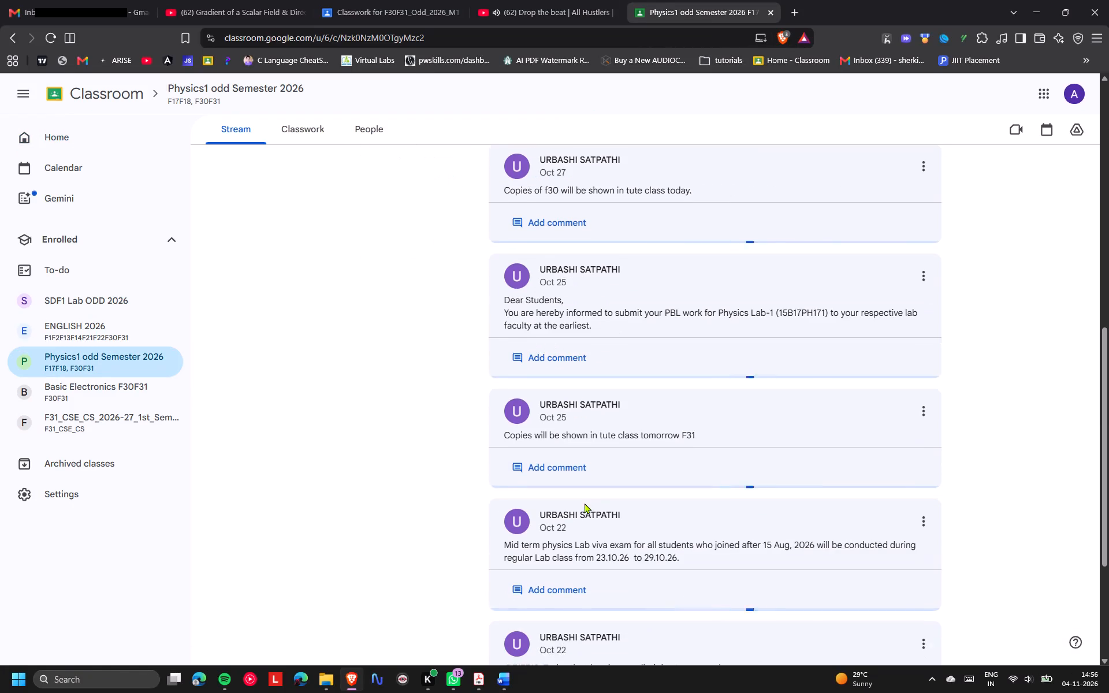
{"action": "scroll", "coordinate": [585, 503], "scroll_direction": "down", "scroll_amount": 5}
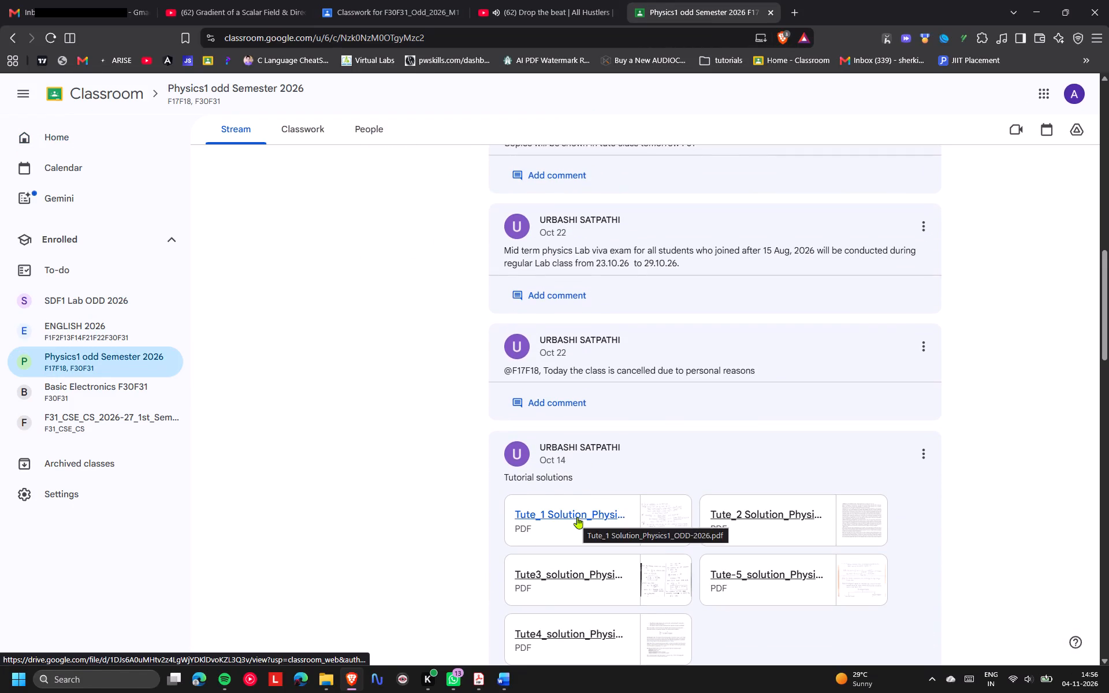
{"action": "scroll", "coordinate": [650, 352], "scroll_direction": "down", "scroll_amount": 12}
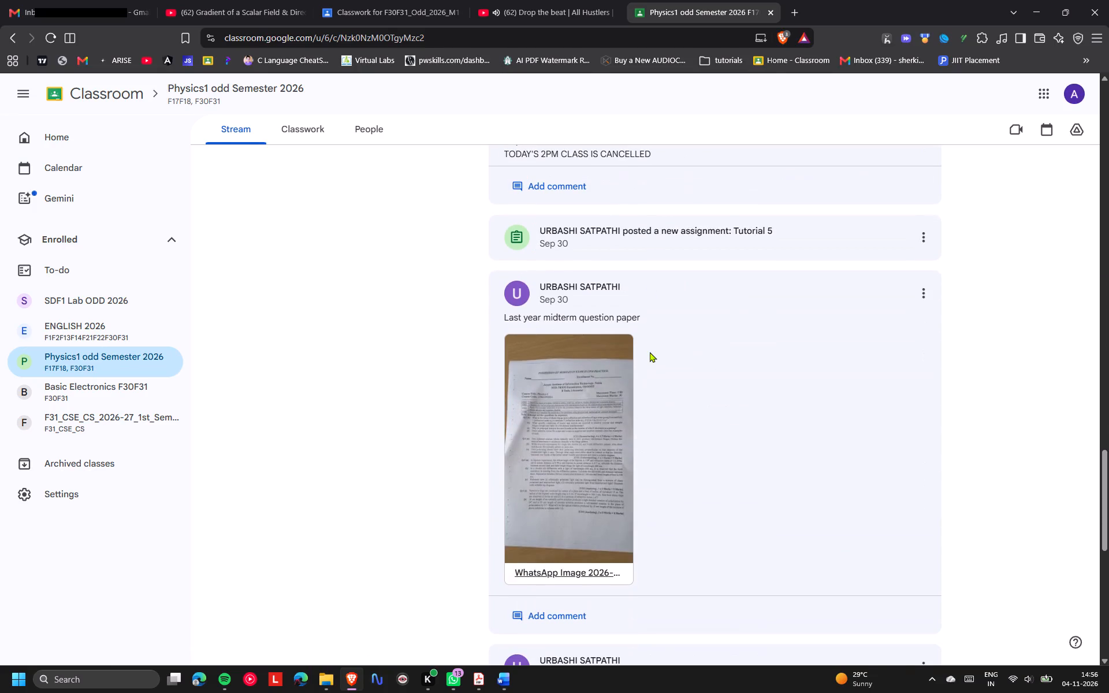
{"action": "left_click", "coordinate": [601, 418]}
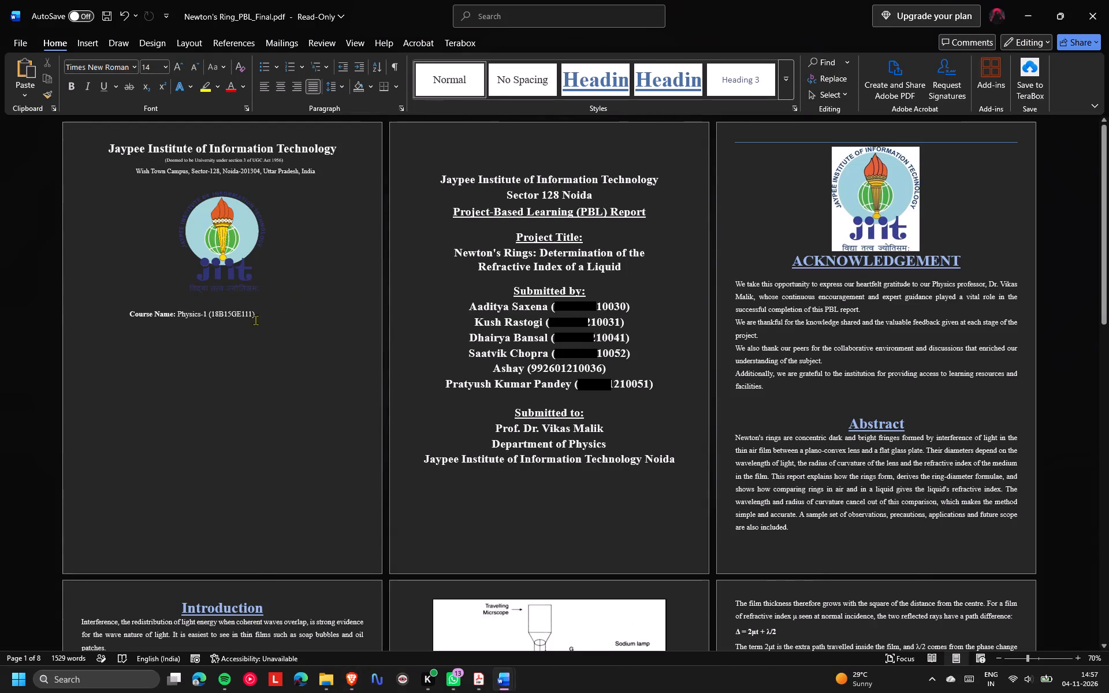
In Word, move the "Department of Physics" line from the second page to below the cover page logo, with a blank line above it.
{"action": "scroll", "coordinate": [242, 313], "scroll_direction": "up", "scroll_amount": 8, "text": "ctrl"}
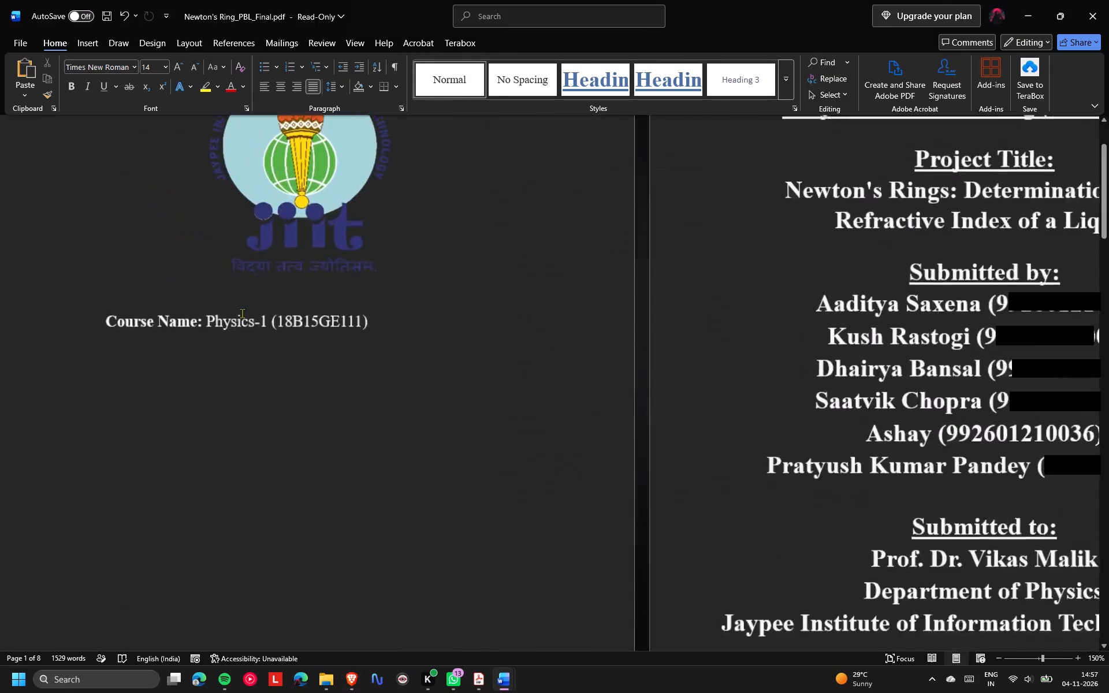
{"action": "scroll", "coordinate": [427, 295], "scroll_direction": "down", "scroll_amount": 5}
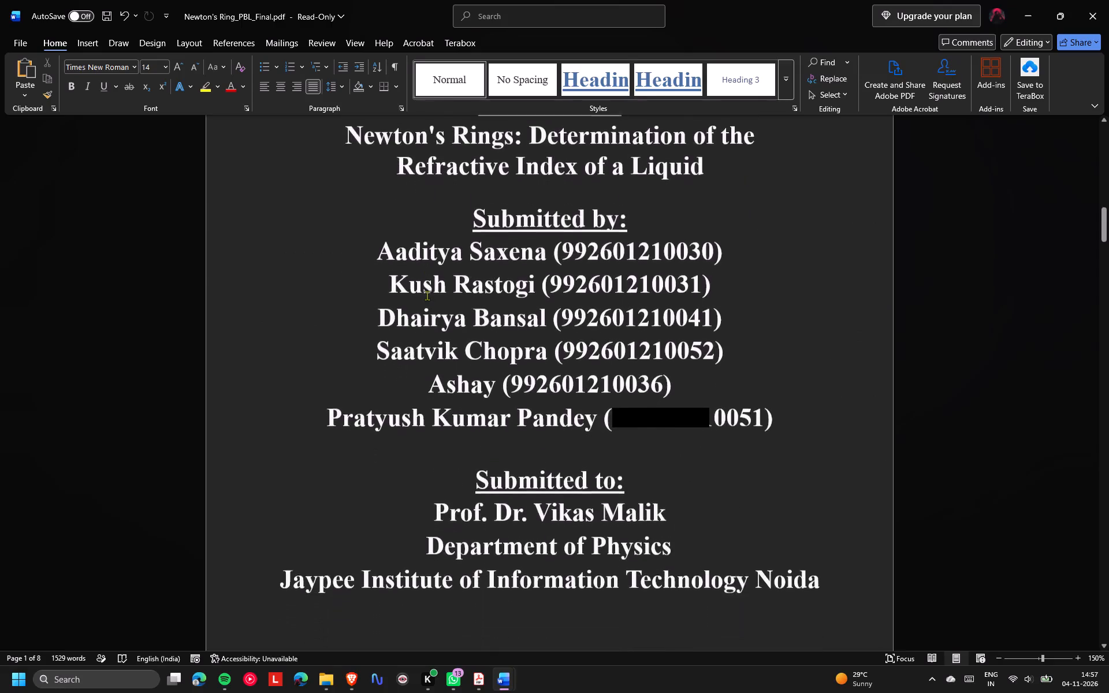
{"action": "scroll", "coordinate": [427, 295], "scroll_direction": "down", "scroll_amount": 1}
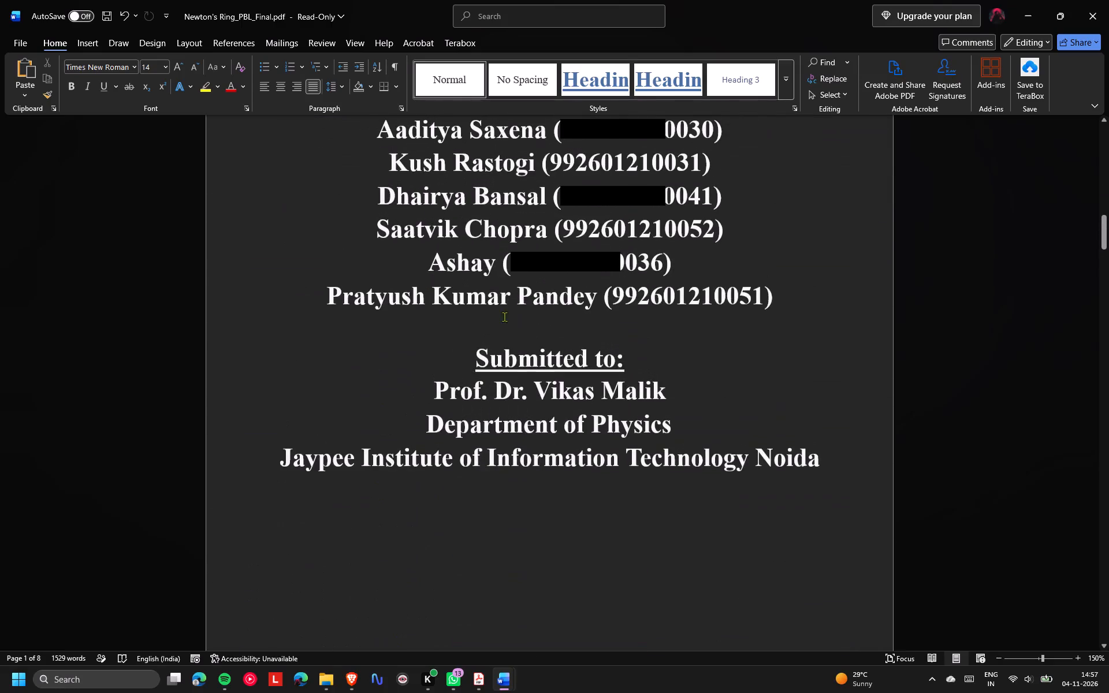
{"action": "left_click_drag", "start_coordinate": [681, 427], "coordinate": [443, 427]}
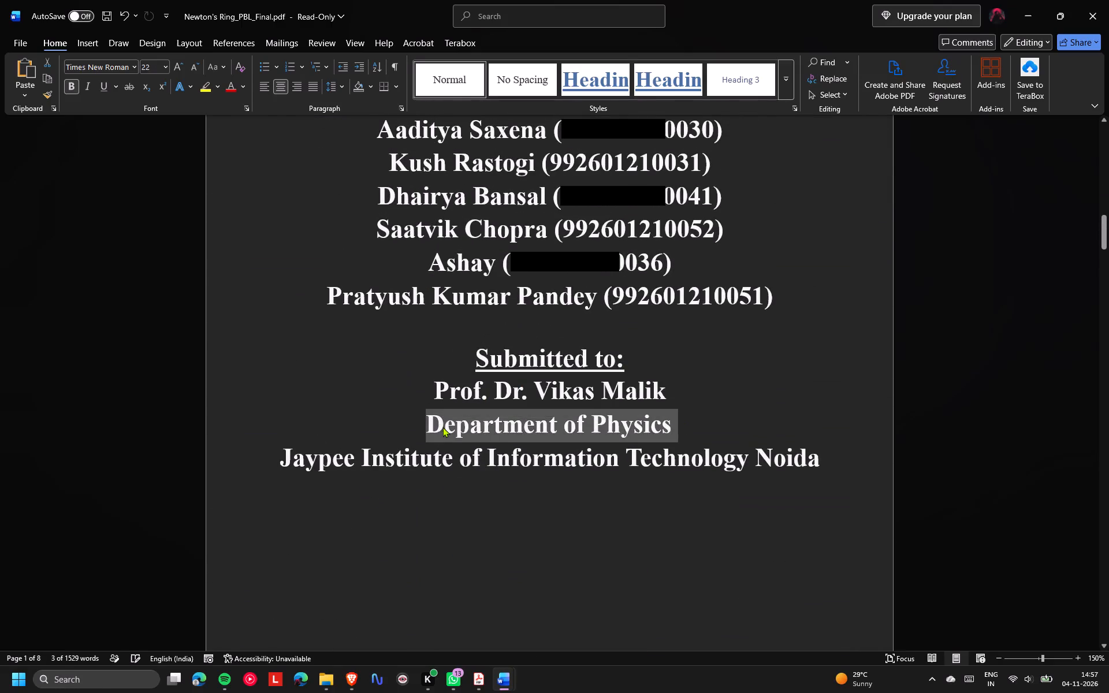
{"action": "key", "text": "ctrl+x"}
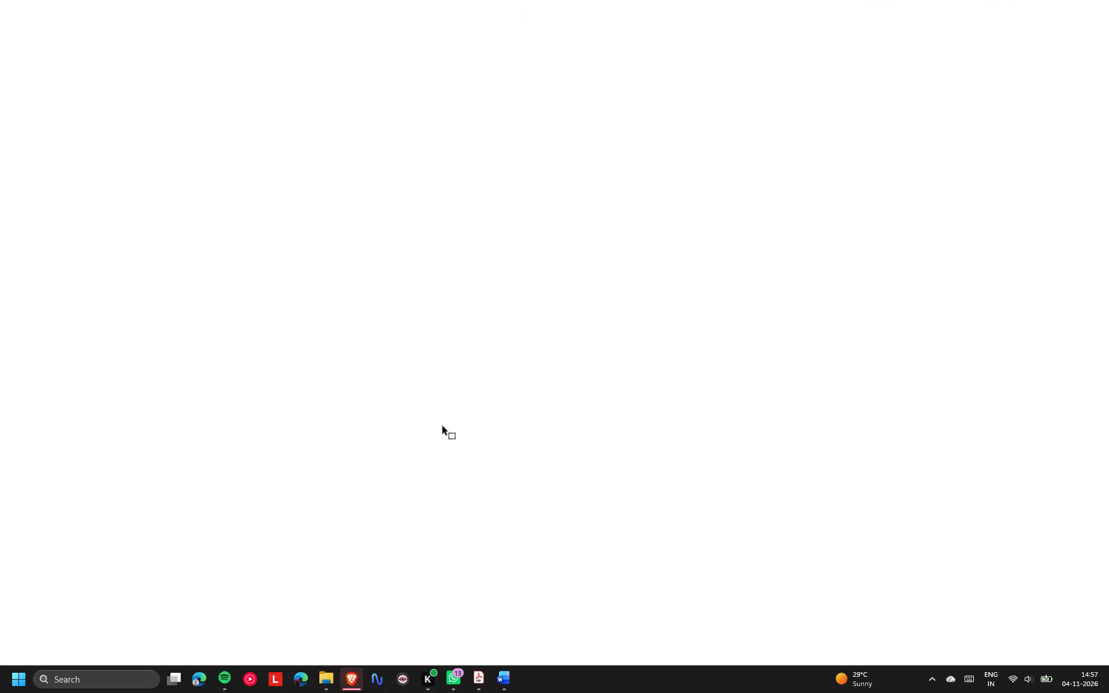
{"action": "scroll", "coordinate": [471, 301], "scroll_direction": "up", "scroll_amount": 8}
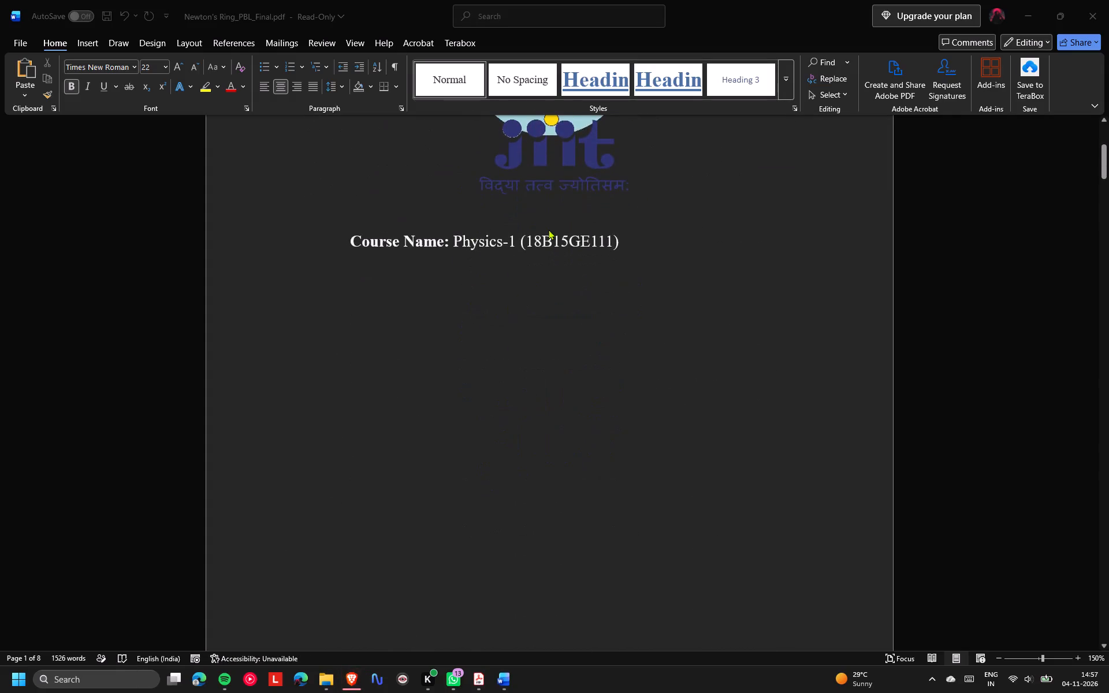
{"action": "left_click", "coordinate": [536, 219]}
{"action": "left_click", "coordinate": [696, 172]}
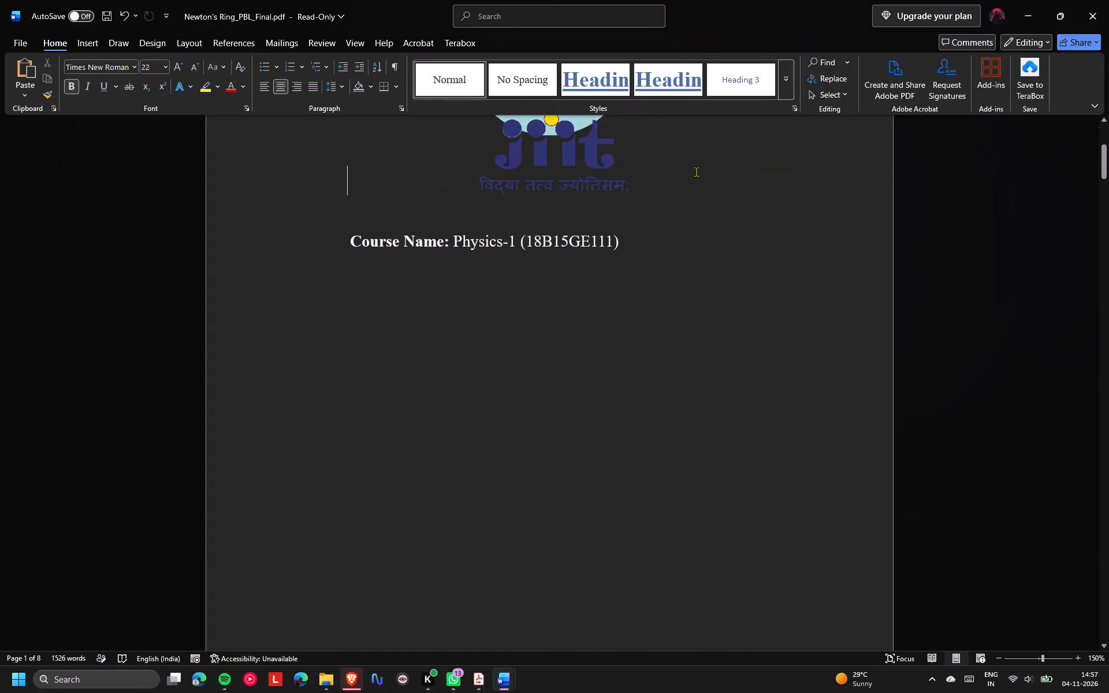
{"action": "key", "text": "Return"}
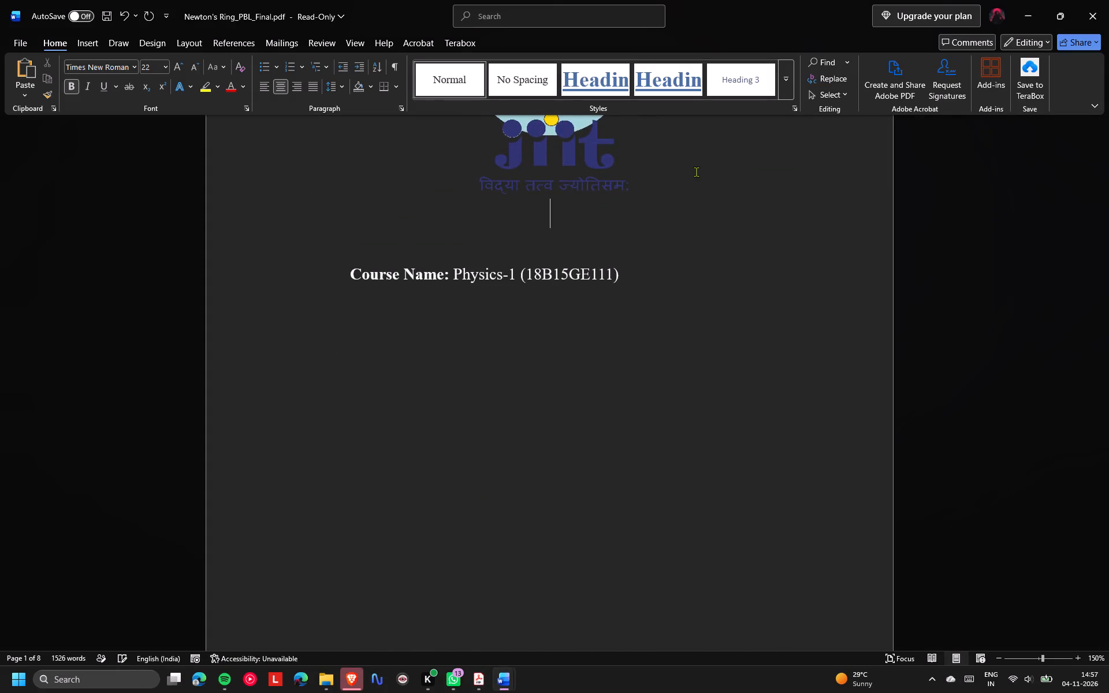
{"action": "key", "text": "ctrl+v"}
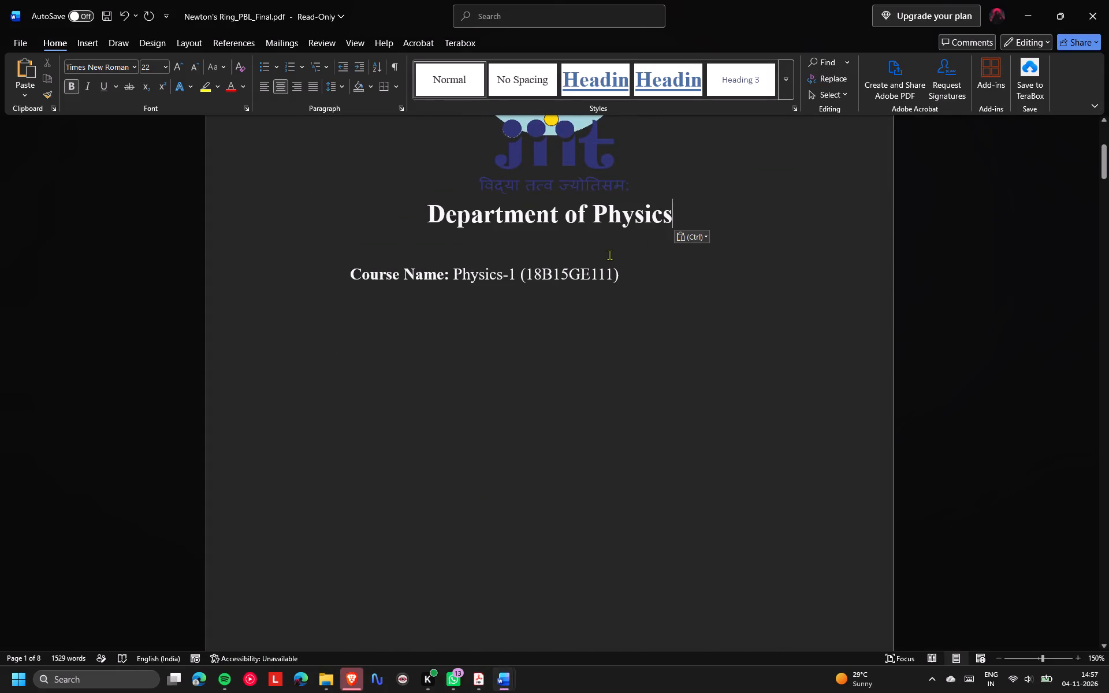
{"action": "left_click", "coordinate": [425, 221]}
{"action": "key", "text": "Return"}
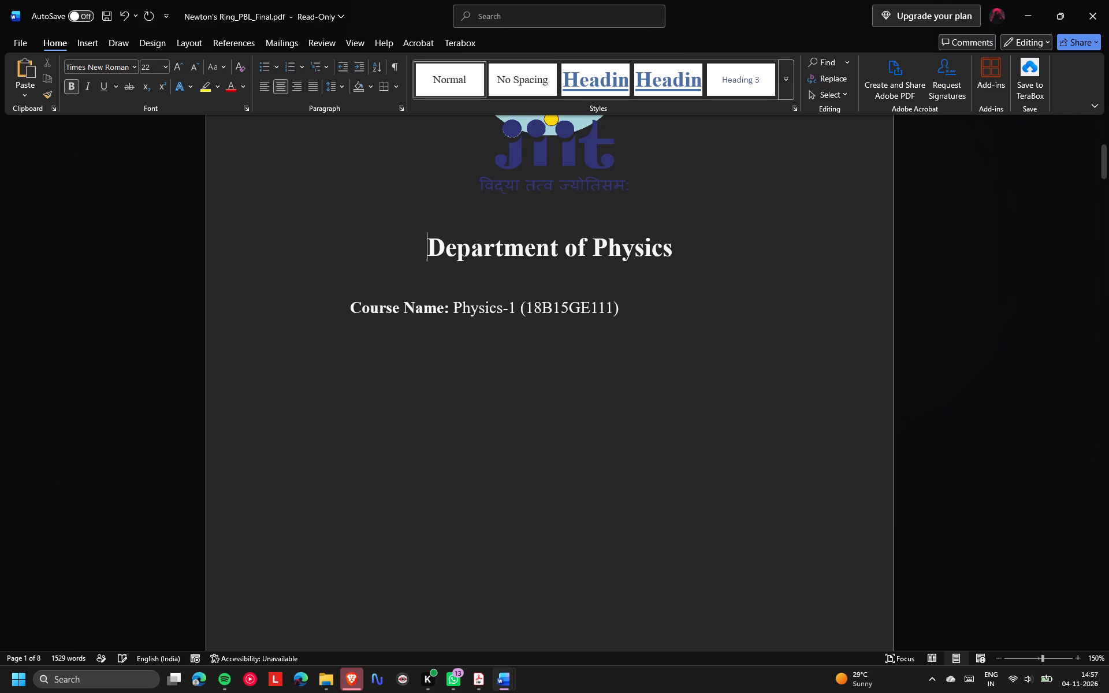
Remove the blank line above the course name line and re-indent the line with tabs beneath the "Department of Physics" heading.
{"action": "left_click", "coordinate": [337, 304]}
{"action": "key", "text": "BackSpace"}
{"action": "key", "text": "BackSpace"}
{"action": "key", "text": "BackSpace"}
{"action": "key", "text": "BackSpace"}
{"action": "key", "text": "BackSpace"}
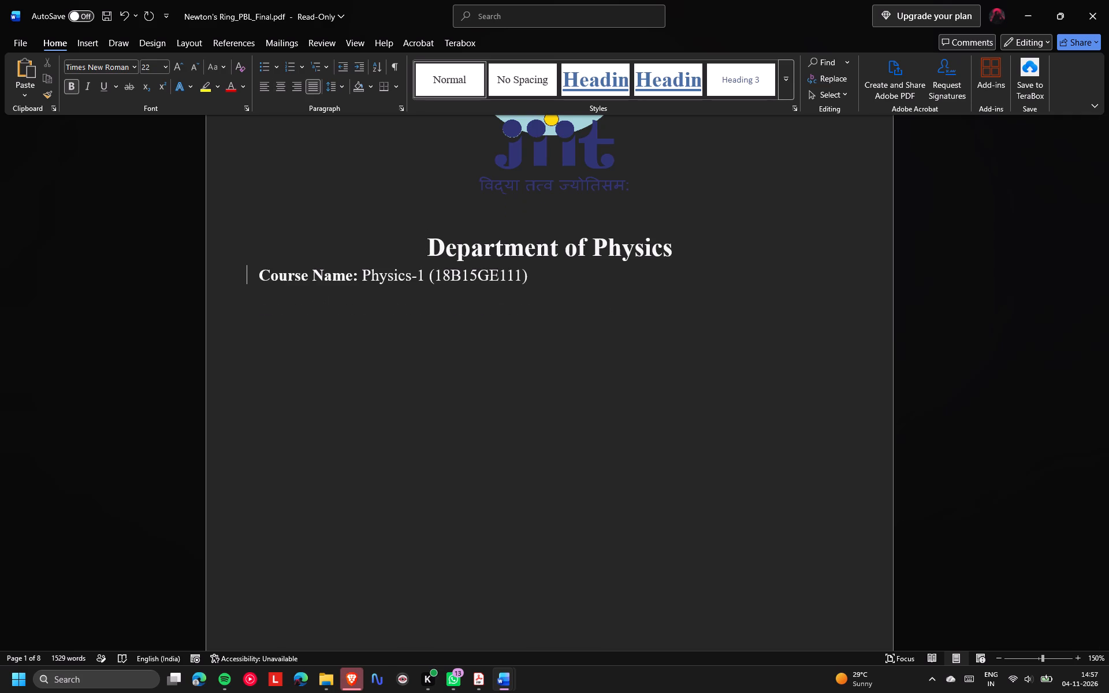
{"action": "key", "text": "Tab"}
{"action": "key", "text": "Tab"}
{"action": "key", "text": "Tab"}
{"action": "key", "text": "Tab"}
{"action": "key", "text": "Tab"}
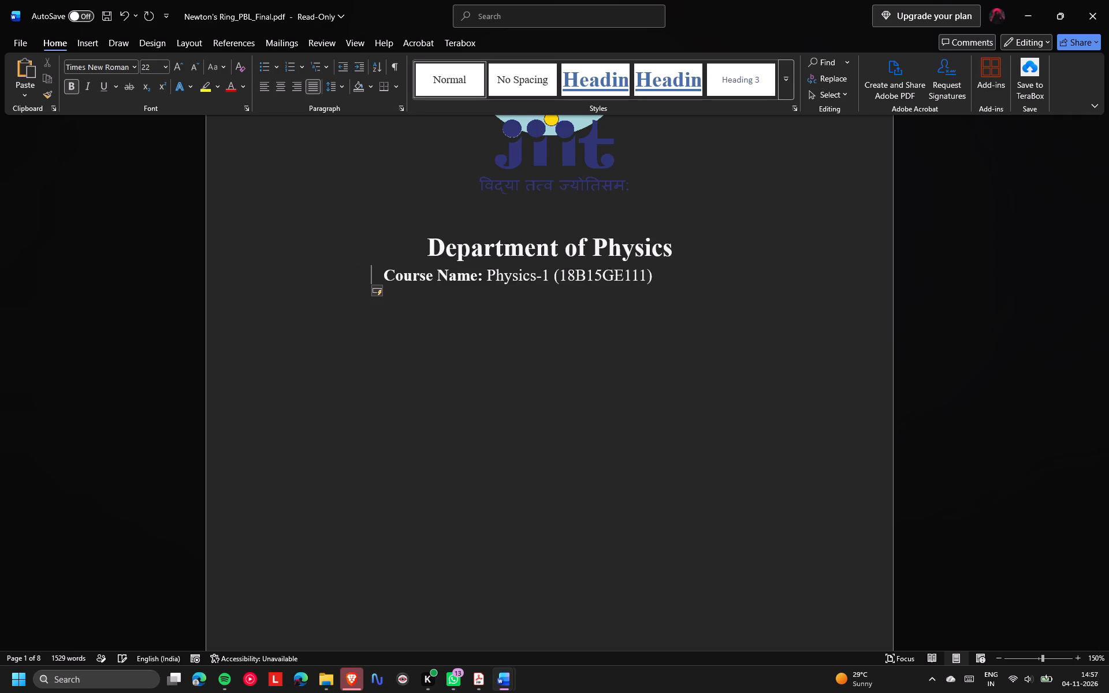
{"action": "key", "text": "Tab"}
{"action": "key", "text": "BackSpace"}
{"action": "key", "text": "Tab"}
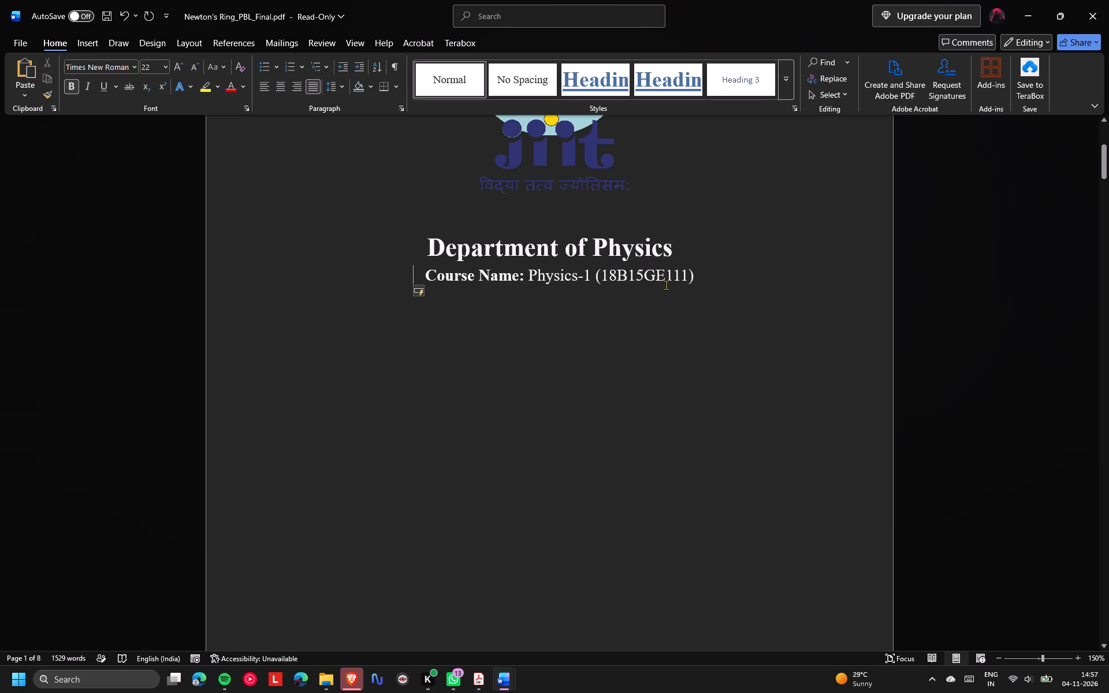
Place the document beside the question paper, replace the course code with 15B11PH111, and restore the document window to full size.
{"action": "key", "text": "super+Right"}
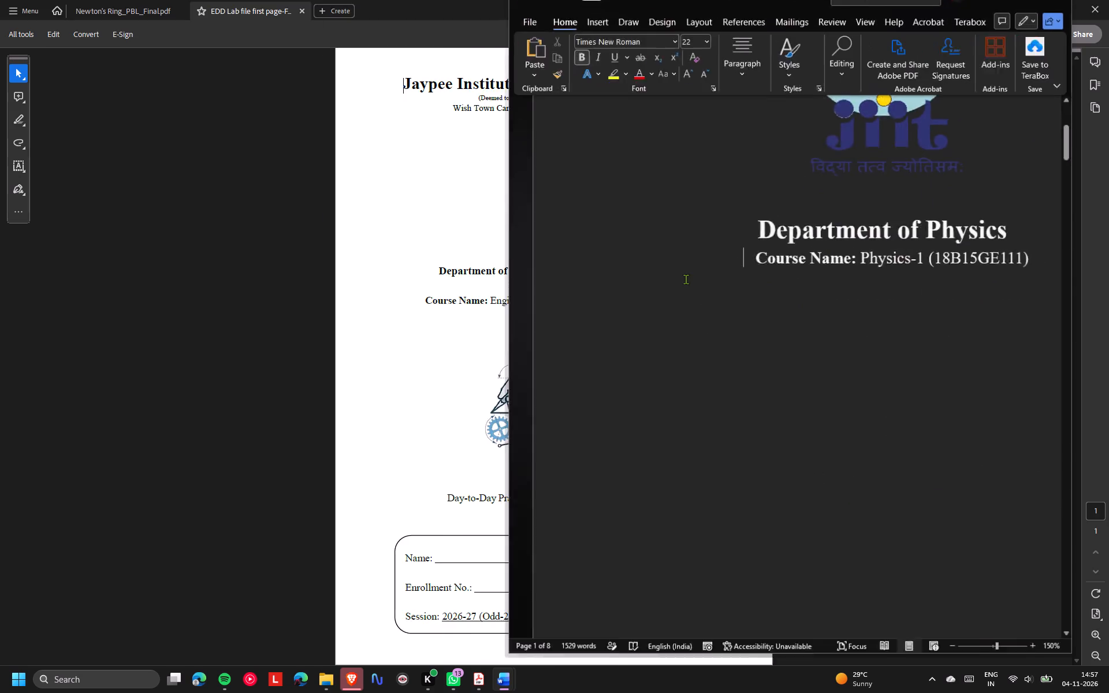
{"action": "left_click", "coordinate": [214, 210]}
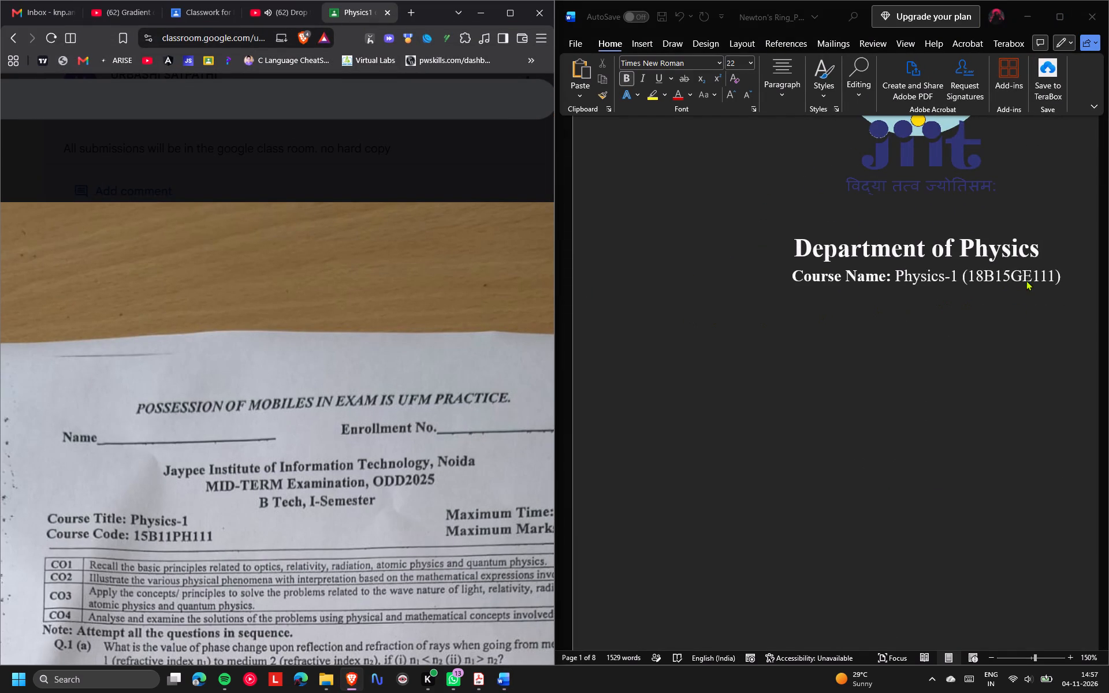
{"action": "left_click", "coordinate": [1057, 275]}
{"action": "left_click_drag", "start_coordinate": [1054, 278], "coordinate": [967, 280]}
{"action": "type", "text": "15"}
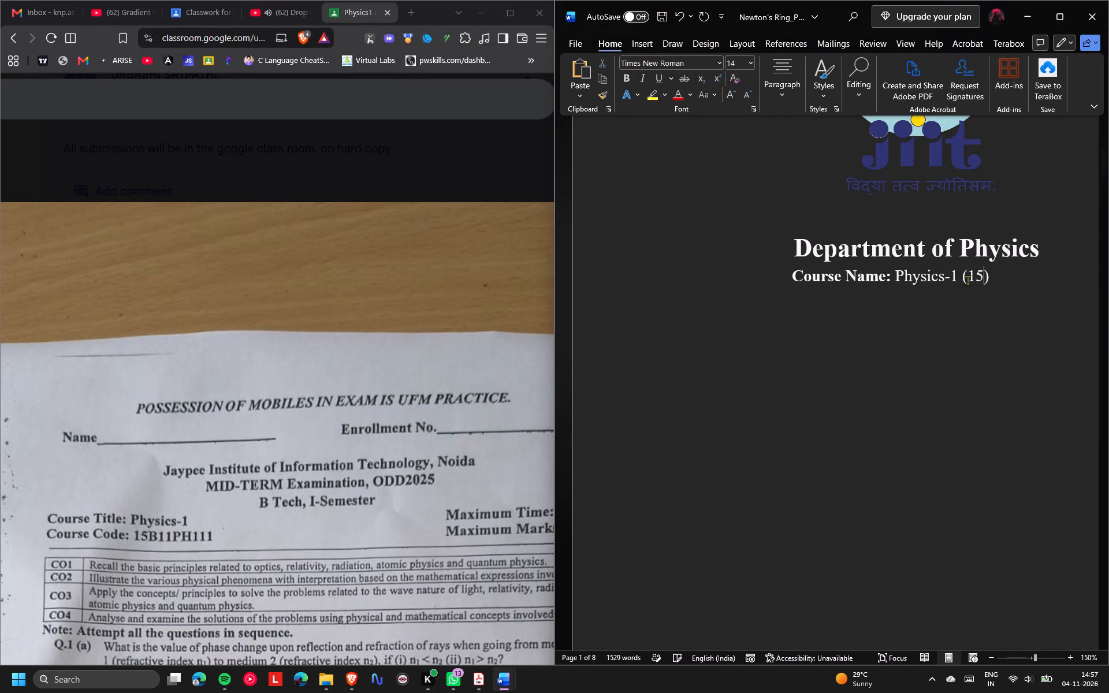
{"action": "type", "text": "B11"}
{"action": "type", "text": "PH"}
{"action": "type", "text": "111"}
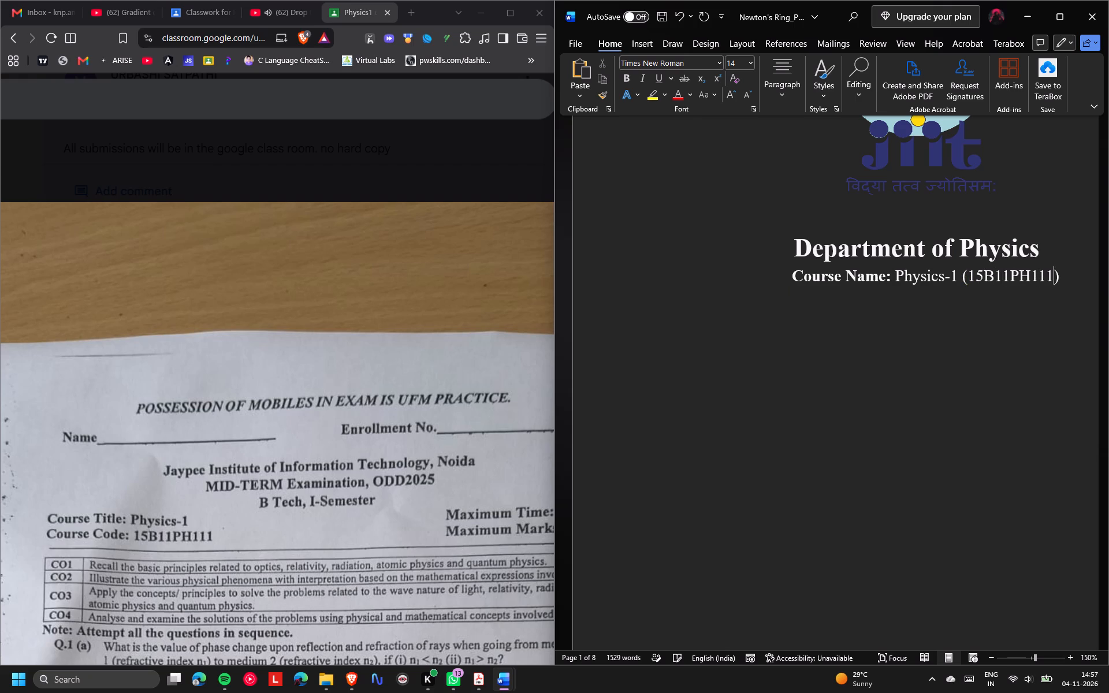
{"action": "key", "text": "Escape"}
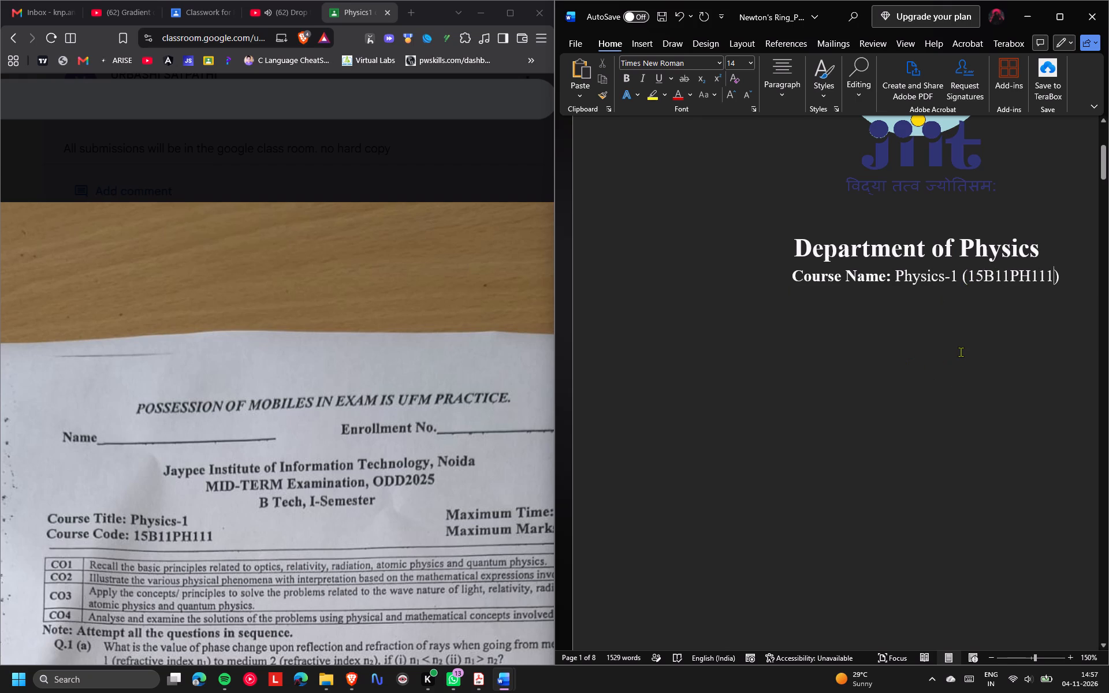
{"action": "left_click", "coordinate": [961, 352]}
{"action": "left_click", "coordinate": [1063, 26]}
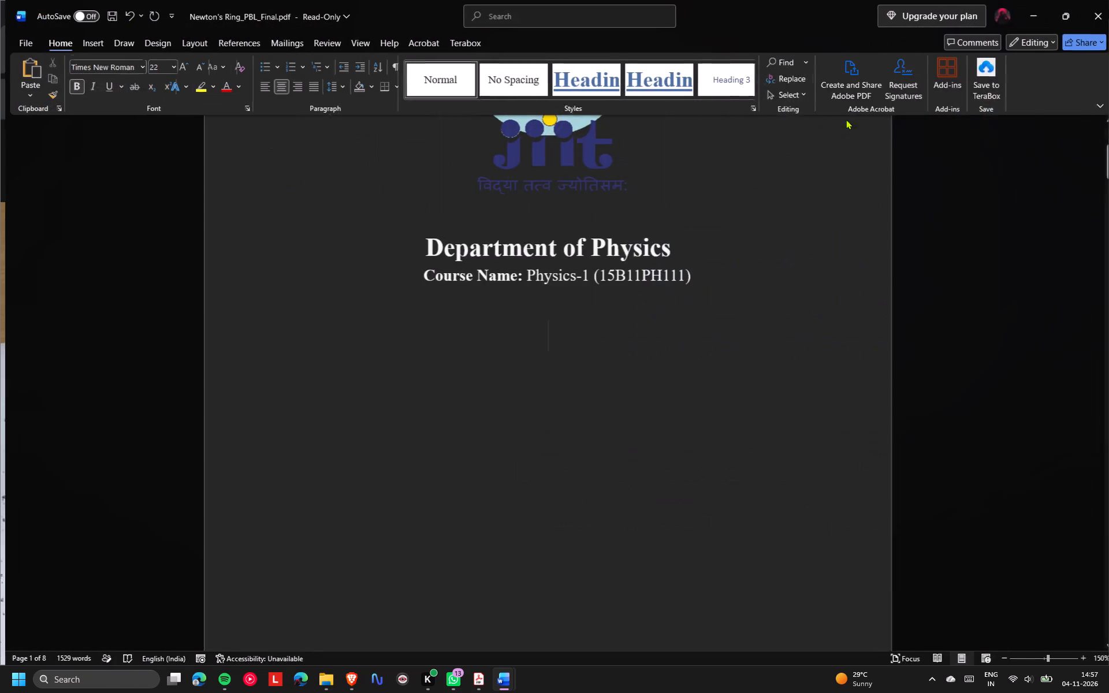
Delete two leading spaces before "Course Name:" to centre the line better under the department heading.
{"action": "scroll", "coordinate": [572, 299], "scroll_direction": "up", "scroll_amount": 1}
{"action": "scroll", "coordinate": [572, 299], "scroll_direction": "down", "scroll_amount": 5, "text": "ctrl"}
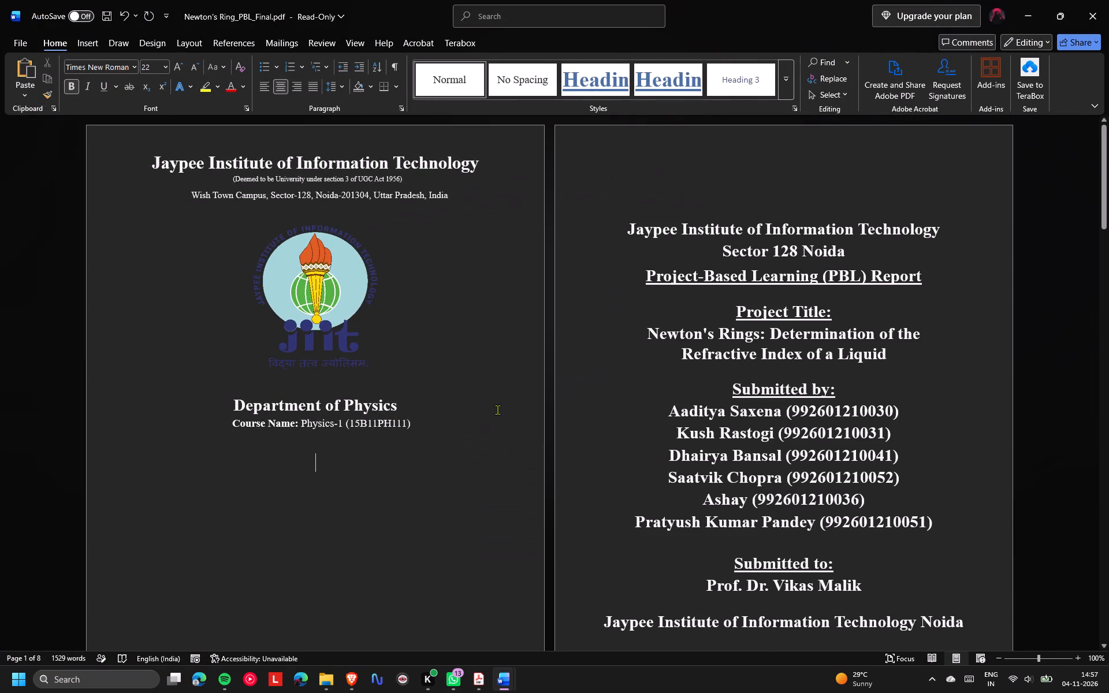
{"action": "left_click", "coordinate": [231, 425]}
{"action": "key", "text": "BackSpace"}
{"action": "key", "text": "BackSpace"}
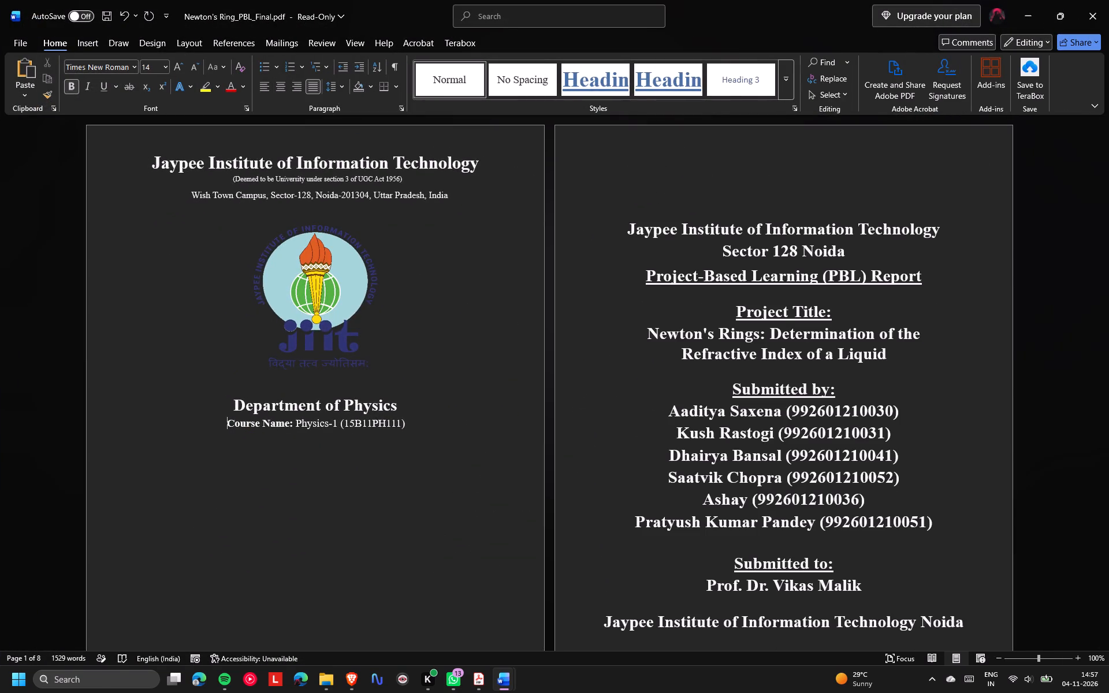
Move the JIIT logo slightly down, closer to the "Department of Physics" heading.
{"action": "left_click", "coordinate": [328, 290]}
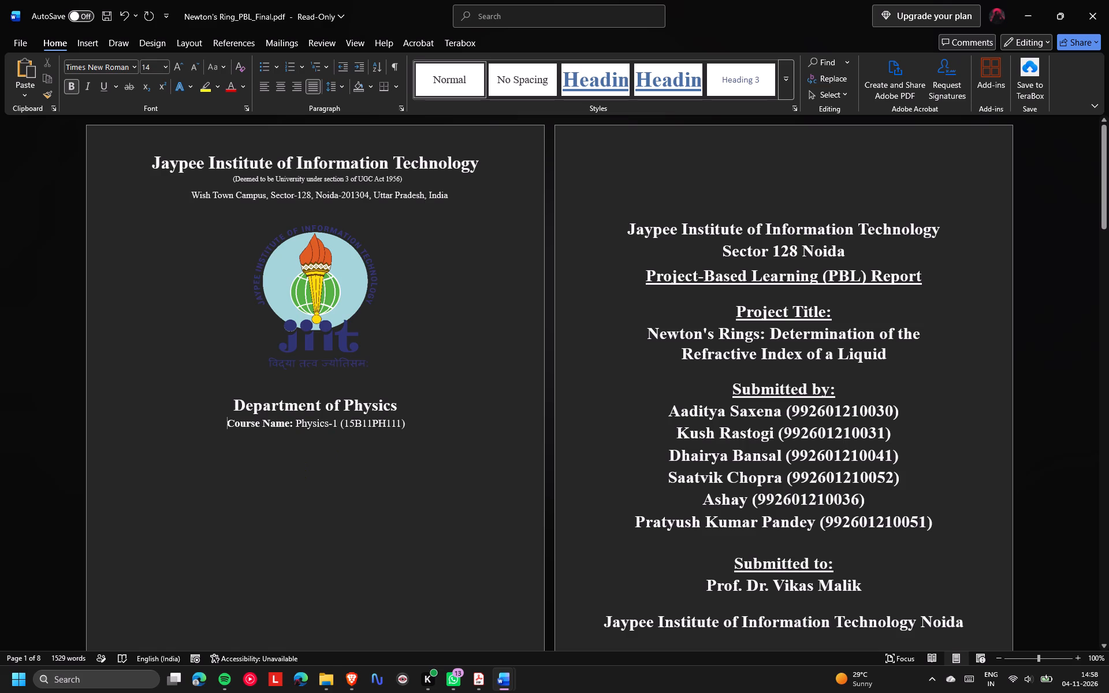
{"action": "left_click_drag", "start_coordinate": [323, 273], "coordinate": [323, 281]}
{"action": "key", "text": "Escape"}
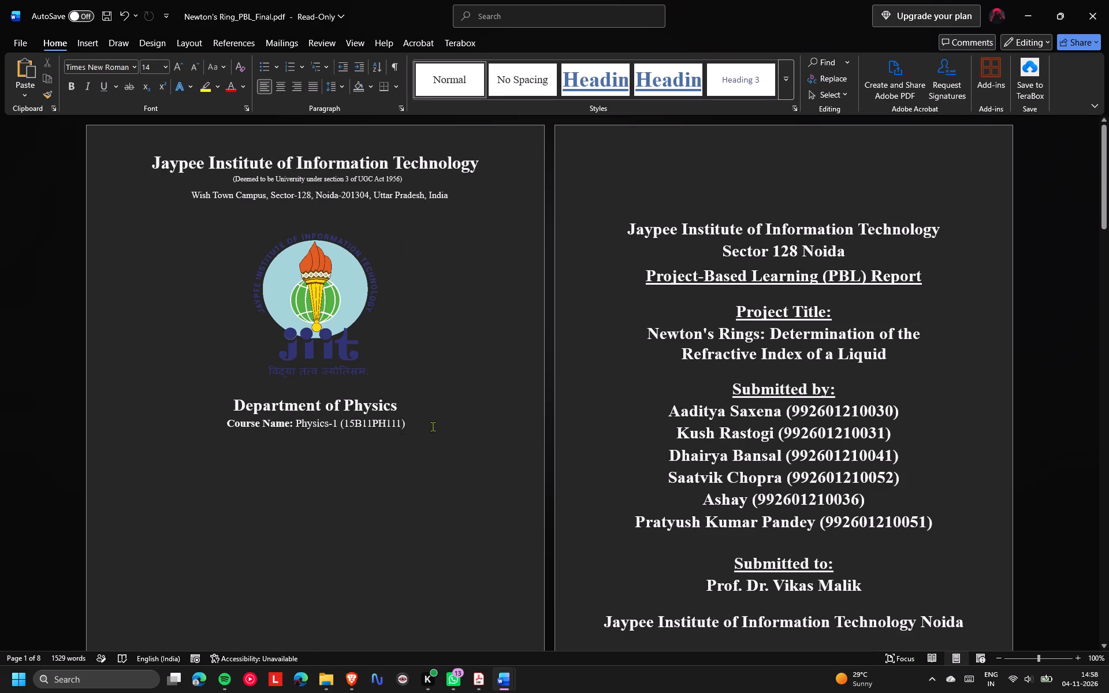
Place the document beside the EDD lab cover page to compare the layouts, and restore it to full size.
{"action": "left_click", "coordinate": [434, 425]}
{"action": "scroll", "coordinate": [434, 425], "scroll_direction": "down", "scroll_amount": 1}
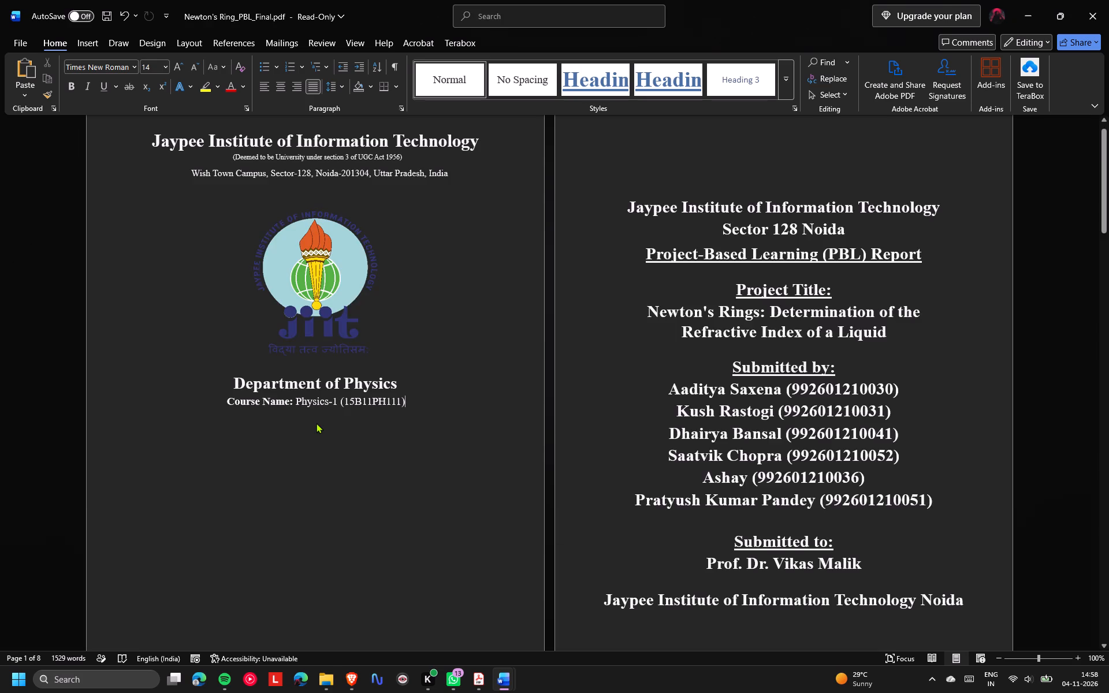
{"action": "key", "text": "super+Right"}
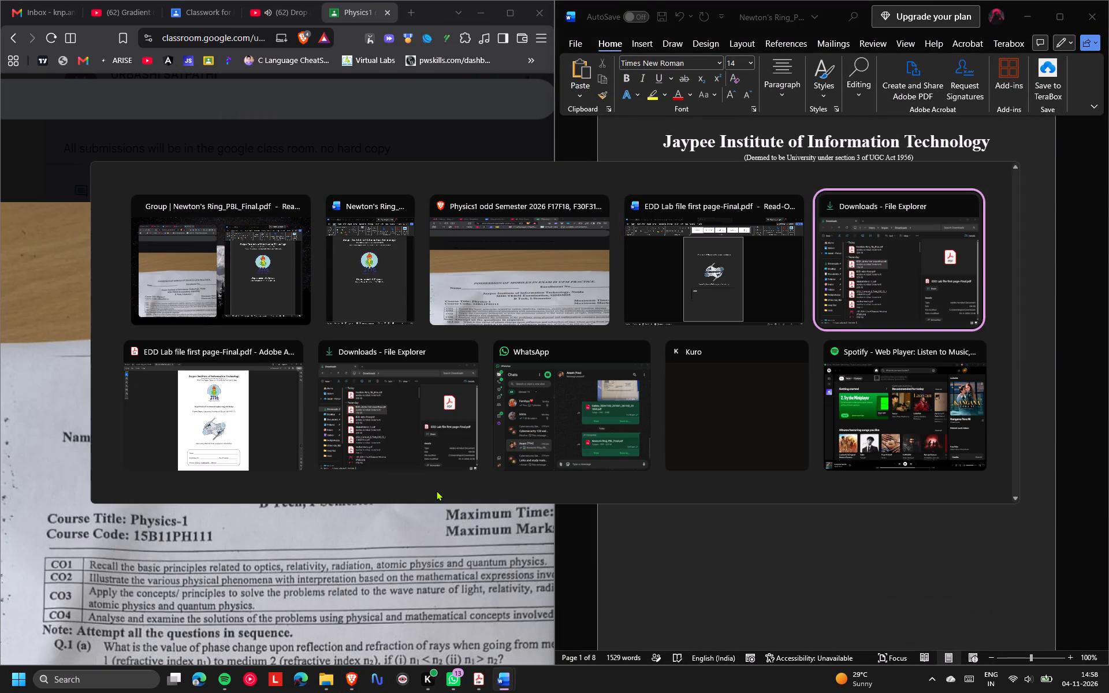
{"action": "key", "text": "super+Left"}
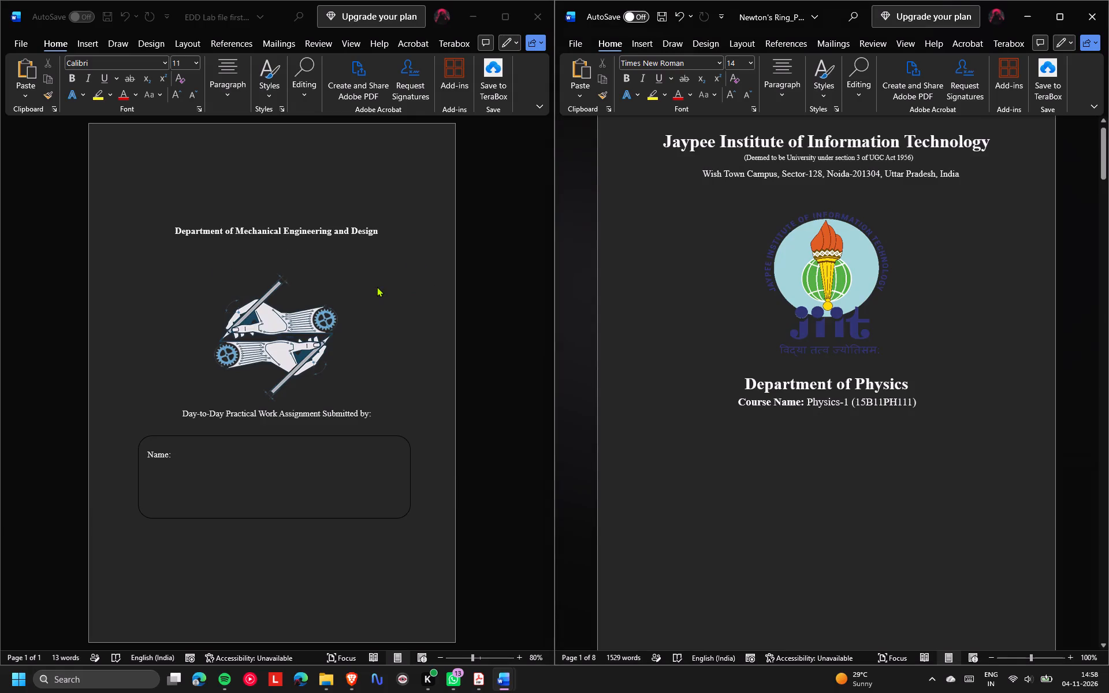
{"action": "key", "text": "super+Down"}
{"action": "key", "text": "super+Up"}
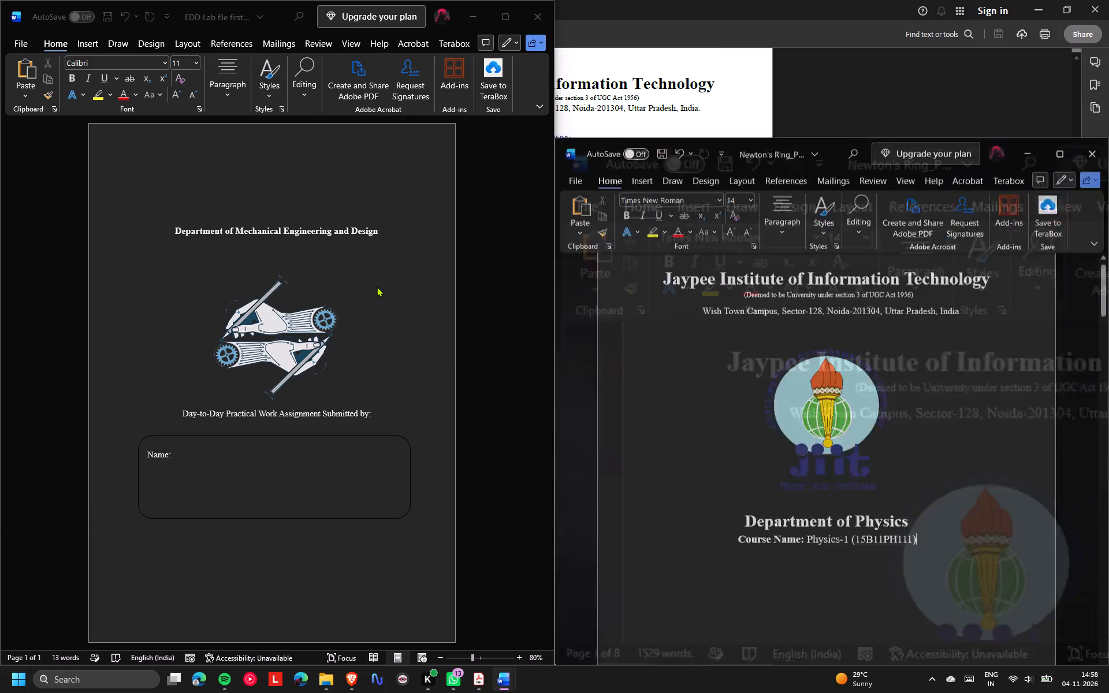
{"action": "left_click", "coordinate": [1061, 8]}
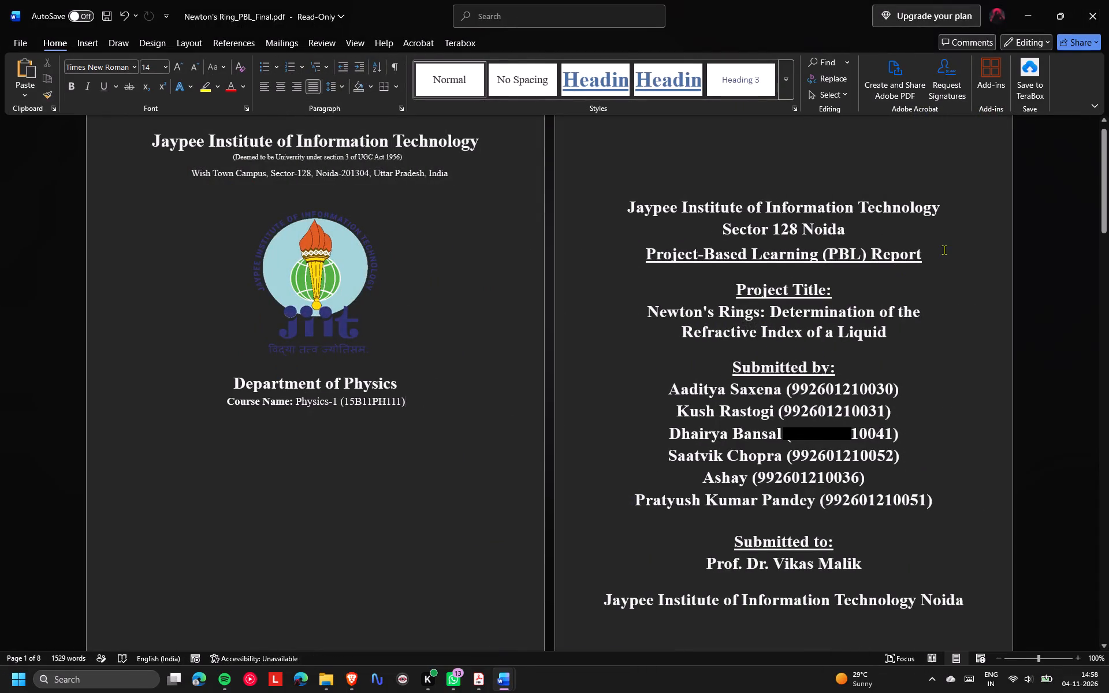
Move the "Project-Based Learning (PBL) Report" heading from the second page to a new line below the course name on the cover.
{"action": "left_click_drag", "start_coordinate": [944, 249], "coordinate": [646, 260]}
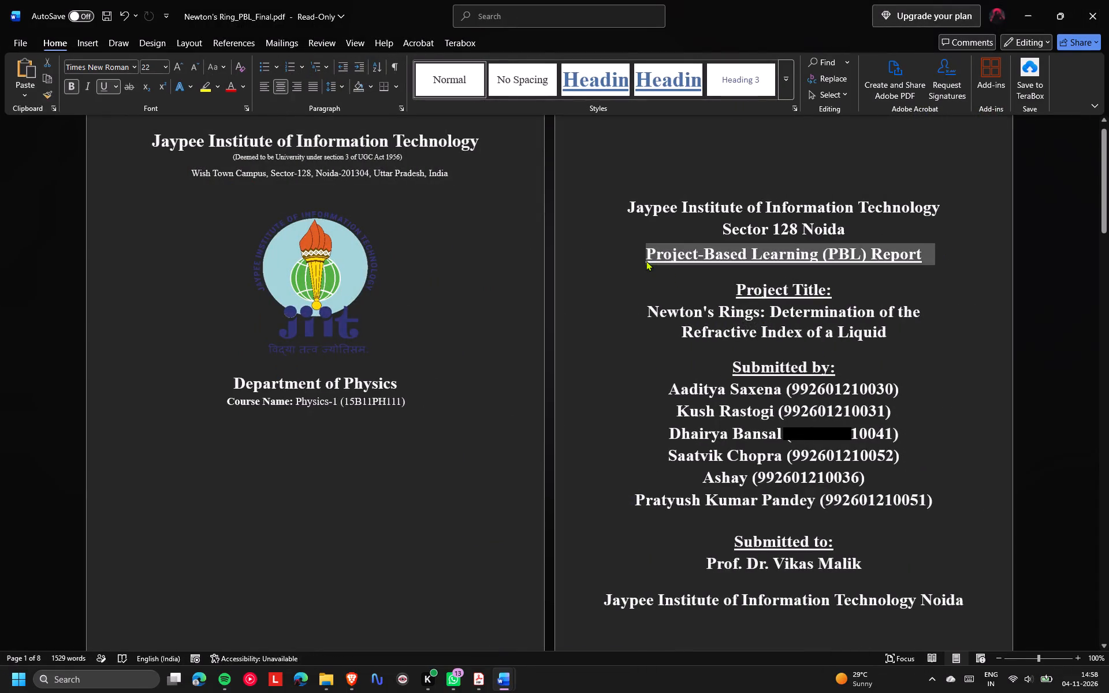
{"action": "key", "text": "ctrl+x"}
{"action": "left_click", "coordinate": [421, 403]}
{"action": "key", "text": "Return"}
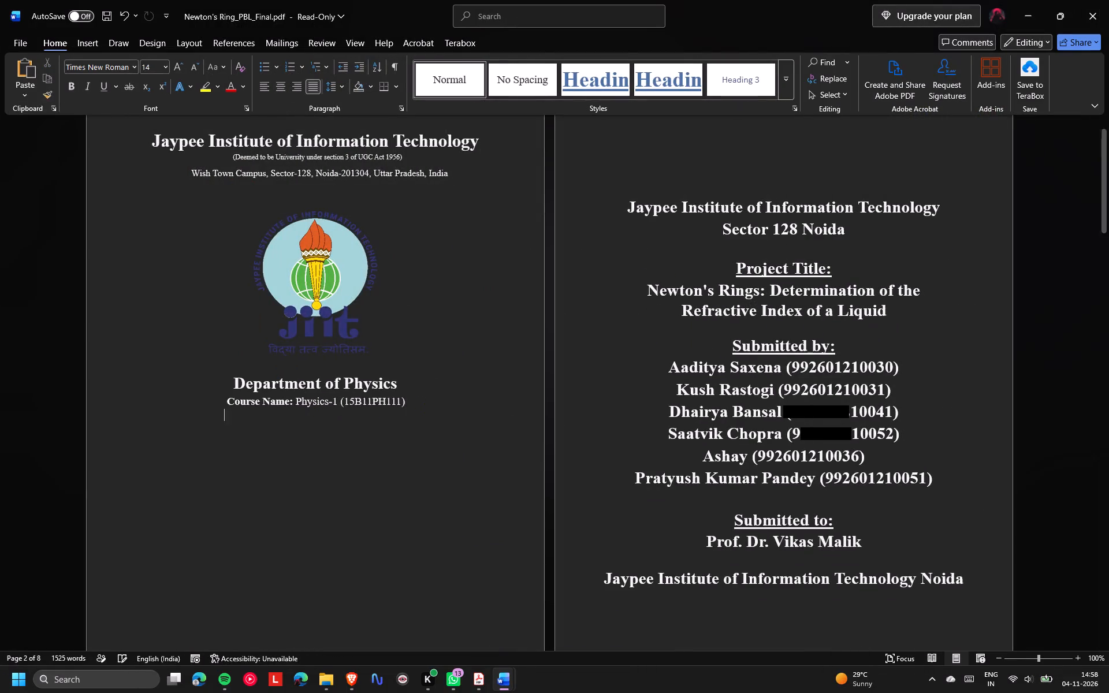
{"action": "key", "text": "ctrl+v"}
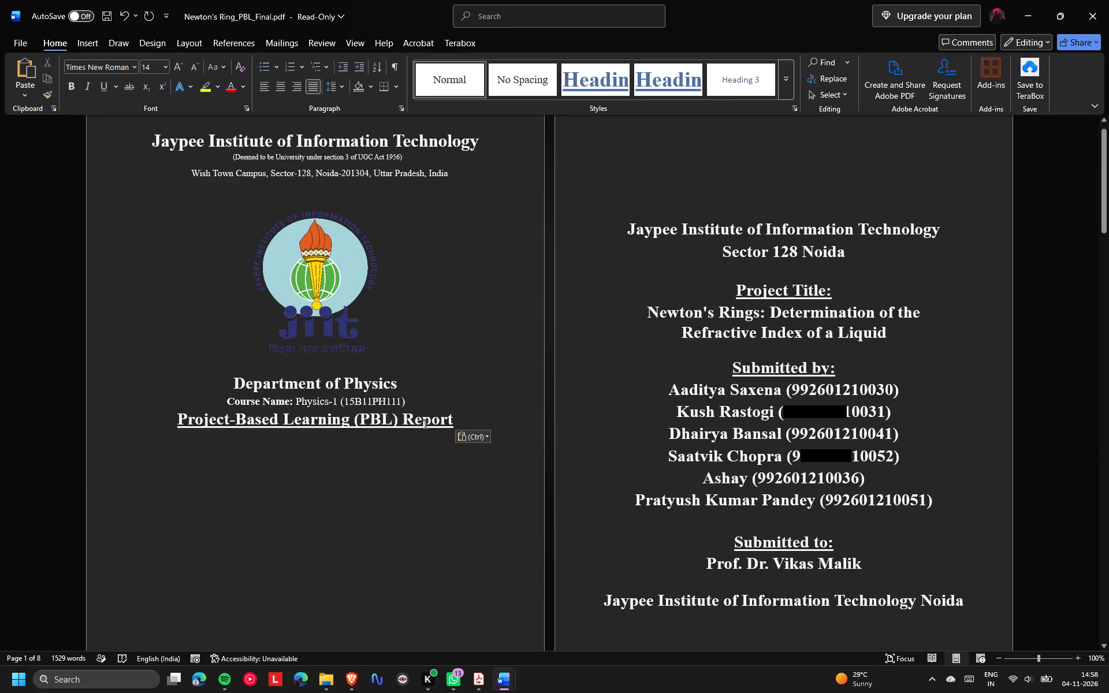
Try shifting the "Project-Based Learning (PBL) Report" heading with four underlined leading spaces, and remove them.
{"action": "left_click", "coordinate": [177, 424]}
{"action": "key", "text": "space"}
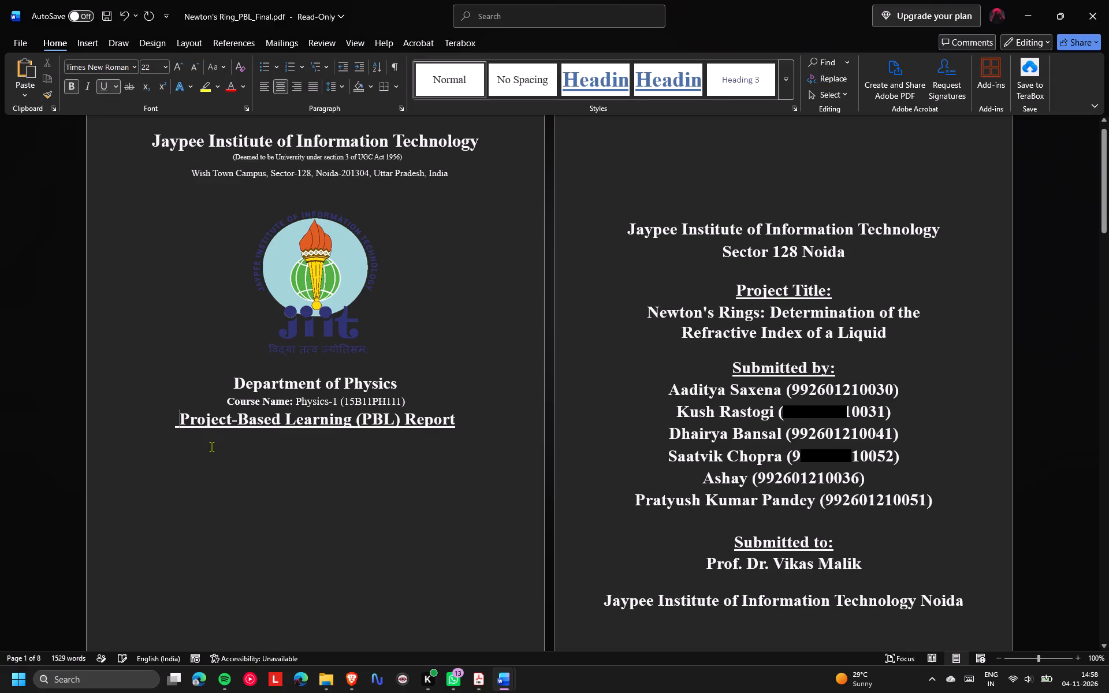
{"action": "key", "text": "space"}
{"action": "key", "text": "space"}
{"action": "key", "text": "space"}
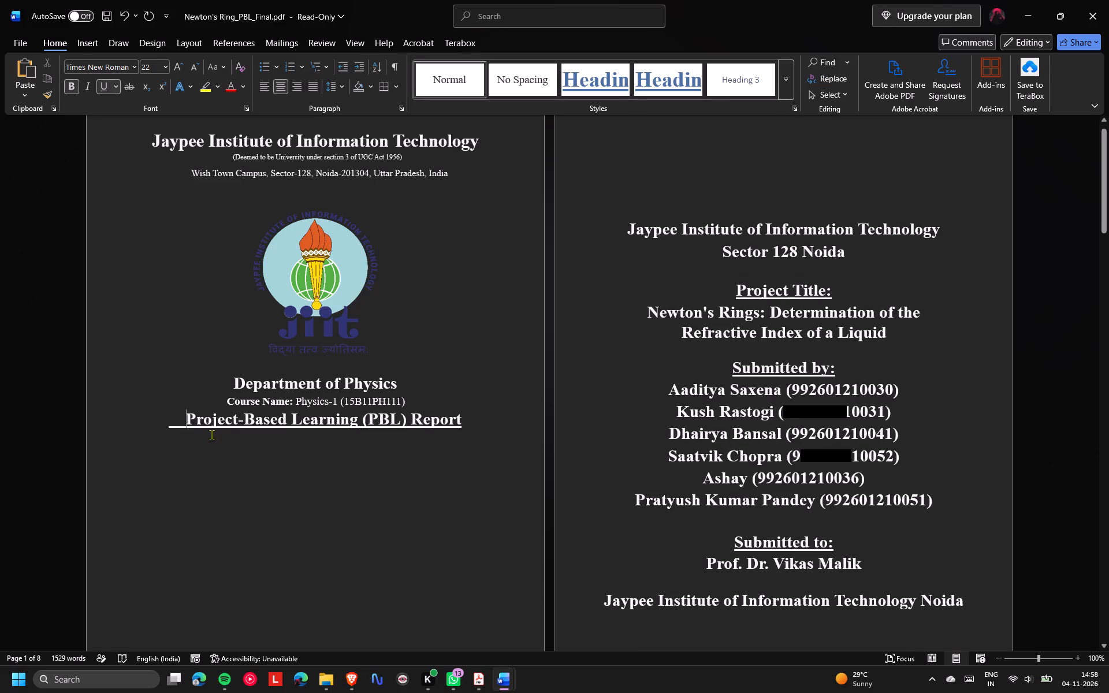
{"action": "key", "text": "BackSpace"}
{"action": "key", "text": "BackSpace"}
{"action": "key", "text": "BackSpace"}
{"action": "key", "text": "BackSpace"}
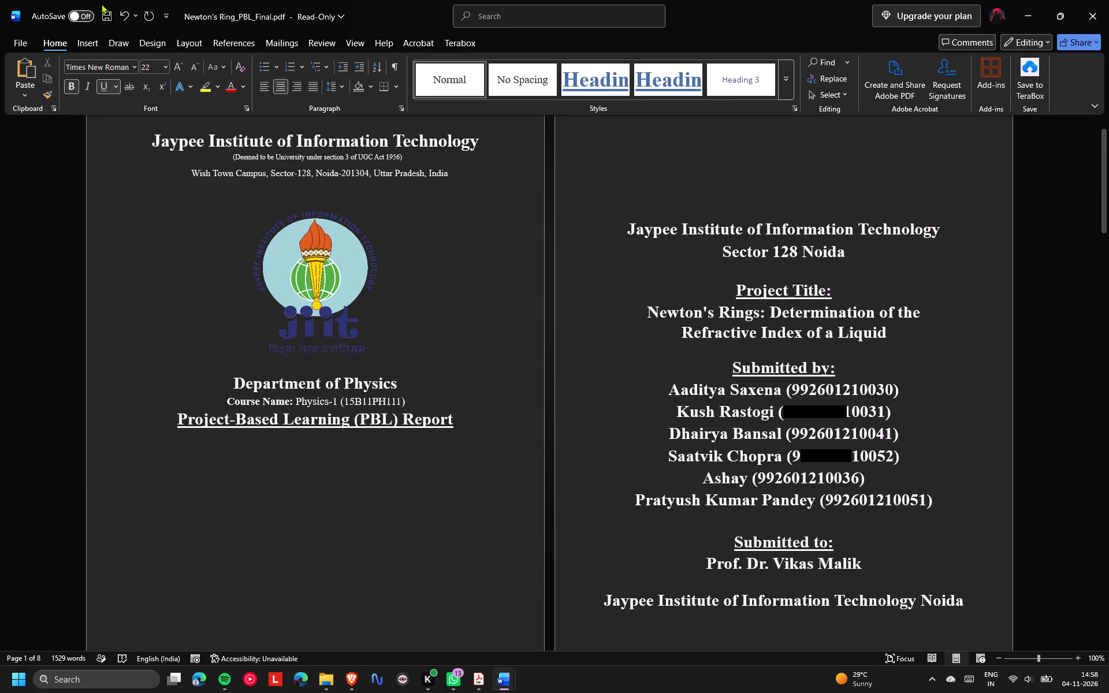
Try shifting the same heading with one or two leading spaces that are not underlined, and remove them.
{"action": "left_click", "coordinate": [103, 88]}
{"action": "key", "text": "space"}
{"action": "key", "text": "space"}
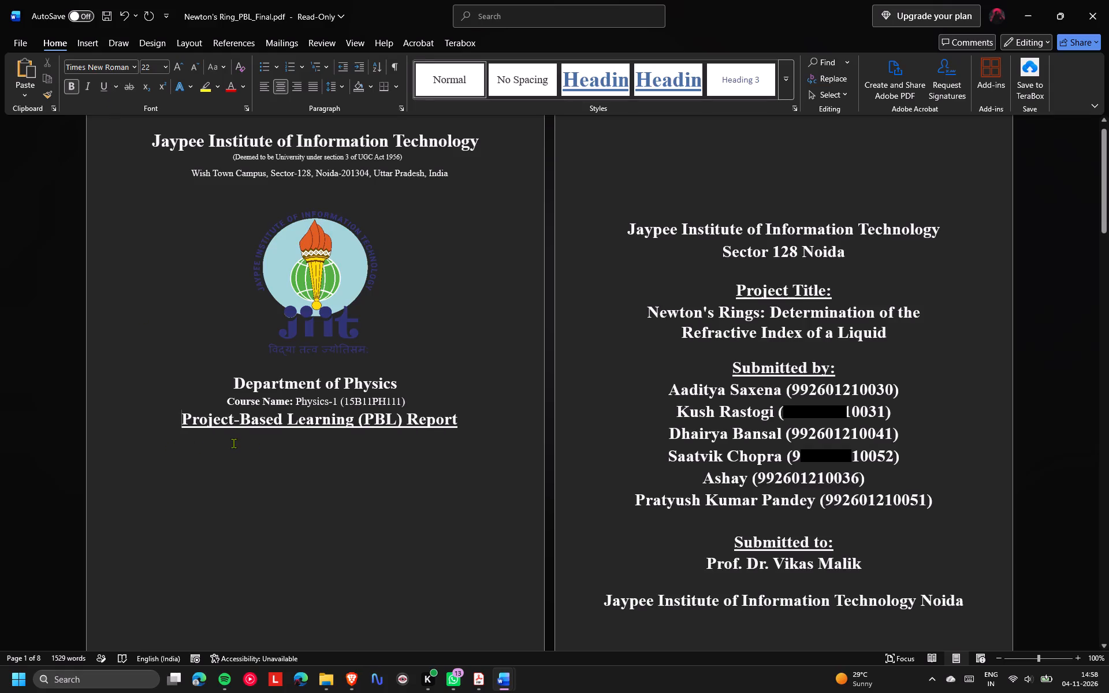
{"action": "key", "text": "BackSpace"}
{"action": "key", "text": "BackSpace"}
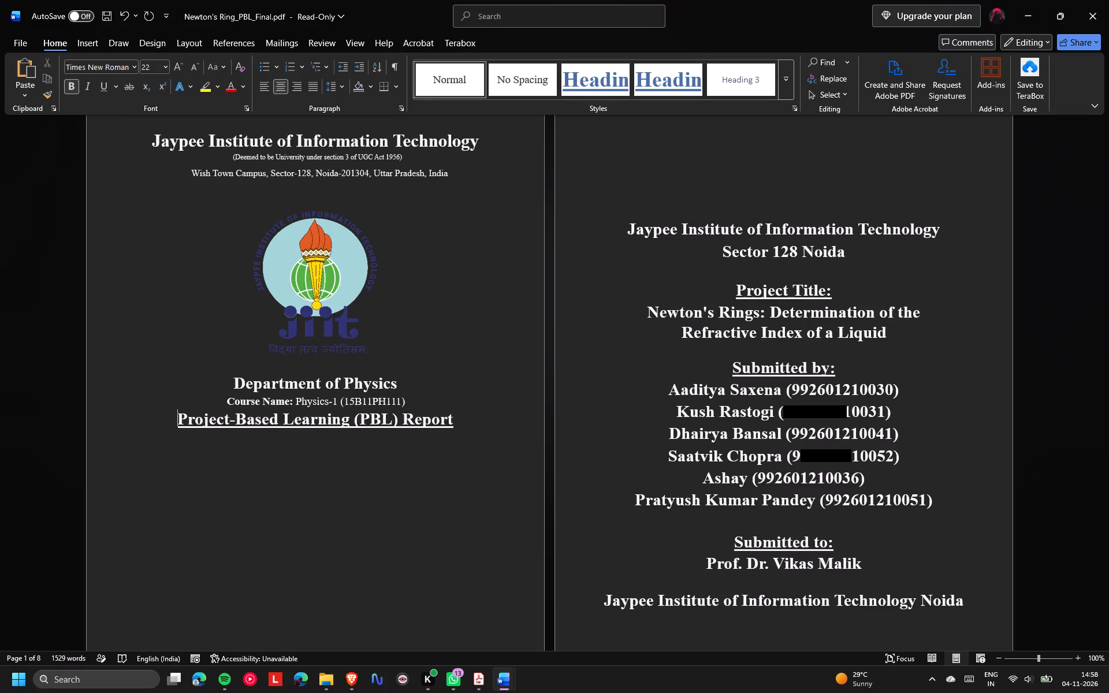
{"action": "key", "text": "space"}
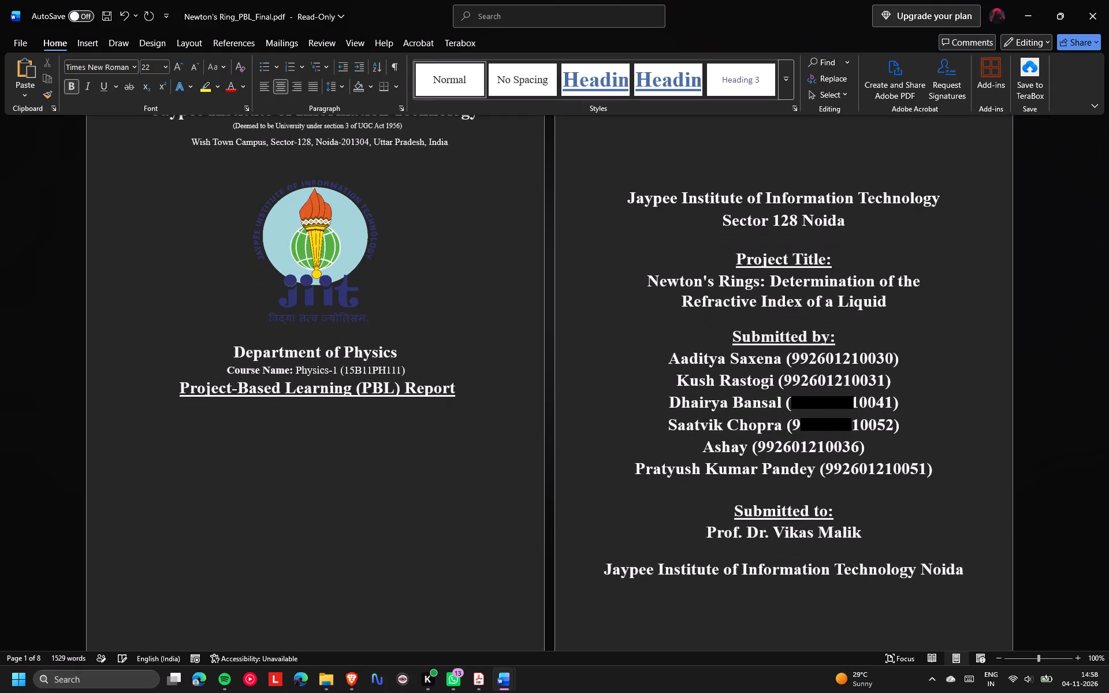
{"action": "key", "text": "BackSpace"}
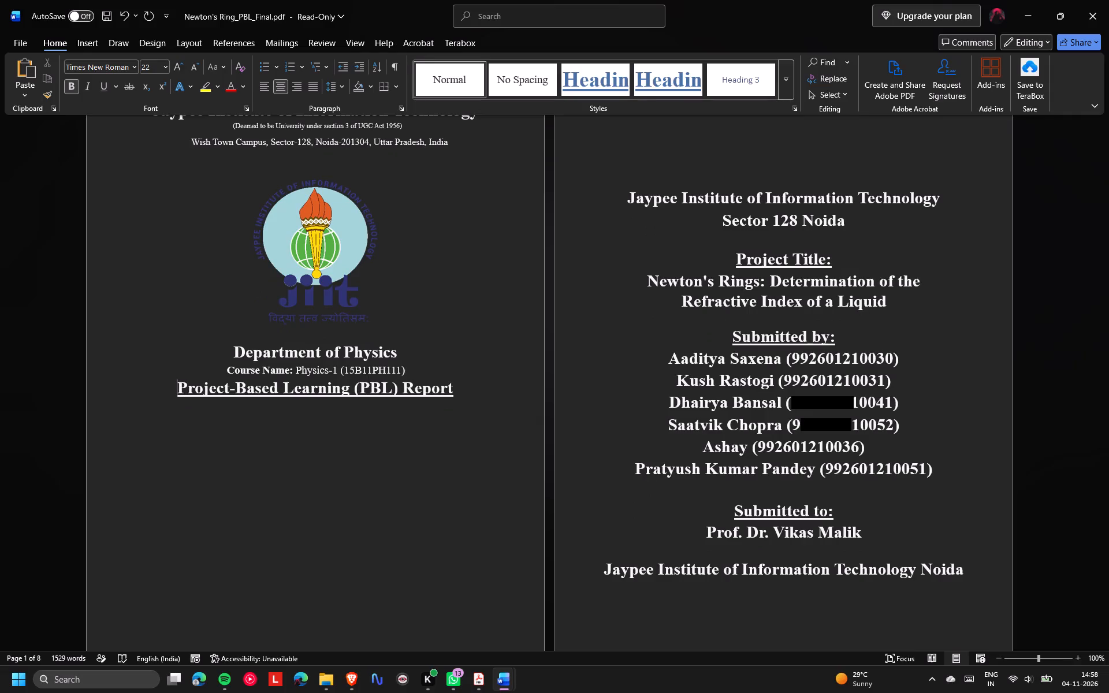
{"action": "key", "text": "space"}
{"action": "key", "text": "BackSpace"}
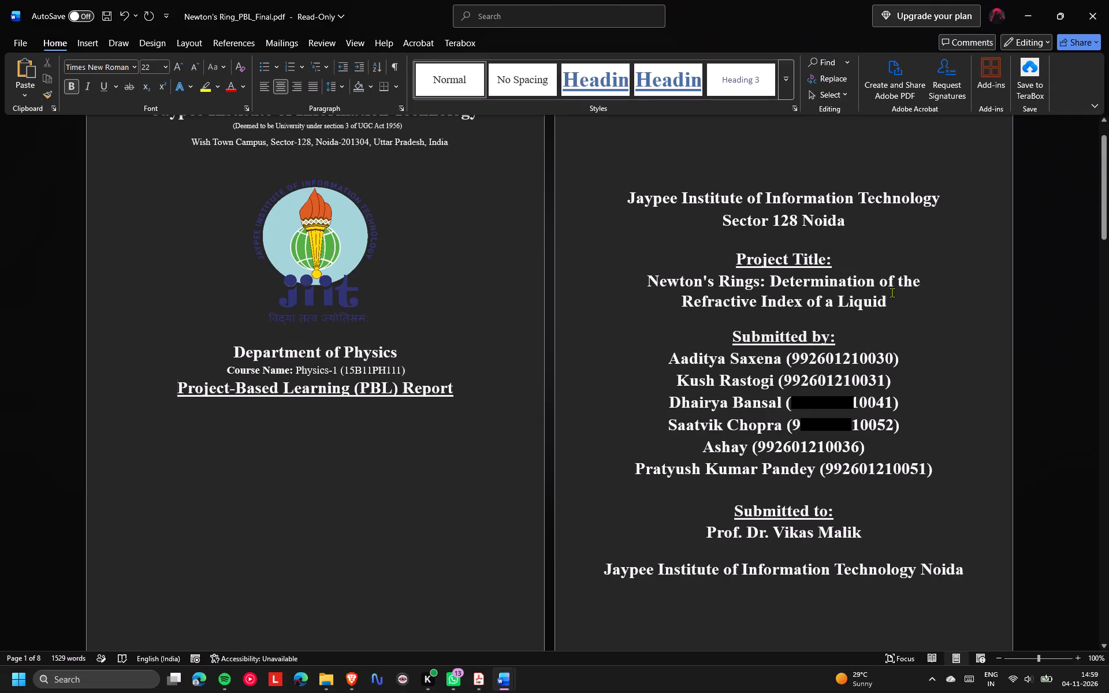
Move the "Project Title:" label and the Newton's Rings title from the second page to below the PBL report heading on the cover.
{"action": "left_click_drag", "start_coordinate": [897, 300], "coordinate": [699, 267]}
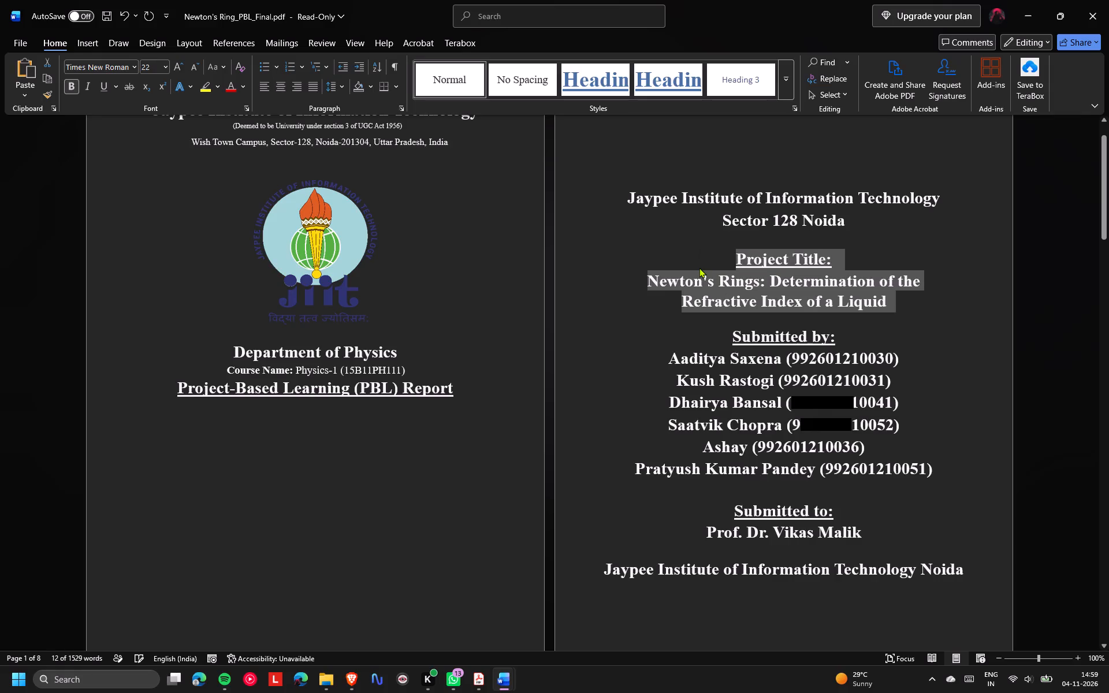
{"action": "key", "text": "ctrl+x"}
{"action": "left_click", "coordinate": [481, 388]}
{"action": "key", "text": "Return"}
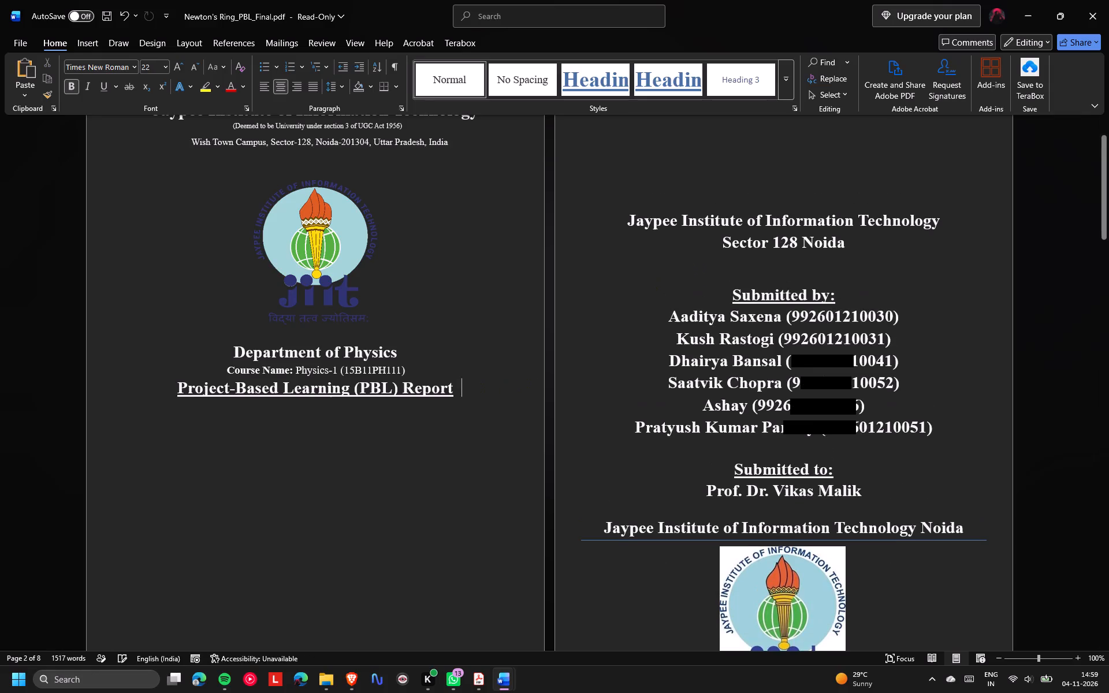
{"action": "key", "text": "ctrl+v"}
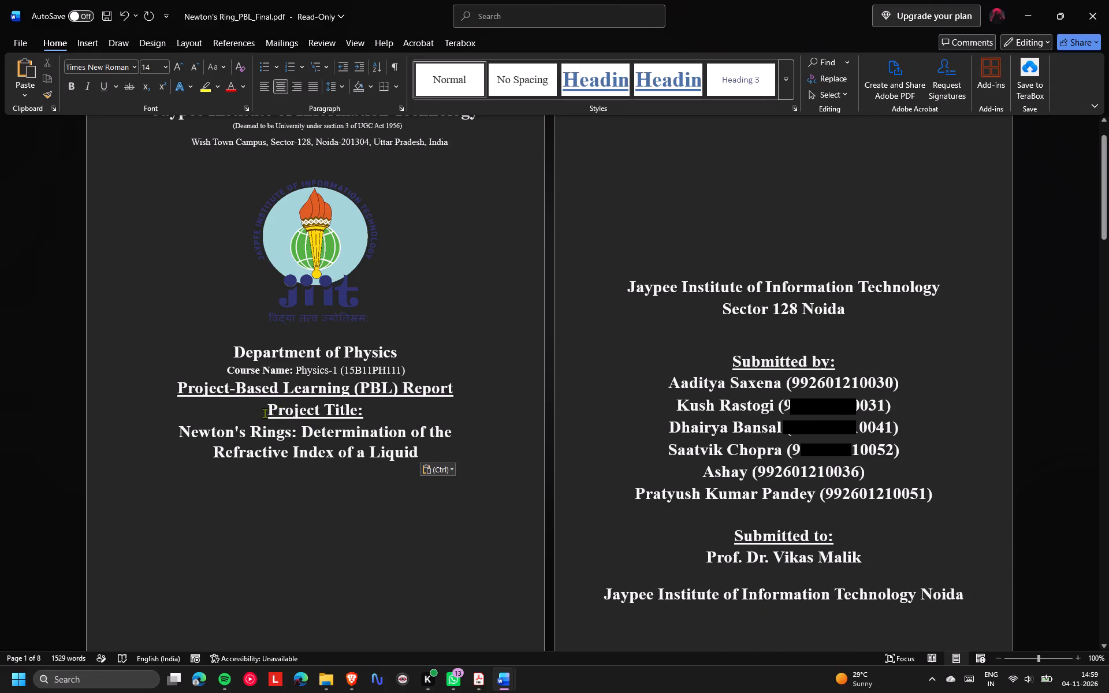
Insert a blank line above the PBL report heading and another above "Project Title:" on the cover page.
{"action": "left_click", "coordinate": [179, 385]}
{"action": "key", "text": "Return"}
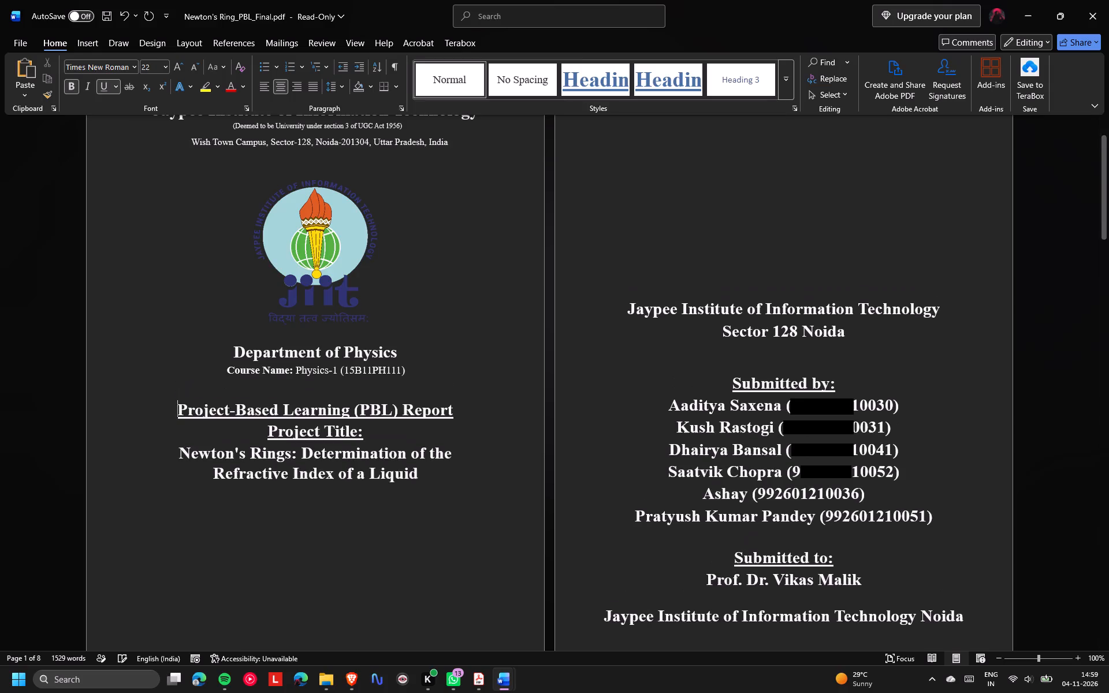
{"action": "left_click", "coordinate": [265, 434]}
{"action": "key", "text": "Return"}
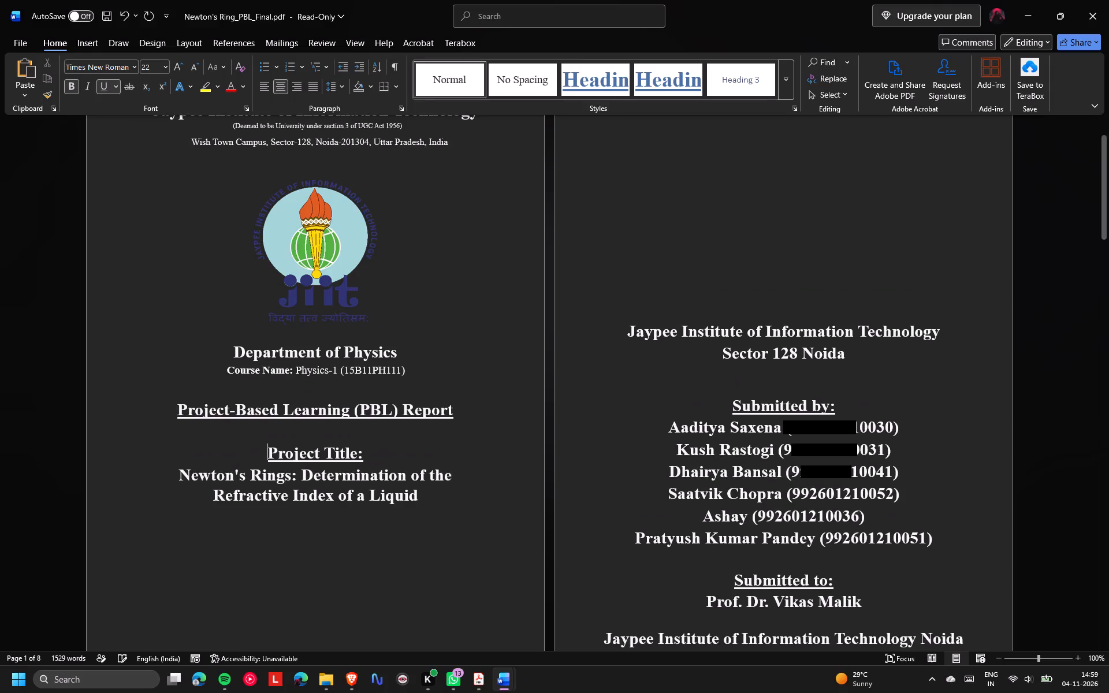
Set the font size of the whole "Course Name: Physics-1 (15B11PH111)" line to 22.
{"action": "scroll", "coordinate": [265, 434], "scroll_direction": "down", "scroll_amount": 1}
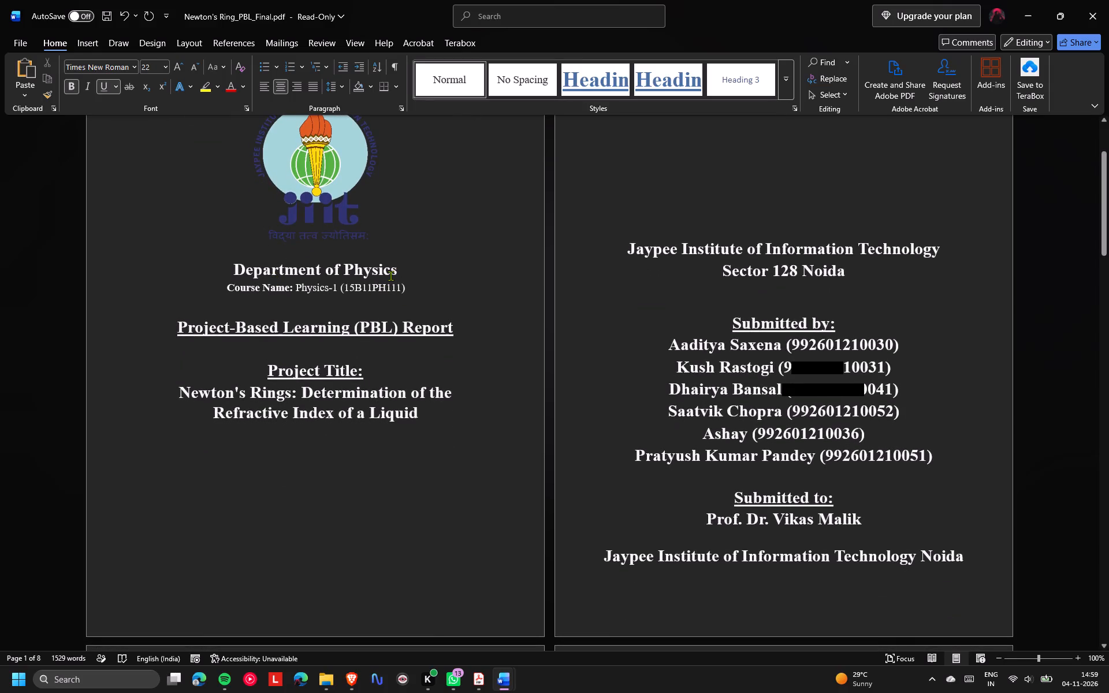
{"action": "left_click", "coordinate": [408, 282]}
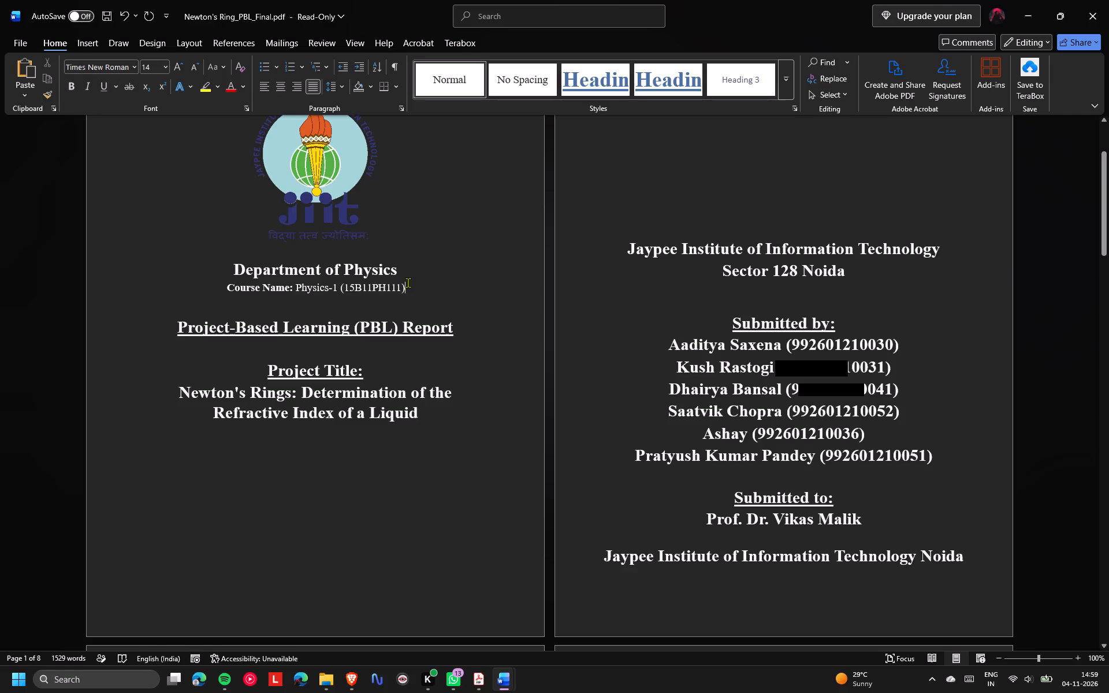
{"action": "left_click_drag", "start_coordinate": [407, 289], "coordinate": [237, 294]}
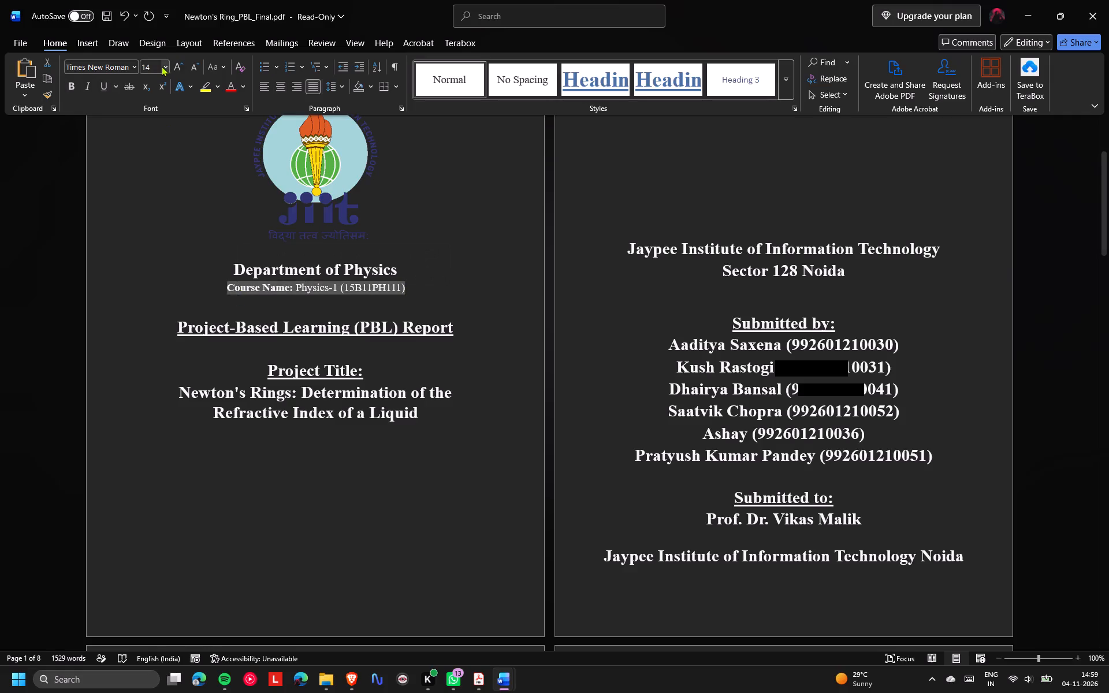
{"action": "left_click", "coordinate": [164, 66]}
{"action": "left_click", "coordinate": [146, 229]}
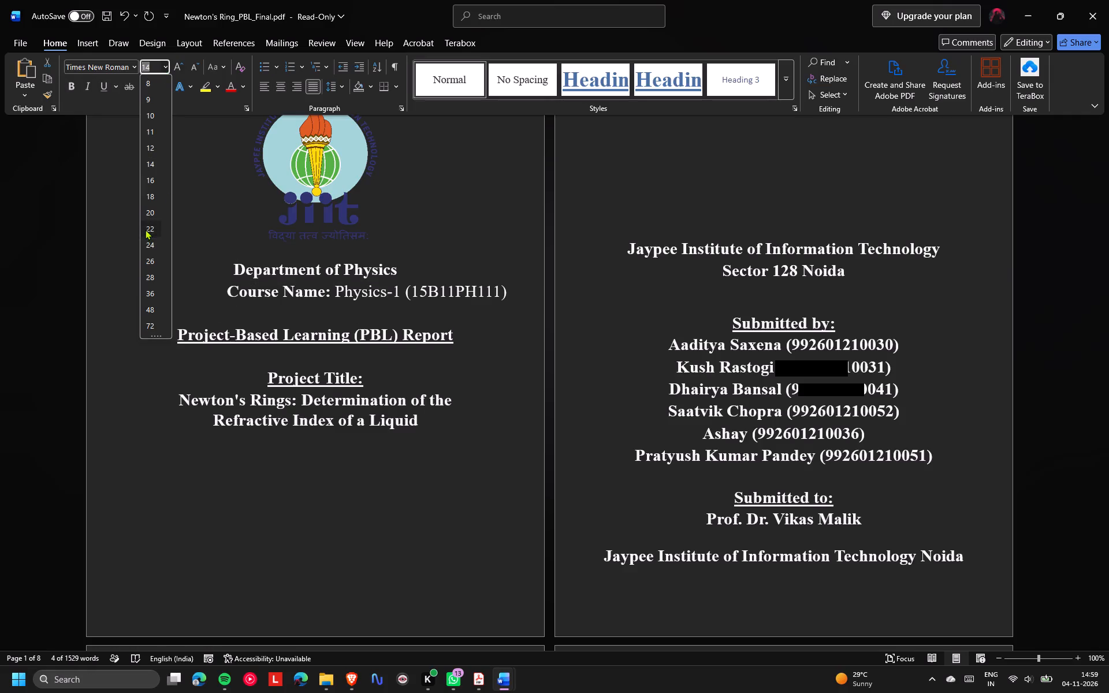
Replace the last tab before "Course Name:" with 18 spaces to align the enlarged line beneath the department heading.
{"action": "left_click", "coordinate": [225, 292]}
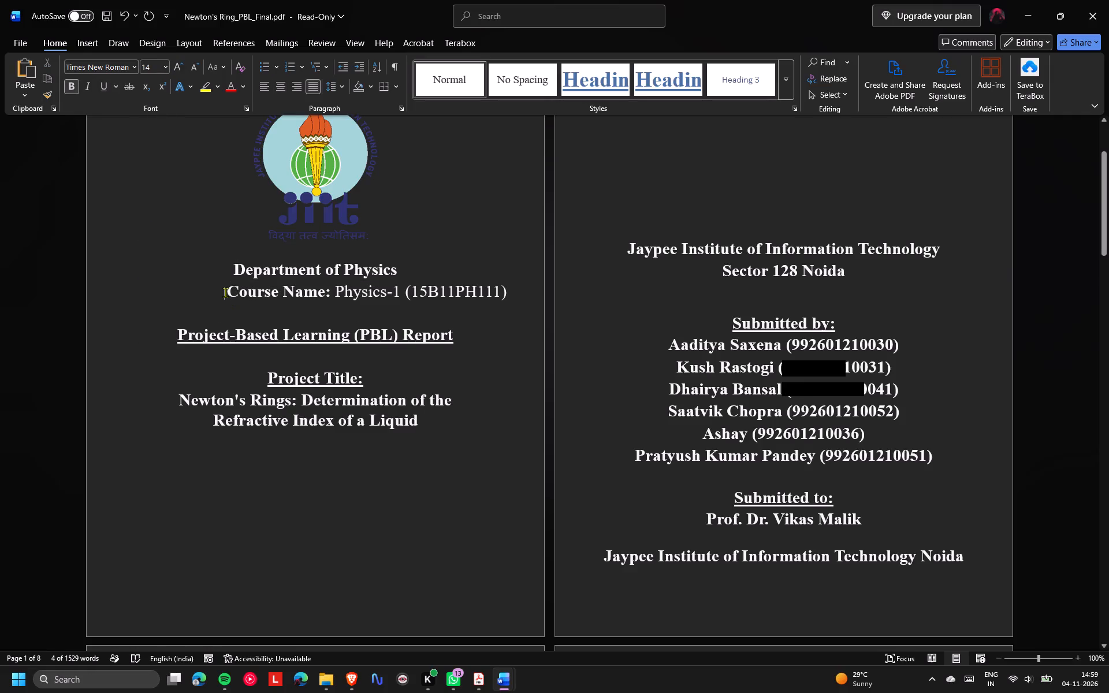
{"action": "key", "text": "BackSpace"}
{"action": "key", "text": "space"}
{"action": "key", "text": "space"}
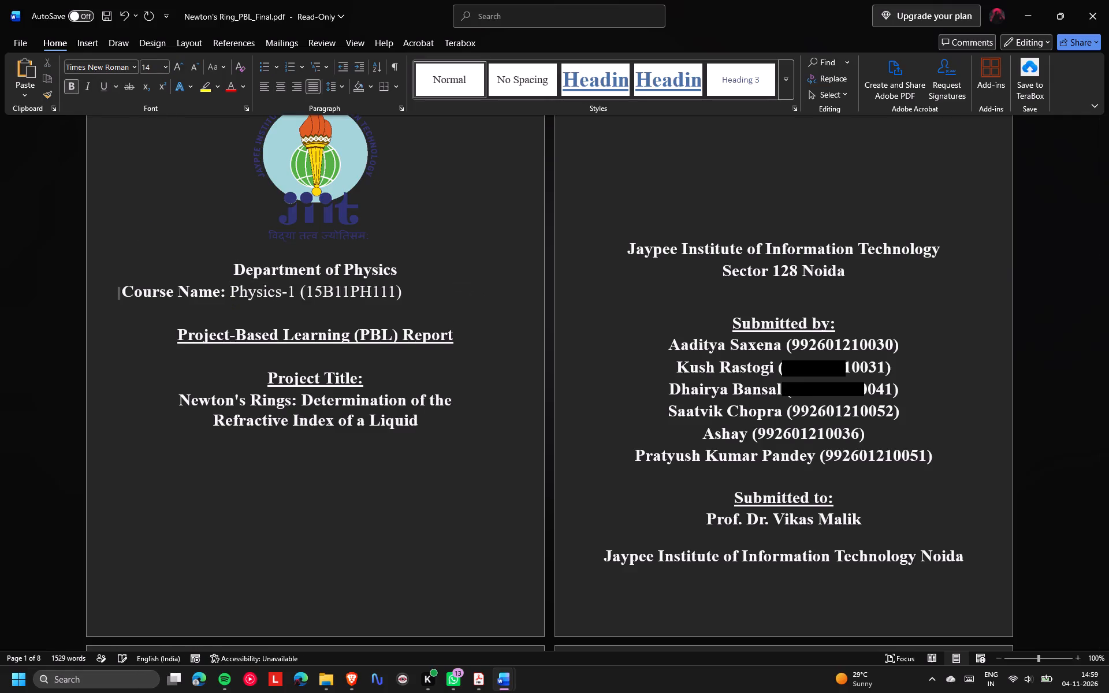
{"action": "key", "text": "space"}
{"action": "key", "text": "space"}
{"action": "key", "text": "space"}
{"action": "key", "text": "space"}
{"action": "key", "text": "space"}
{"action": "key", "text": "space"}
{"action": "key", "text": "space"}
{"action": "key", "text": "space"}
{"action": "key", "text": "space"}
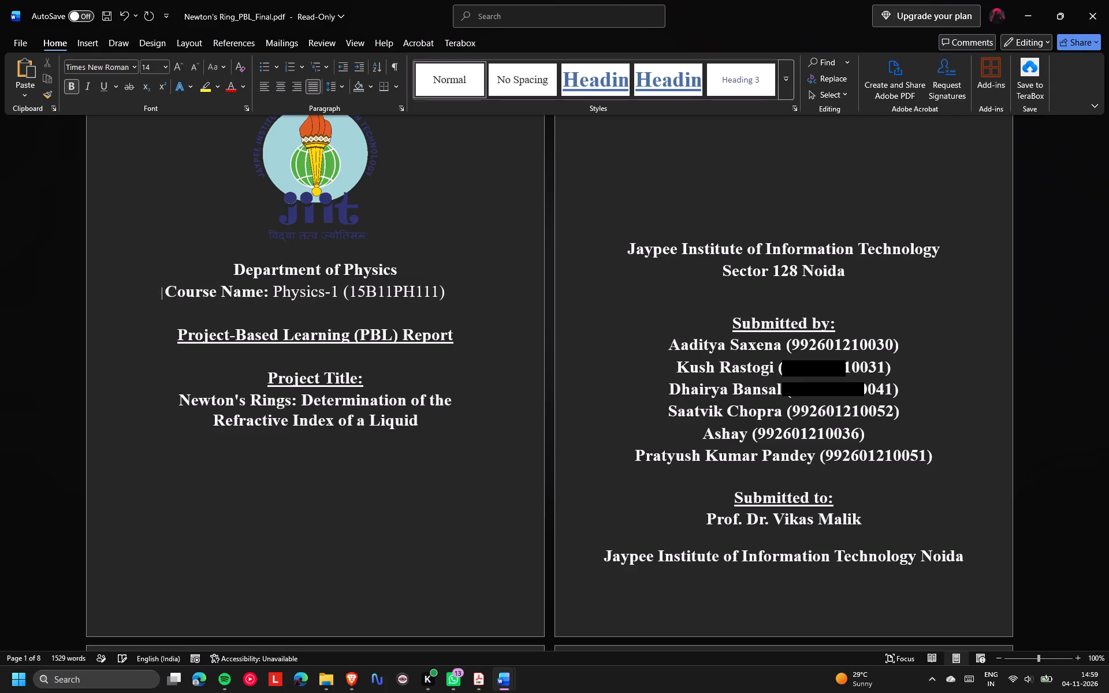
{"action": "key", "text": "space"}
{"action": "key", "text": "space"}
{"action": "key", "text": "space"}
{"action": "key", "text": "space"}
{"action": "key", "text": "space"}
{"action": "key", "text": "space"}
{"action": "key", "text": "space"}
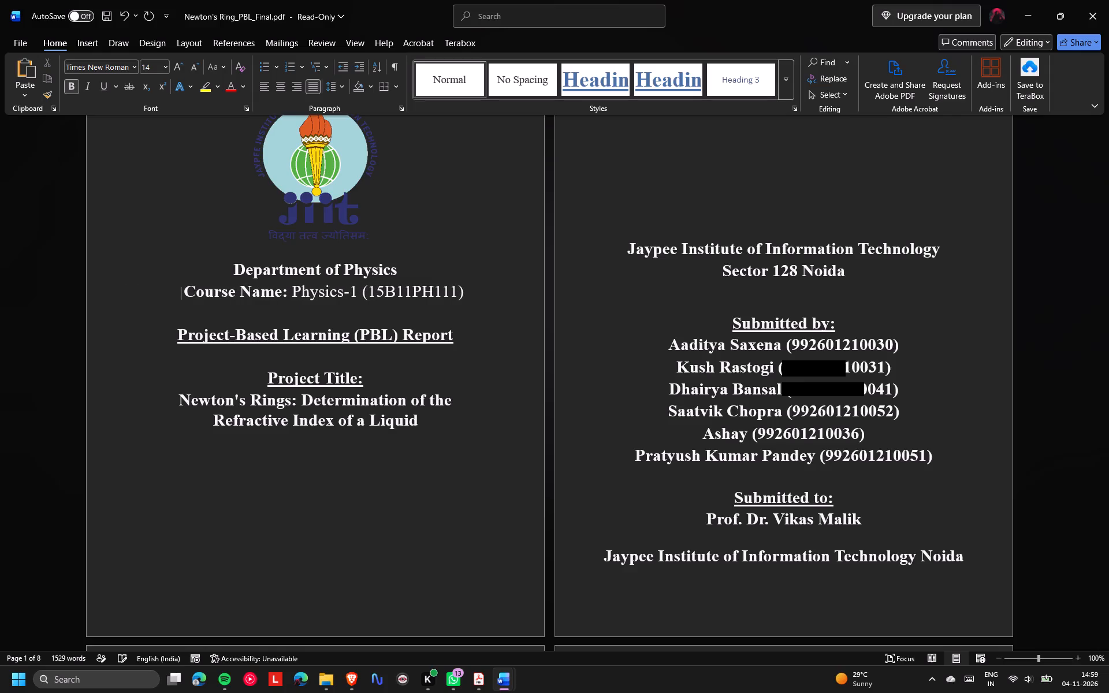
{"action": "key", "text": "space"}
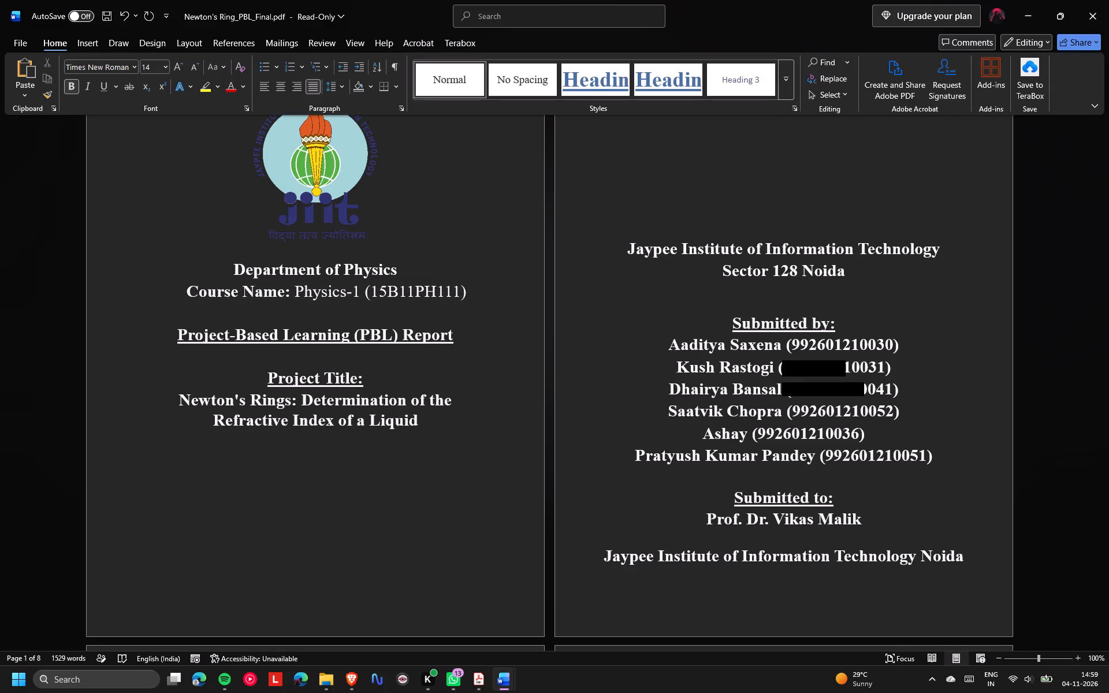
{"action": "key", "text": "BackSpace"}
Add three leading spaces before "Department of Physics" to align it better with the course name line.
{"action": "scroll", "coordinate": [225, 292], "scroll_direction": "down", "scroll_amount": 2, "text": "ctrl"}
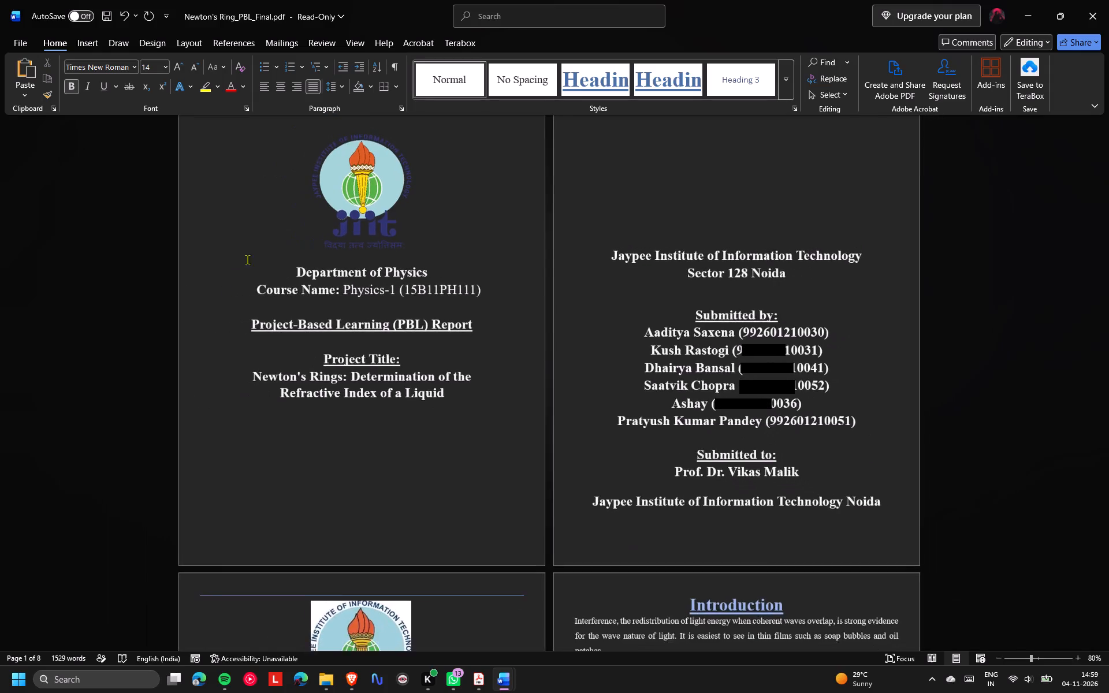
{"action": "scroll", "coordinate": [257, 245], "scroll_direction": "up", "scroll_amount": 2}
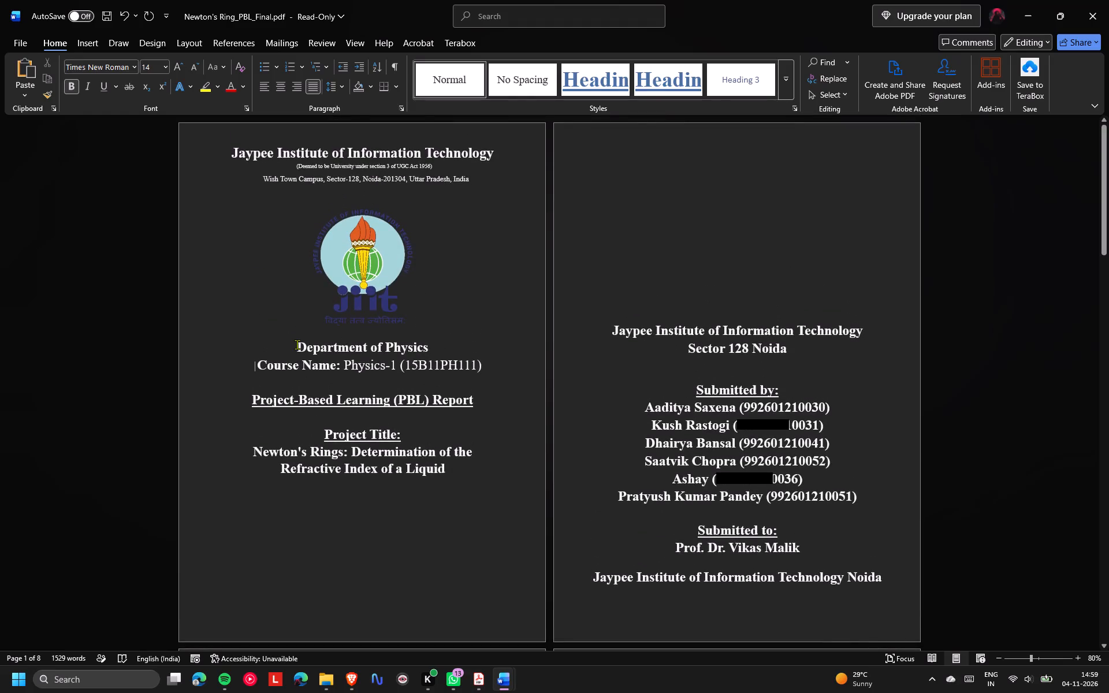
{"action": "left_click", "coordinate": [297, 344]}
{"action": "key", "text": "space"}
{"action": "key", "text": "space"}
{"action": "key", "text": "space"}
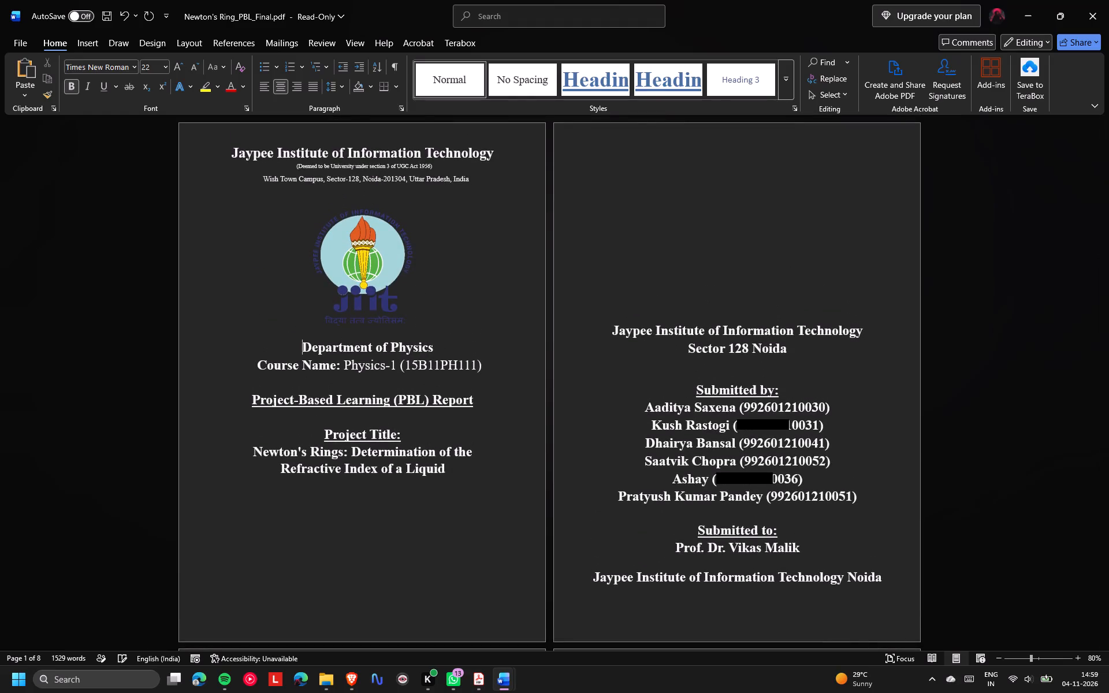
{"action": "left_click", "coordinate": [358, 270]}
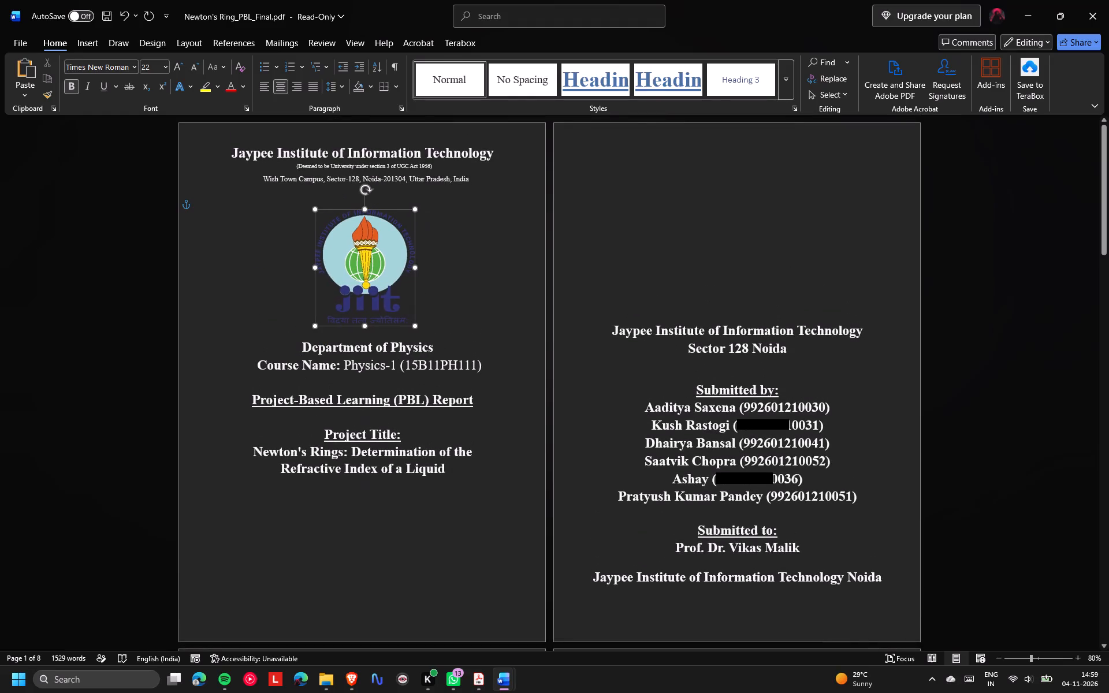
{"action": "left_click", "coordinate": [374, 349]}
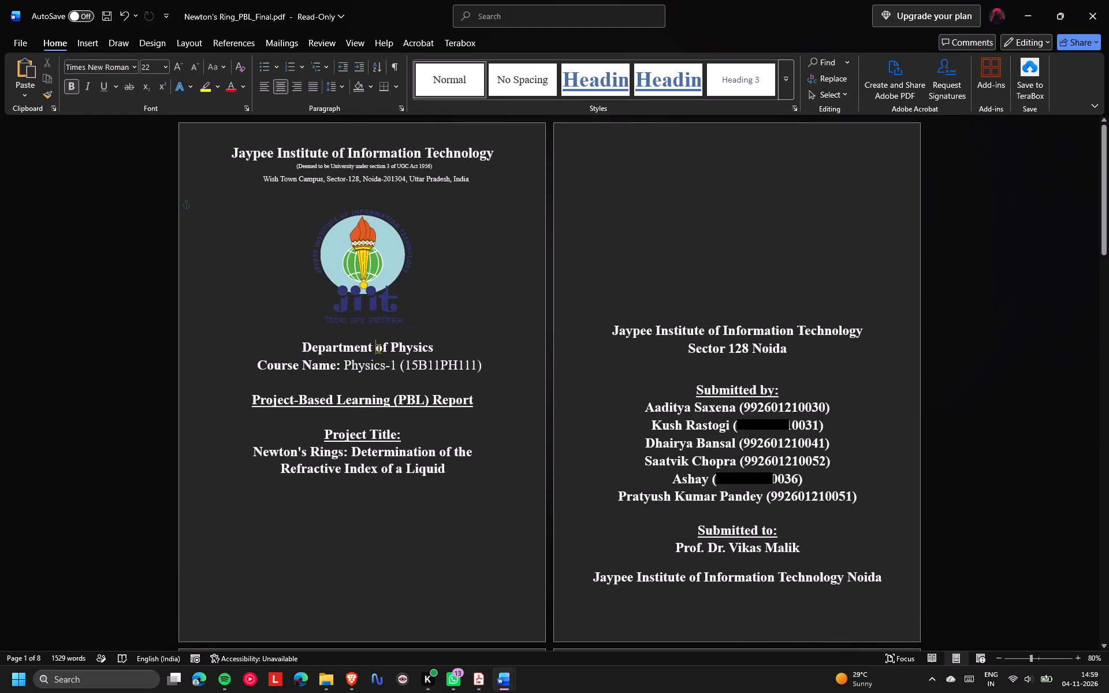
Move the "Department of Physics" heading into a new simple text box below the JIIT logo.
{"action": "left_click_drag", "start_coordinate": [445, 348], "coordinate": [326, 347]}
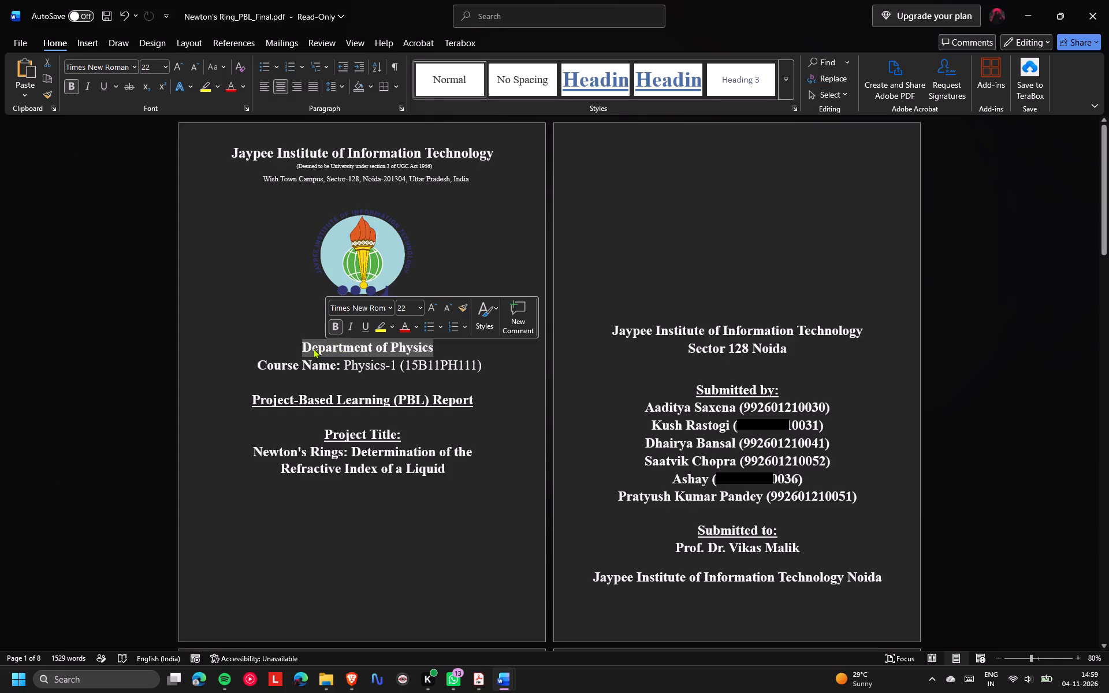
{"action": "key", "text": "ctrl+x"}
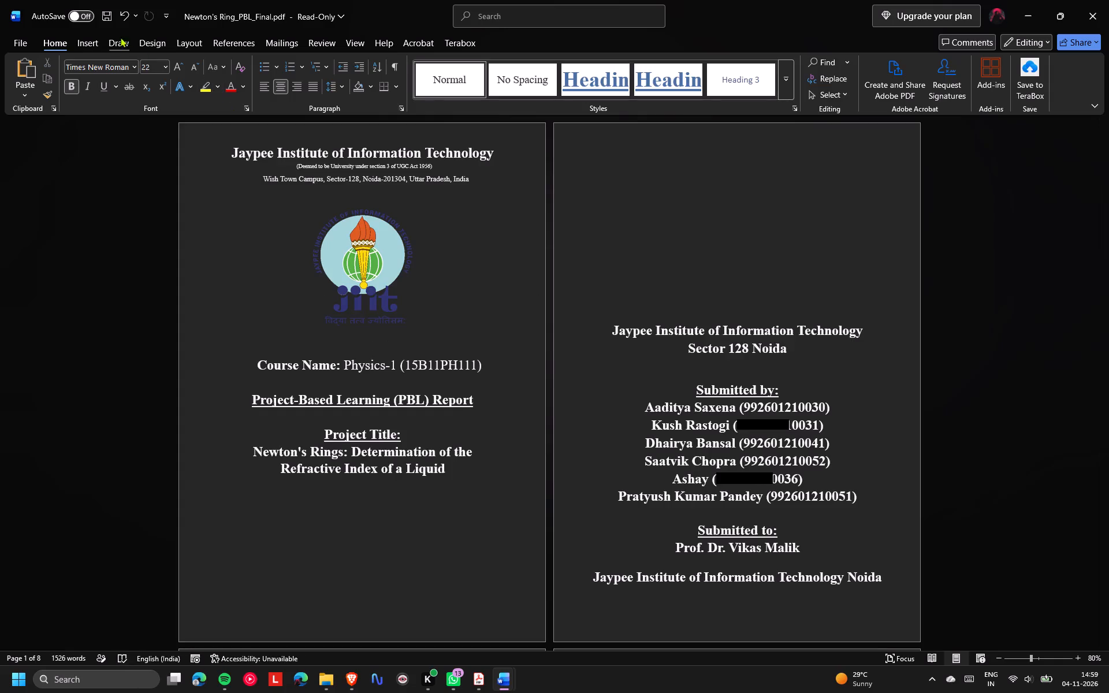
{"action": "left_click", "coordinate": [95, 42]}
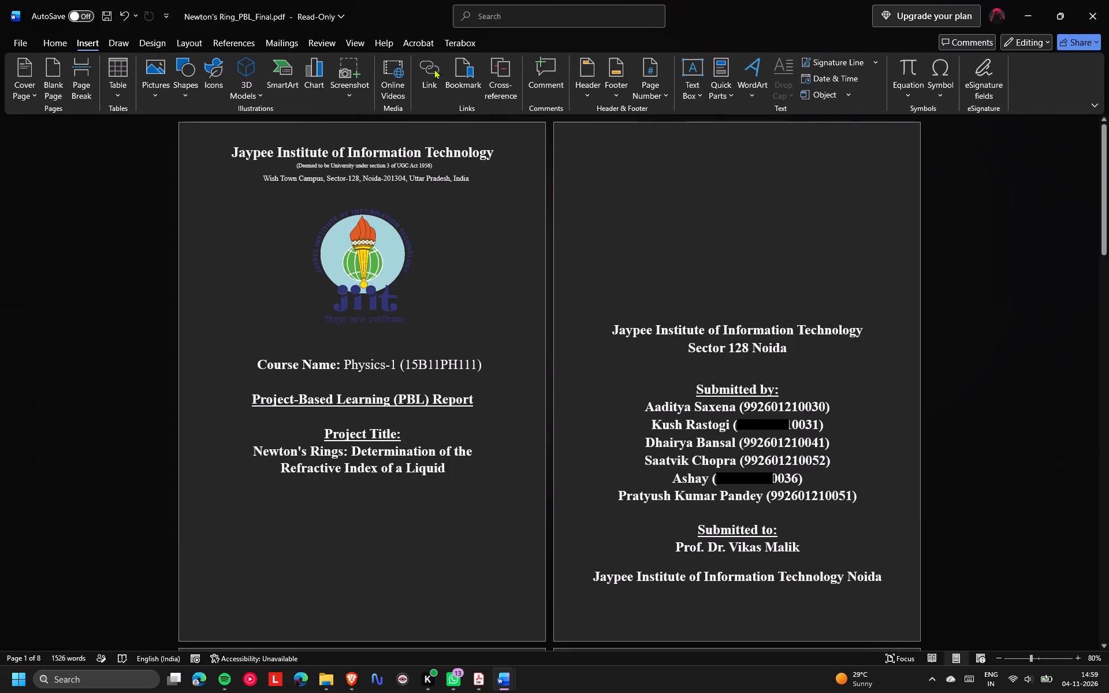
{"action": "left_click", "coordinate": [689, 66]}
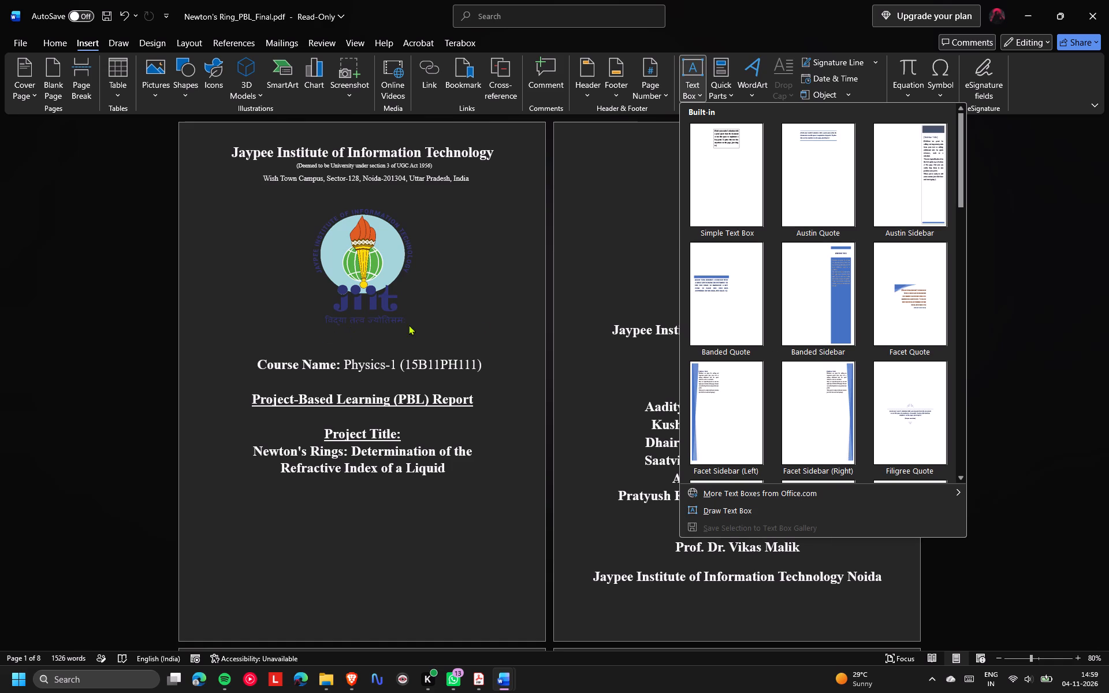
{"action": "left_click", "coordinate": [720, 182]}
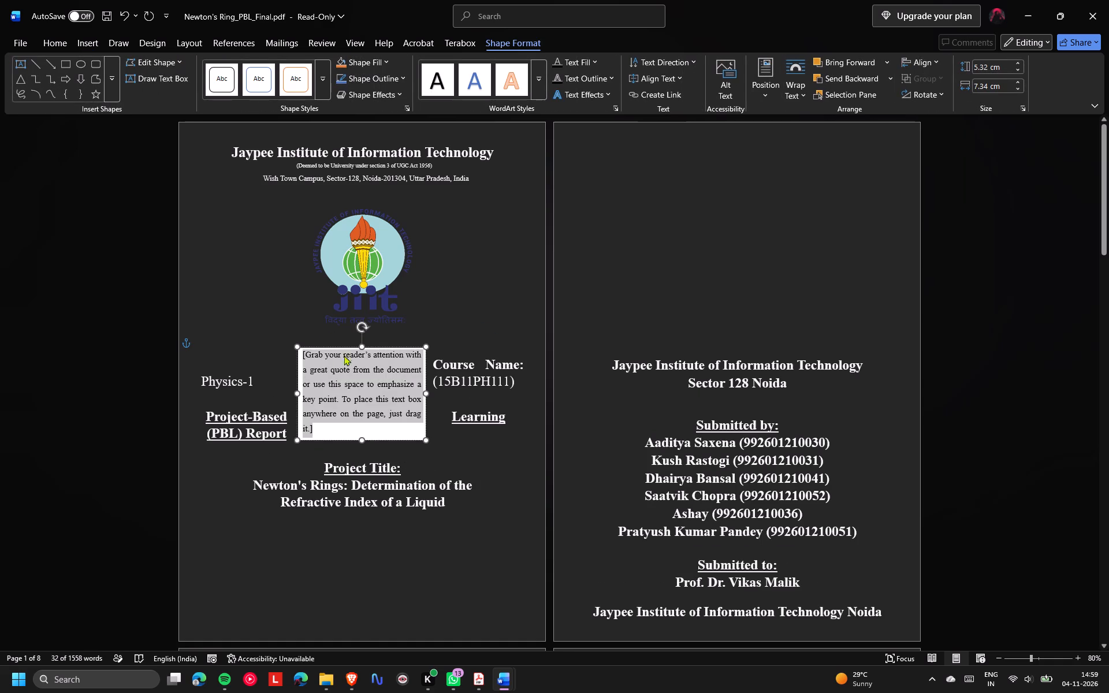
{"action": "key", "text": "ctrl+v"}
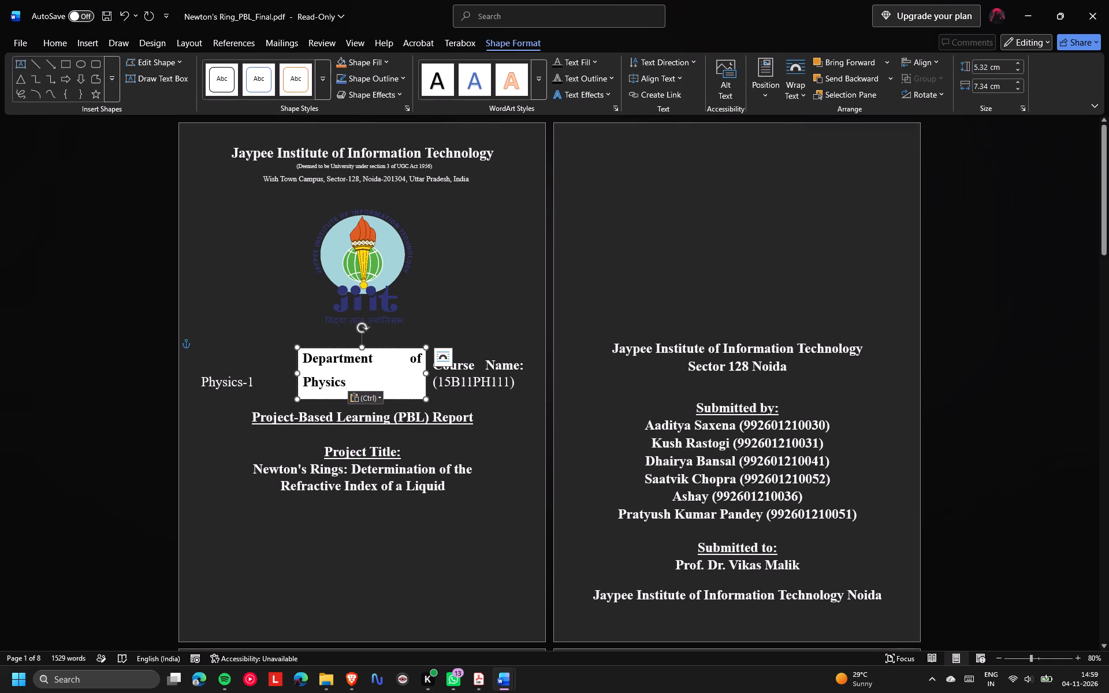
Resize the text box to about 8 cm wide so its heading fits one line, and centre it just beneath the logo.
{"action": "left_click_drag", "start_coordinate": [425, 372], "coordinate": [463, 363]}
{"action": "left_click_drag", "start_coordinate": [392, 348], "coordinate": [379, 337]}
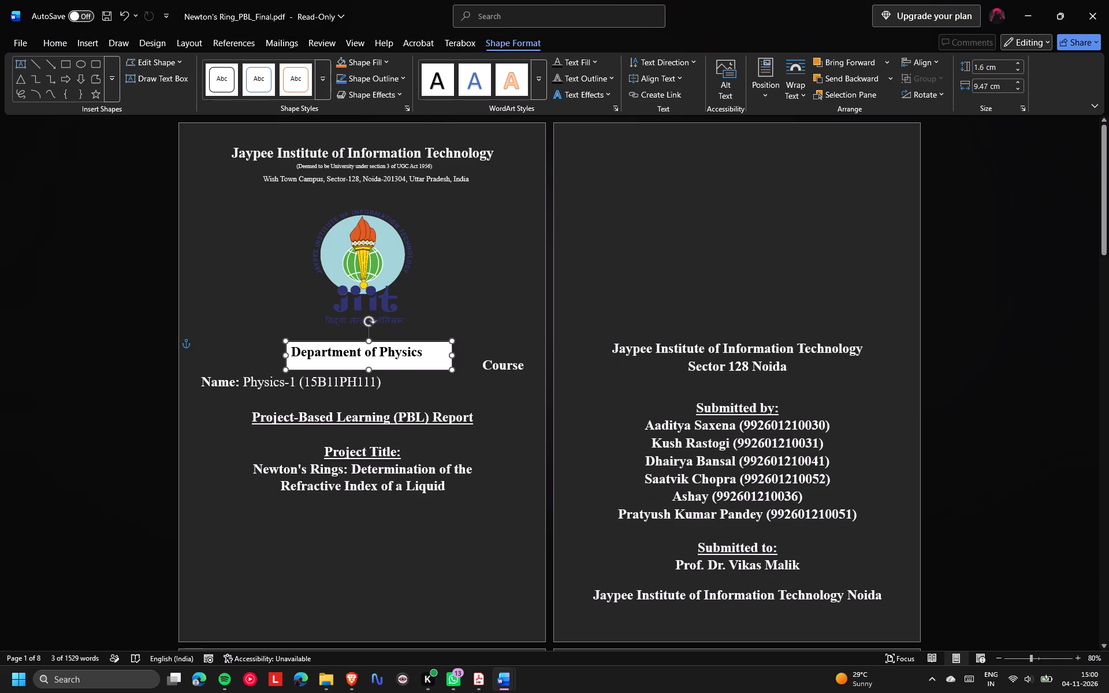
{"action": "left_click_drag", "start_coordinate": [379, 337], "coordinate": [371, 365]}
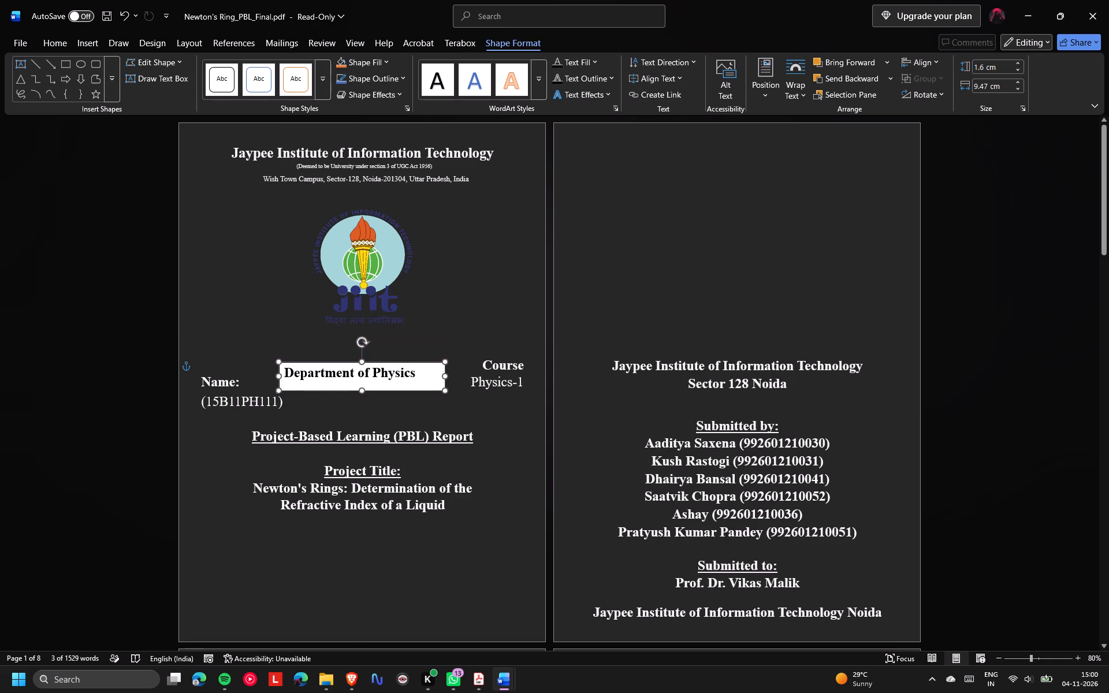
{"action": "left_click_drag", "start_coordinate": [371, 365], "coordinate": [364, 297]}
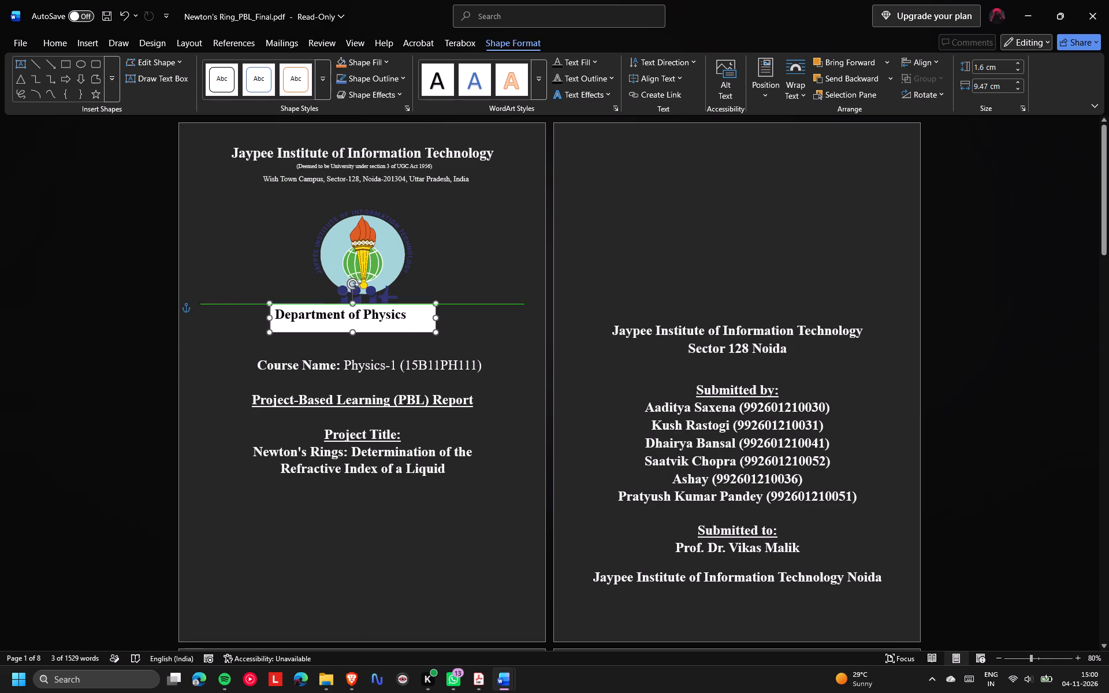
{"action": "left_click_drag", "start_coordinate": [364, 297], "coordinate": [375, 284]}
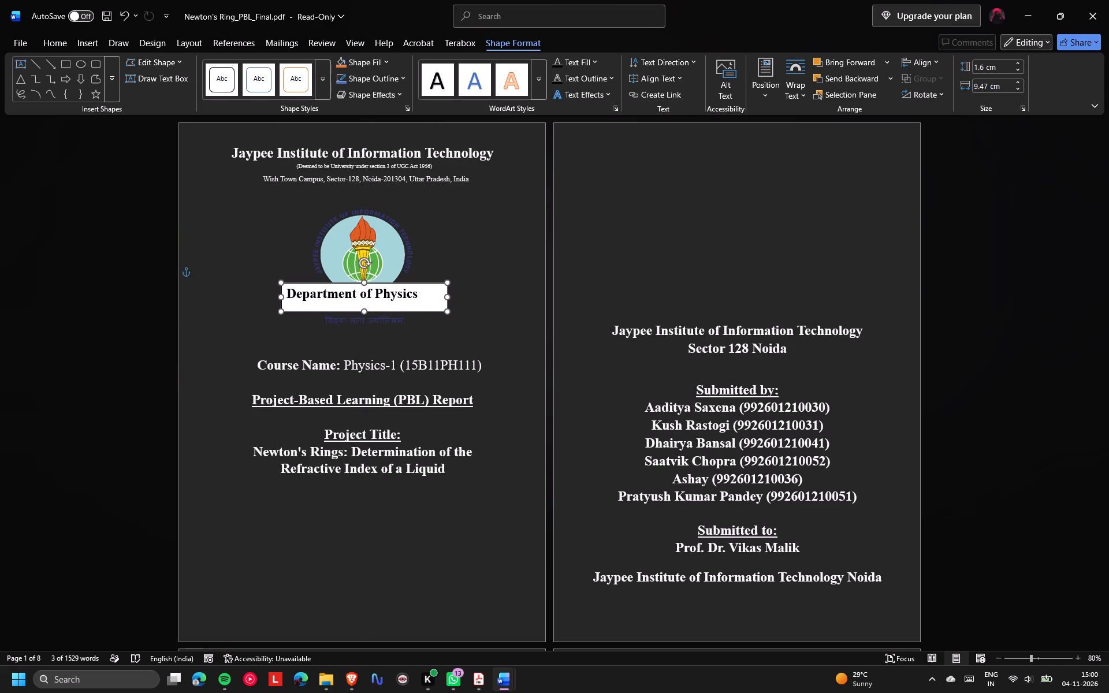
{"action": "left_click_drag", "start_coordinate": [375, 284], "coordinate": [369, 332]}
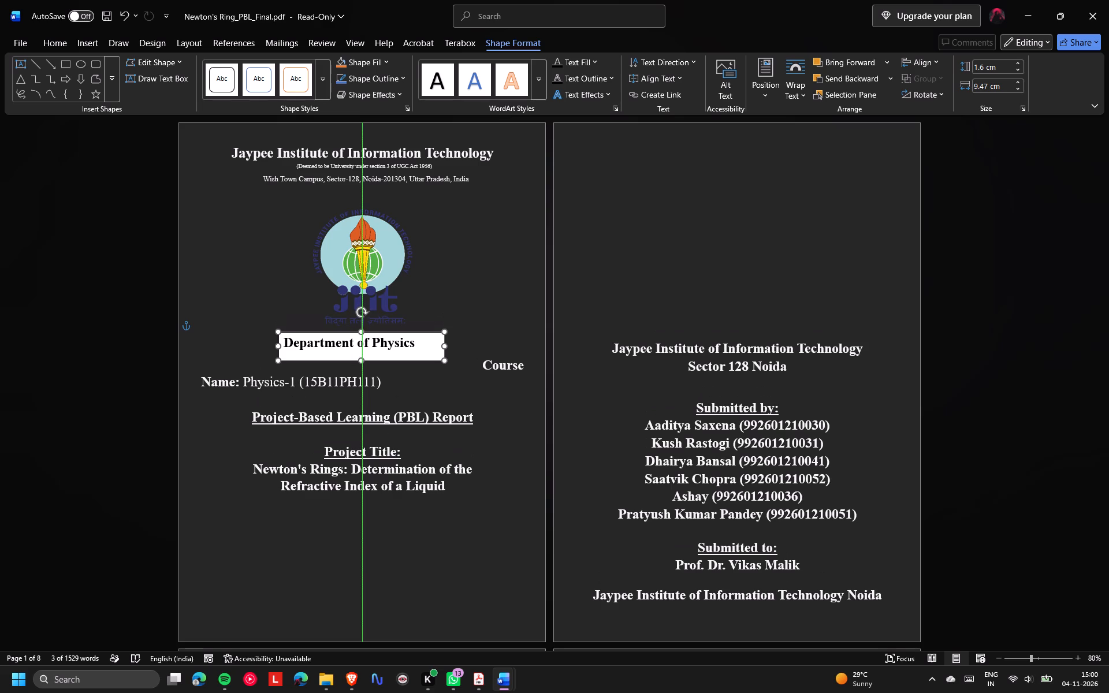
{"action": "left_click_drag", "start_coordinate": [369, 332], "coordinate": [369, 336]}
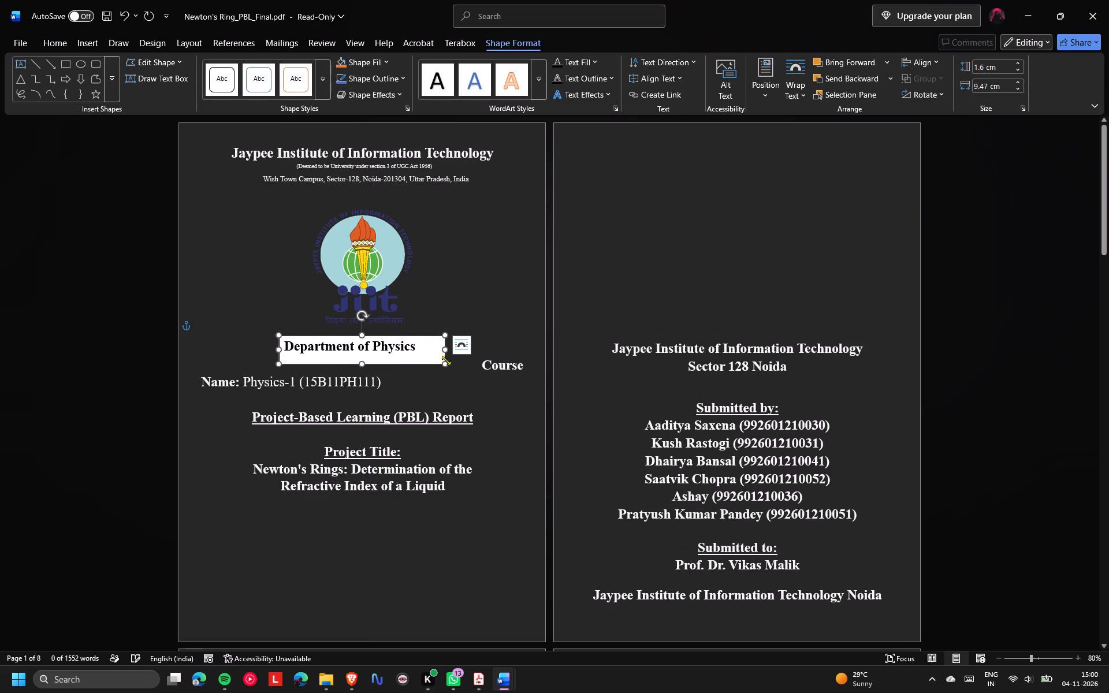
{"action": "left_click_drag", "start_coordinate": [442, 347], "coordinate": [434, 347]}
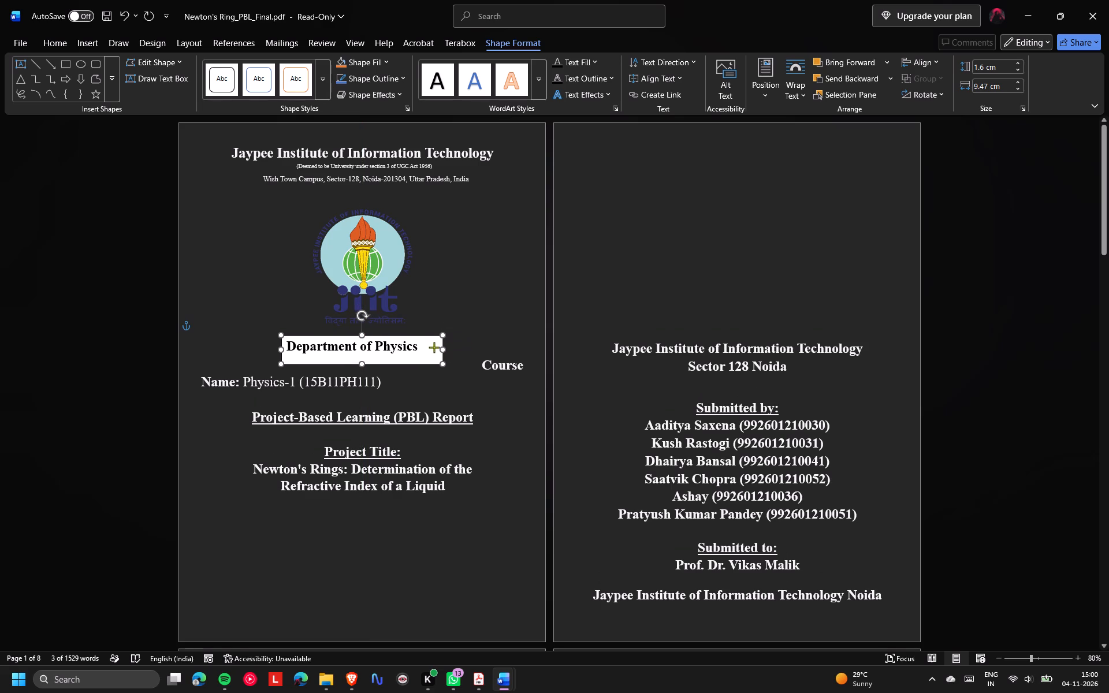
{"action": "left_click_drag", "start_coordinate": [434, 347], "coordinate": [418, 348]}
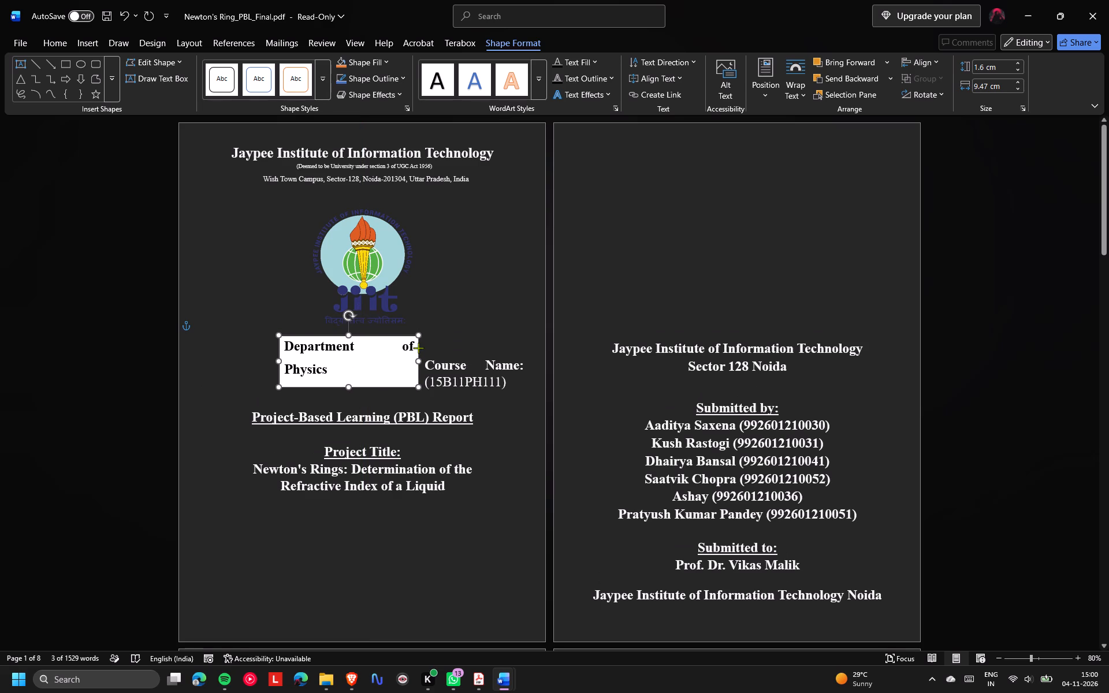
{"action": "left_click_drag", "start_coordinate": [418, 348], "coordinate": [419, 348]}
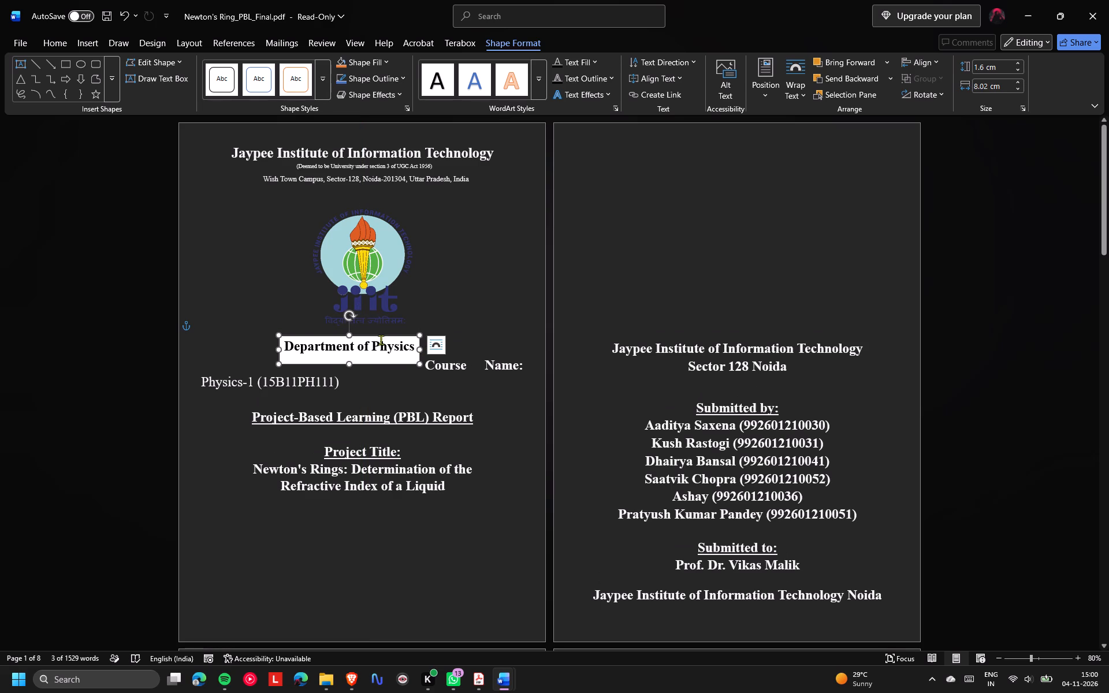
{"action": "left_click_drag", "start_coordinate": [377, 336], "coordinate": [384, 310]}
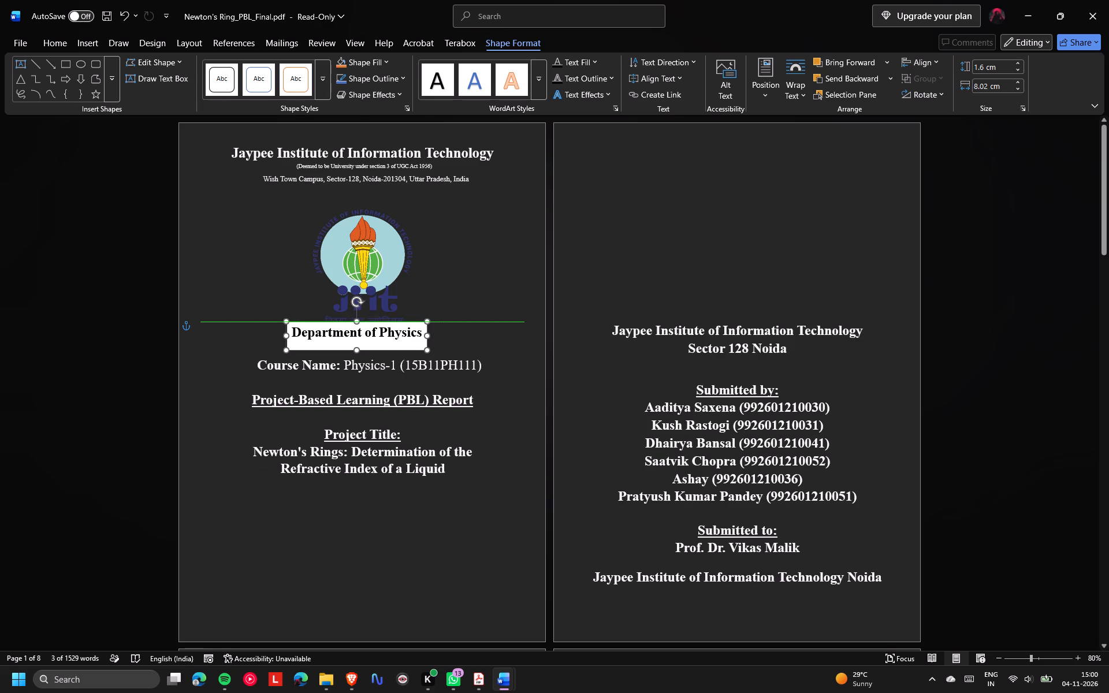
{"action": "left_click_drag", "start_coordinate": [384, 310], "coordinate": [394, 334]}
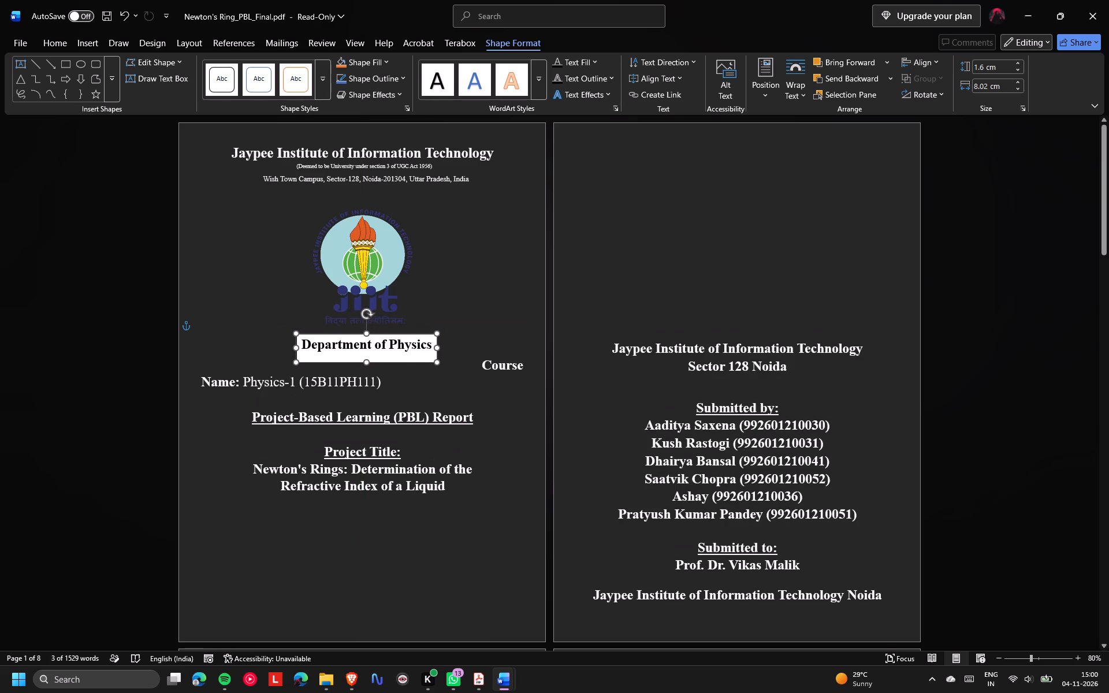
{"action": "left_click_drag", "start_coordinate": [394, 334], "coordinate": [389, 335]}
Insert a line break before "Course Name:" so the course line starts on its own line below the text box.
{"action": "left_click", "coordinate": [412, 386]}
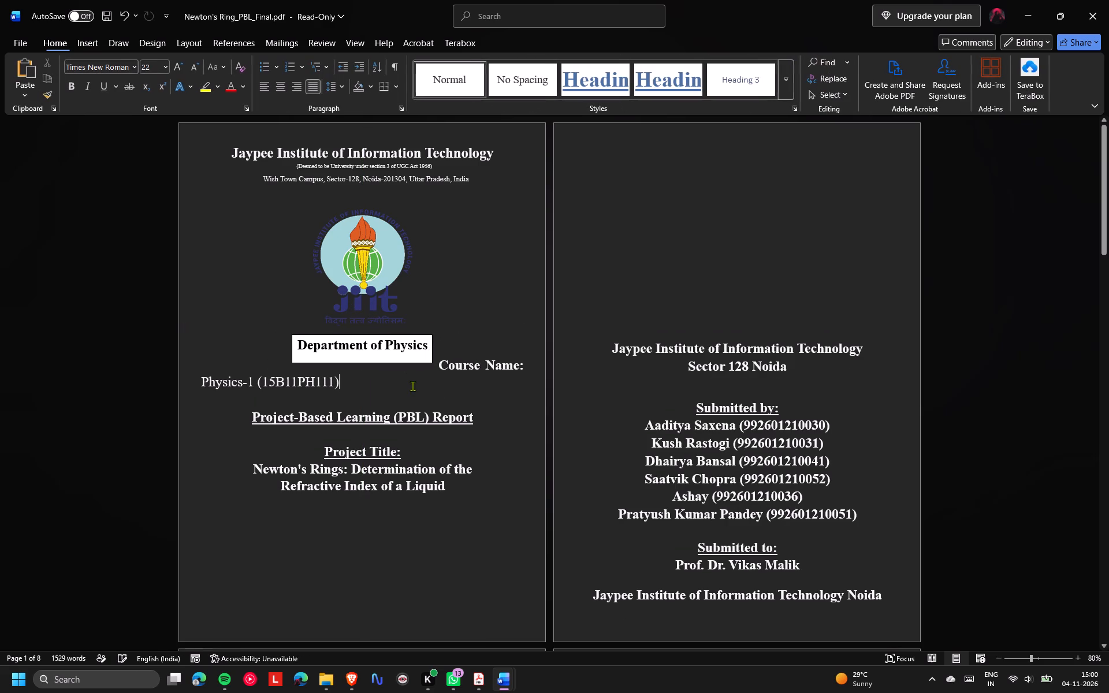
{"action": "left_click", "coordinate": [438, 359]}
{"action": "key", "text": "Return"}
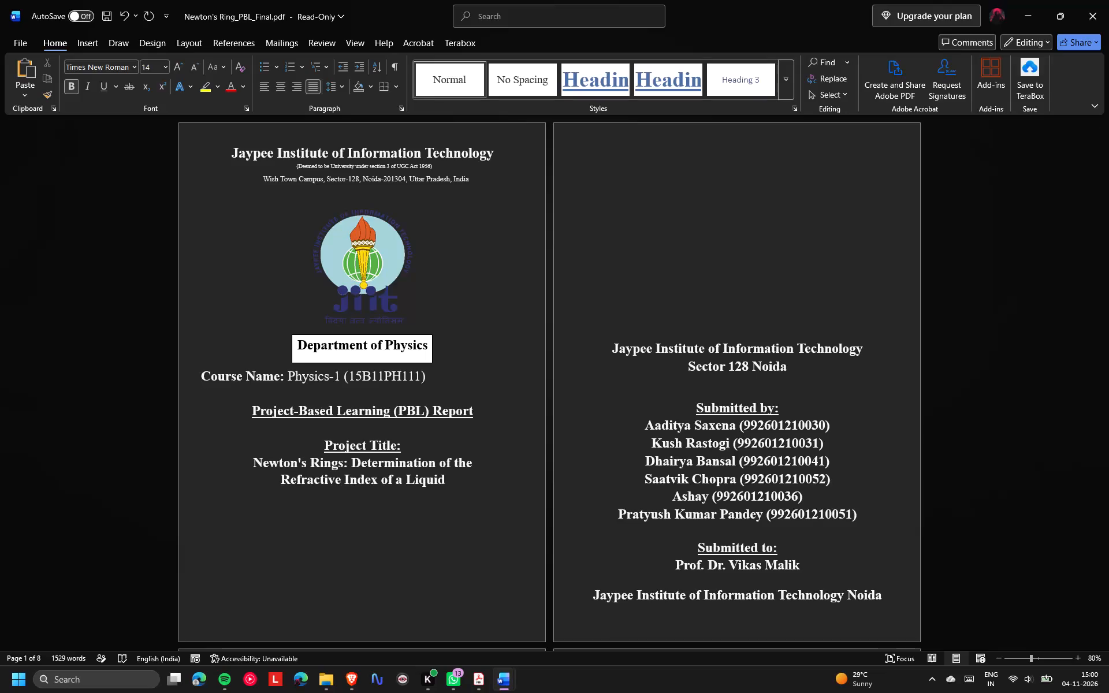
Move the "Course Name: Physics-1 (15B11PH111)" line into the text box, on a new line below "Department of Physics".
{"action": "left_click_drag", "start_coordinate": [440, 379], "coordinate": [229, 375]}
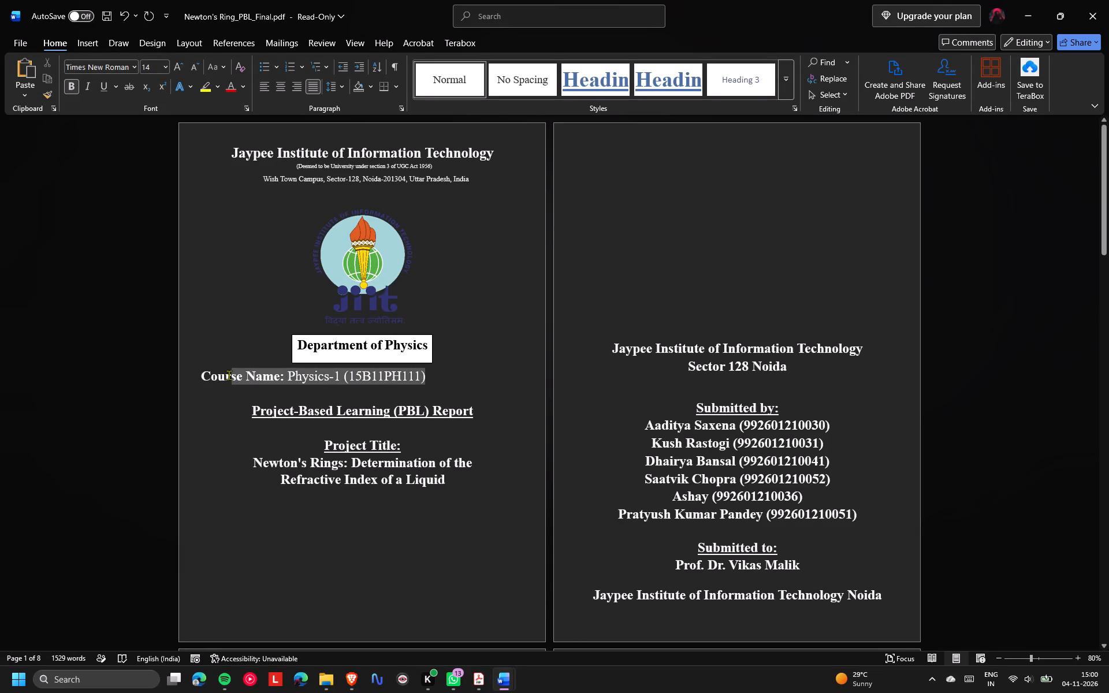
{"action": "left_click_drag", "start_coordinate": [229, 375], "coordinate": [199, 376]}
{"action": "key", "text": "ctrl+x"}
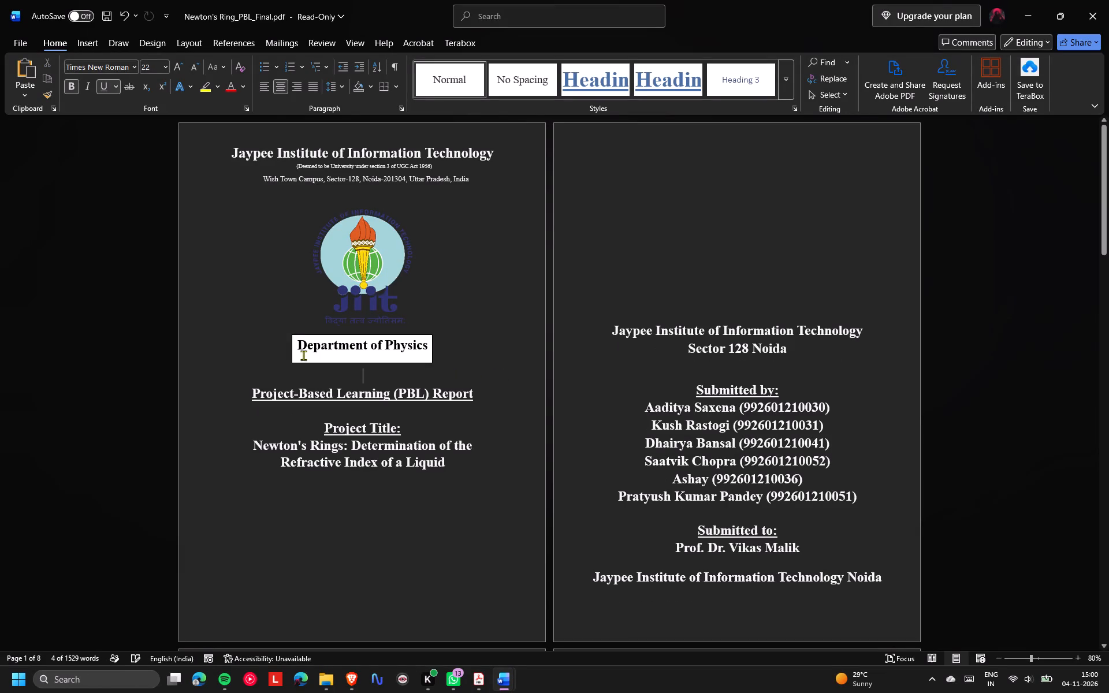
{"action": "left_click", "coordinate": [353, 355]}
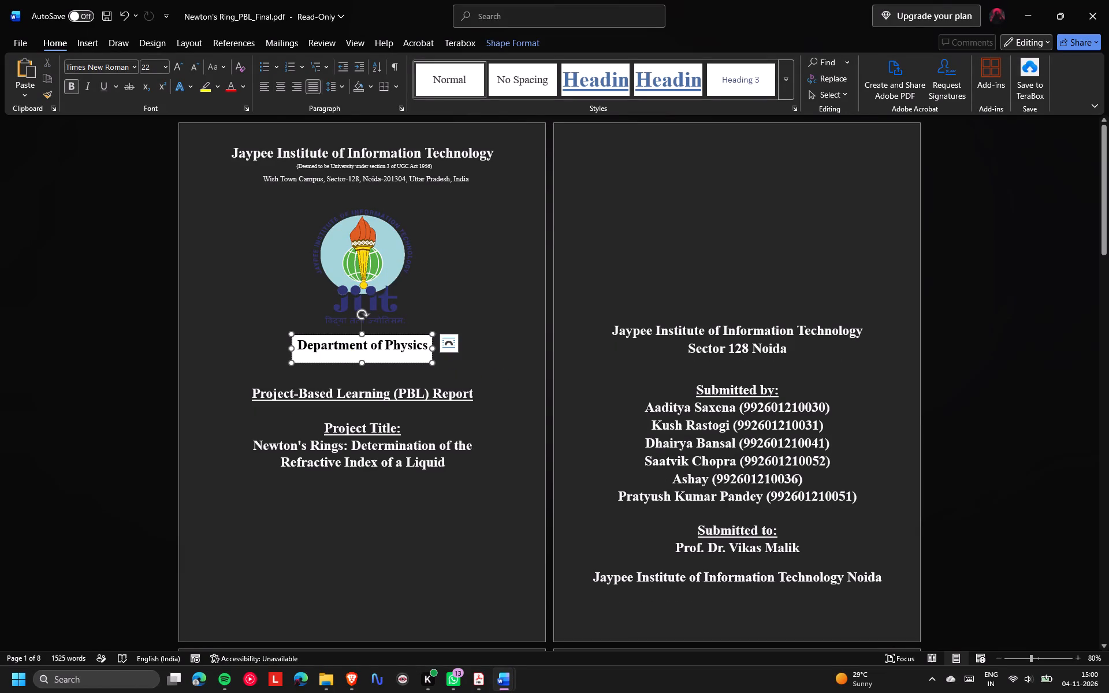
{"action": "key", "text": "Right"}
{"action": "key", "text": "Right"}
{"action": "key", "text": "Right"}
{"action": "key", "text": "Right"}
{"action": "key", "text": "Right"}
{"action": "key", "text": "Right"}
{"action": "key", "text": "Right"}
{"action": "key", "text": "Right"}
{"action": "key", "text": "Right"}
{"action": "key", "text": "Right"}
{"action": "key", "text": "Right"}
{"action": "key", "text": "Right"}
{"action": "key", "text": "Right"}
{"action": "key", "text": "Return"}
{"action": "key", "text": "ctrl+v"}
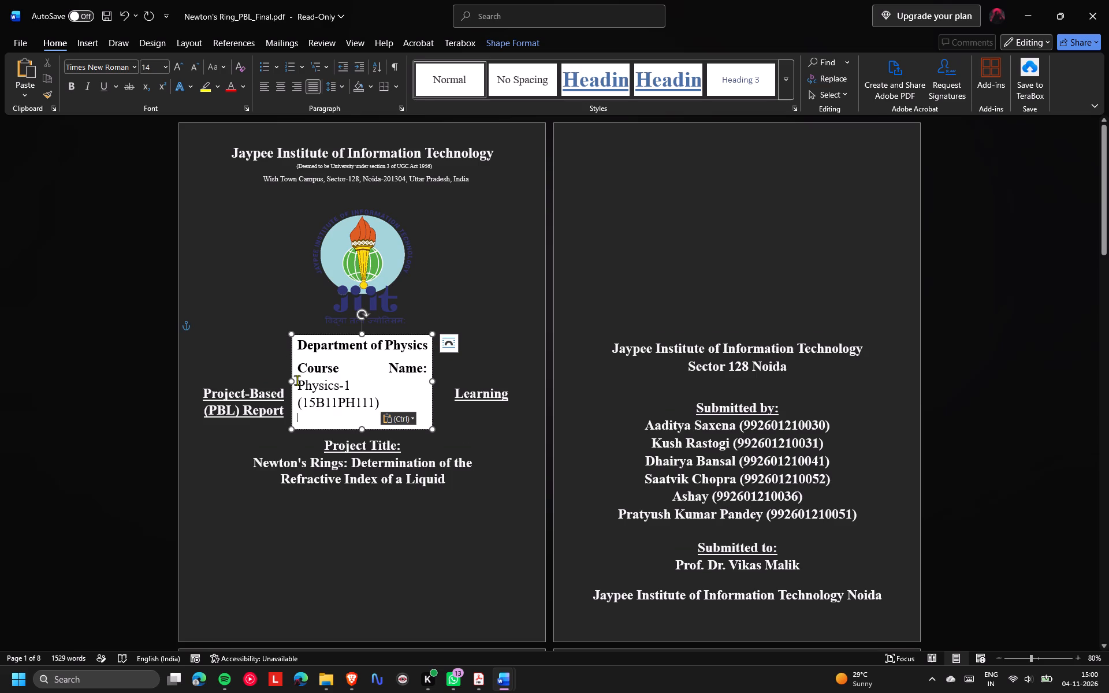
Enlarge the text box to span the cover page between its side margins and down to the bottom margin.
{"action": "left_click_drag", "start_coordinate": [291, 380], "coordinate": [190, 379]}
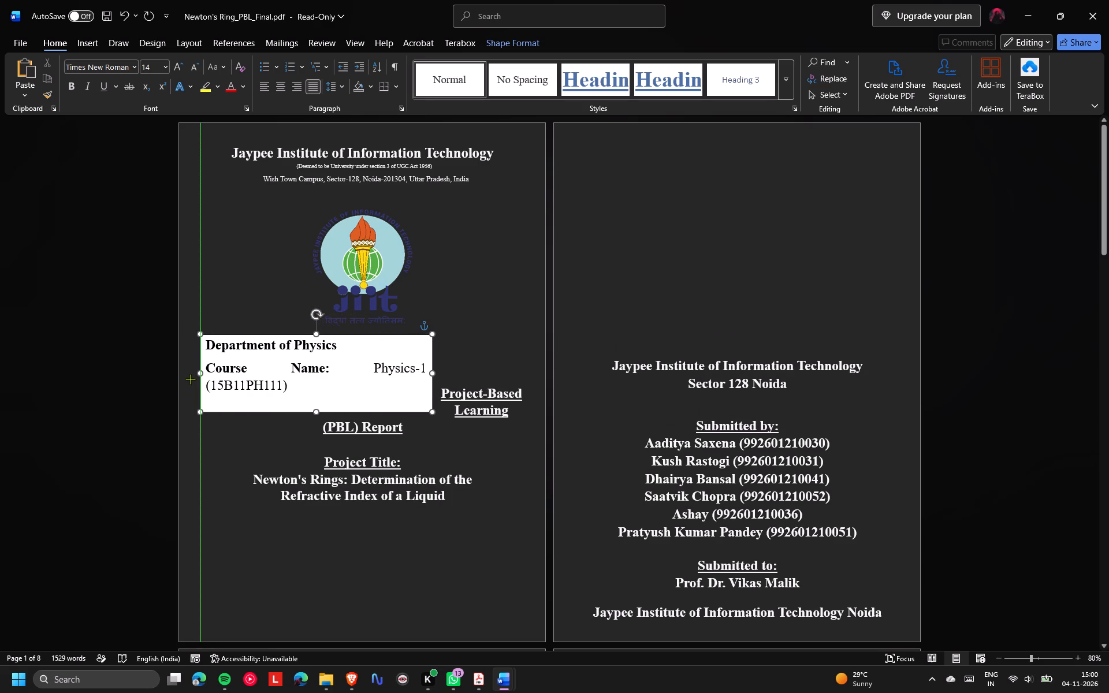
{"action": "left_click_drag", "start_coordinate": [190, 379], "coordinate": [192, 379]}
{"action": "left_click_drag", "start_coordinate": [433, 411], "coordinate": [460, 463]}
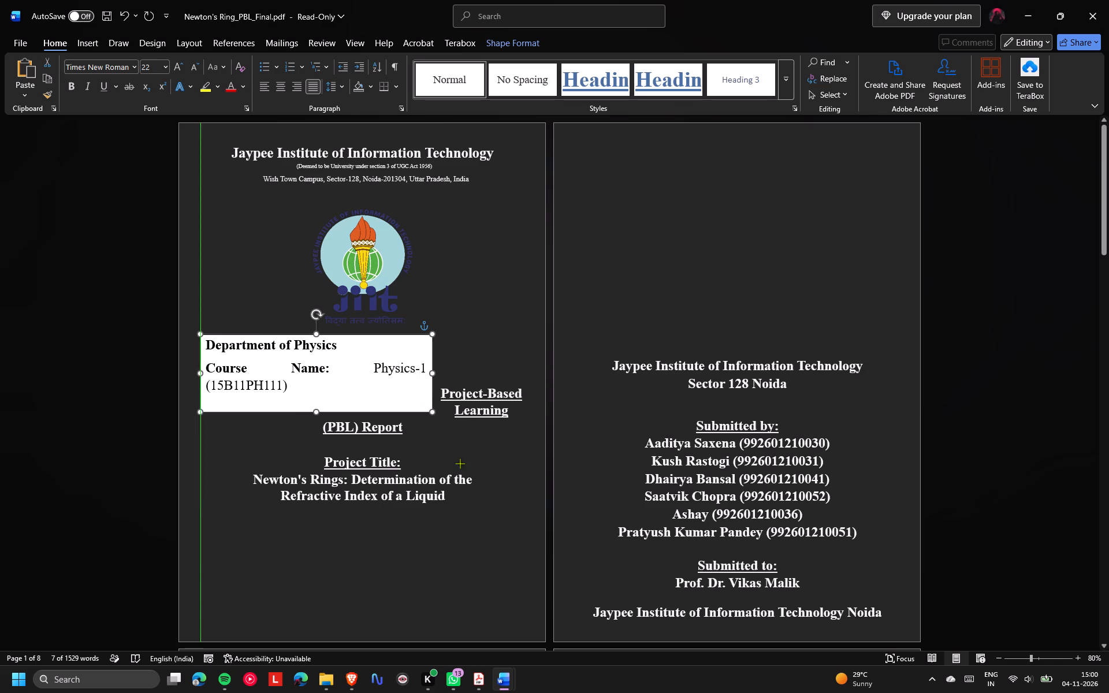
{"action": "left_click_drag", "start_coordinate": [460, 463], "coordinate": [522, 623]}
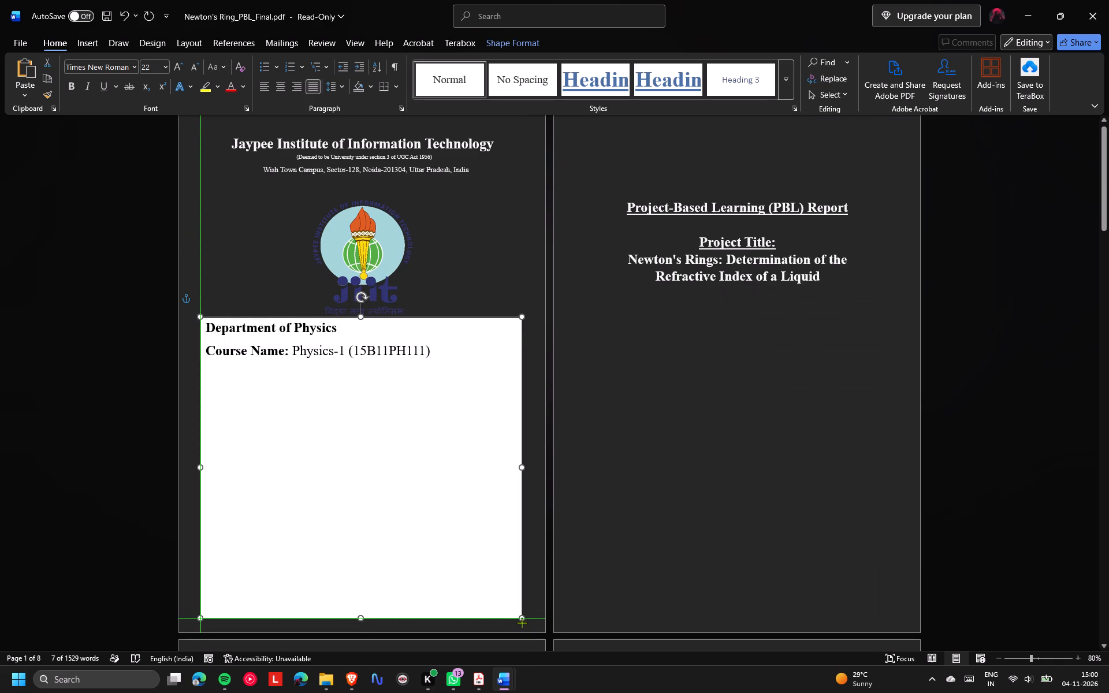
{"action": "left_click_drag", "start_coordinate": [522, 623], "coordinate": [526, 621]}
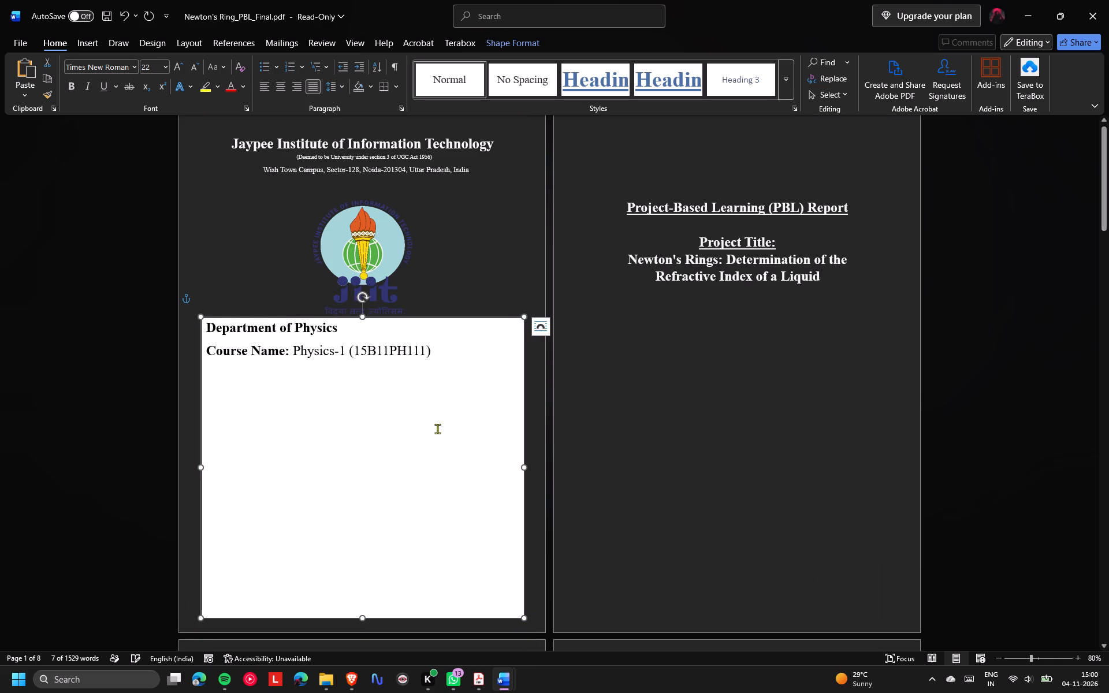
Centre the department and course name lines within the text box.
{"action": "left_click_drag", "start_coordinate": [434, 359], "coordinate": [221, 329]}
{"action": "left_click", "coordinate": [276, 84]}
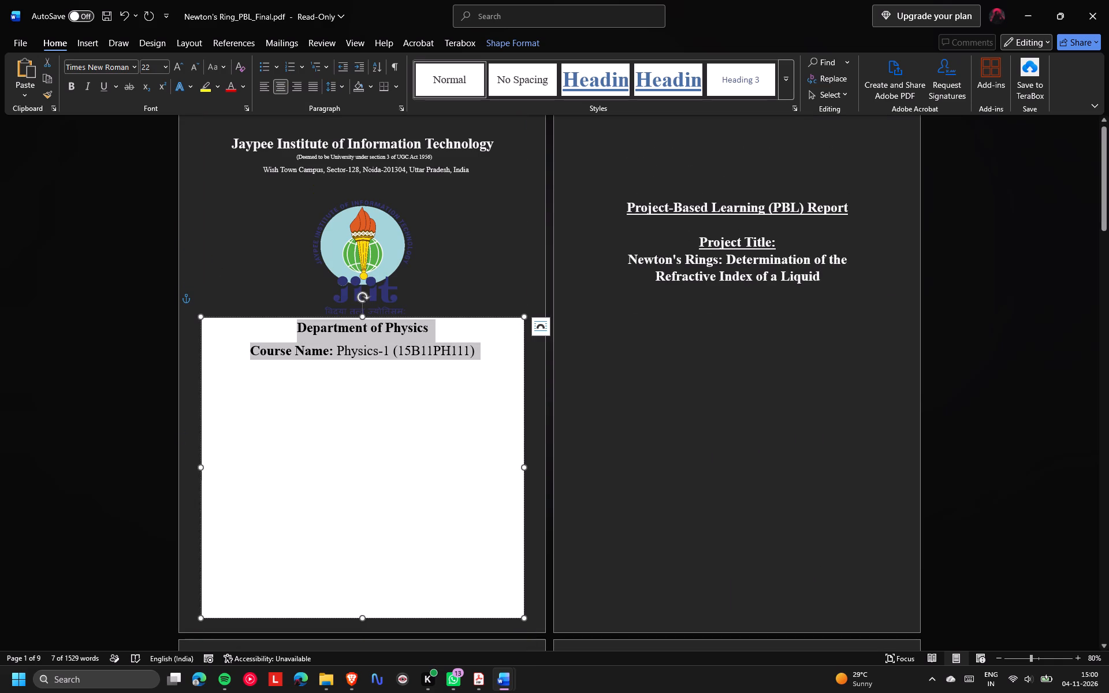
Lower the top edge of the text box slightly to leave the whole logo uncovered.
{"action": "left_click_drag", "start_coordinate": [361, 317], "coordinate": [362, 331]}
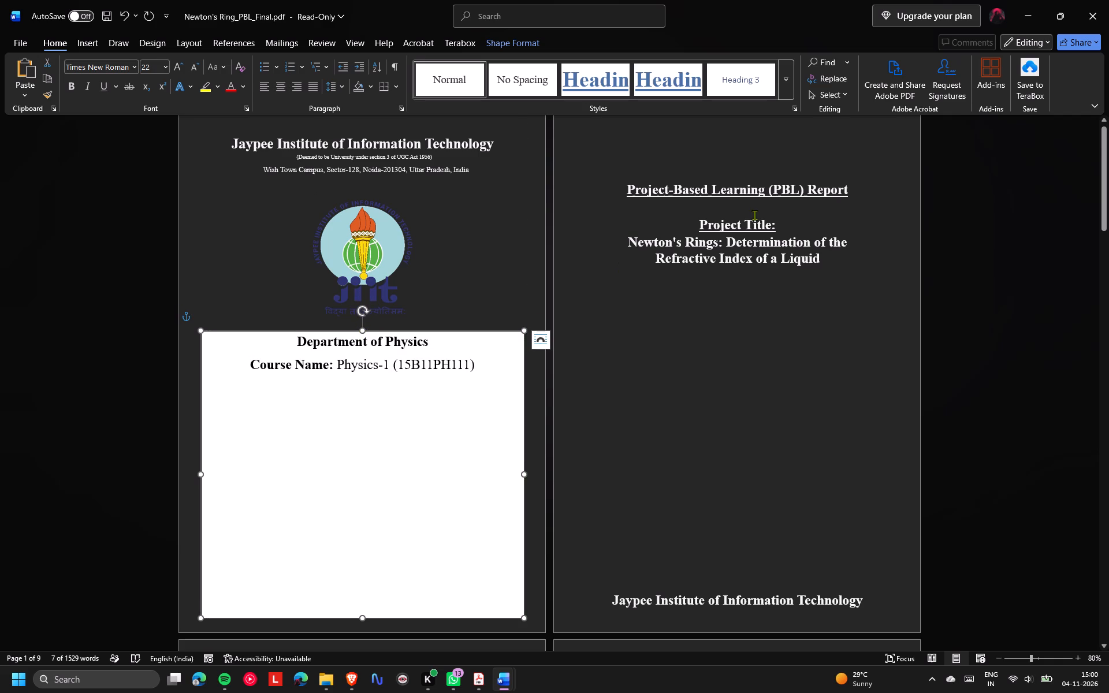
Move the PBL report heading, "Project Title:" and the Newton's Rings title from page 2 into the text box below the course name.
{"action": "scroll", "coordinate": [754, 215], "scroll_direction": "right", "scroll_amount": 1}
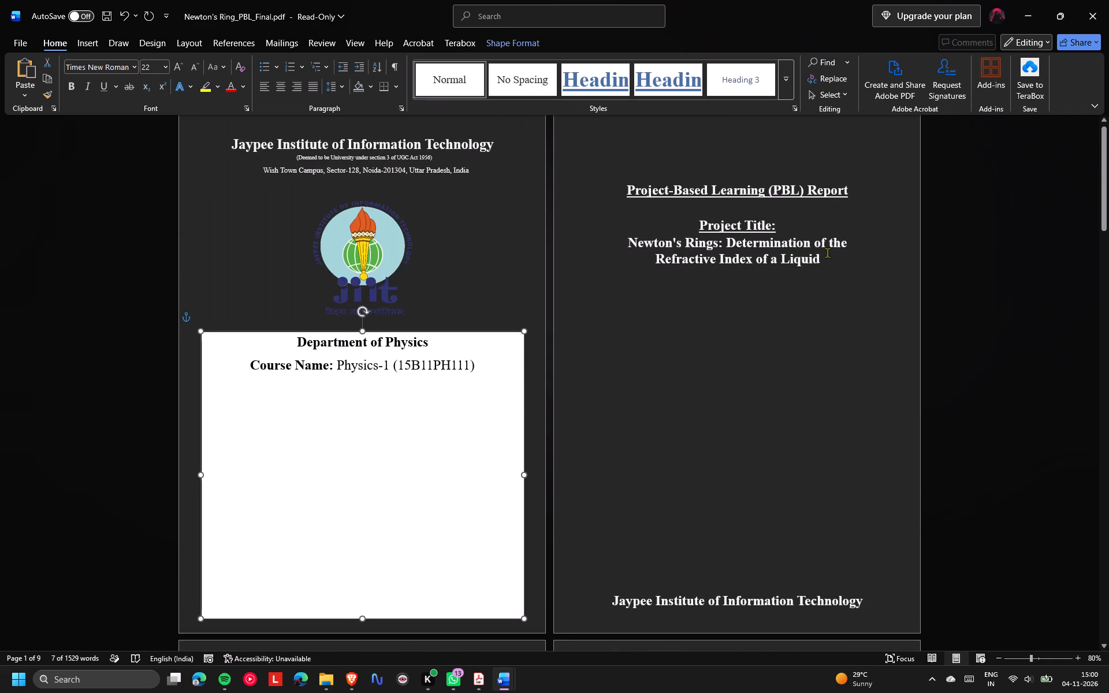
{"action": "left_click_drag", "start_coordinate": [850, 270], "coordinate": [630, 186]}
{"action": "key", "text": "ctrl+x"}
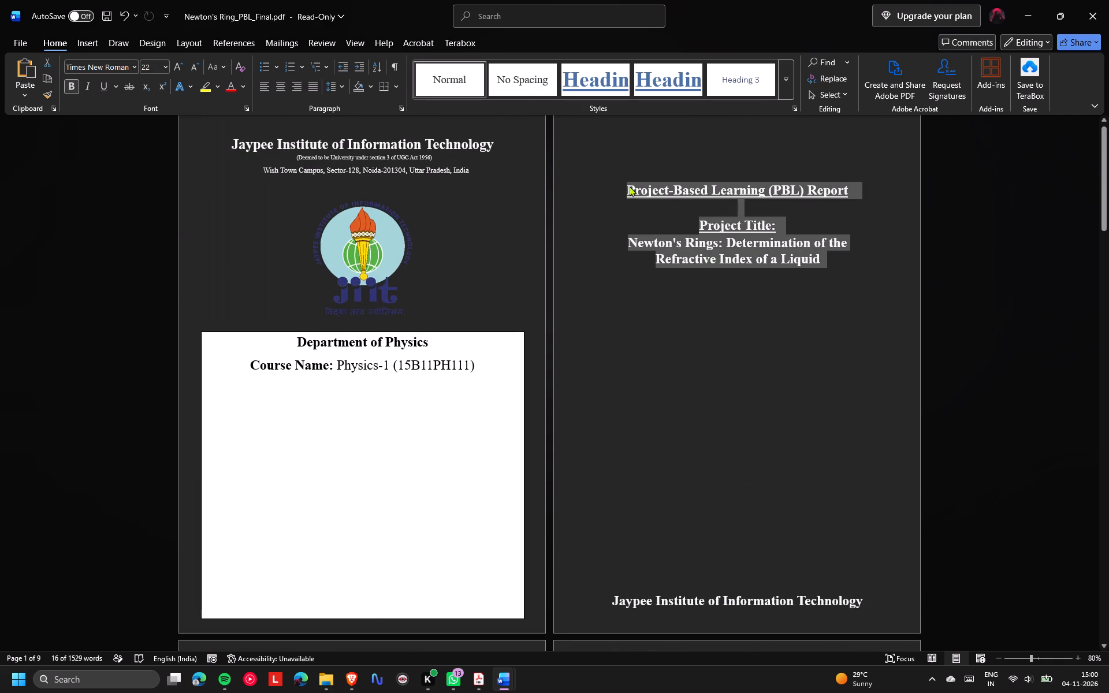
{"action": "left_click", "coordinate": [490, 362]}
{"action": "key", "text": "Return"}
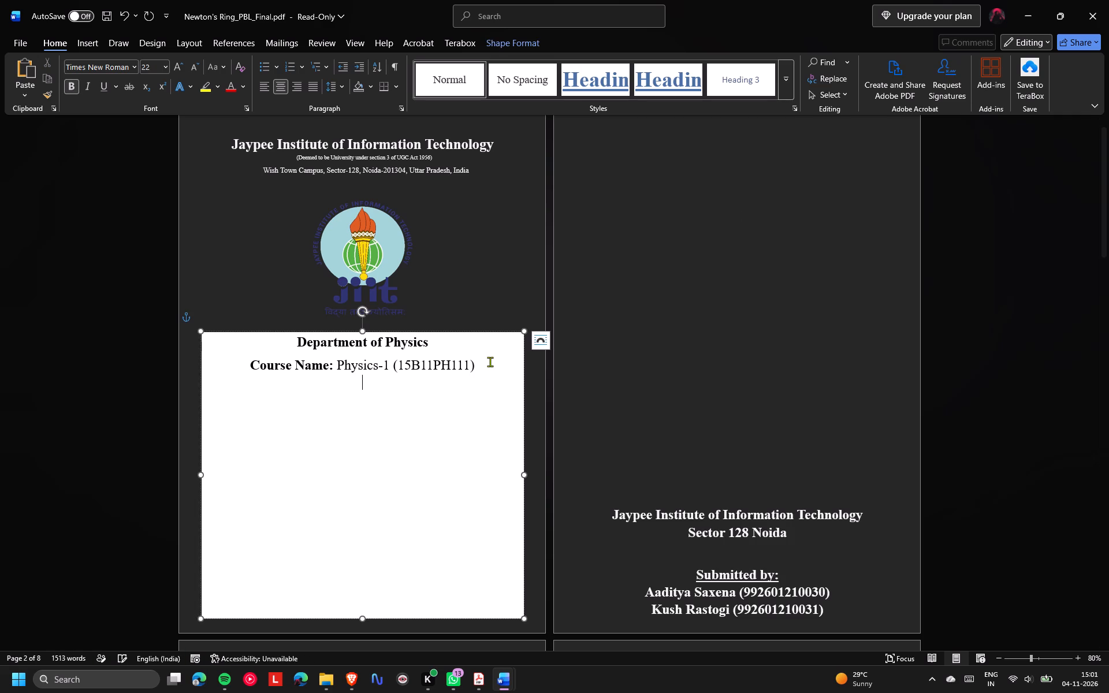
{"action": "key", "text": "ctrl+v"}
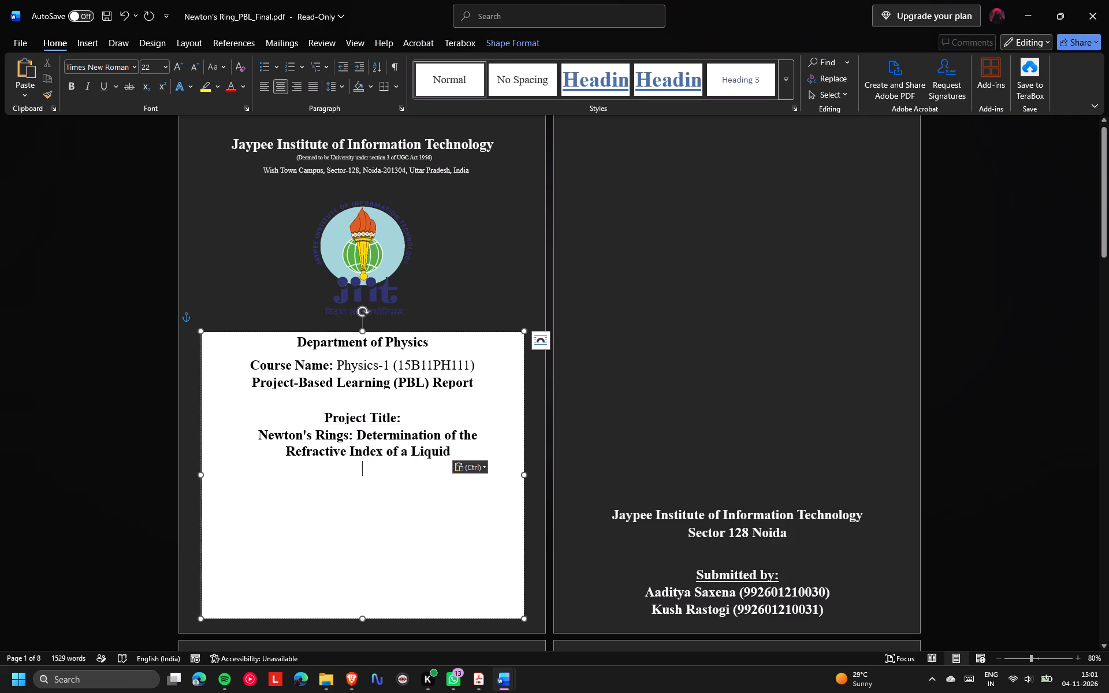
Remove the blank line above "Project Title:" in the text box.
{"action": "left_click", "coordinate": [321, 414]}
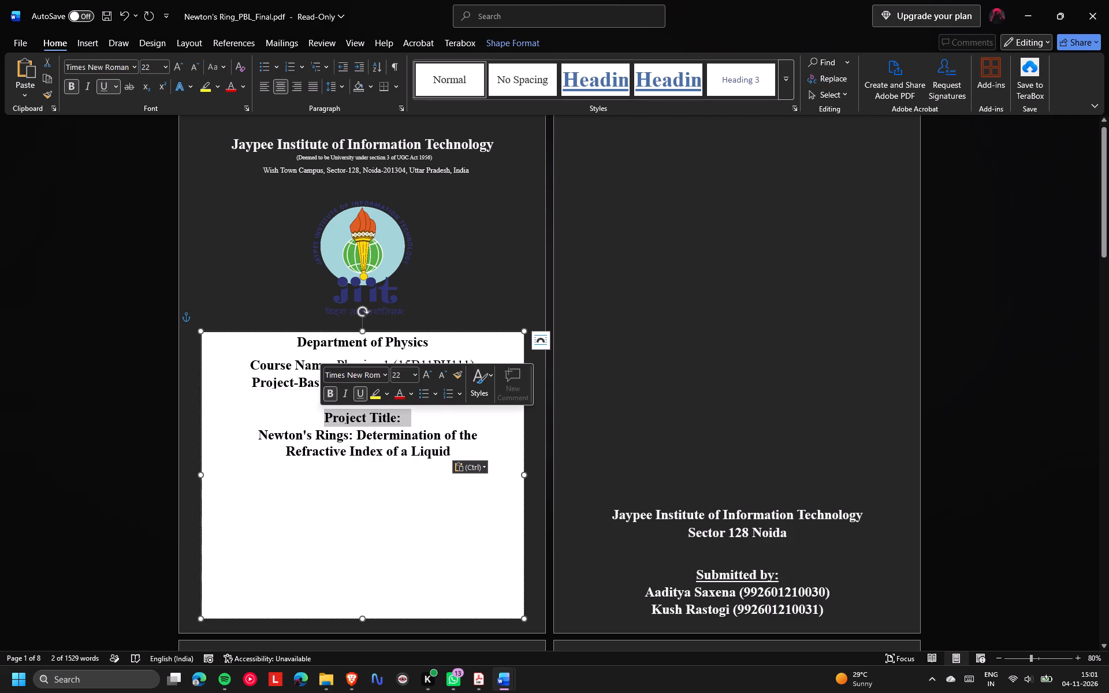
{"action": "key", "text": "Left"}
{"action": "key", "text": "BackSpace"}
{"action": "key", "text": "BackSpace"}
{"action": "key", "text": "BackSpace"}
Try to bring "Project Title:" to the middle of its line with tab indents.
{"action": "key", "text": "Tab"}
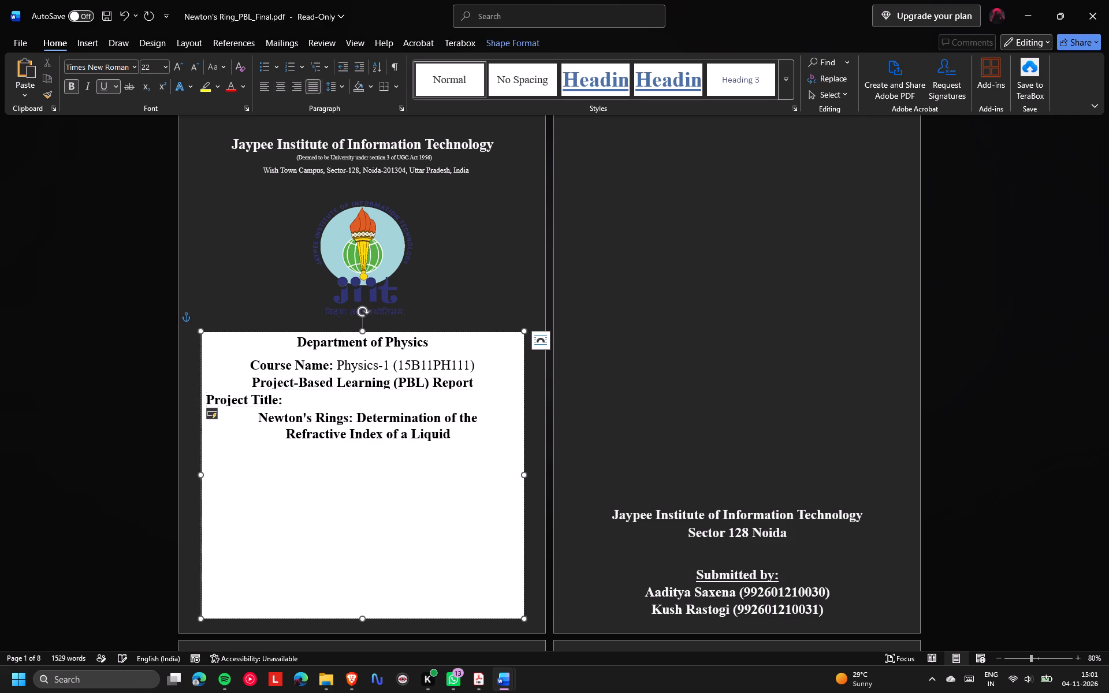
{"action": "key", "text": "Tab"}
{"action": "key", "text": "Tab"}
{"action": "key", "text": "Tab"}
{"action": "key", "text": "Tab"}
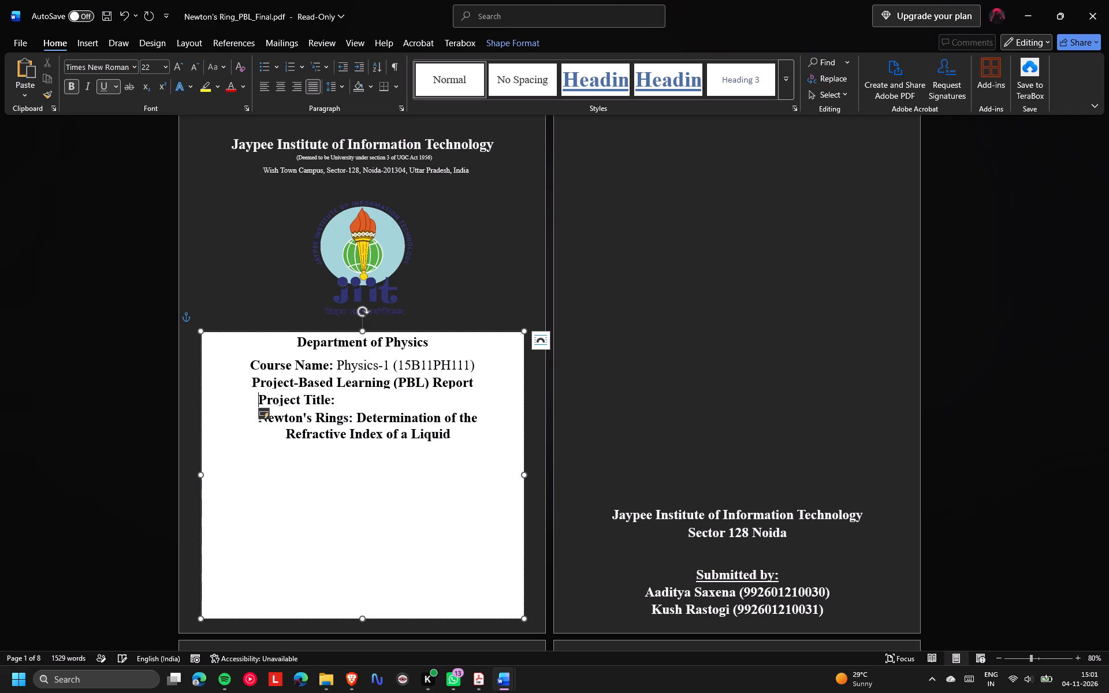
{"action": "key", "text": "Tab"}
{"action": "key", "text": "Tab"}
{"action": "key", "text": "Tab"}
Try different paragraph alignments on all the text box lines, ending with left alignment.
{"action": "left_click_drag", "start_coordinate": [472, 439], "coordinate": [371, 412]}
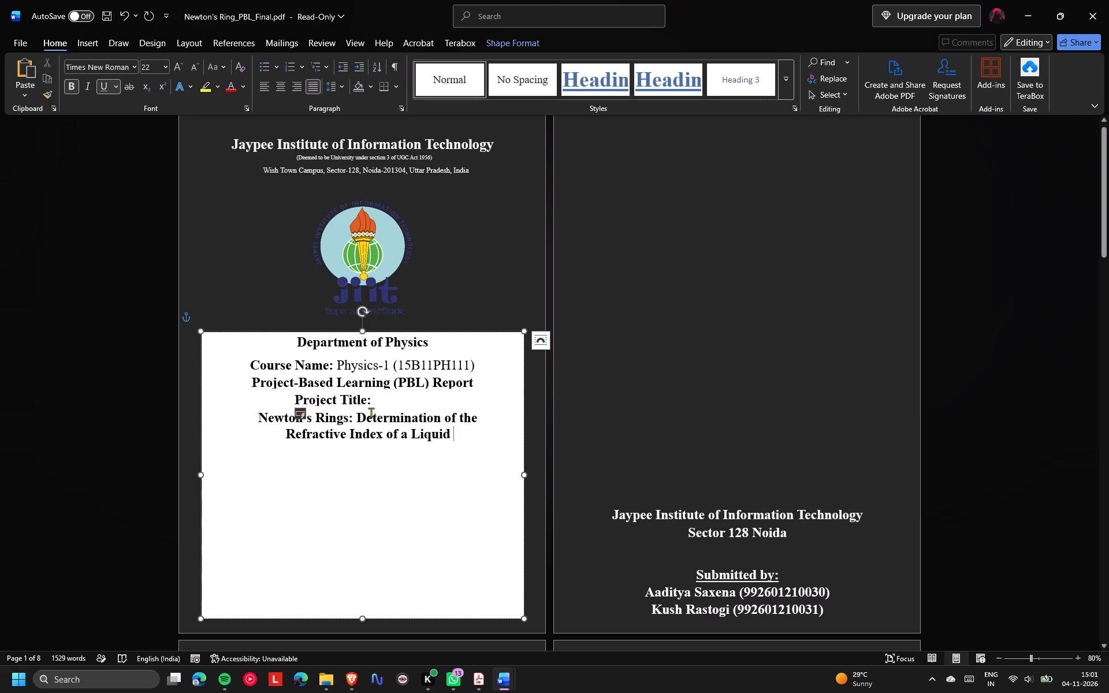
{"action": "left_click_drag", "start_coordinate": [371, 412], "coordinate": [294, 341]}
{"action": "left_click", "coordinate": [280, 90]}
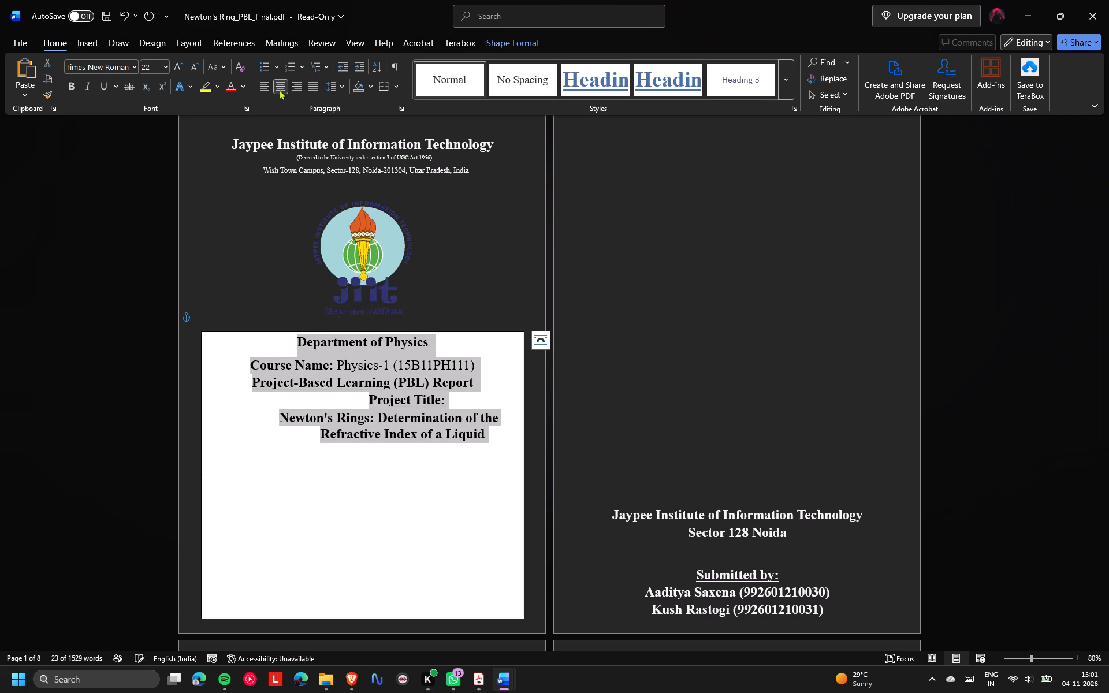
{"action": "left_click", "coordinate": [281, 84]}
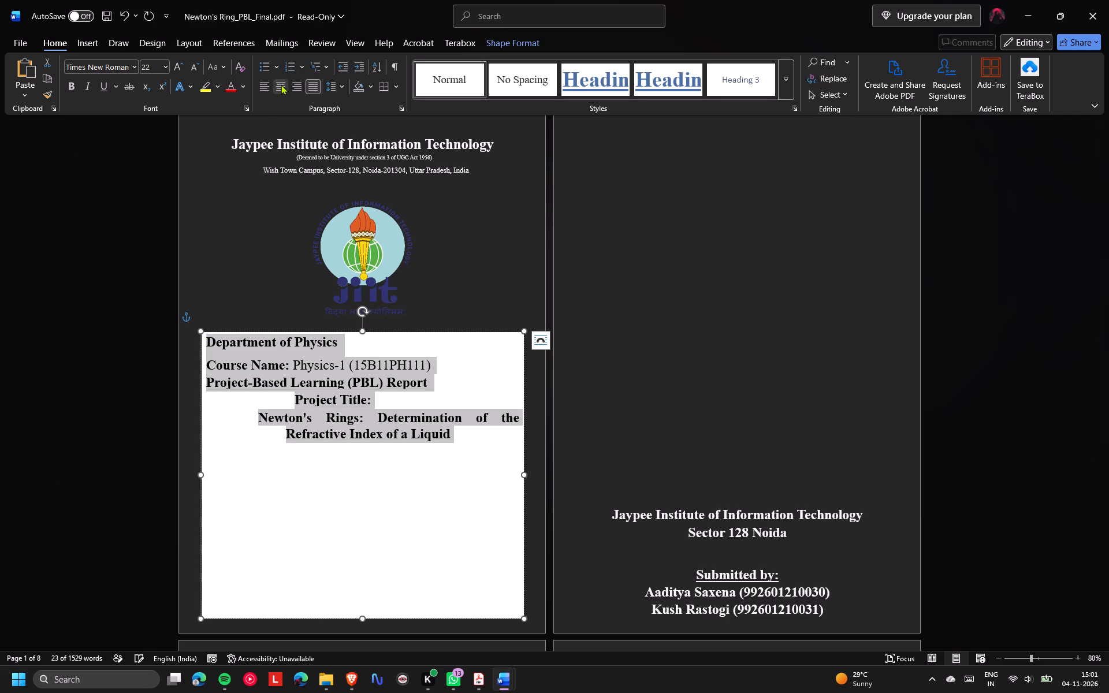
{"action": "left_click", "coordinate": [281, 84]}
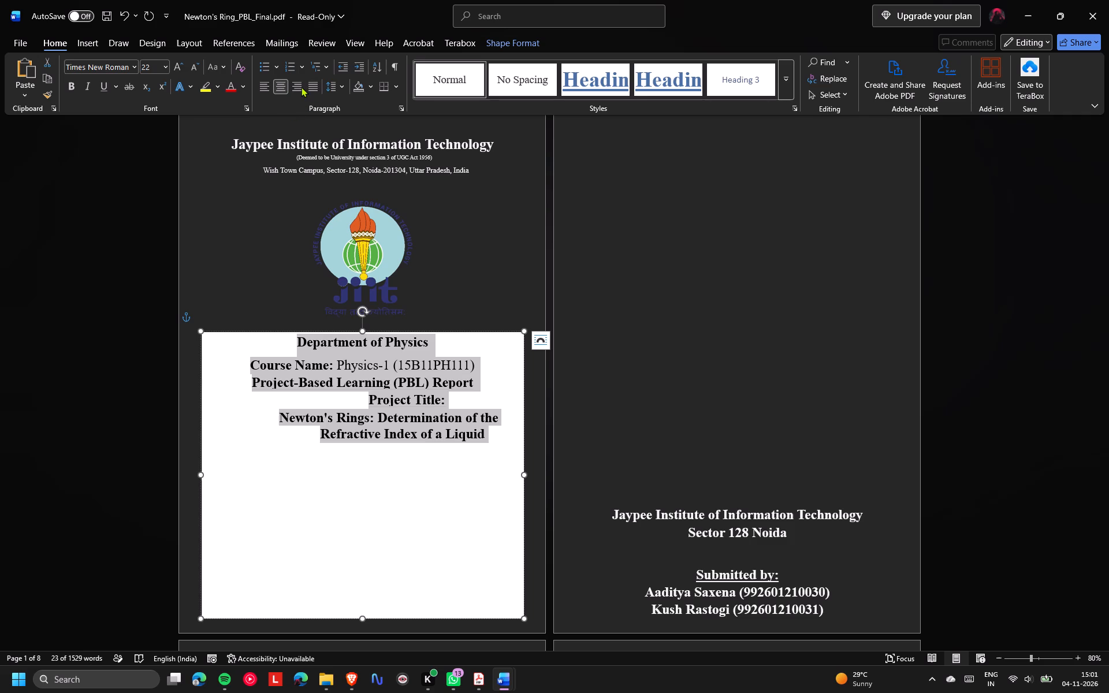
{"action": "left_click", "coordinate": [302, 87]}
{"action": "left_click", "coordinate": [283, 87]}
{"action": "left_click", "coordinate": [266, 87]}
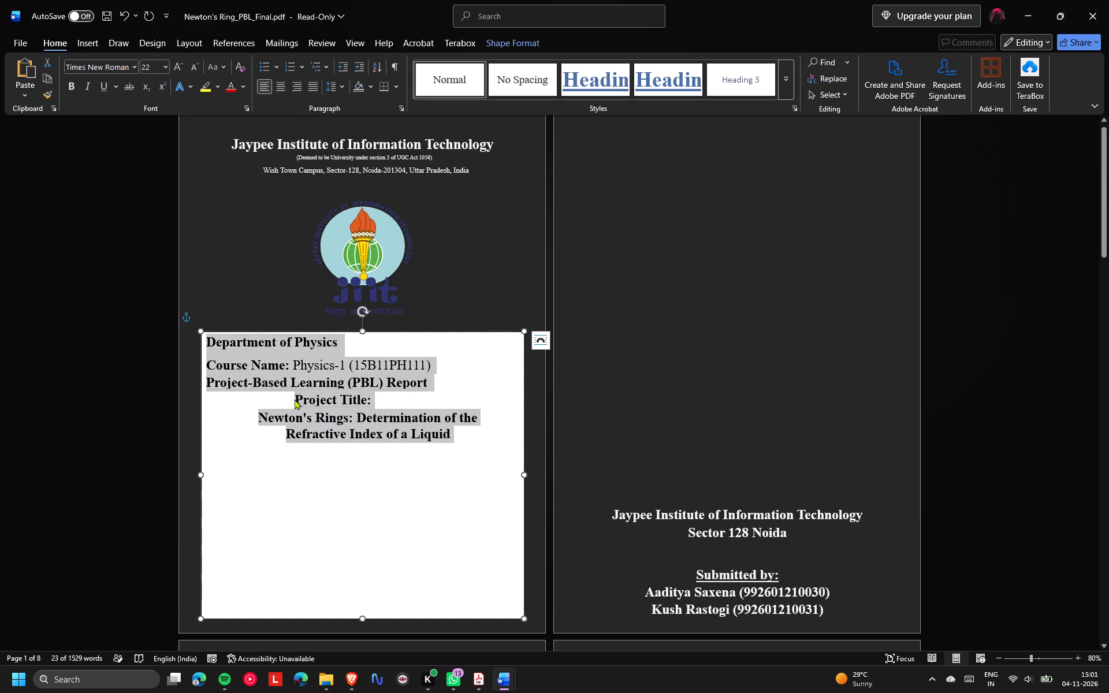
Remove the indents in front of "Project Title:" and the Newton's Rings title.
{"action": "left_click", "coordinate": [295, 399]}
{"action": "key", "text": "BackSpace"}
{"action": "key", "text": "Down"}
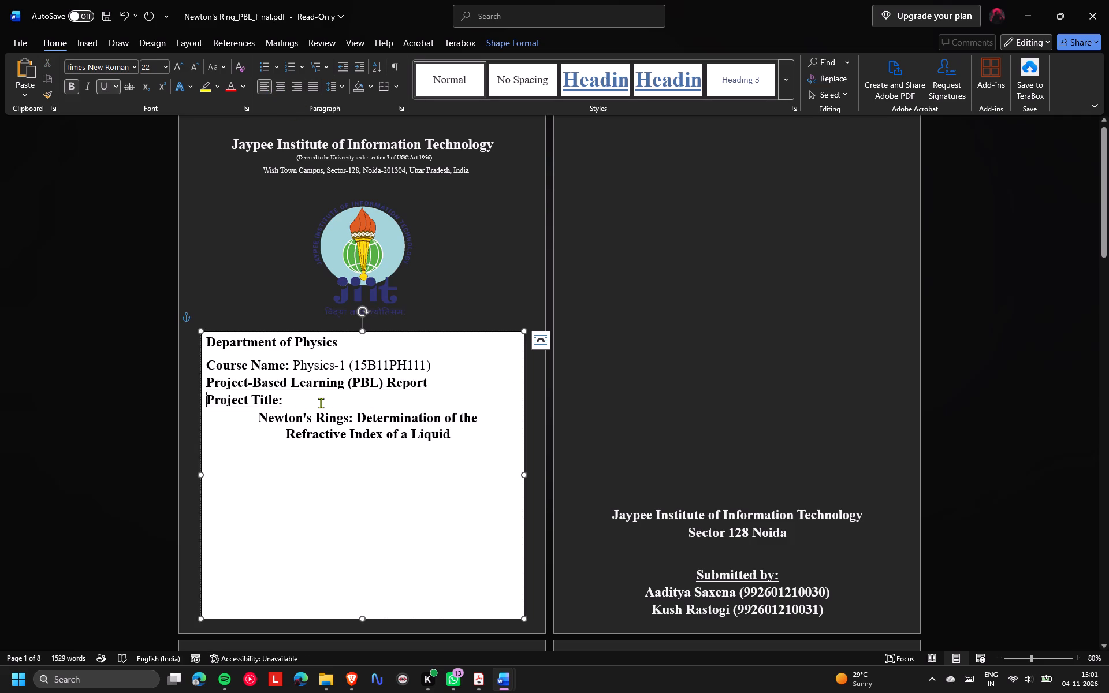
{"action": "key", "text": "BackSpace"}
{"action": "key", "text": "BackSpace"}
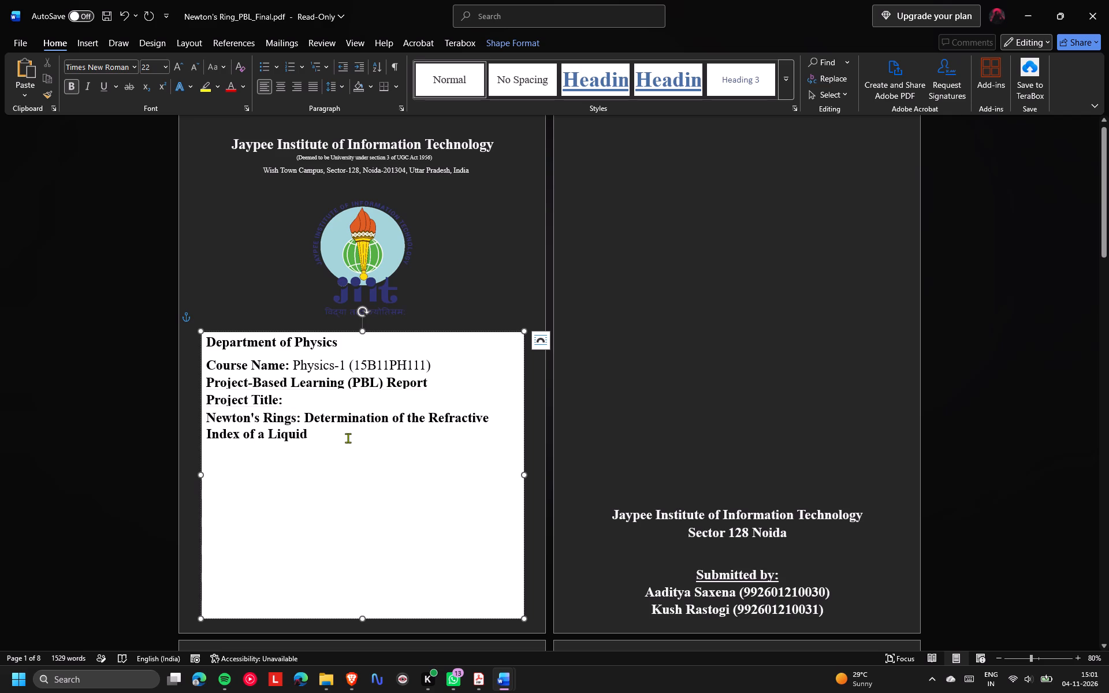
Centre all lines in the text box, from the department name through the Newton's Rings title.
{"action": "left_click_drag", "start_coordinate": [348, 438], "coordinate": [209, 339]}
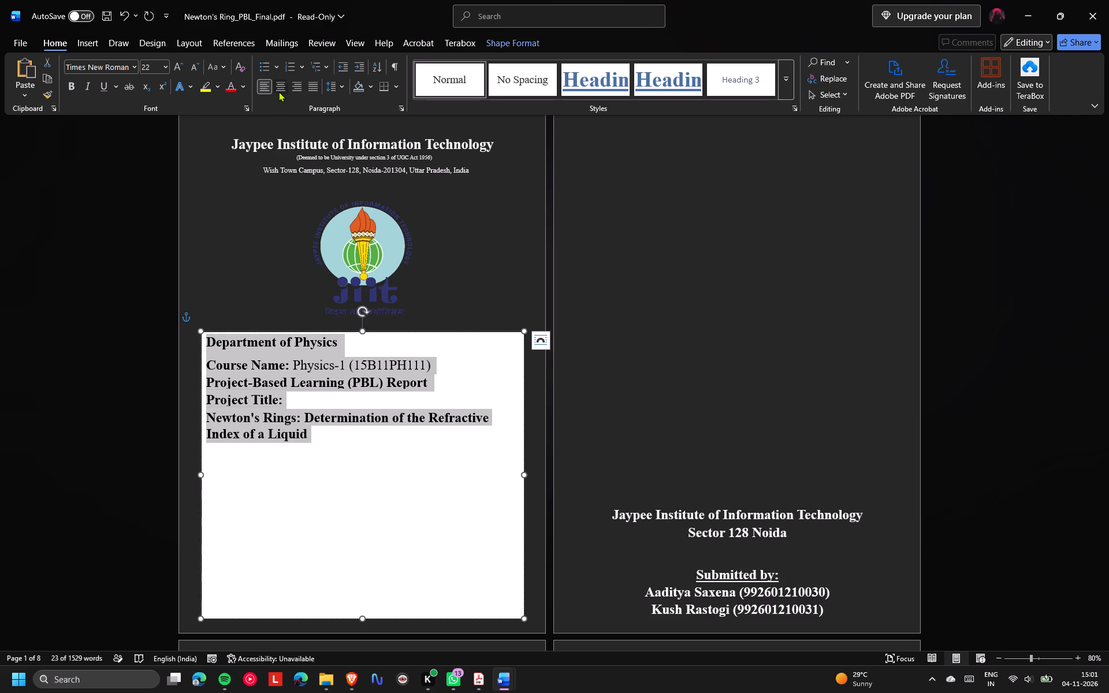
{"action": "left_click", "coordinate": [279, 91]}
{"action": "left_click", "coordinate": [419, 422]}
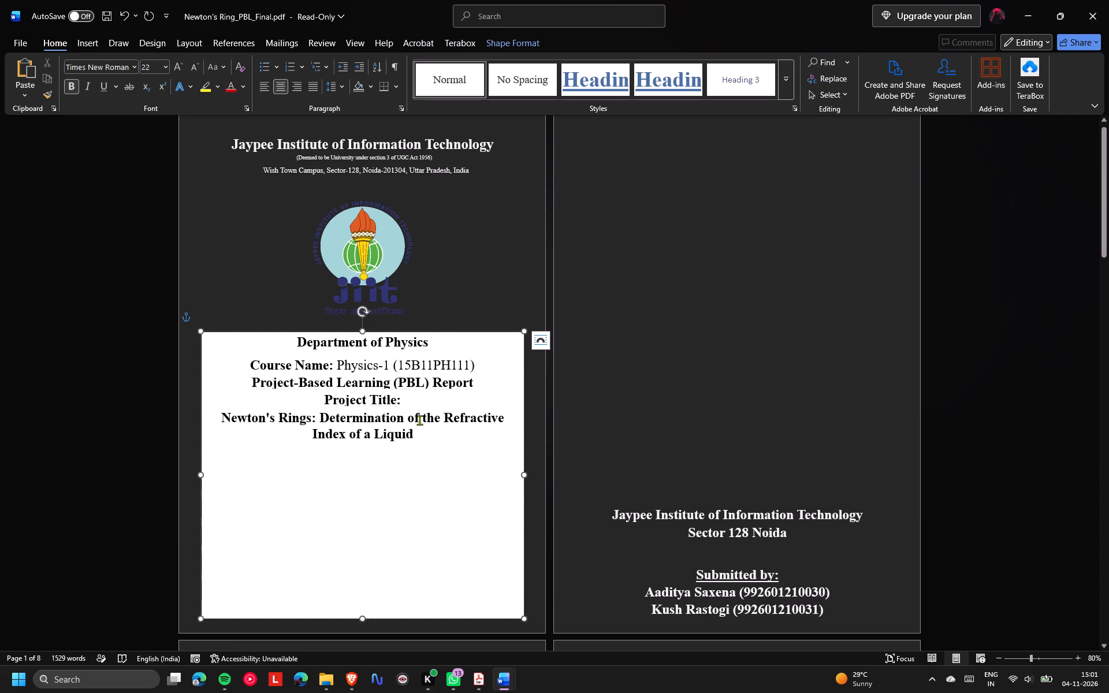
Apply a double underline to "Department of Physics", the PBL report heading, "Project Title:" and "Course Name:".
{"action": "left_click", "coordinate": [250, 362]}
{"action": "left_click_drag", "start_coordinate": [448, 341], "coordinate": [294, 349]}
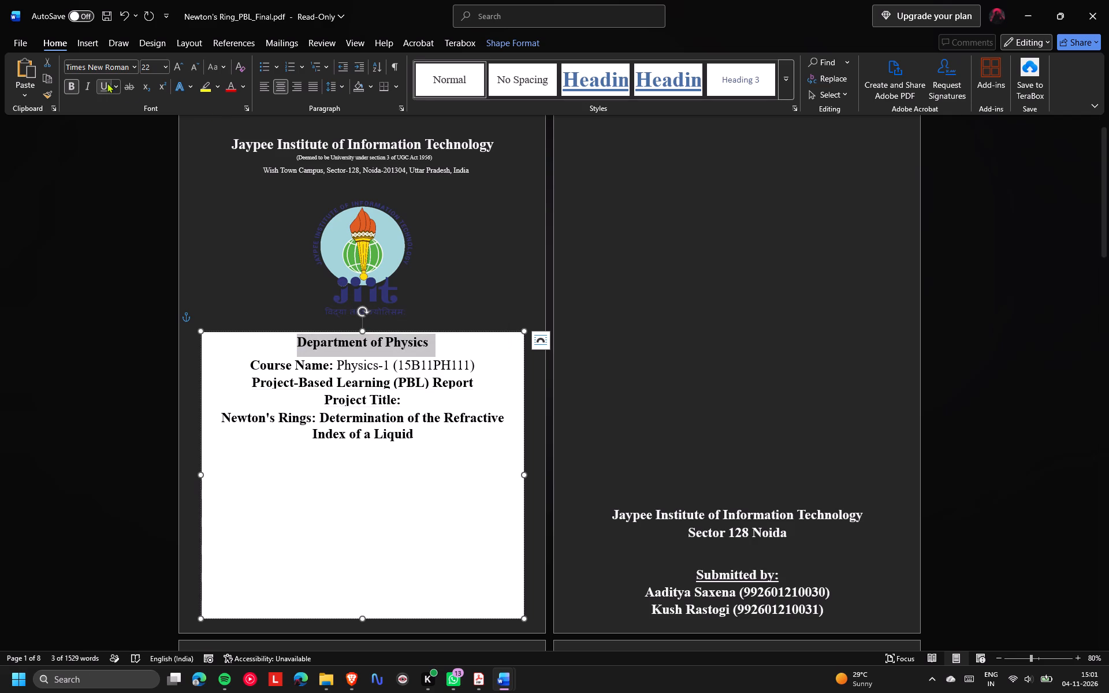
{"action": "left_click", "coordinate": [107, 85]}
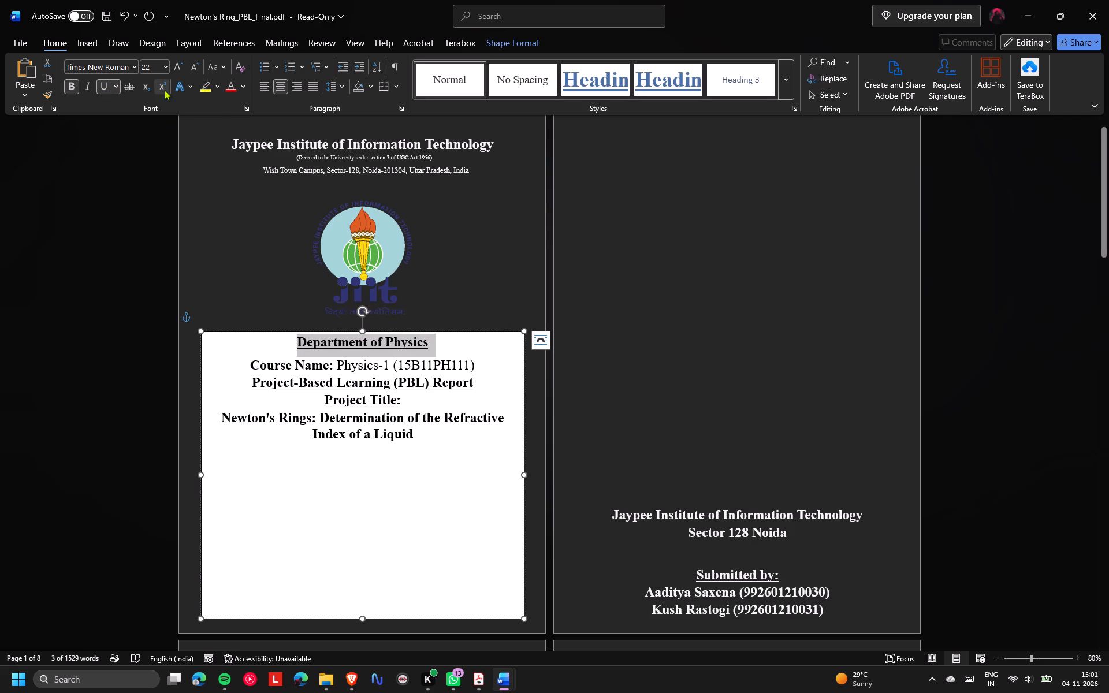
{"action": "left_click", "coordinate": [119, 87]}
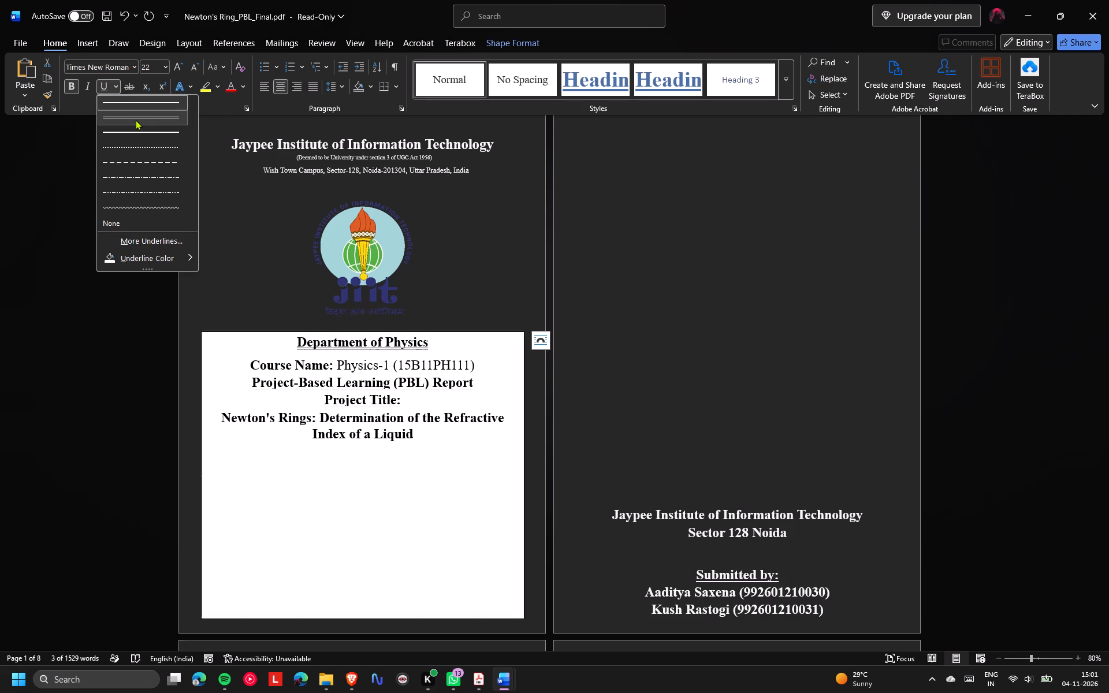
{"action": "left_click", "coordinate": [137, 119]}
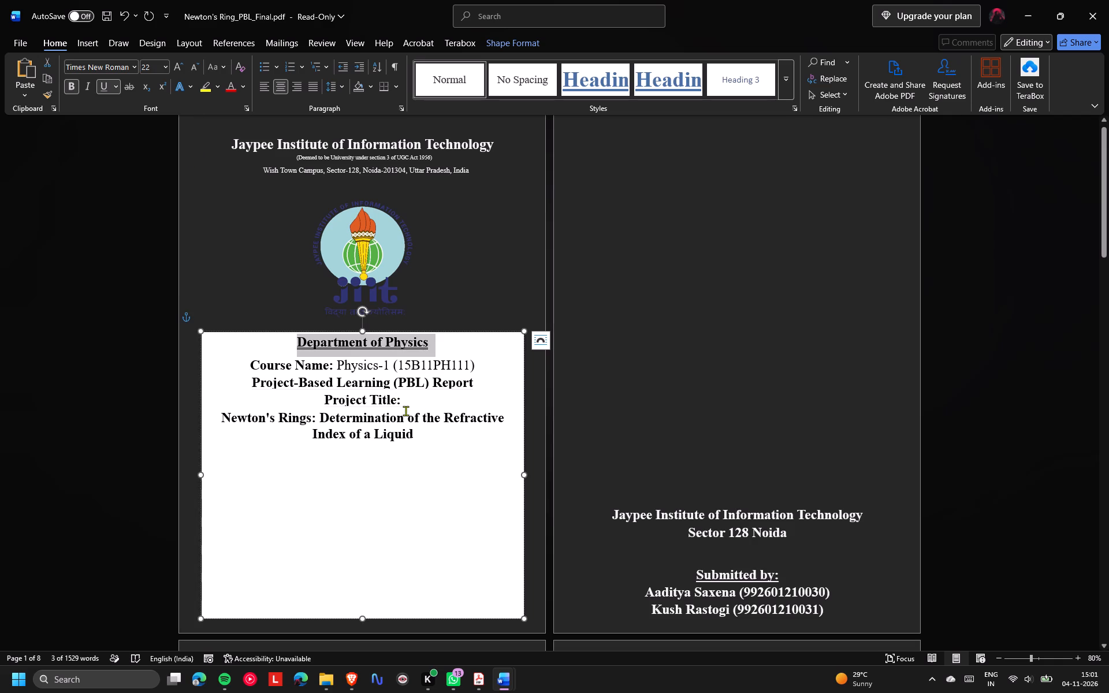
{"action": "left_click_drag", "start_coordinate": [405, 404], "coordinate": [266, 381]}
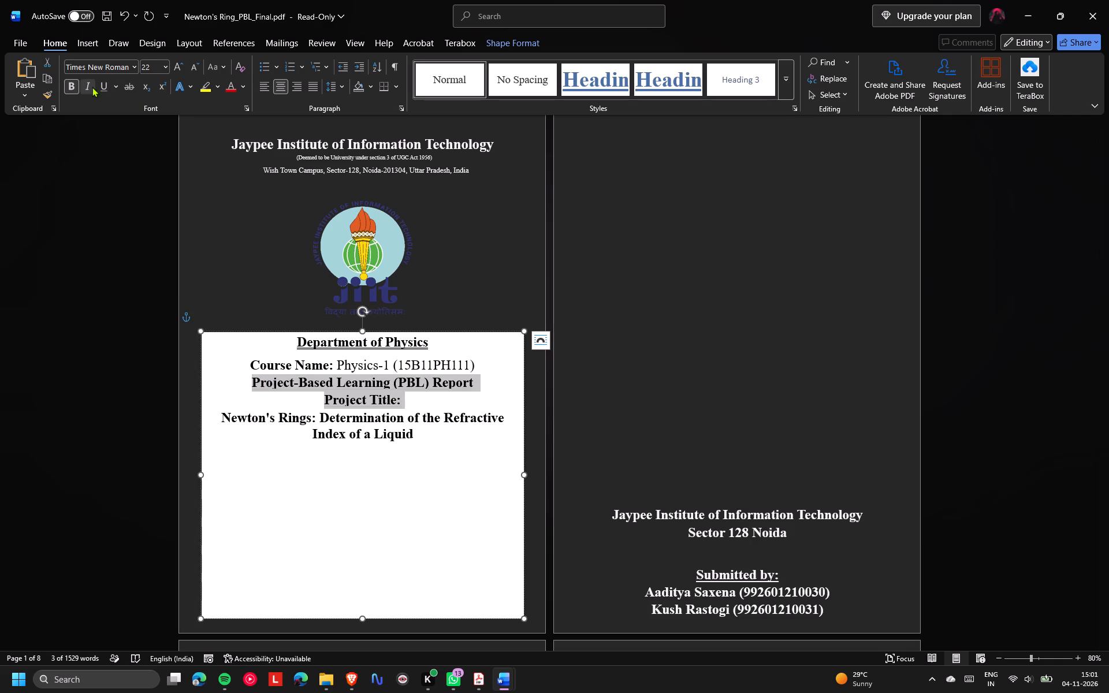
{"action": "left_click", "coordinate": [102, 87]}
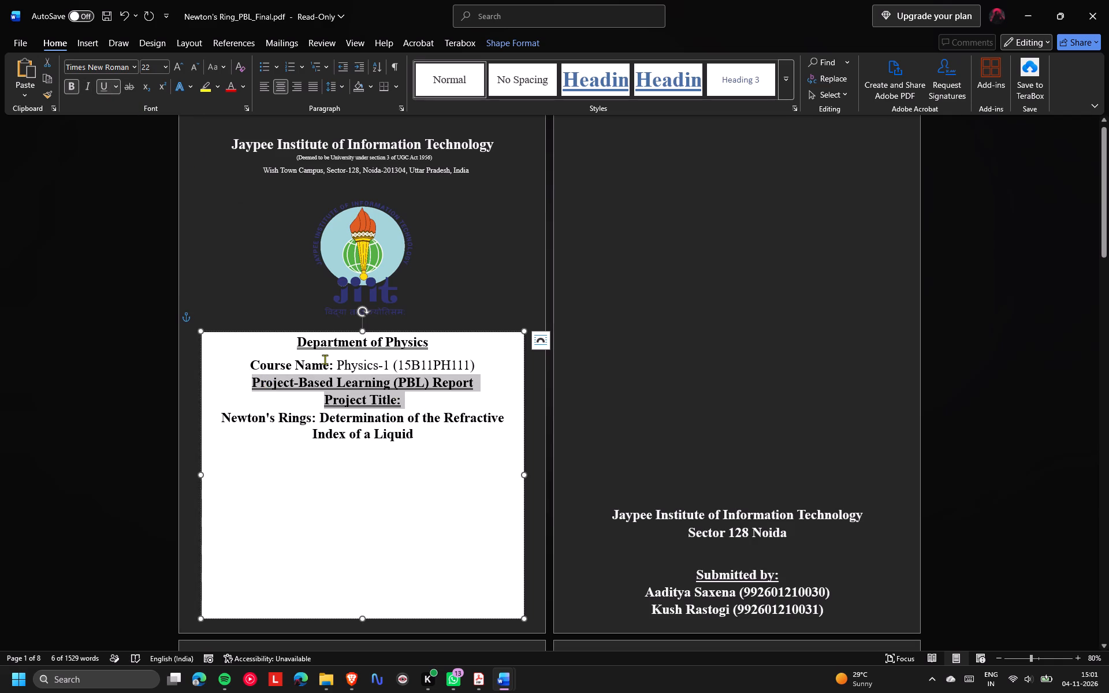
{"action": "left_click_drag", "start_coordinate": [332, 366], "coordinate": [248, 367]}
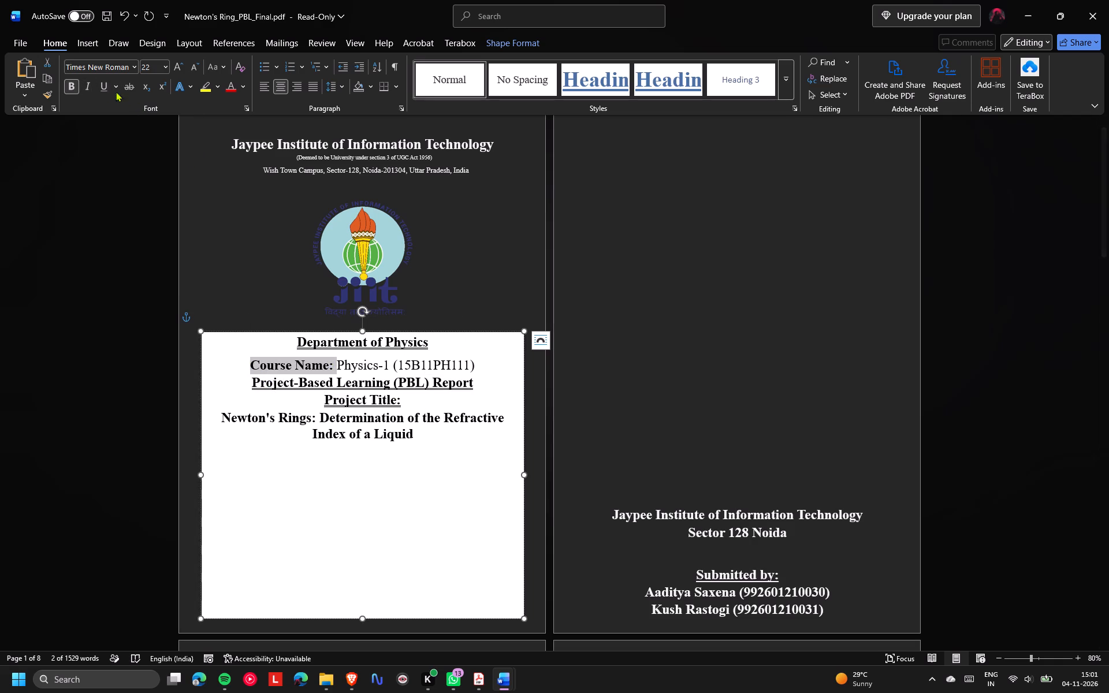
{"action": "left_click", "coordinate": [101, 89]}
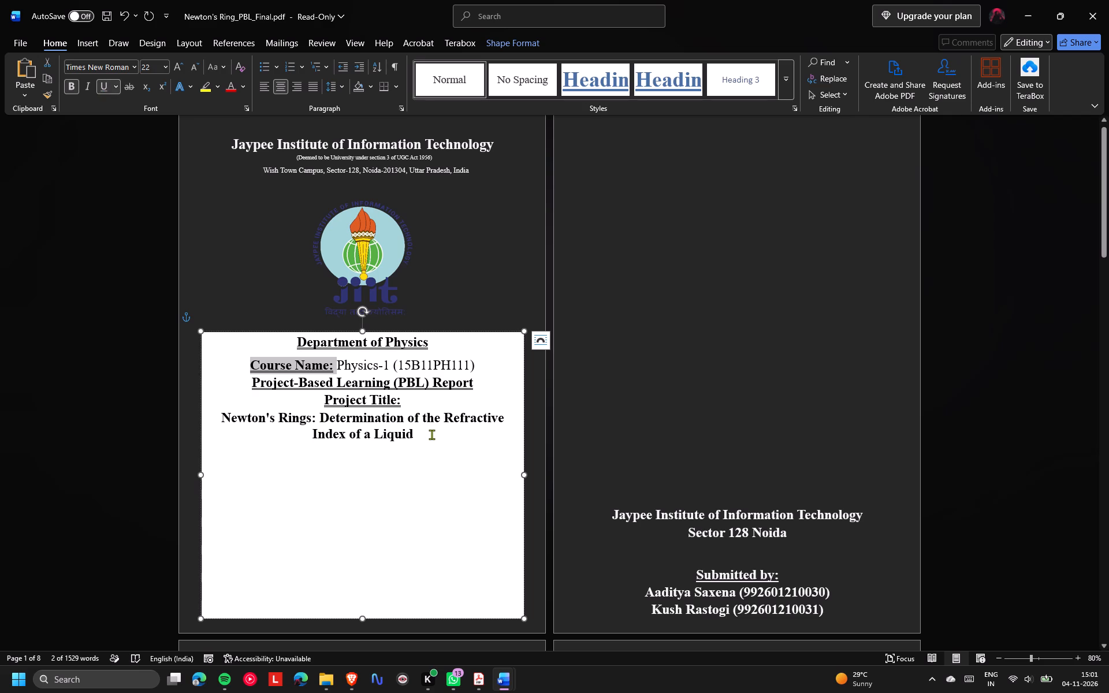
Underline the two-line Newton's Rings title with a single line.
{"action": "left_click_drag", "start_coordinate": [431, 435], "coordinate": [259, 418]}
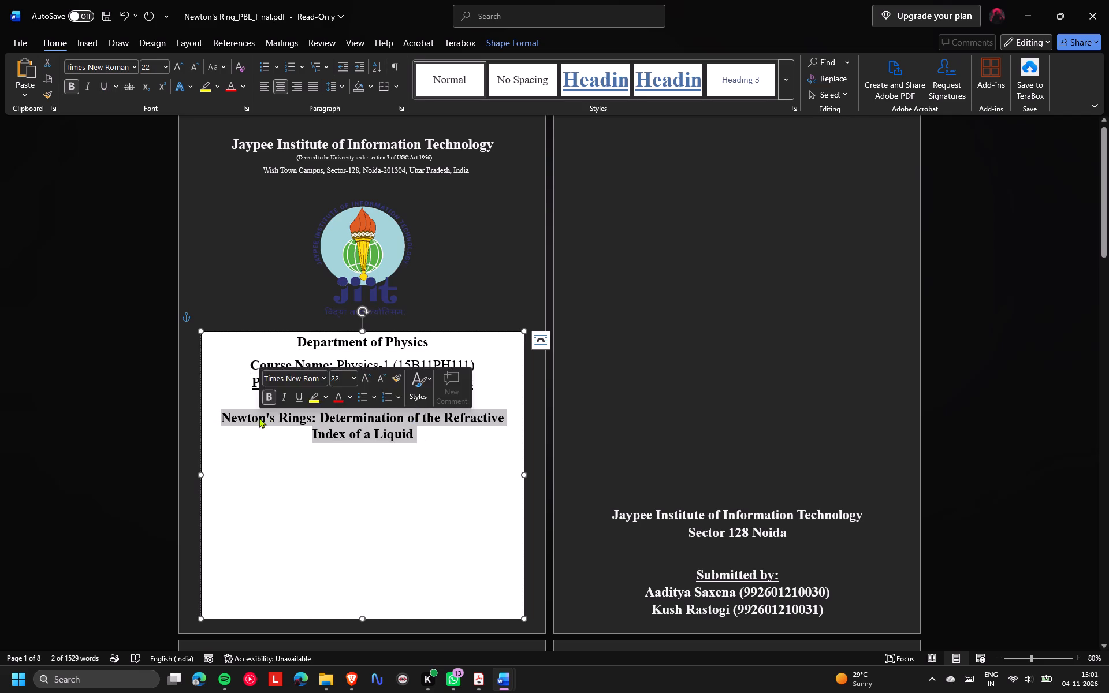
{"action": "left_click", "coordinate": [117, 90]}
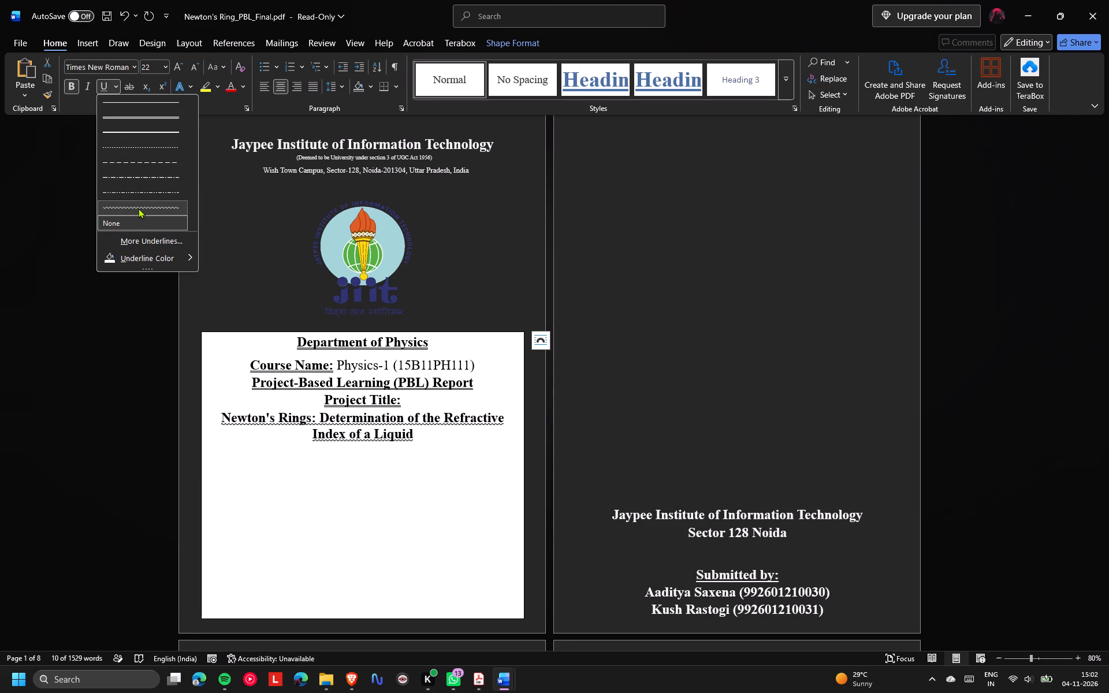
{"action": "scroll", "coordinate": [139, 208], "scroll_direction": "down", "scroll_amount": 1}
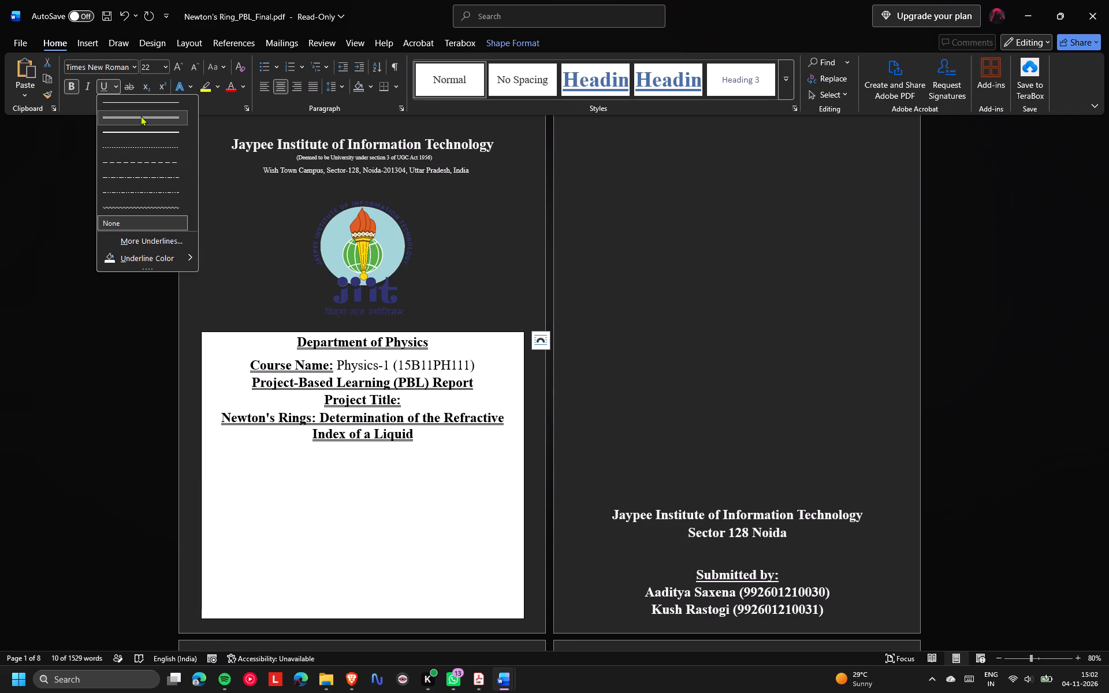
{"action": "left_click", "coordinate": [142, 102]}
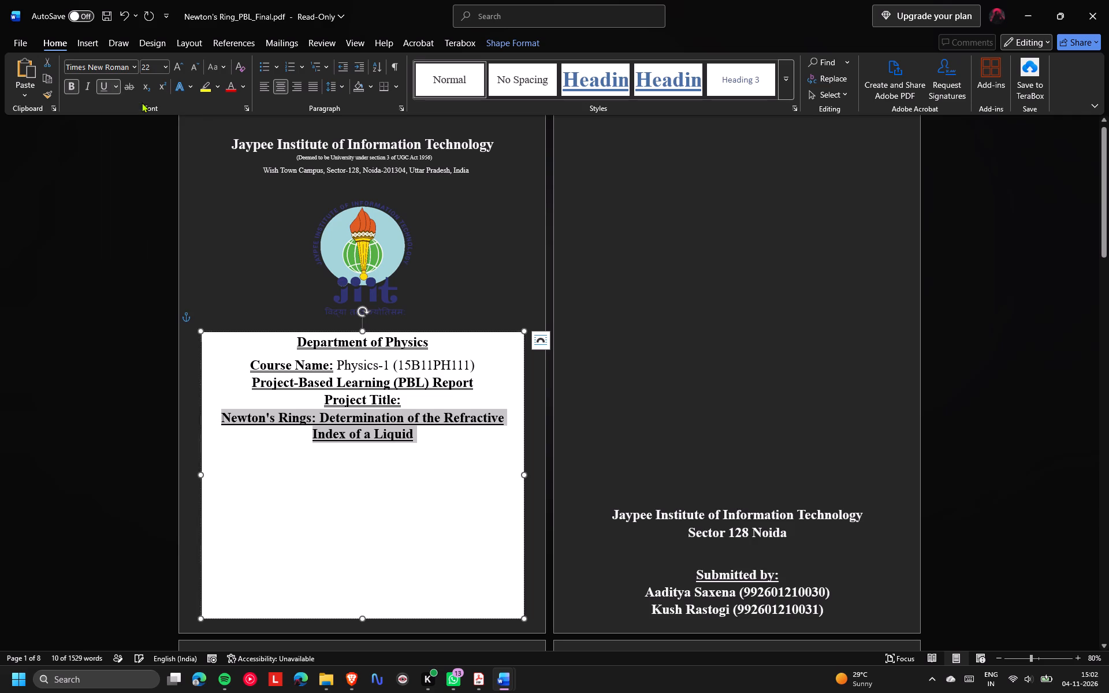
Apply a single underline to the PBL report heading, "Project Title:" and the "Course Name:" label.
{"action": "left_click_drag", "start_coordinate": [404, 401], "coordinate": [373, 393]}
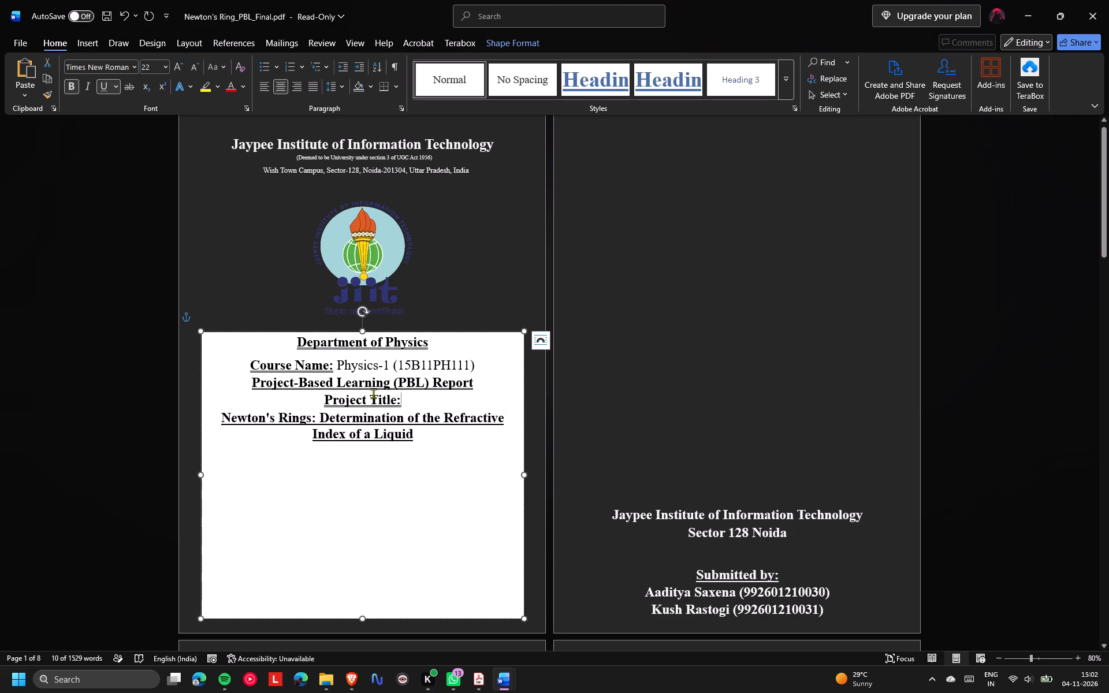
{"action": "left_click_drag", "start_coordinate": [373, 393], "coordinate": [251, 385]}
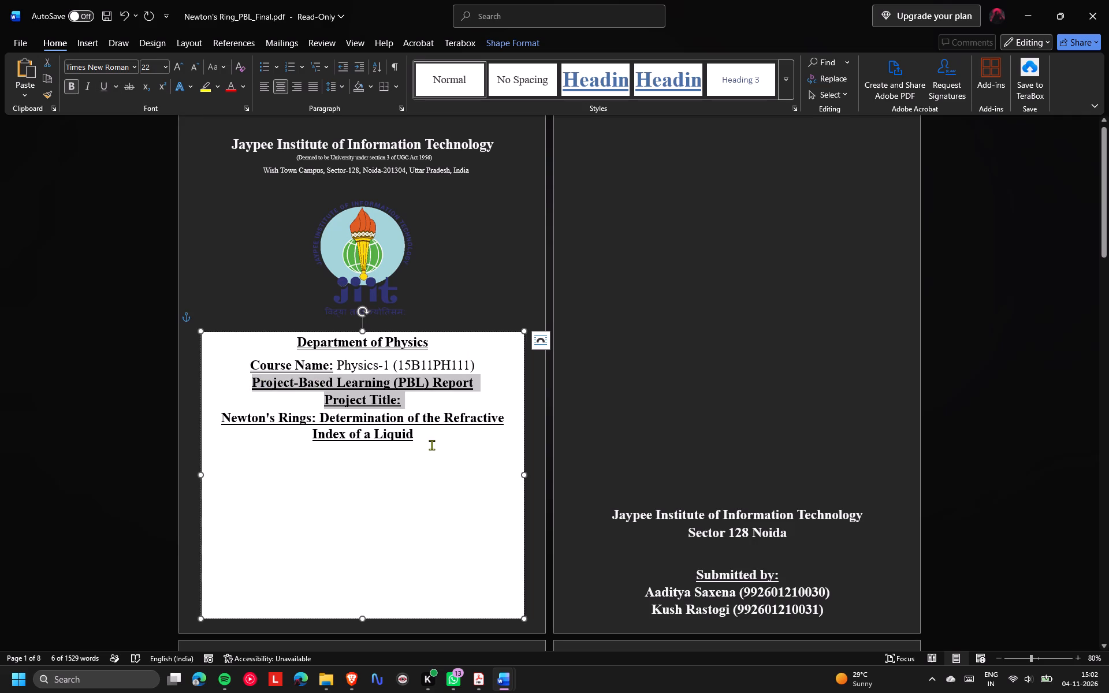
{"action": "left_click_drag", "start_coordinate": [431, 445], "coordinate": [425, 442]}
{"action": "left_click_drag", "start_coordinate": [402, 400], "coordinate": [273, 378]}
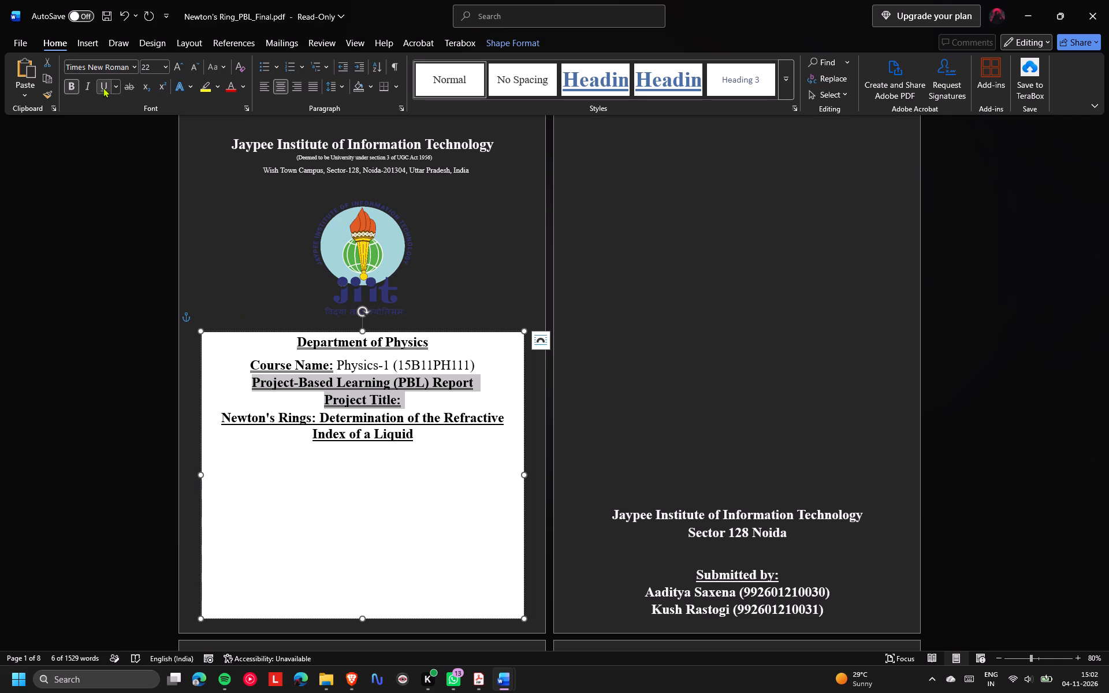
{"action": "left_click", "coordinate": [103, 87]}
{"action": "left_click_drag", "start_coordinate": [332, 364], "coordinate": [276, 356]}
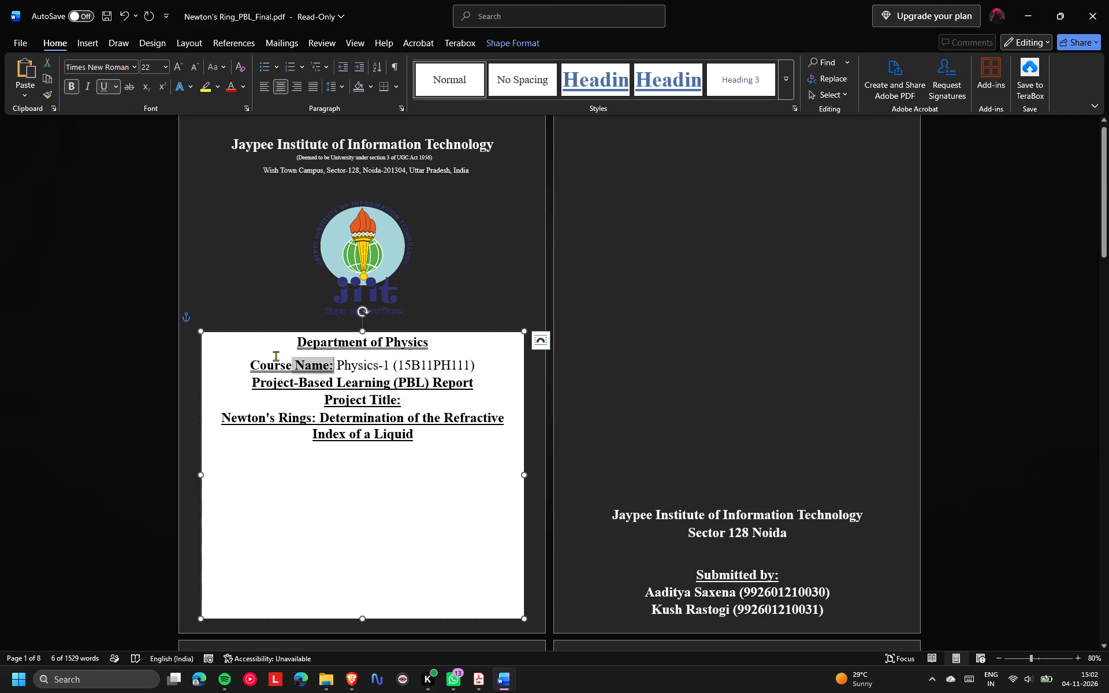
{"action": "left_click_drag", "start_coordinate": [276, 356], "coordinate": [255, 359]}
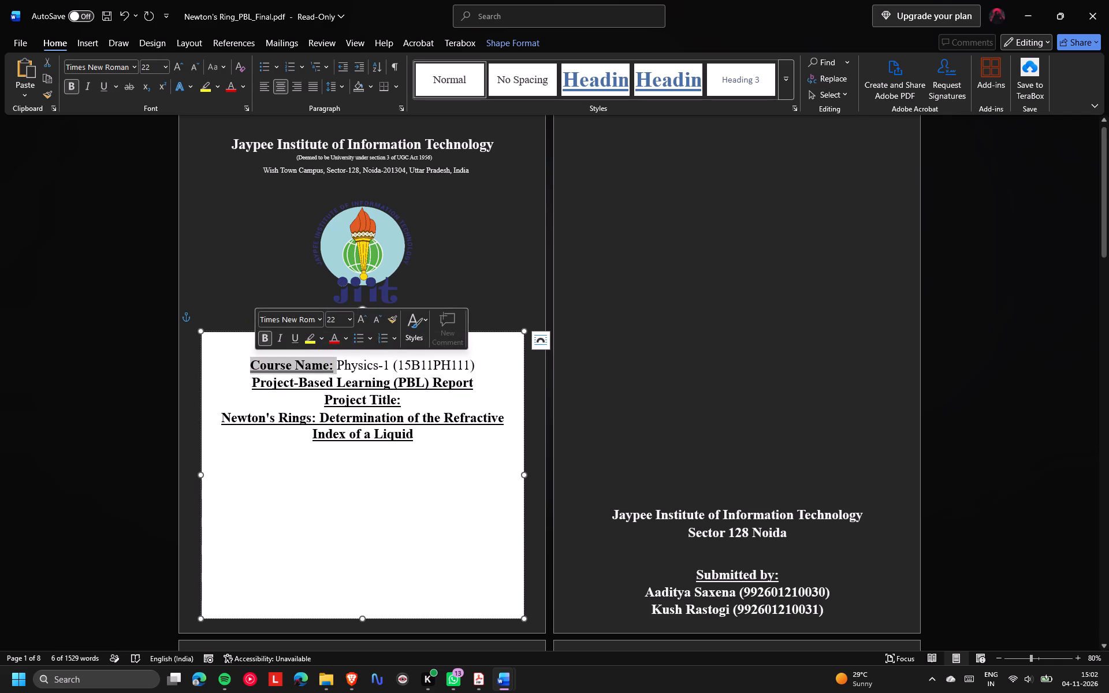
{"action": "left_click", "coordinate": [103, 85]}
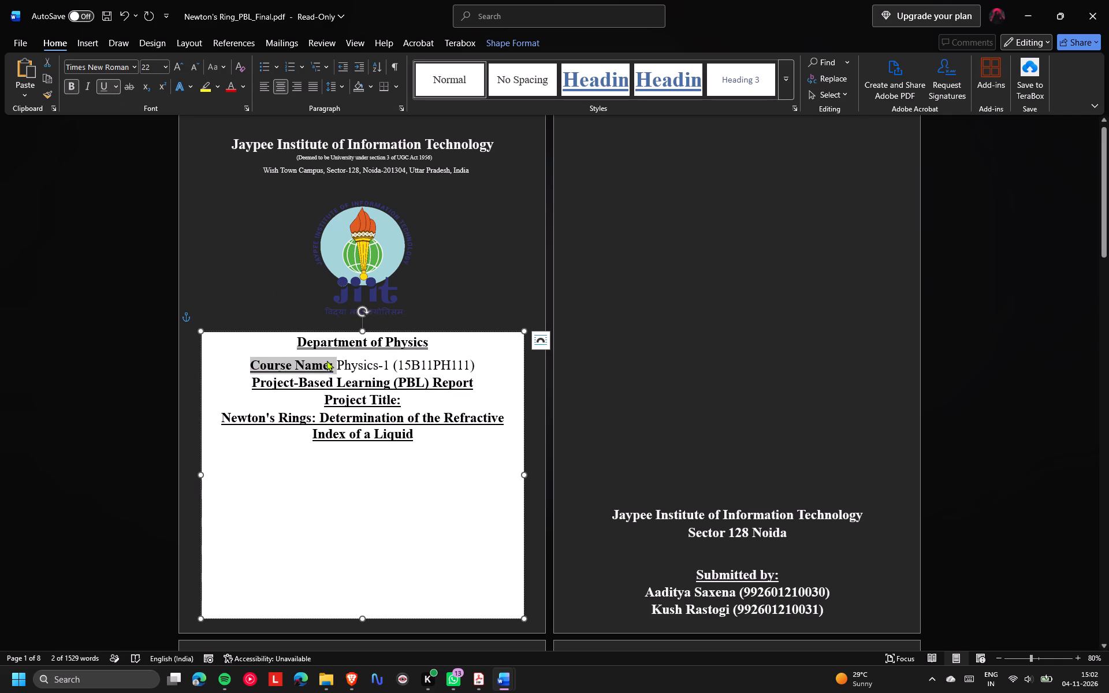
Remove the underline from the colon after "Course Name".
{"action": "left_click", "coordinate": [338, 363]}
{"action": "key", "text": "shift+Left"}
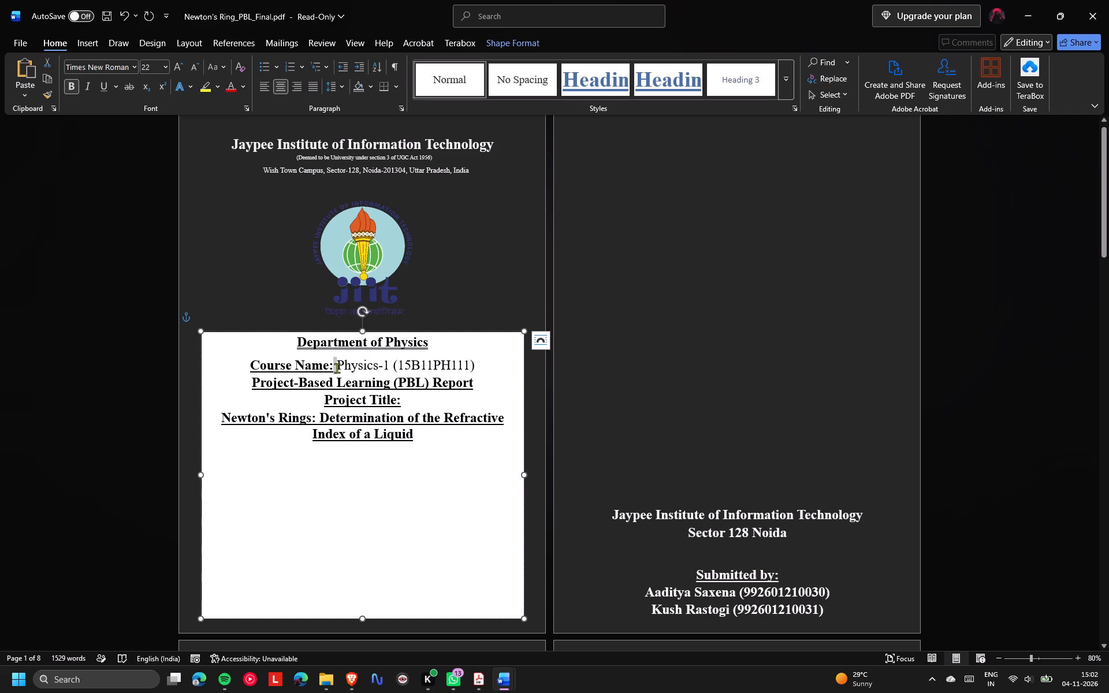
{"action": "key", "text": "shift+Left"}
{"action": "left_click", "coordinate": [103, 86]}
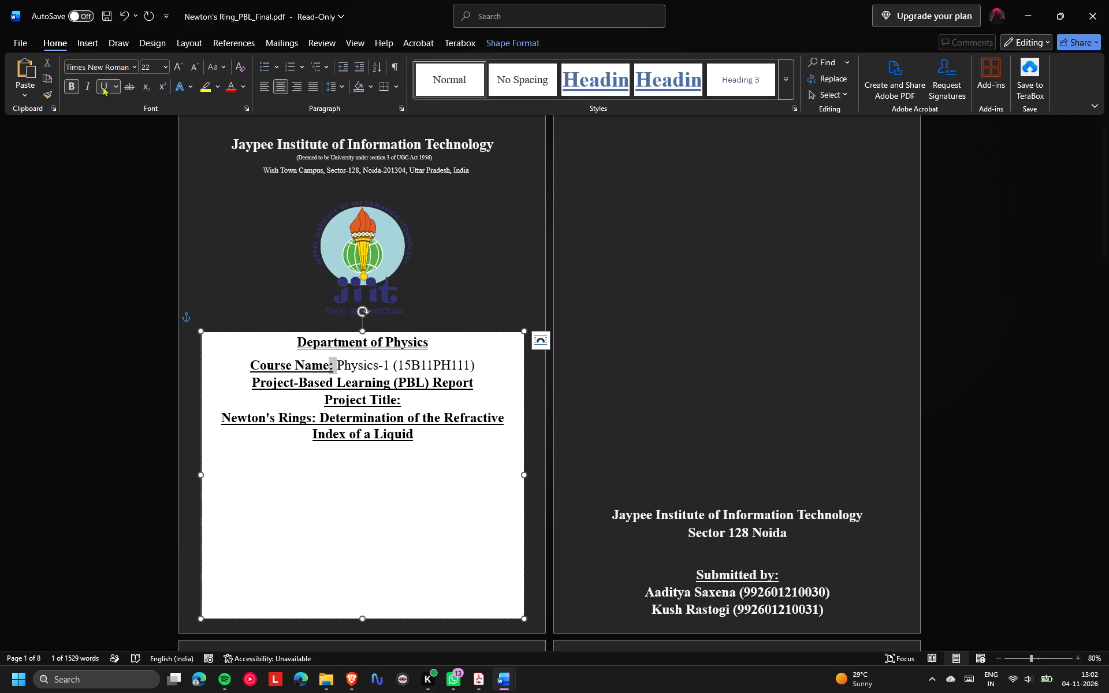
Apply a single underline to "Department of Physics" and place the cursor below the Newton's Rings title.
{"action": "left_click_drag", "start_coordinate": [433, 342], "coordinate": [286, 340]}
{"action": "left_click", "coordinate": [101, 85]}
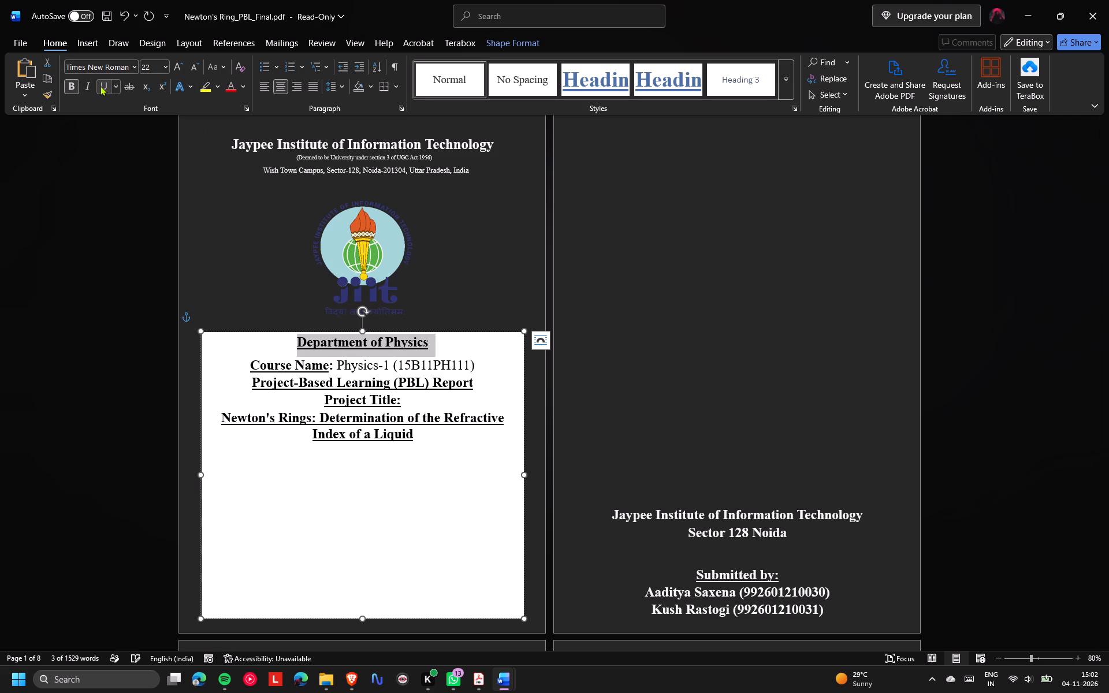
{"action": "left_click", "coordinate": [433, 443]}
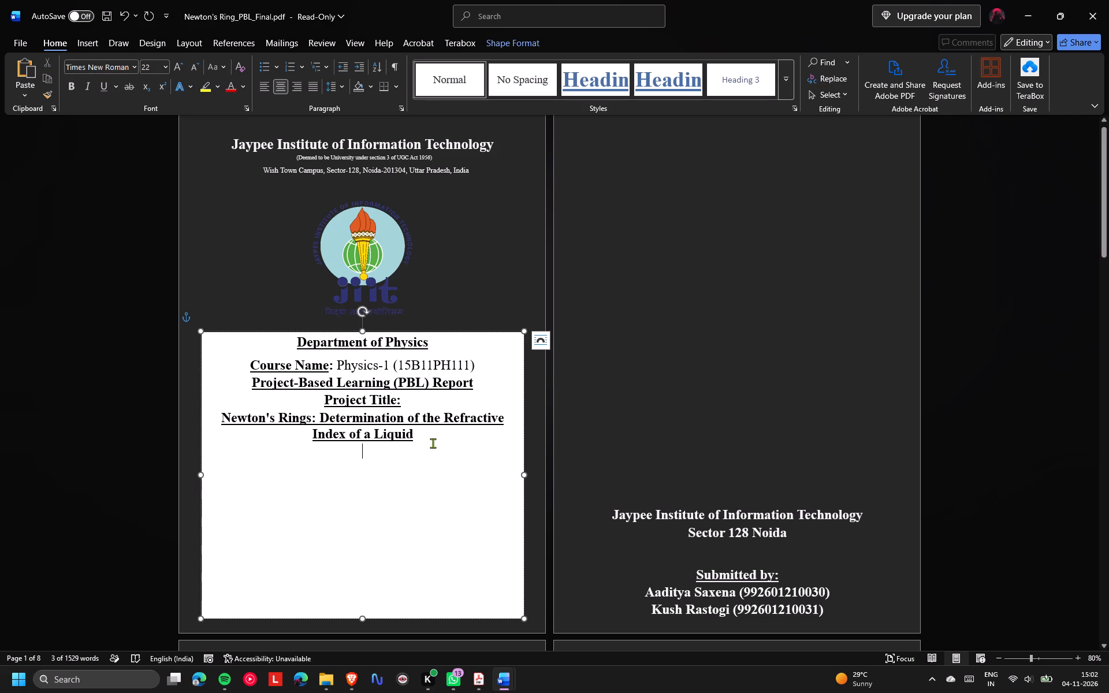
Slightly enlarge the JIIT logo and centre it horizontally between the campus address line and the text box.
{"action": "left_click", "coordinate": [381, 228]}
{"action": "left_click_drag", "start_coordinate": [362, 234], "coordinate": [362, 226]}
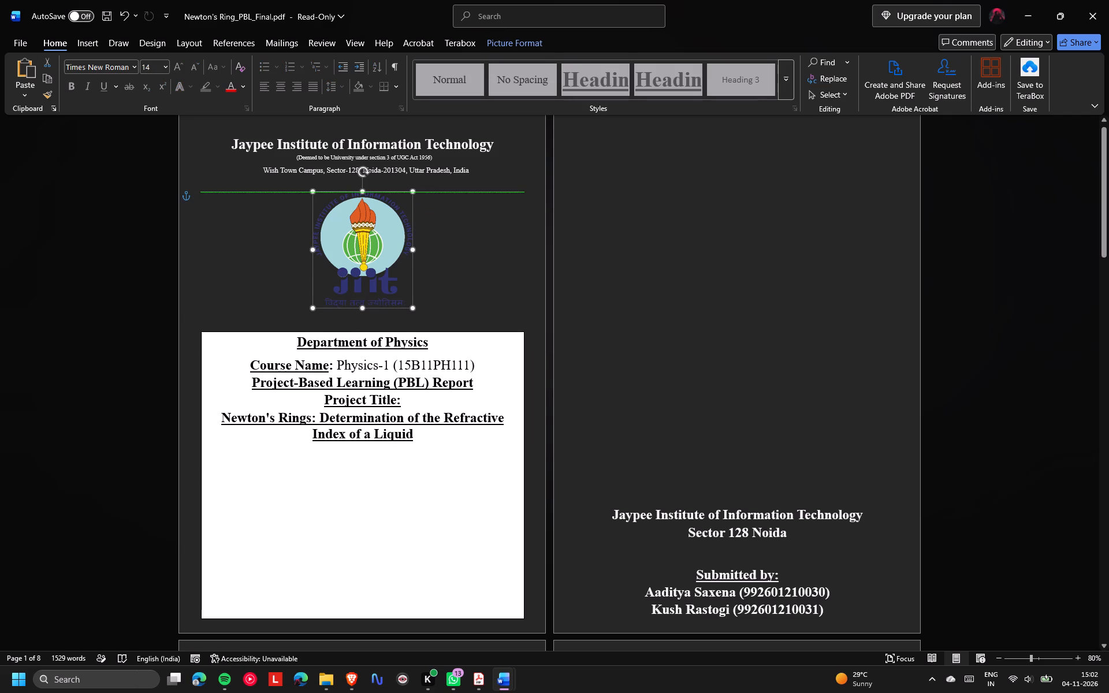
{"action": "left_click_drag", "start_coordinate": [362, 226], "coordinate": [360, 227]}
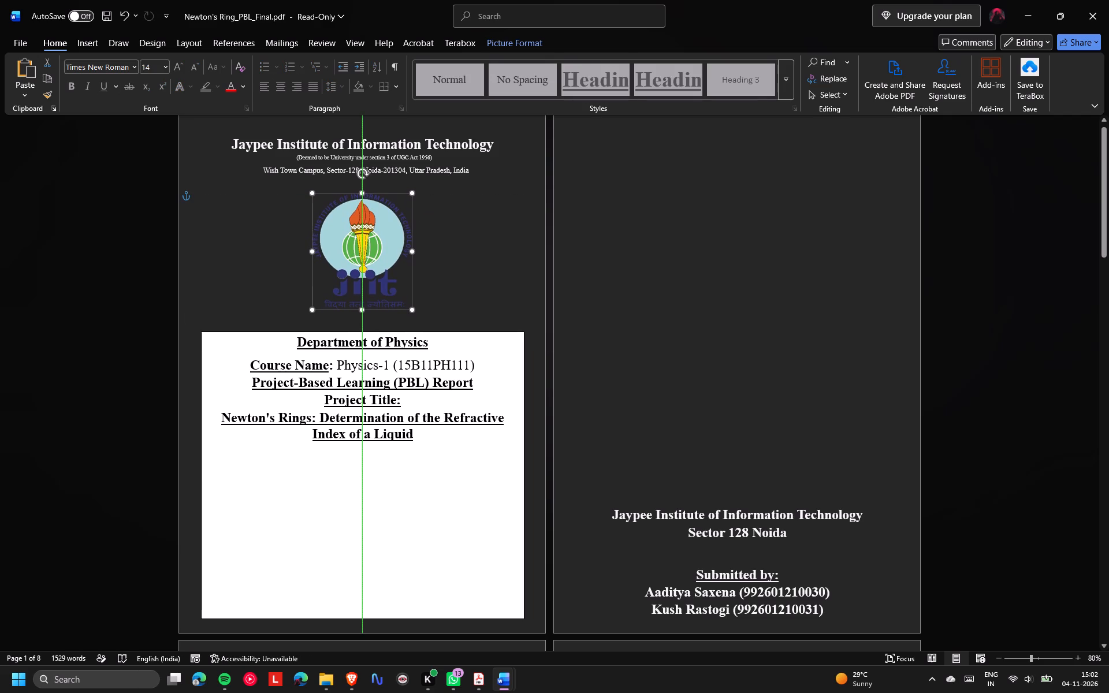
{"action": "left_click_drag", "start_coordinate": [360, 227], "coordinate": [360, 226]}
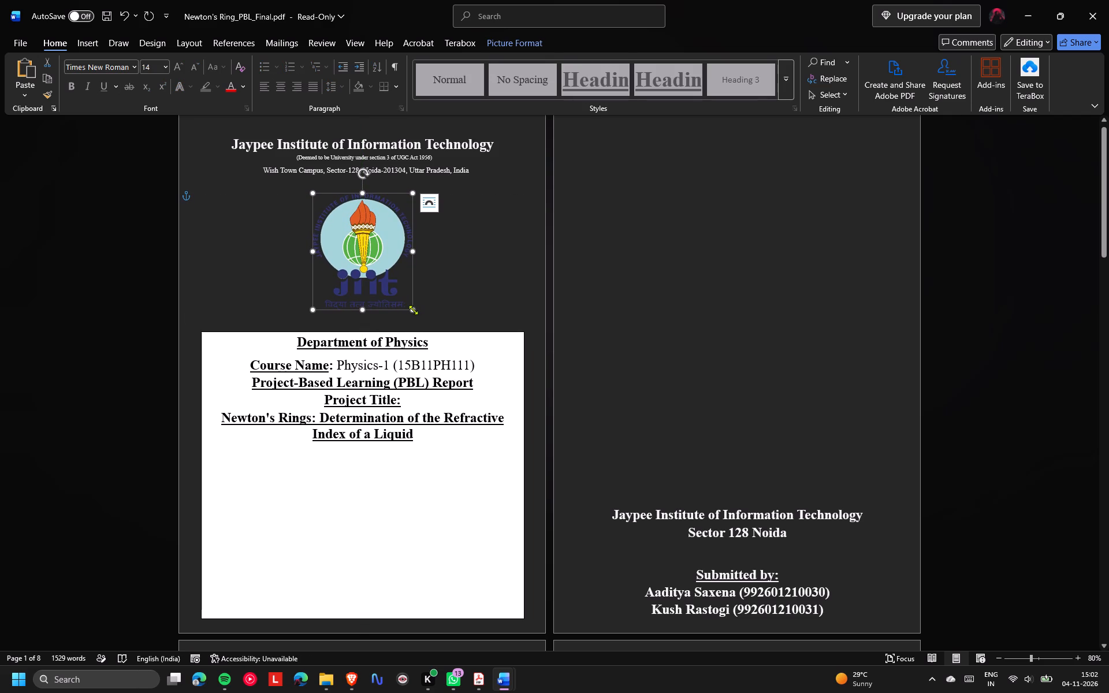
{"action": "left_click_drag", "start_coordinate": [414, 310], "coordinate": [418, 316]}
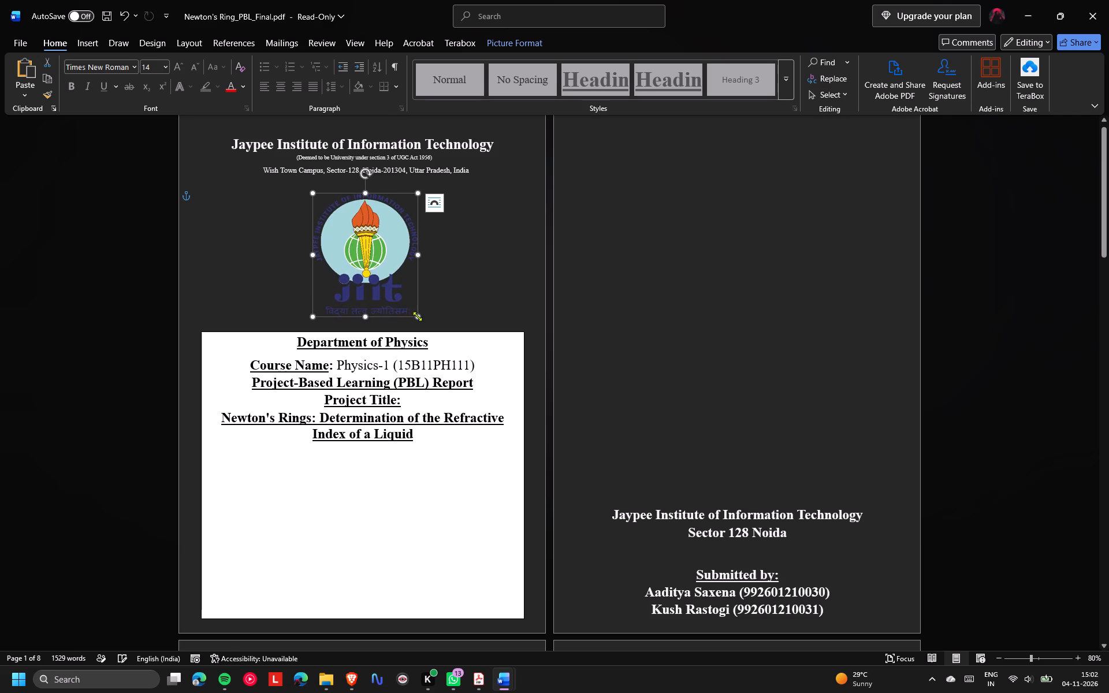
{"action": "left_click", "coordinate": [371, 275]}
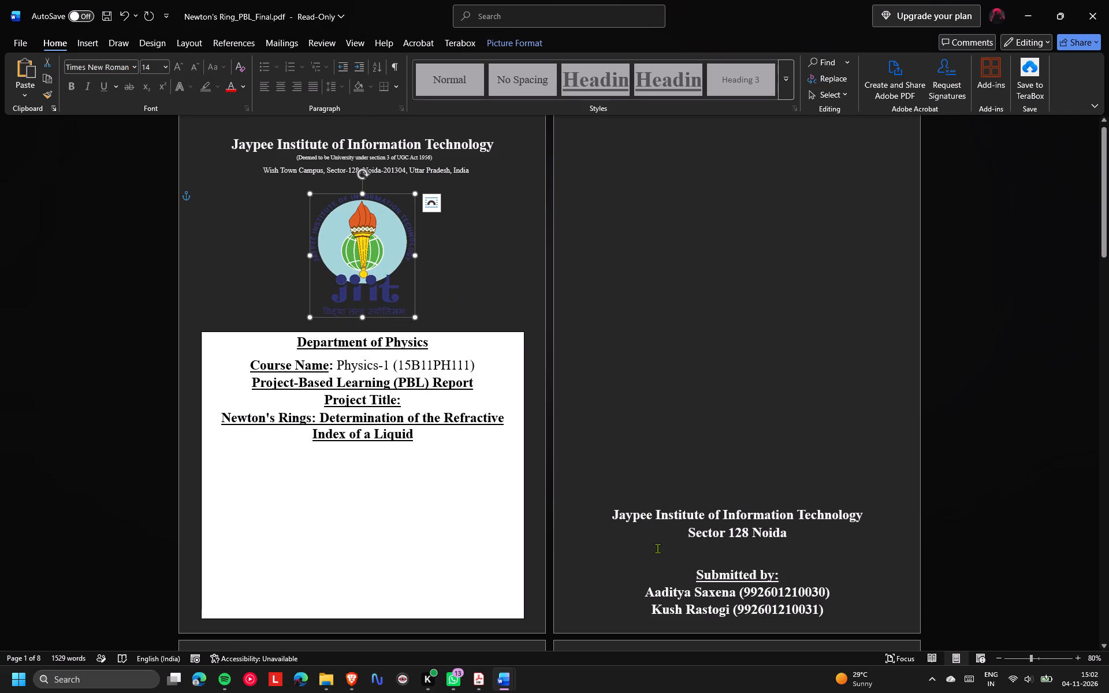
Move the "Submitted by:" student list and "Submitted to:" professor block into the cover text box, on a new line below the Newton's Rings title.
{"action": "scroll", "coordinate": [709, 601], "scroll_direction": "down", "scroll_amount": 1}
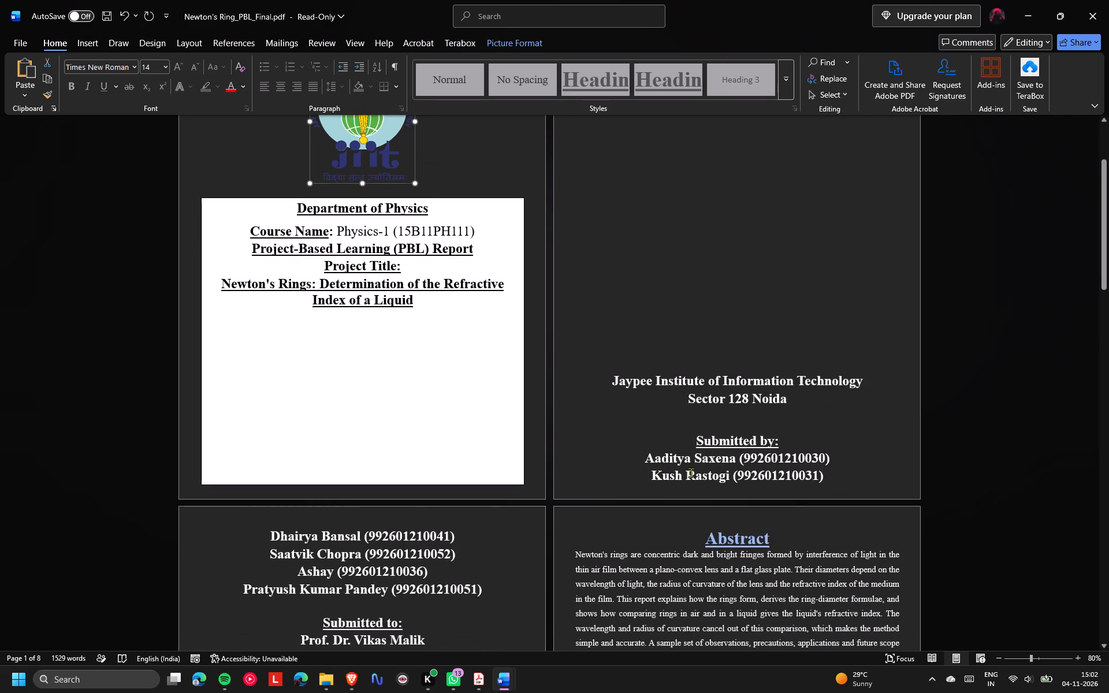
{"action": "scroll", "coordinate": [691, 472], "scroll_direction": "down", "scroll_amount": 1}
{"action": "left_click_drag", "start_coordinate": [695, 376], "coordinate": [460, 490]}
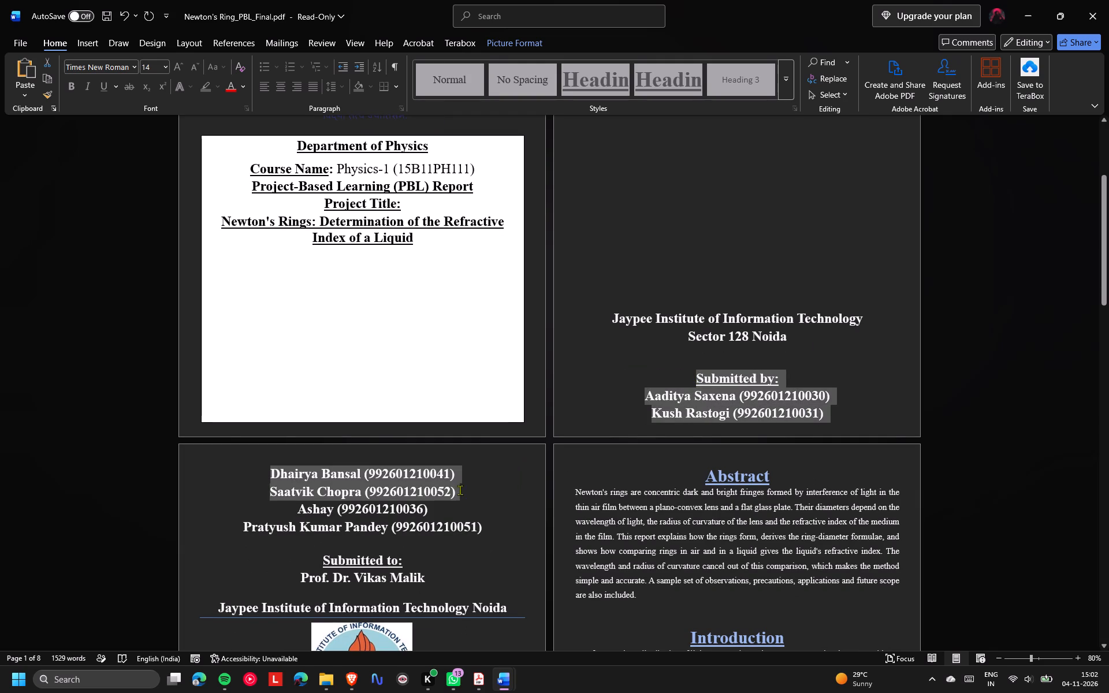
{"action": "left_click_drag", "start_coordinate": [460, 490], "coordinate": [472, 591]}
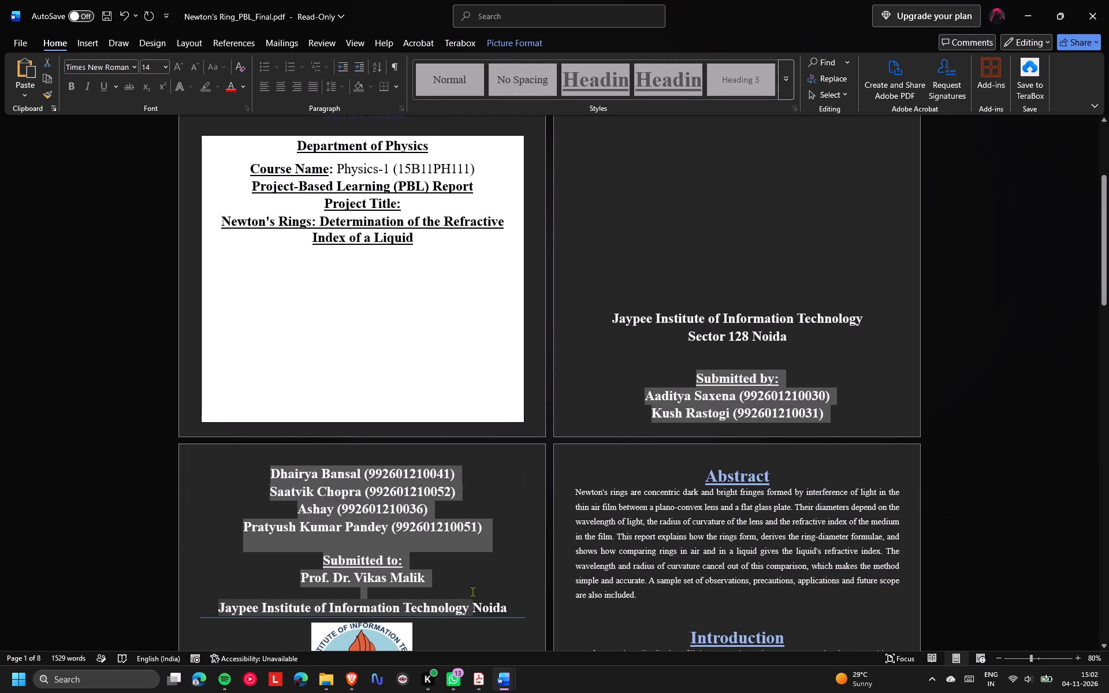
{"action": "left_click_drag", "start_coordinate": [472, 591], "coordinate": [471, 589]}
{"action": "key", "text": "ctrl+x"}
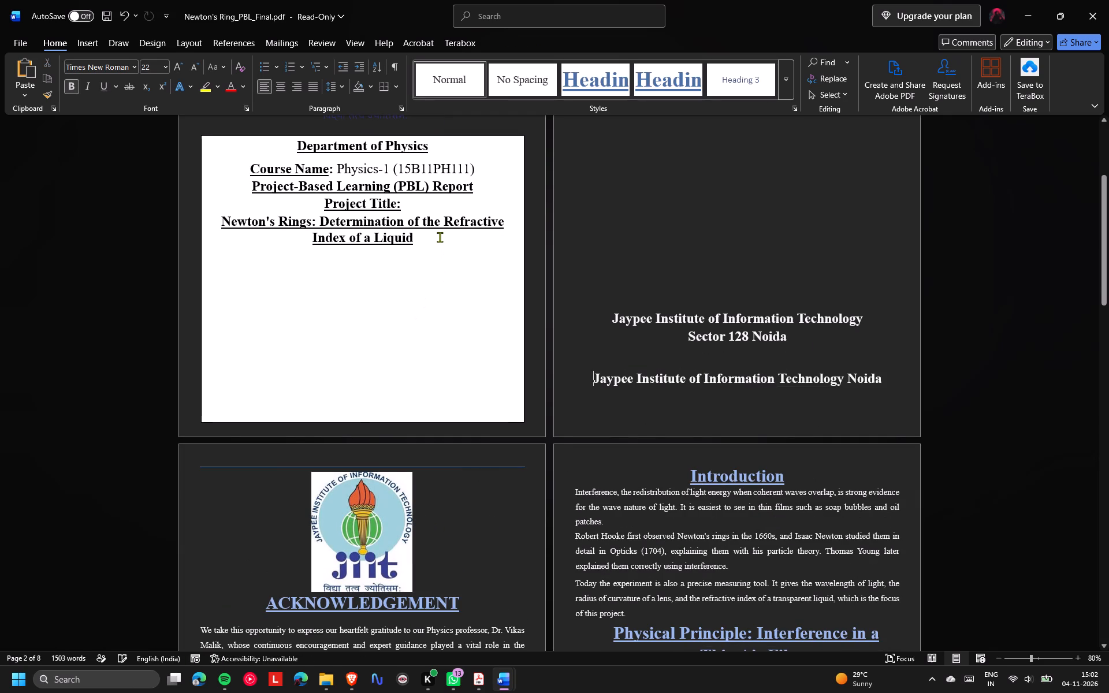
{"action": "left_click", "coordinate": [440, 237]}
{"action": "key", "text": "Return"}
{"action": "key", "text": "ctrl+v"}
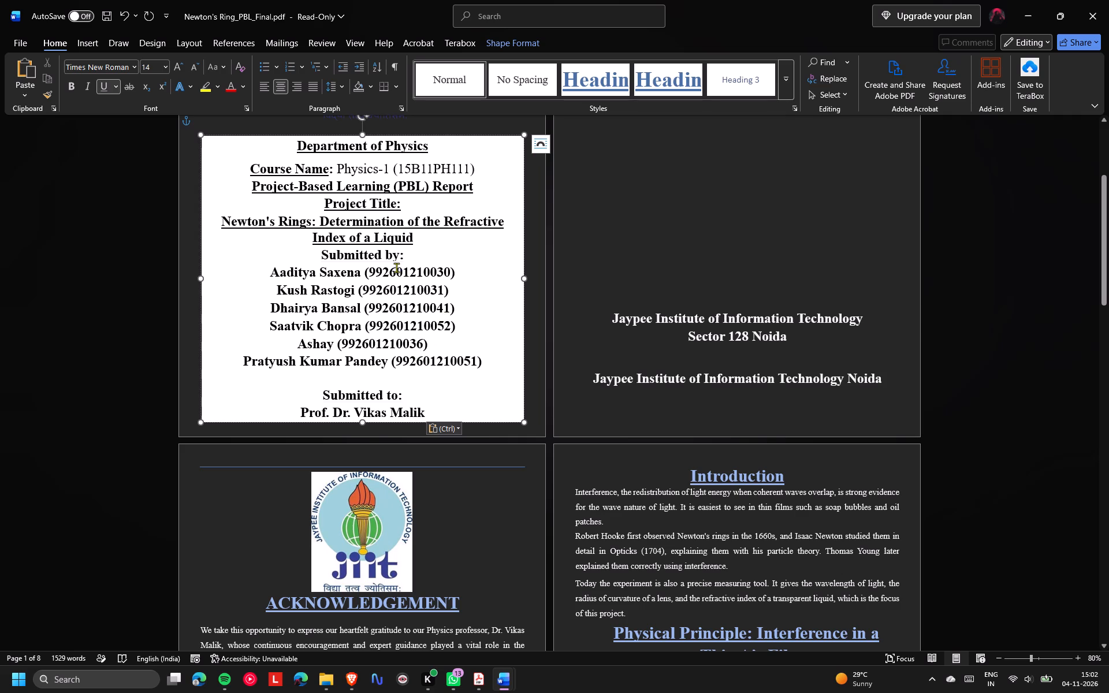
Select the first student's name under "Submitted by:" in the cover text box.
{"action": "left_click_drag", "start_coordinate": [363, 271], "coordinate": [285, 273]}
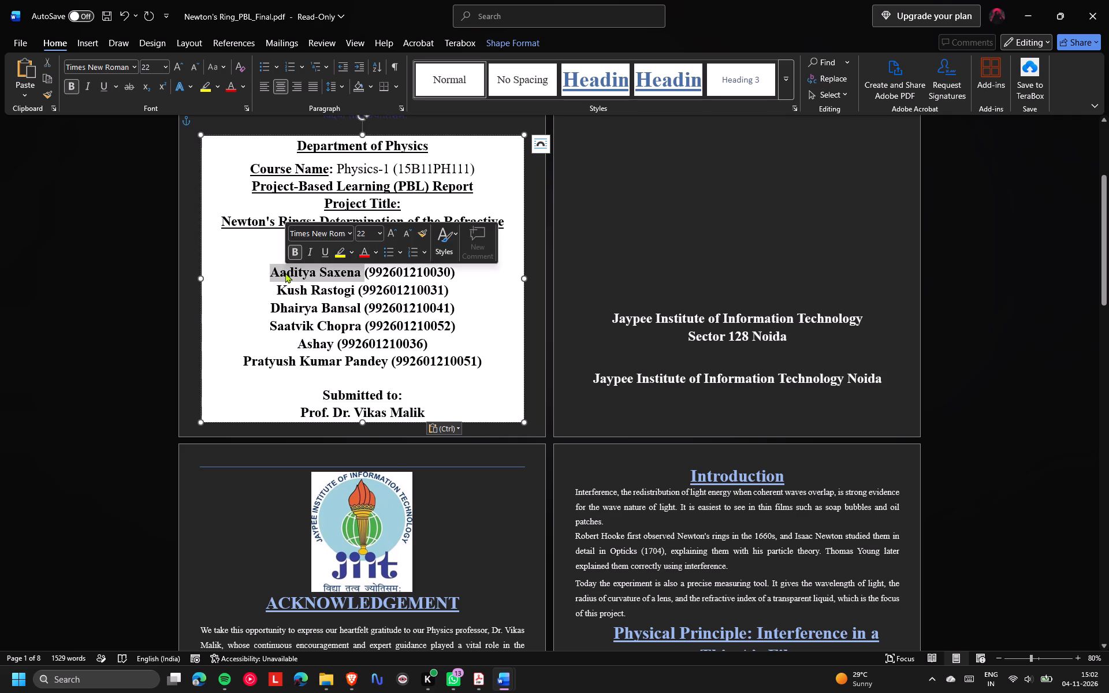
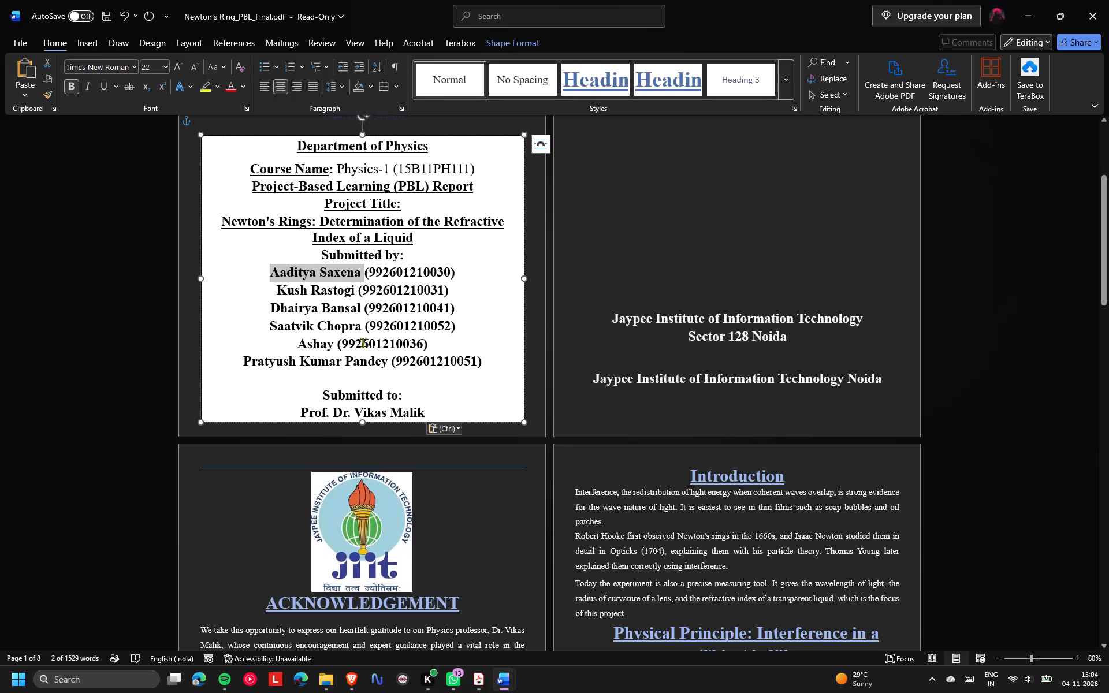
Replace the selected first student's name under "Submitted by:" with the new first group member's full name.
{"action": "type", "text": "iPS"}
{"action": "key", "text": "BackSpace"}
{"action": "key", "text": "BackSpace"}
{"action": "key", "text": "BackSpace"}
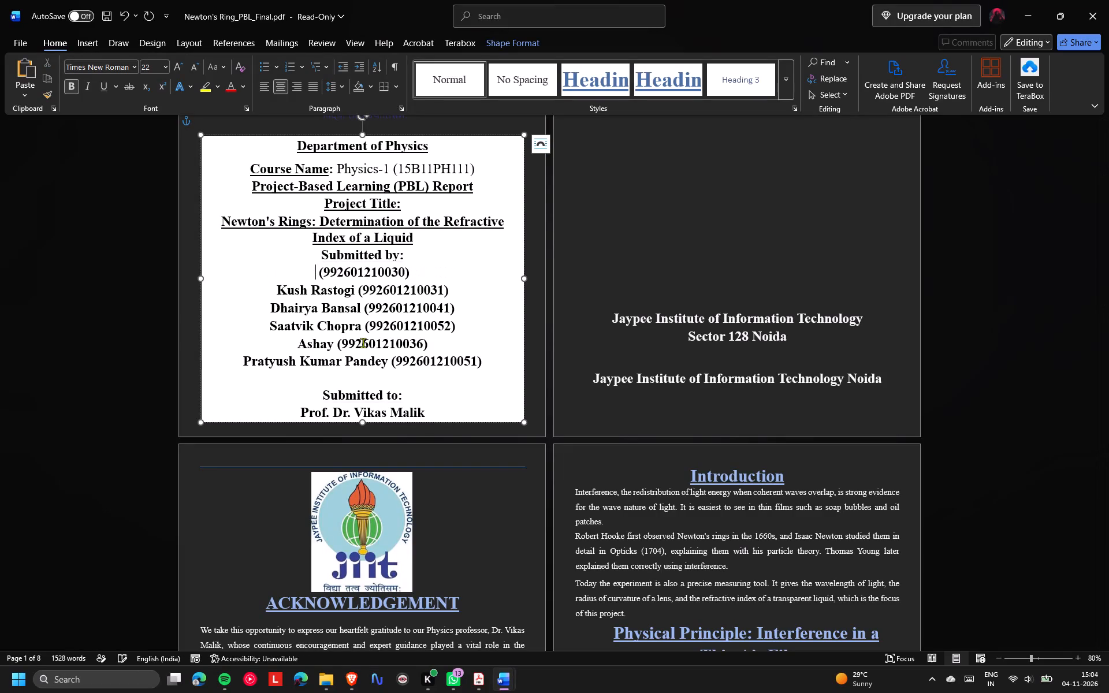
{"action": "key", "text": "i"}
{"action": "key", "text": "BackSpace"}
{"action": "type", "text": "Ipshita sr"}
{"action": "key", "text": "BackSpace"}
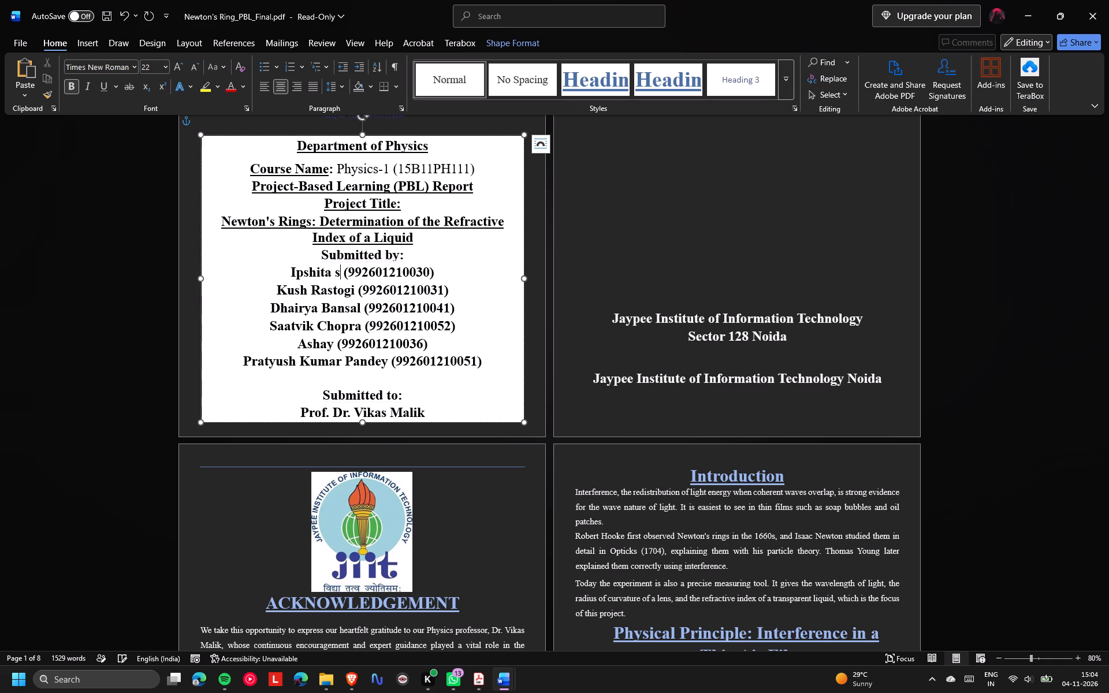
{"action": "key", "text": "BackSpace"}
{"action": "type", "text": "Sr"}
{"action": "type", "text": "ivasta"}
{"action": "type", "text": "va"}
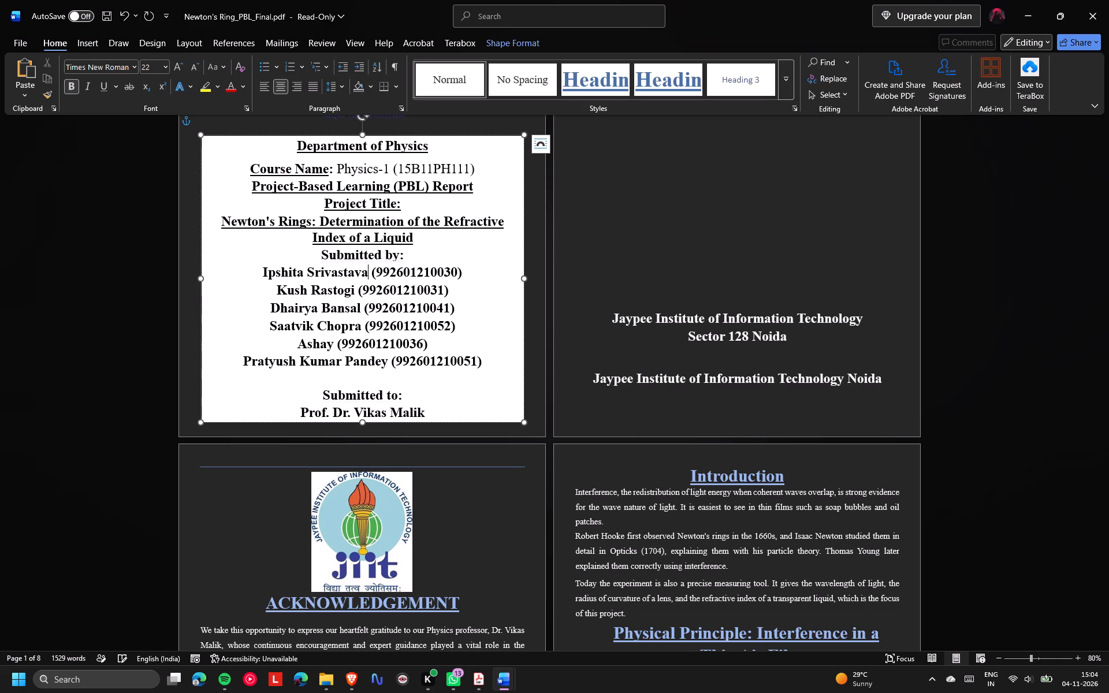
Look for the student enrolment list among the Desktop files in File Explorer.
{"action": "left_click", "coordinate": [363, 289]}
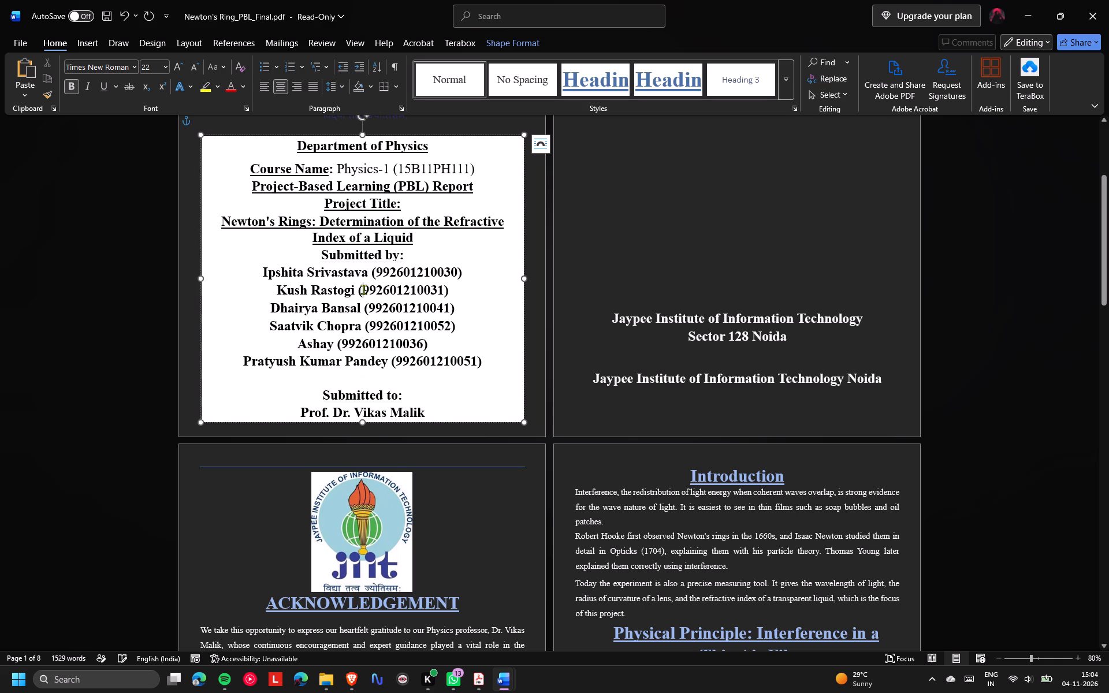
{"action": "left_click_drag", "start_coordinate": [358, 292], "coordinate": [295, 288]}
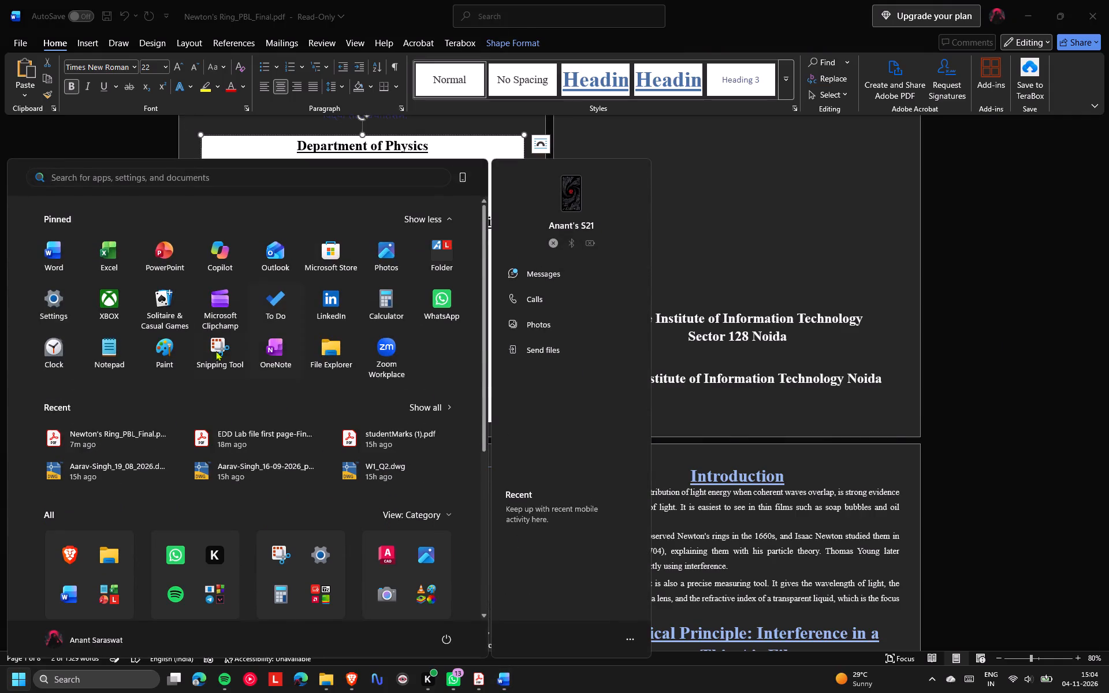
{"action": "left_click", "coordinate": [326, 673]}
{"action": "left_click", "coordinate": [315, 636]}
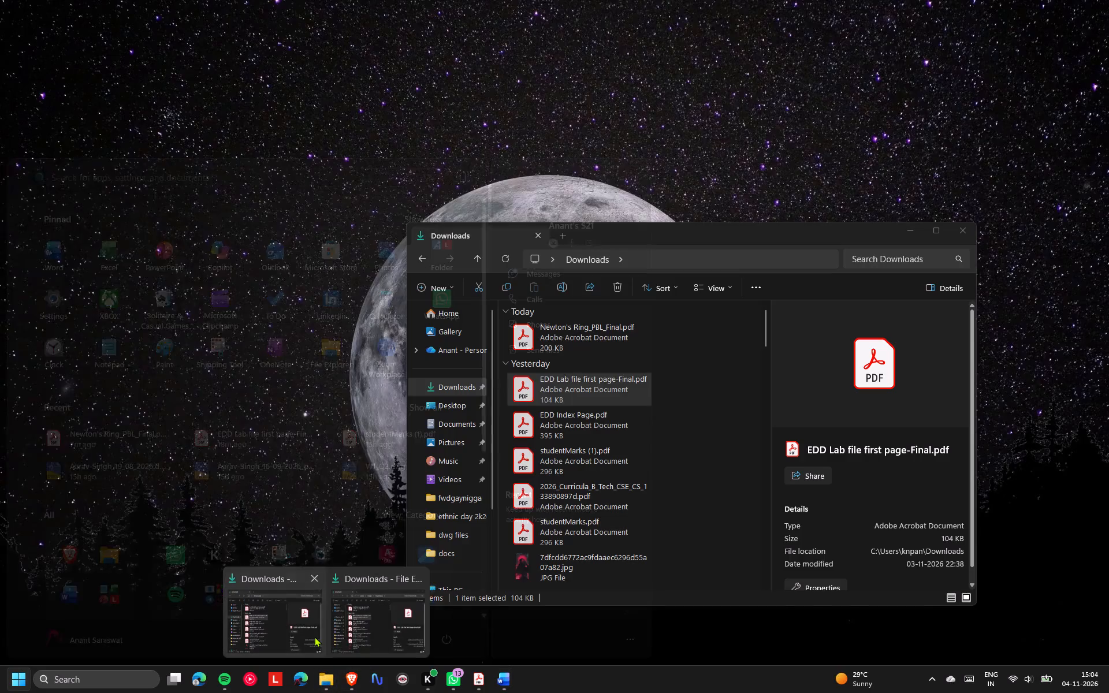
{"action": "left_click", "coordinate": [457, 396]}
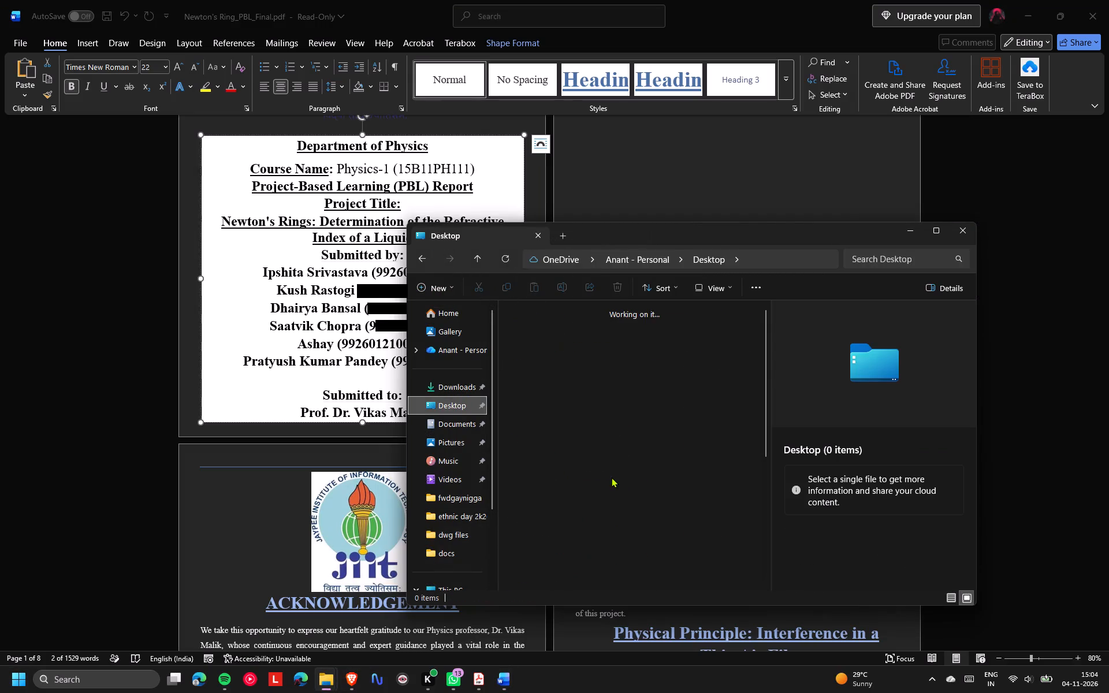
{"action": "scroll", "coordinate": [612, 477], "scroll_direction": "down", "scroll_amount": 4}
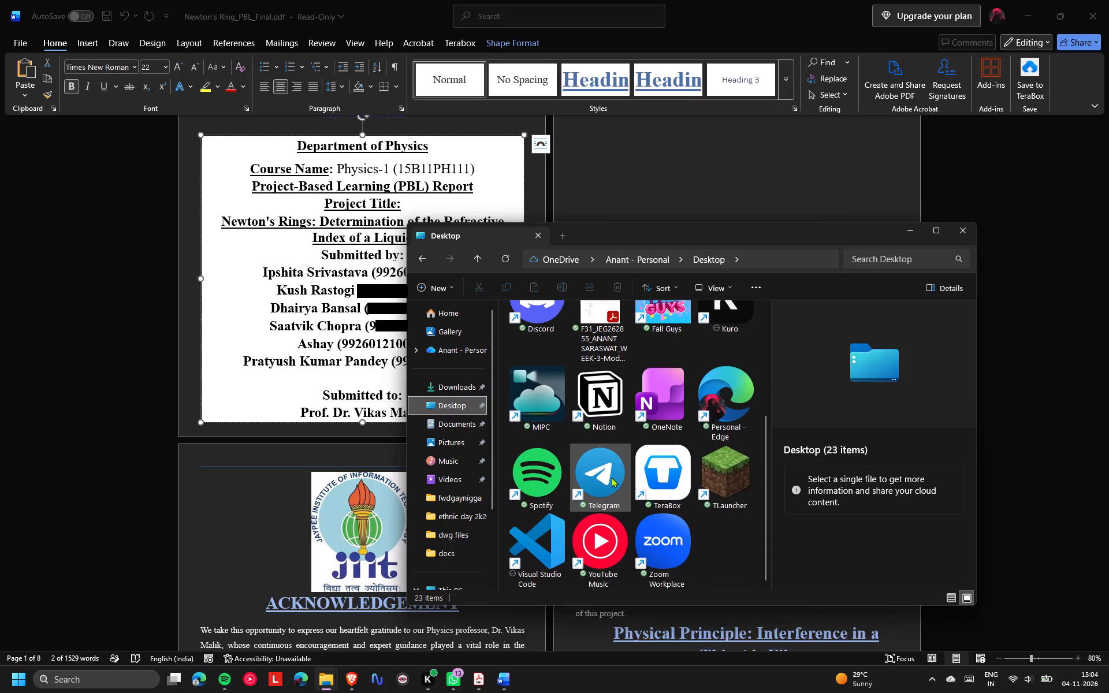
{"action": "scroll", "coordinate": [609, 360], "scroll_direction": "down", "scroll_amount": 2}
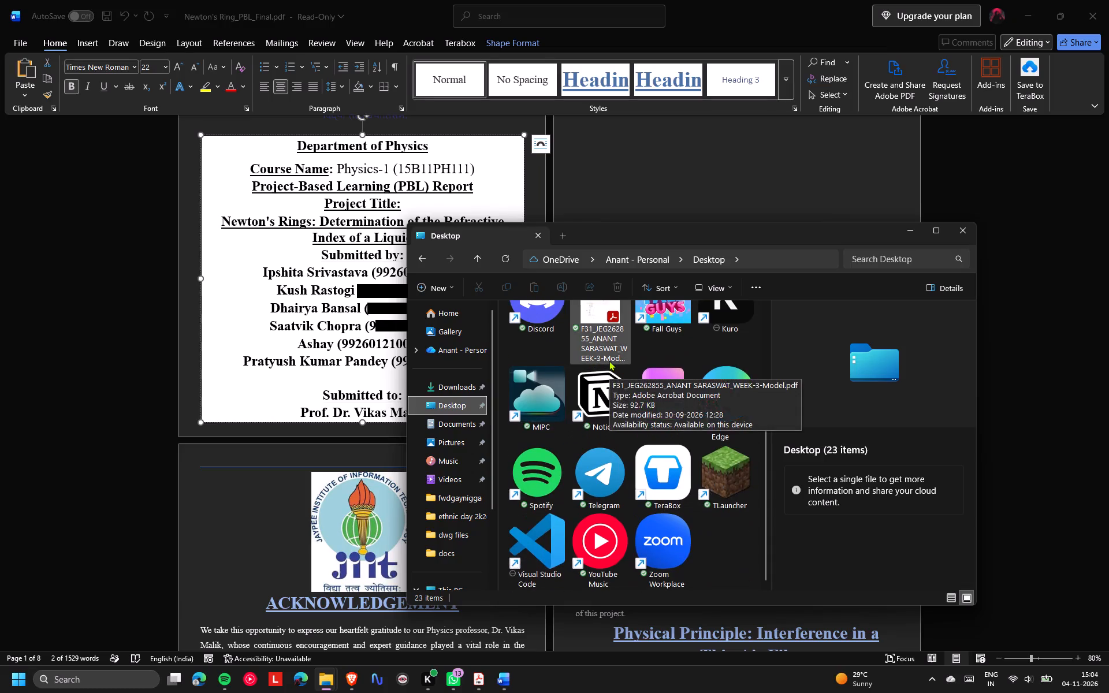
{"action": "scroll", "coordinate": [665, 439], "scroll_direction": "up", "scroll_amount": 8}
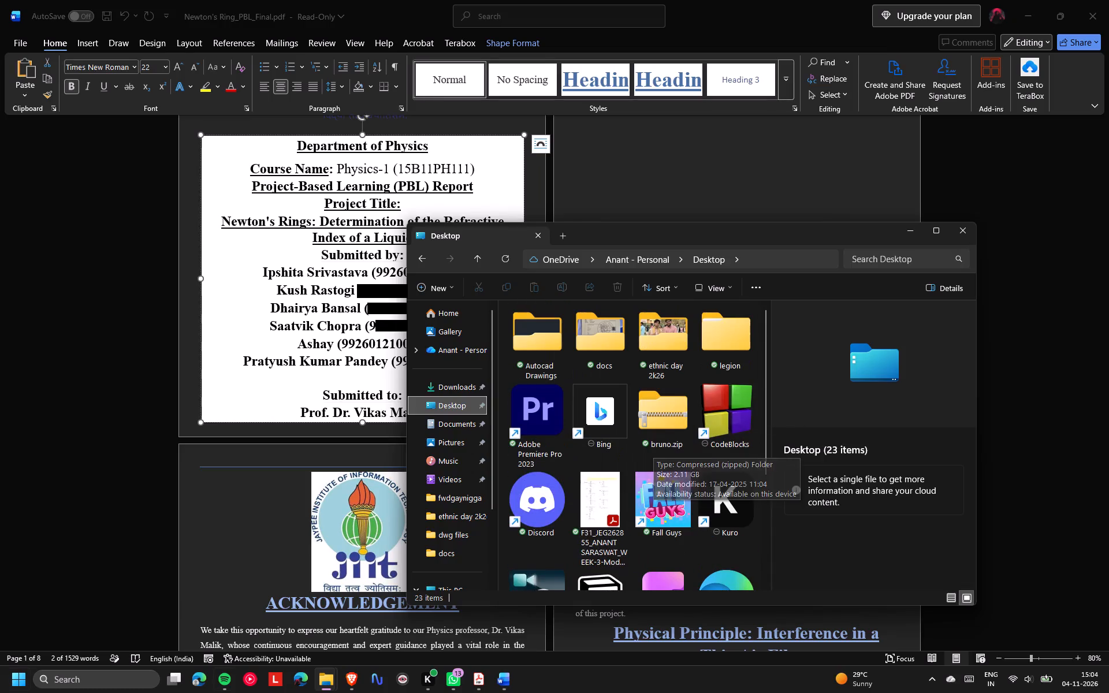
Switch to Excel and open the recent workbook "enrollmentno 2026-27 for students.xlsx".
{"action": "left_click", "coordinate": [0, 692]}
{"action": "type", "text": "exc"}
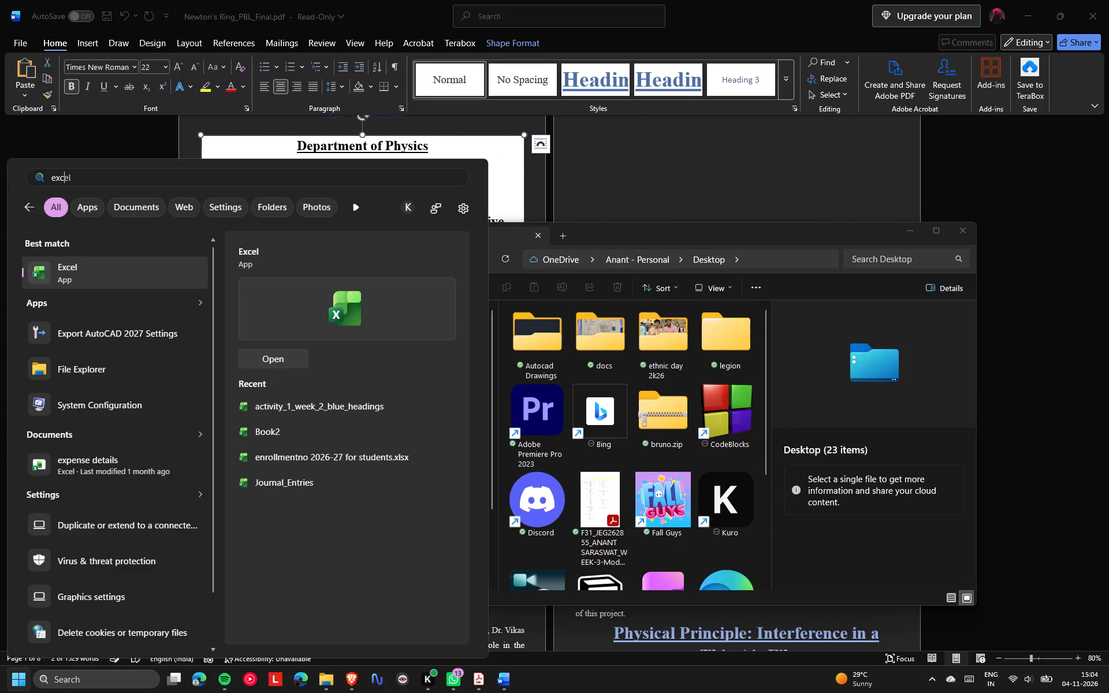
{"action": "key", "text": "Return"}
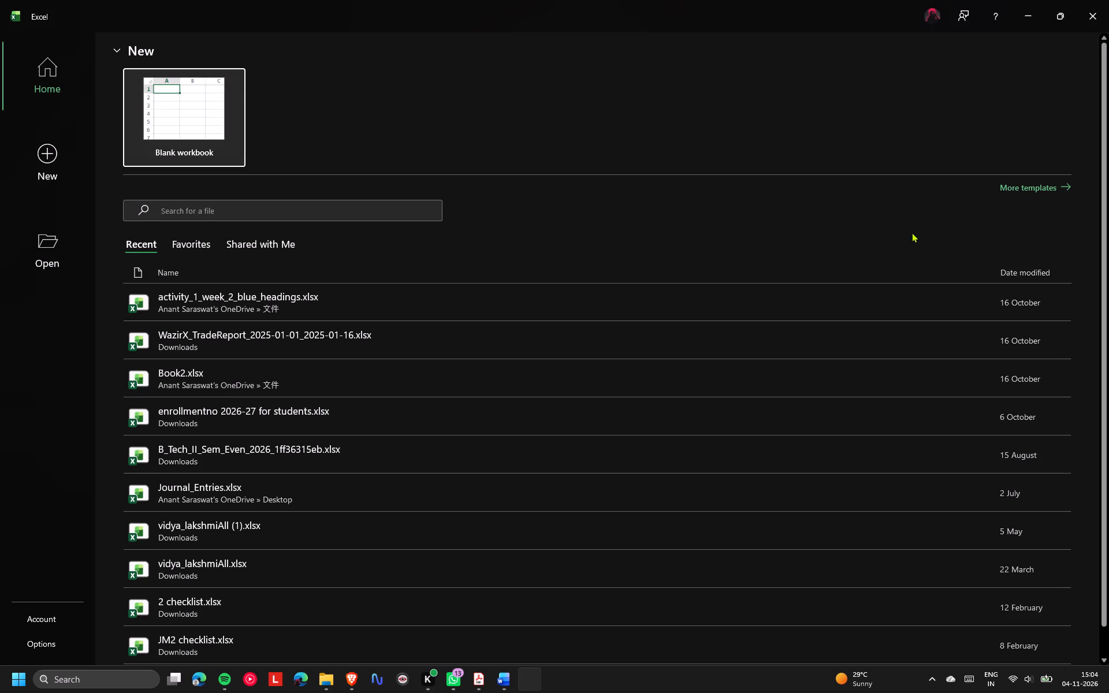
{"action": "scroll", "coordinate": [233, 452], "scroll_direction": "down", "scroll_amount": 1}
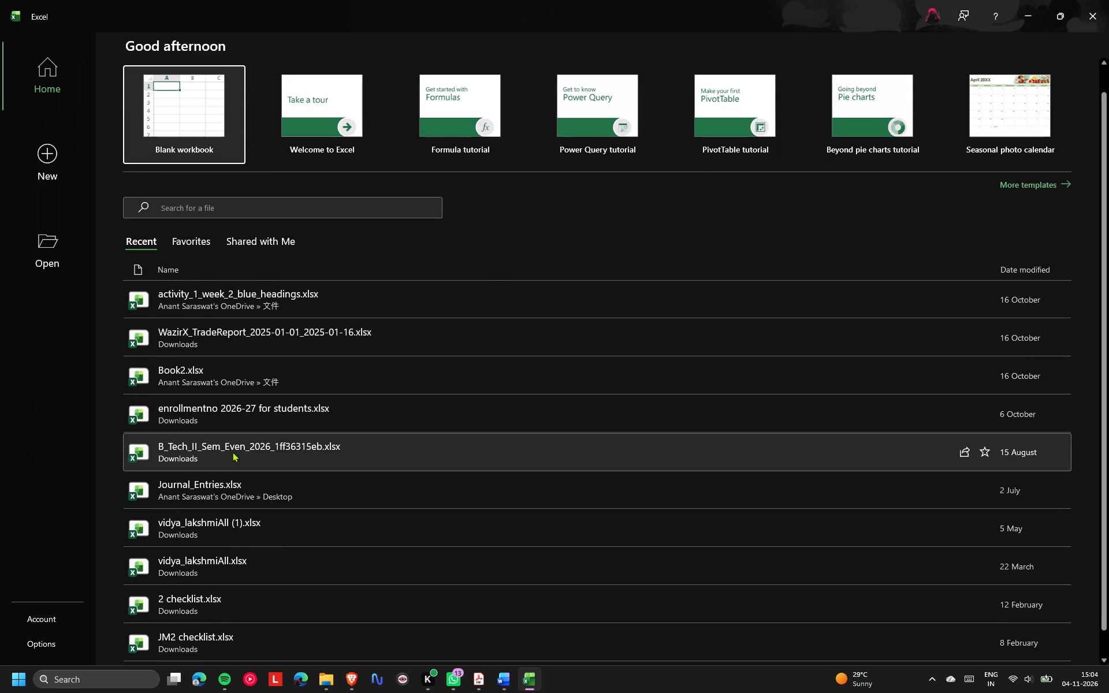
{"action": "left_click", "coordinate": [348, 419]}
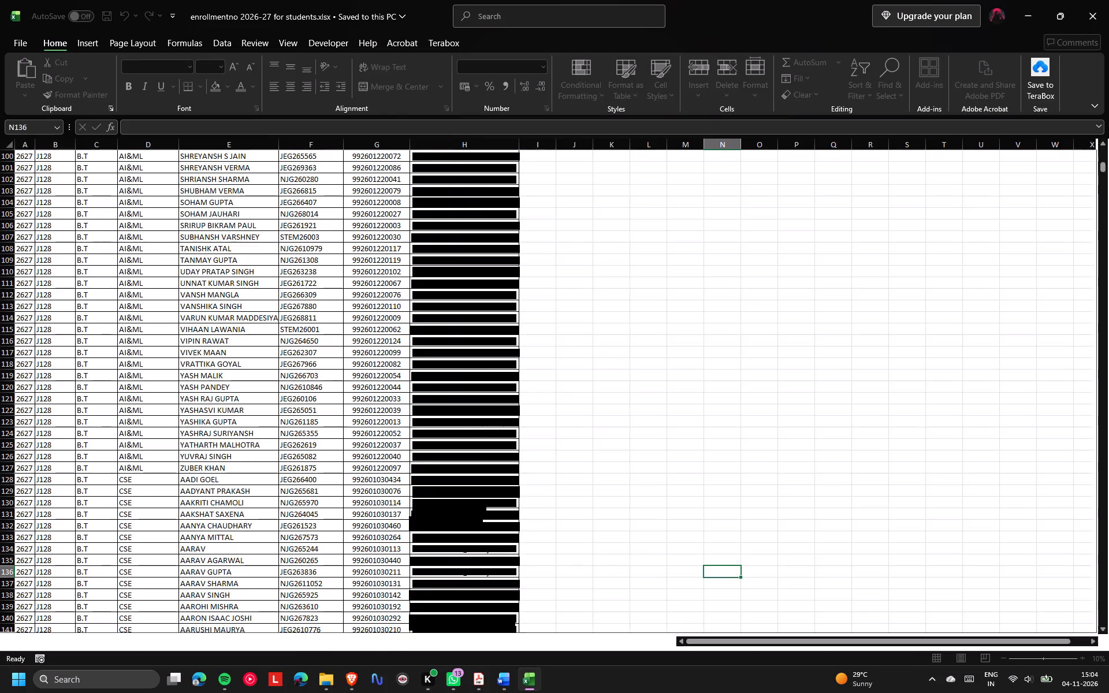
Find the first group member's row among the CSE-CS students in the enrolment sheet.
{"action": "scroll", "coordinate": [348, 419], "scroll_direction": "down", "scroll_amount": 12}
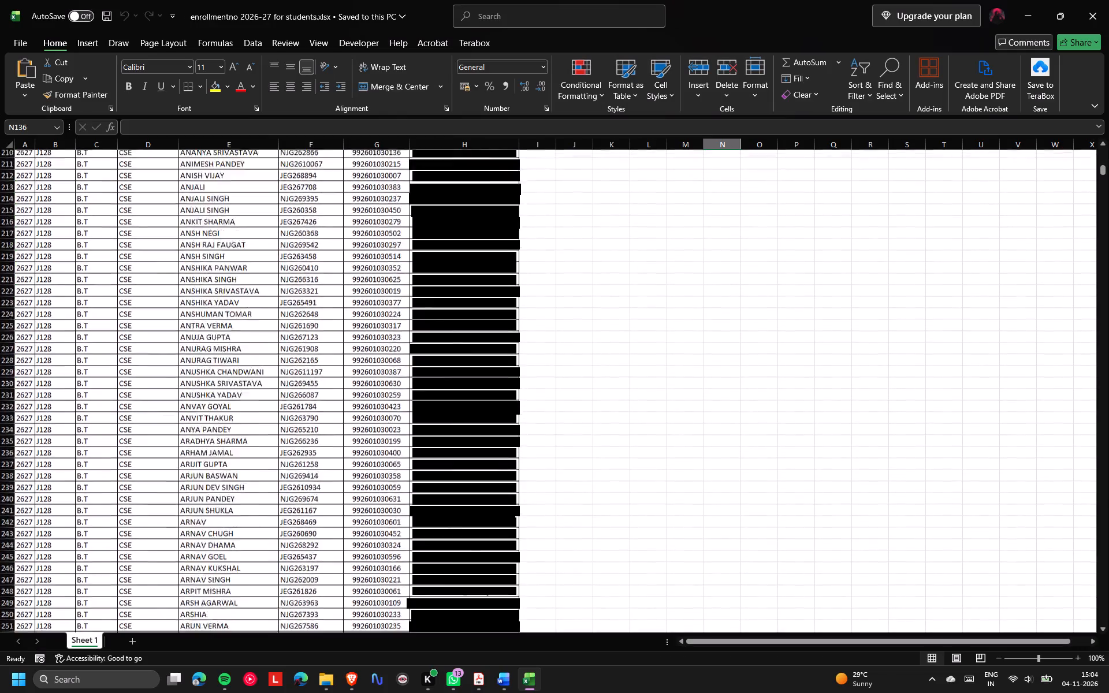
{"action": "scroll", "coordinate": [348, 419], "scroll_direction": "down", "scroll_amount": 14}
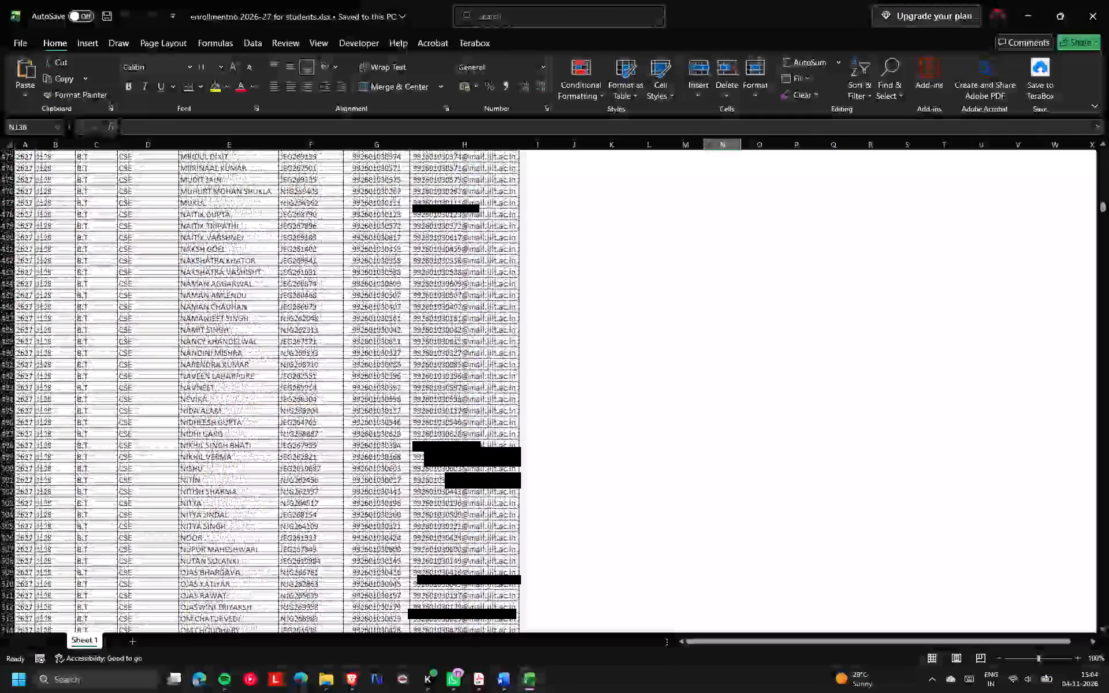
{"action": "scroll", "coordinate": [348, 419], "scroll_direction": "down", "scroll_amount": 12}
{"action": "scroll", "coordinate": [348, 419], "scroll_direction": "up", "scroll_amount": 3}
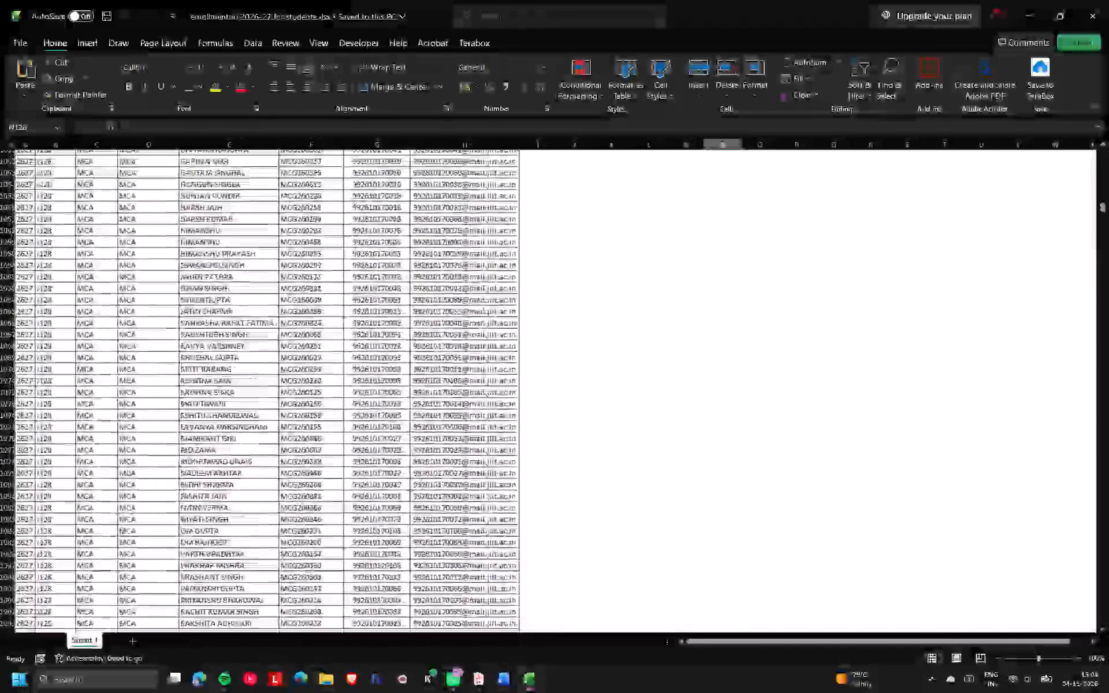
{"action": "scroll", "coordinate": [348, 419], "scroll_direction": "up", "scroll_amount": 7}
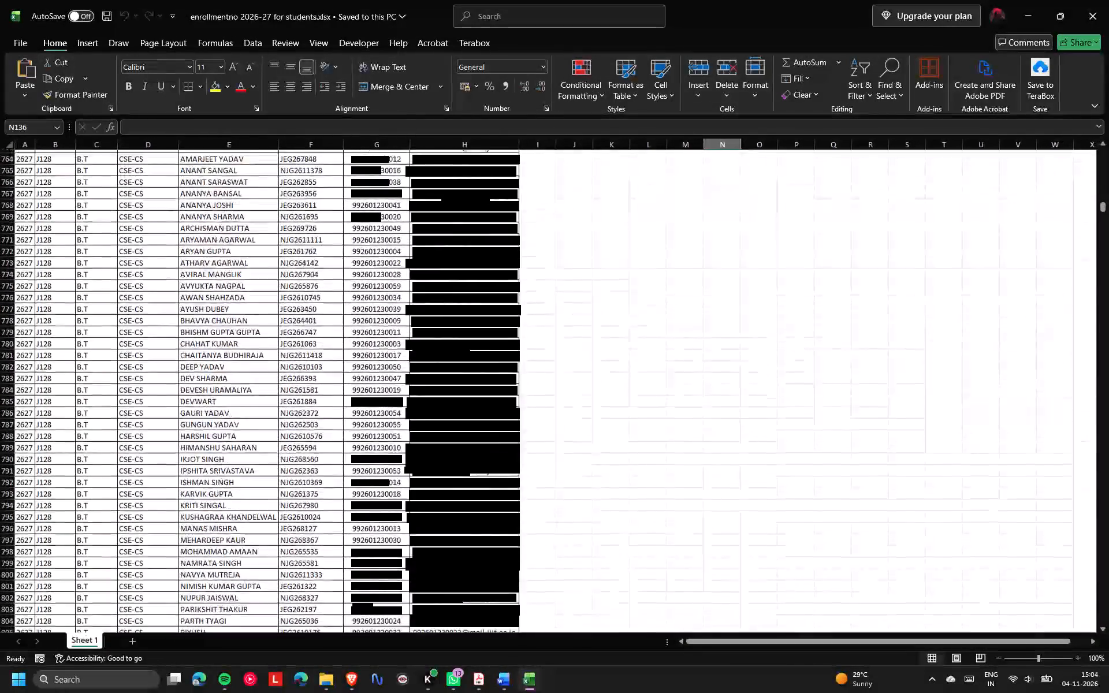
{"action": "scroll", "coordinate": [348, 419], "scroll_direction": "down", "scroll_amount": 4}
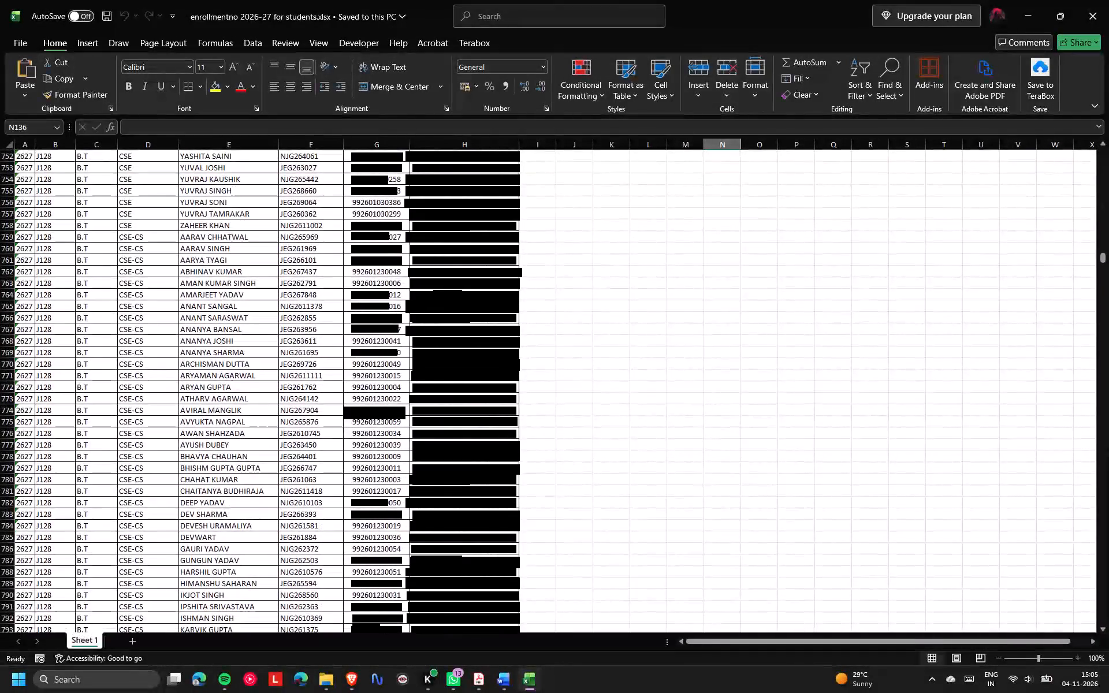
{"action": "scroll", "coordinate": [348, 419], "scroll_direction": "down", "scroll_amount": 3}
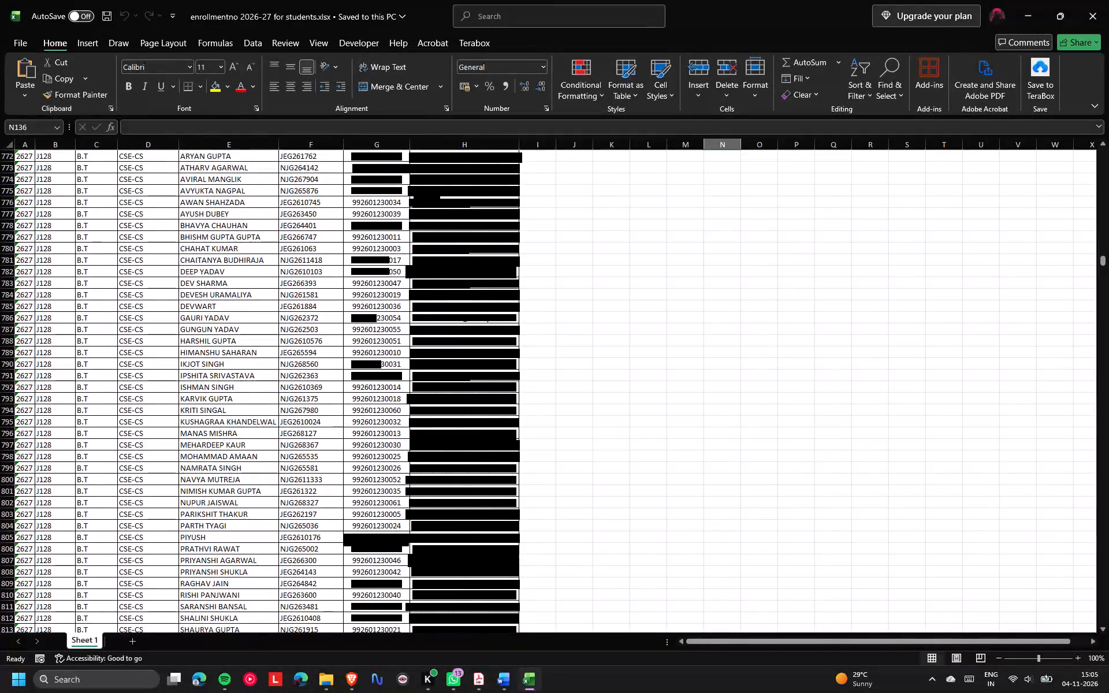
{"action": "left_click", "coordinate": [261, 374]}
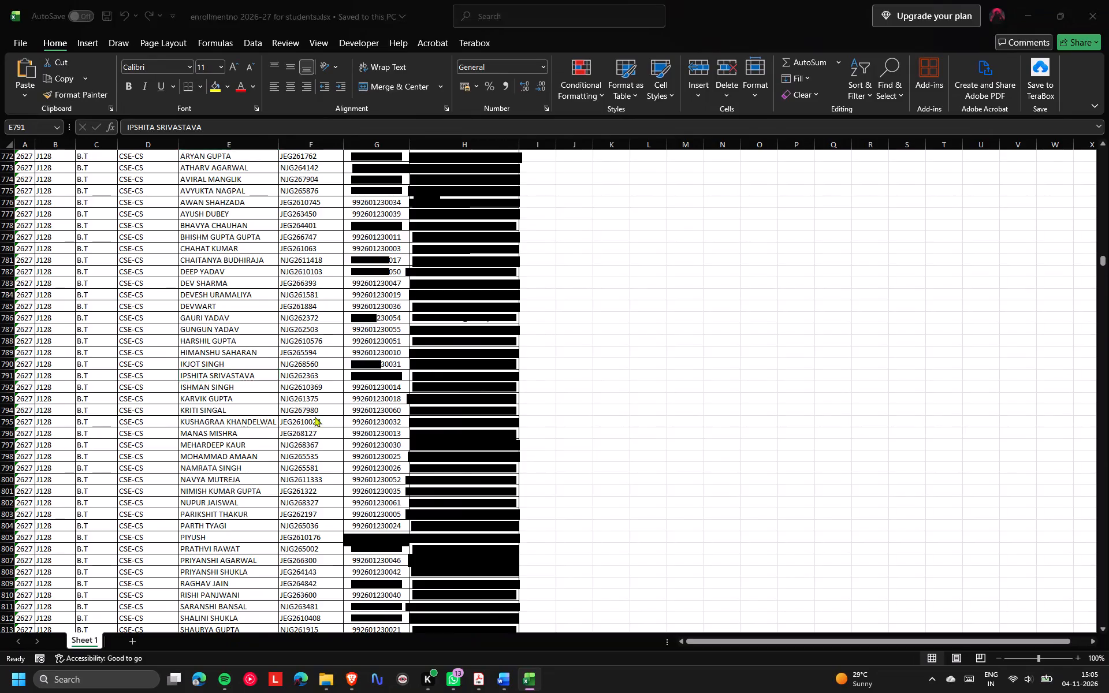
Arrange the enrolment workbook and the Newton's Ring cover document side by side.
{"action": "key", "text": "super+Left"}
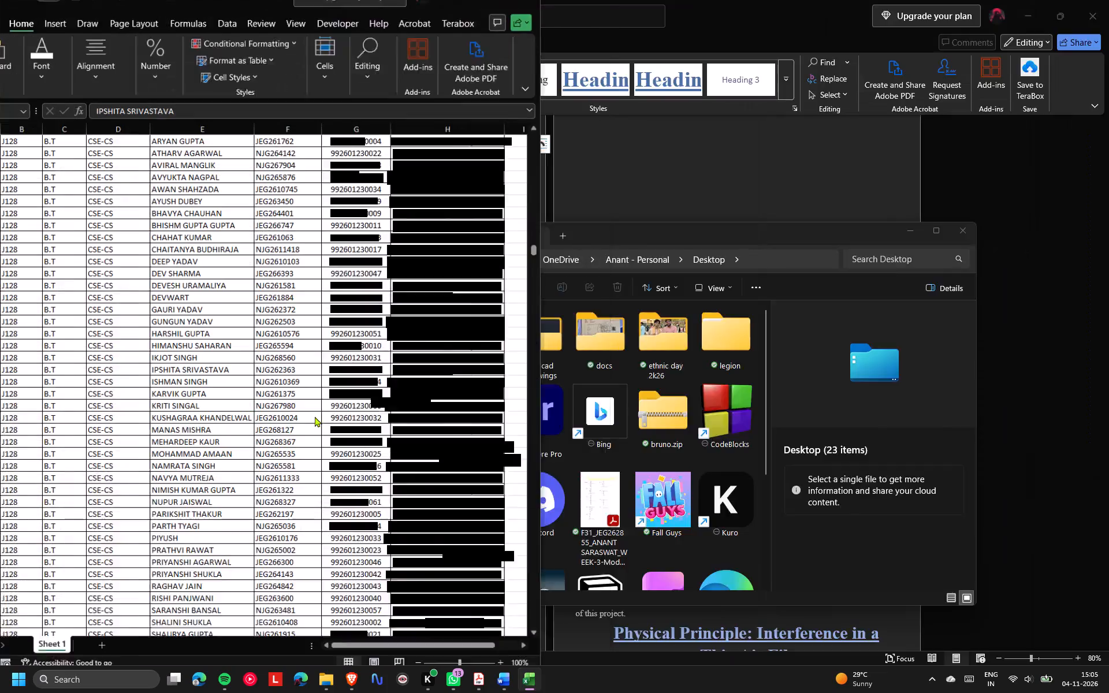
{"action": "left_click", "coordinate": [896, 173]}
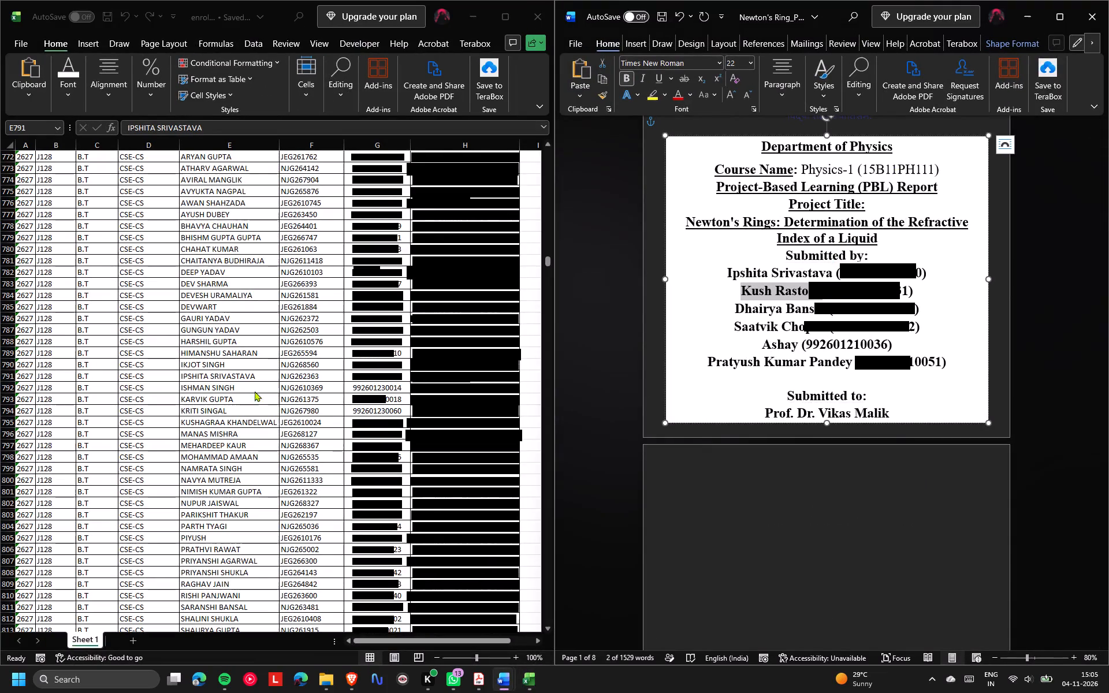
Copy the first group member's enrolment number from the sheet and paste it over the number in brackets beside their name on the cover.
{"action": "left_click", "coordinate": [394, 377]}
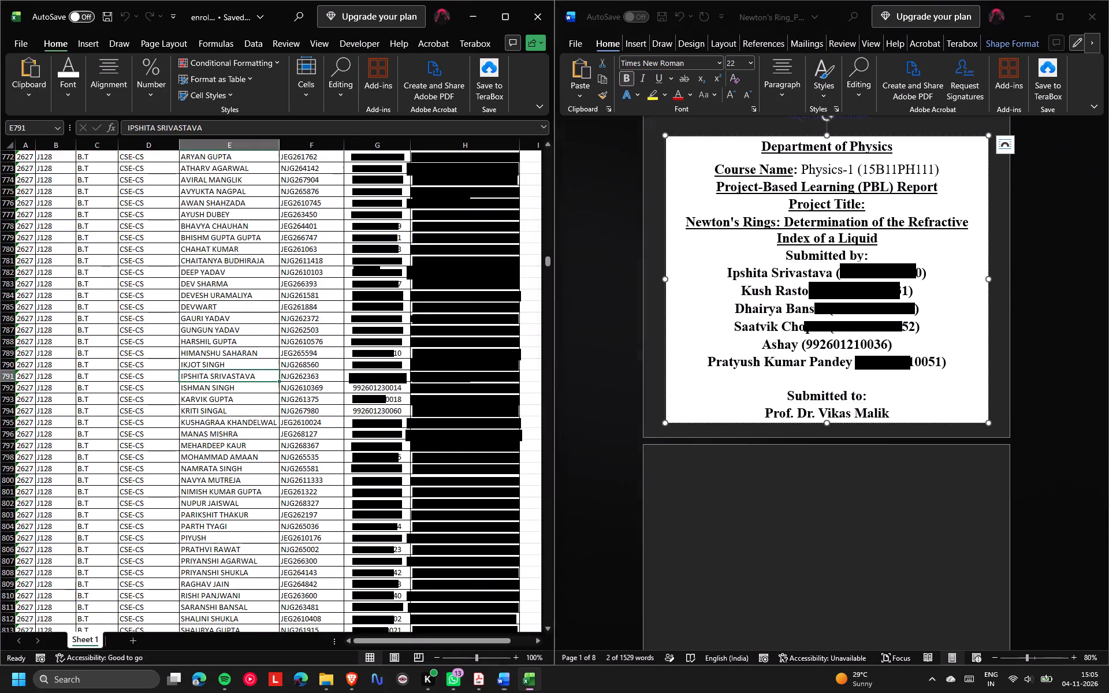
{"action": "left_click", "coordinate": [394, 377]}
{"action": "key", "text": "ctrl+x"}
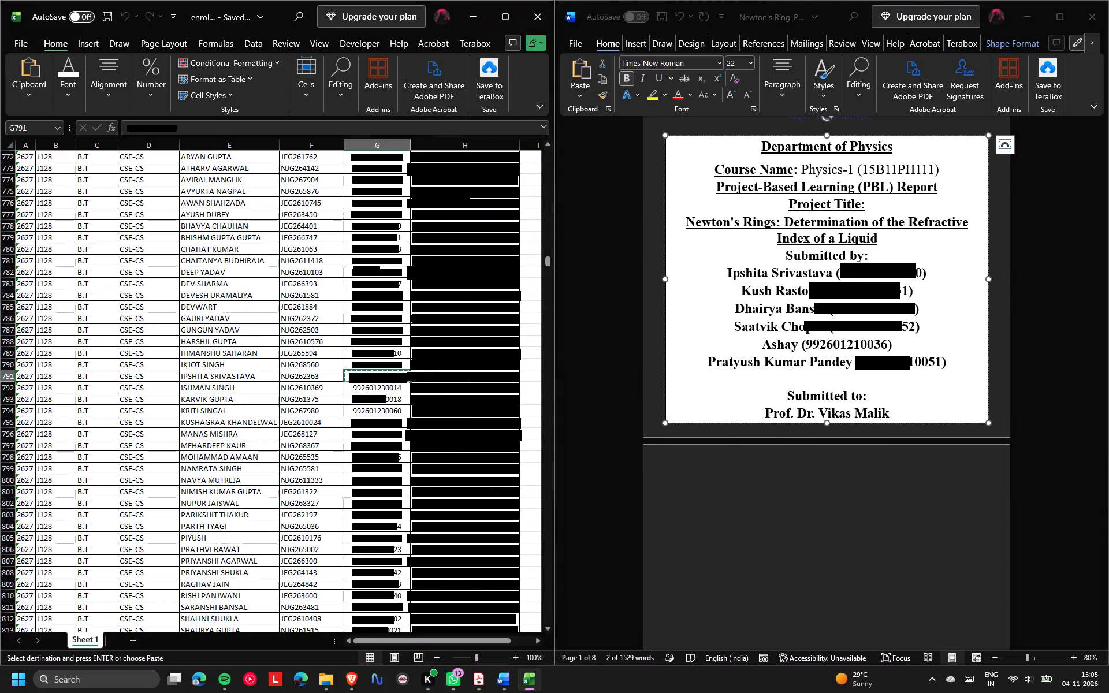
{"action": "key", "text": "ctrl+c"}
{"action": "left_click", "coordinate": [886, 262]}
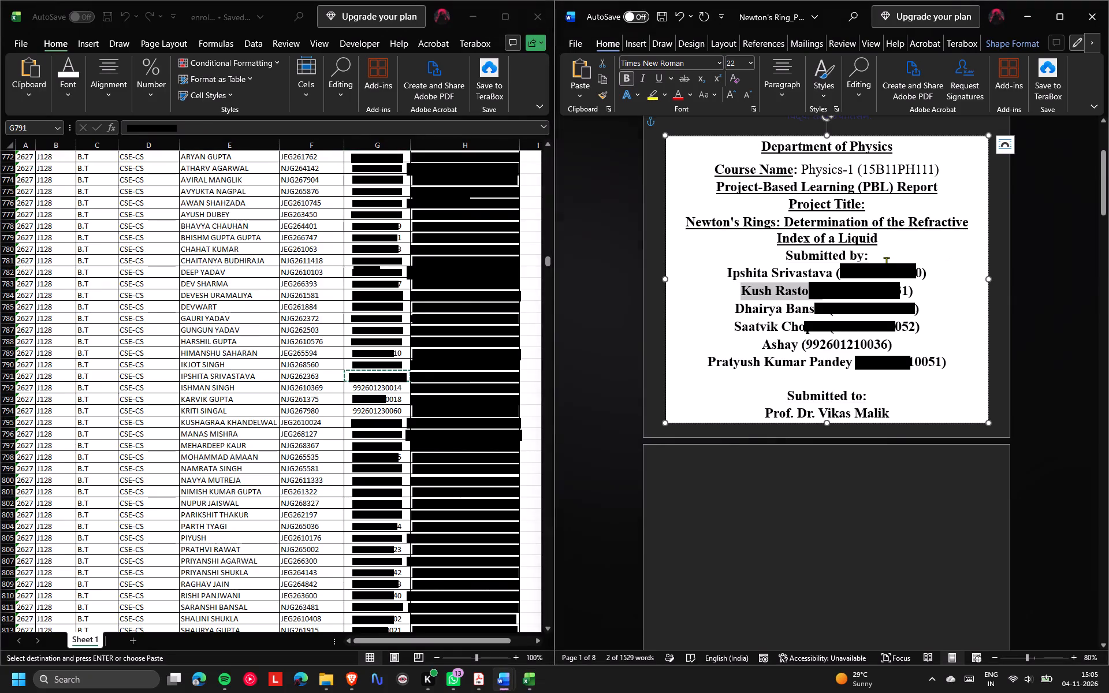
{"action": "double_click", "coordinate": [892, 269]}
{"action": "key", "text": "ctrl+v"}
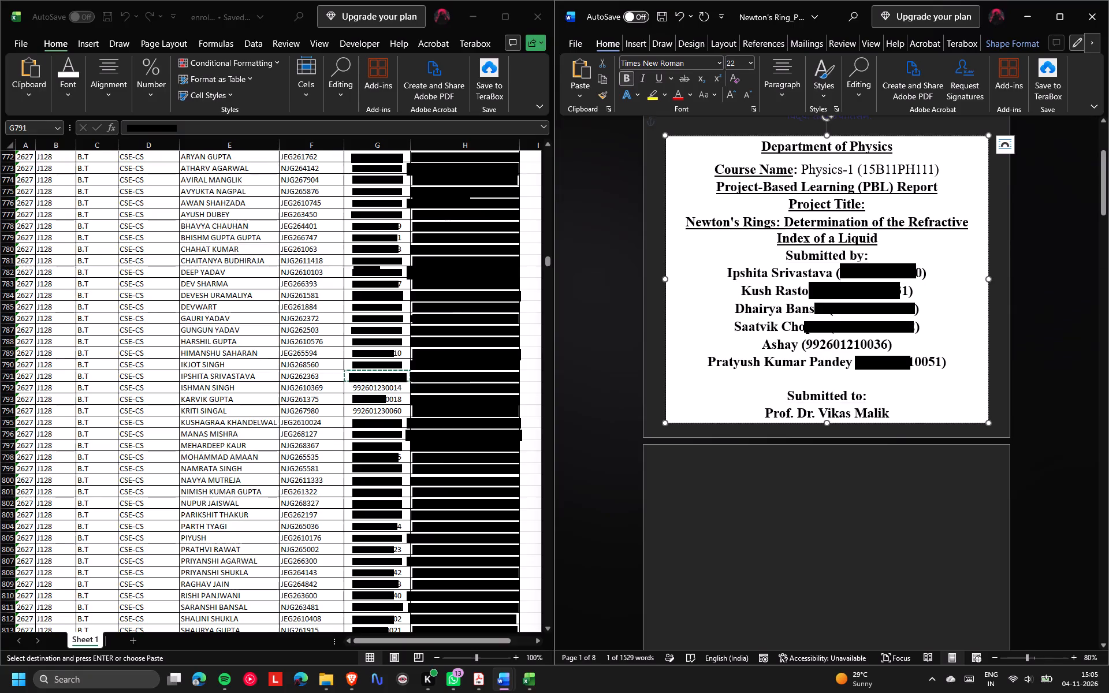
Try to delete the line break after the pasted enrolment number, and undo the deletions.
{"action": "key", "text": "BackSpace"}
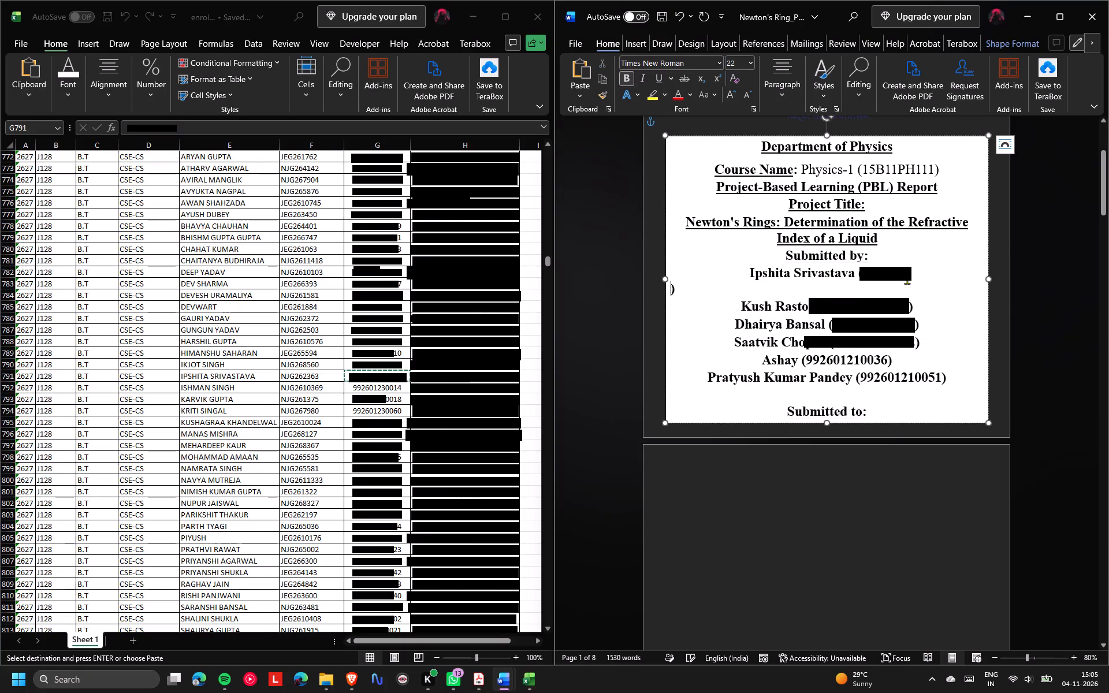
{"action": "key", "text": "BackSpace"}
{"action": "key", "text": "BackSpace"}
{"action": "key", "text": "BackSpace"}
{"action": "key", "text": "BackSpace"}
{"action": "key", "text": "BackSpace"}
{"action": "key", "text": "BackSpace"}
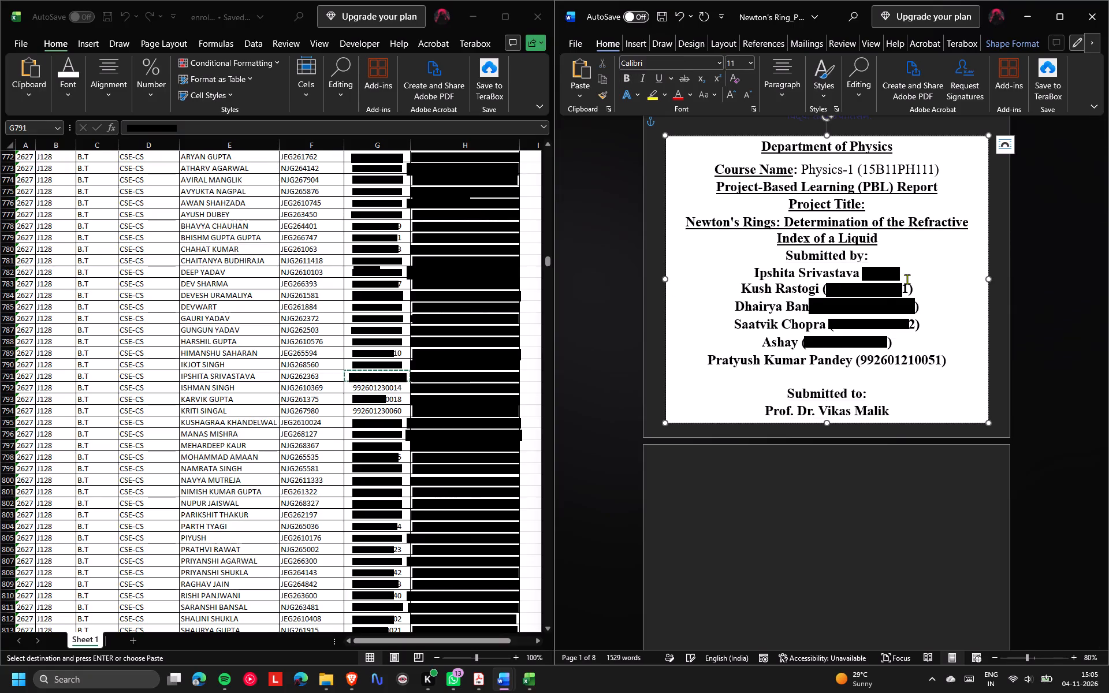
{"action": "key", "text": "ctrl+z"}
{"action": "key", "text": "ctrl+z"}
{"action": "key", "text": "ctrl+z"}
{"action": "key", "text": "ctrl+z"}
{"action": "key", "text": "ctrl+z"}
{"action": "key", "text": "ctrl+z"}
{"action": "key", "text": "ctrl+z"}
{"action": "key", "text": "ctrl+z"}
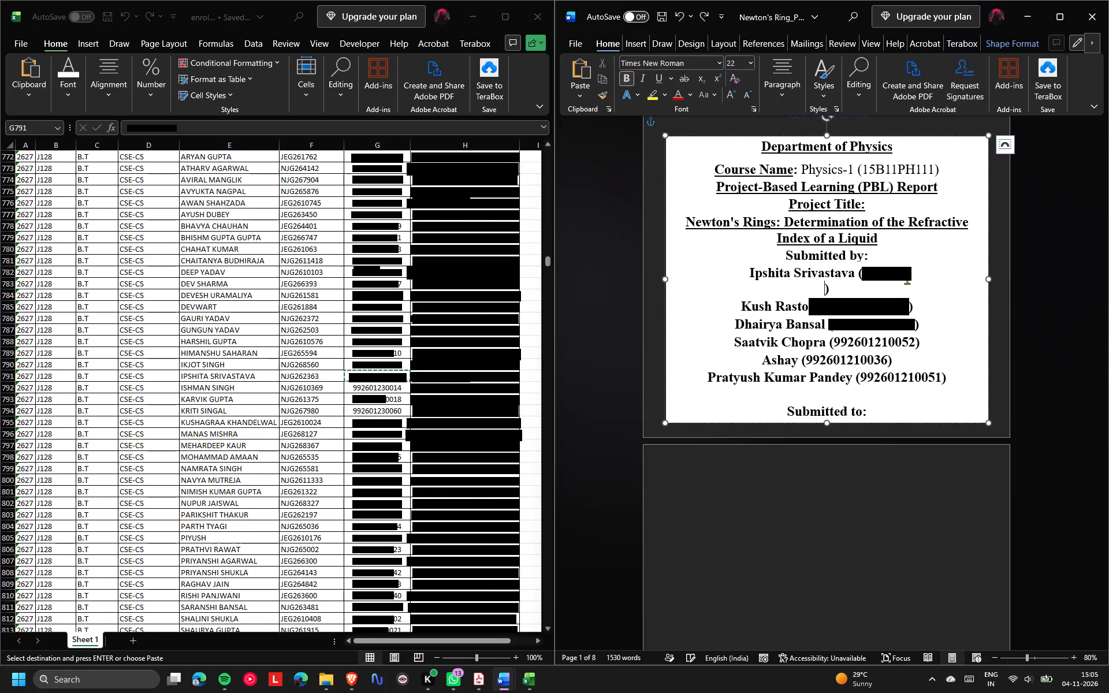
Delete the stray closing bracket and line break after the pasted enrolment number.
{"action": "key", "text": "Right"}
{"action": "key", "text": "BackSpace"}
{"action": "key", "text": "BackSpace"}
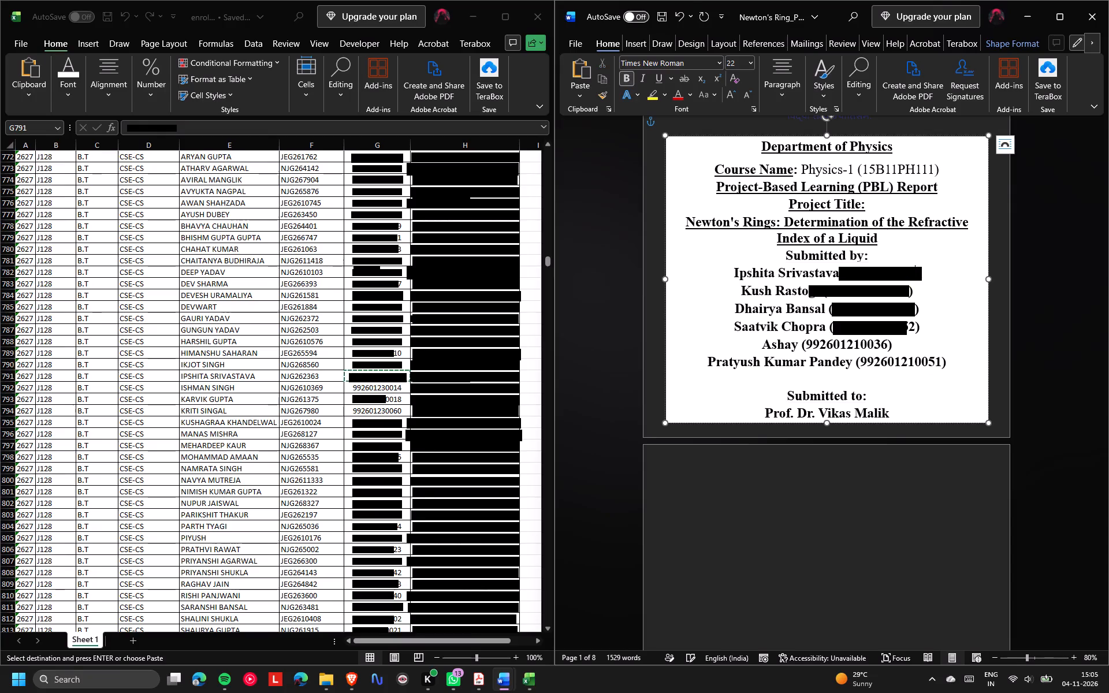
Complete the first group member's enrolment number on the cover with its last two digits and change its eighth digit to 3.
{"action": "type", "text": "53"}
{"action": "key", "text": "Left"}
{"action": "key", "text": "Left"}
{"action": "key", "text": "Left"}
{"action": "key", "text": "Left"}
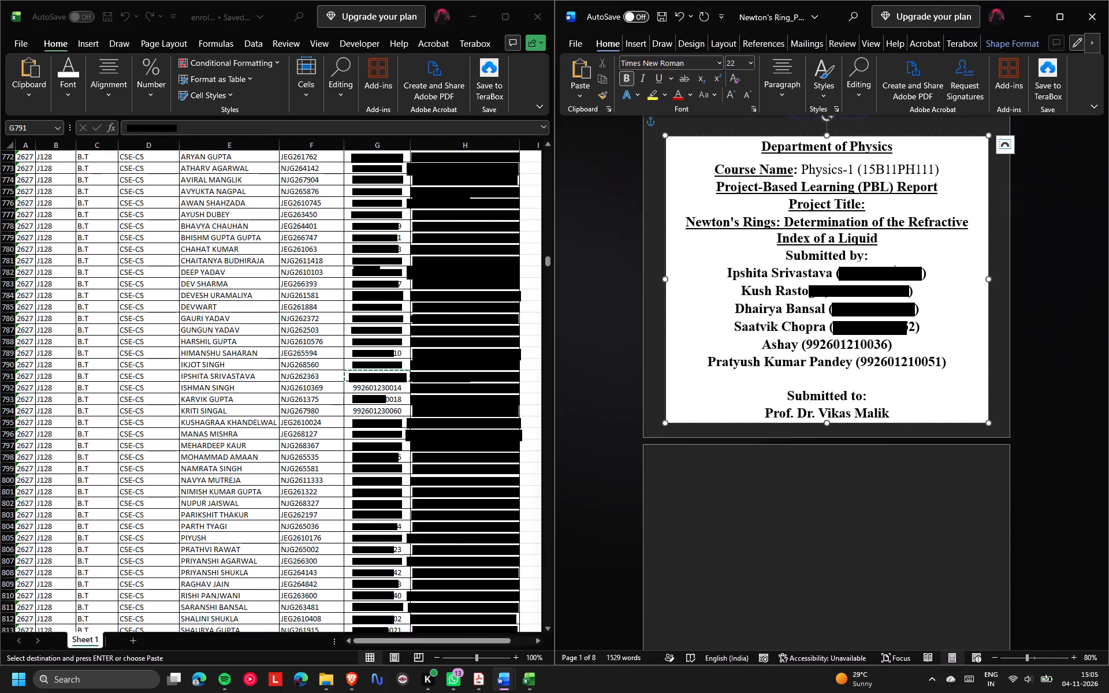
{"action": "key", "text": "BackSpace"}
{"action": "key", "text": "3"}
Change the eighth digit to 3 in the enrolment numbers of the second, third and fourth group members on the cover.
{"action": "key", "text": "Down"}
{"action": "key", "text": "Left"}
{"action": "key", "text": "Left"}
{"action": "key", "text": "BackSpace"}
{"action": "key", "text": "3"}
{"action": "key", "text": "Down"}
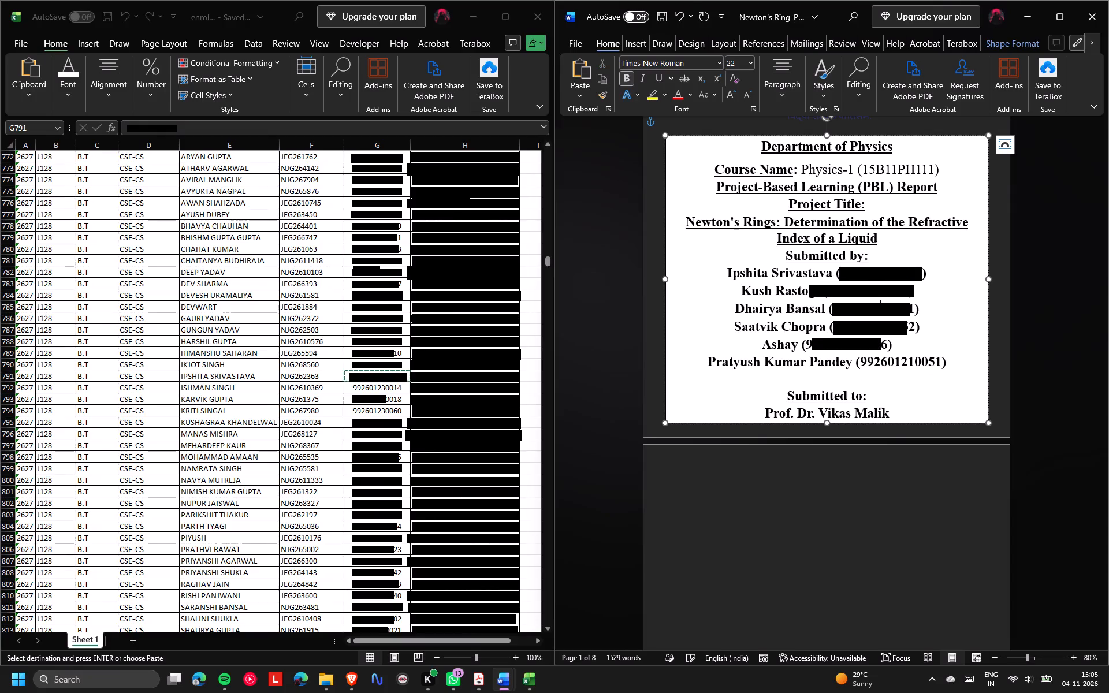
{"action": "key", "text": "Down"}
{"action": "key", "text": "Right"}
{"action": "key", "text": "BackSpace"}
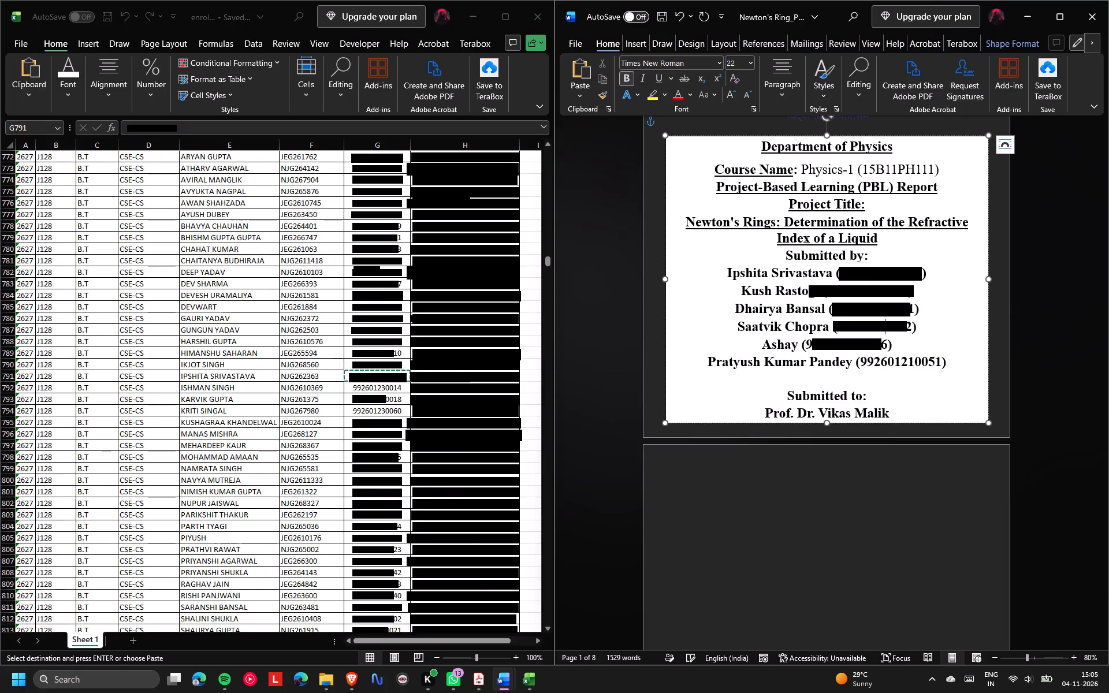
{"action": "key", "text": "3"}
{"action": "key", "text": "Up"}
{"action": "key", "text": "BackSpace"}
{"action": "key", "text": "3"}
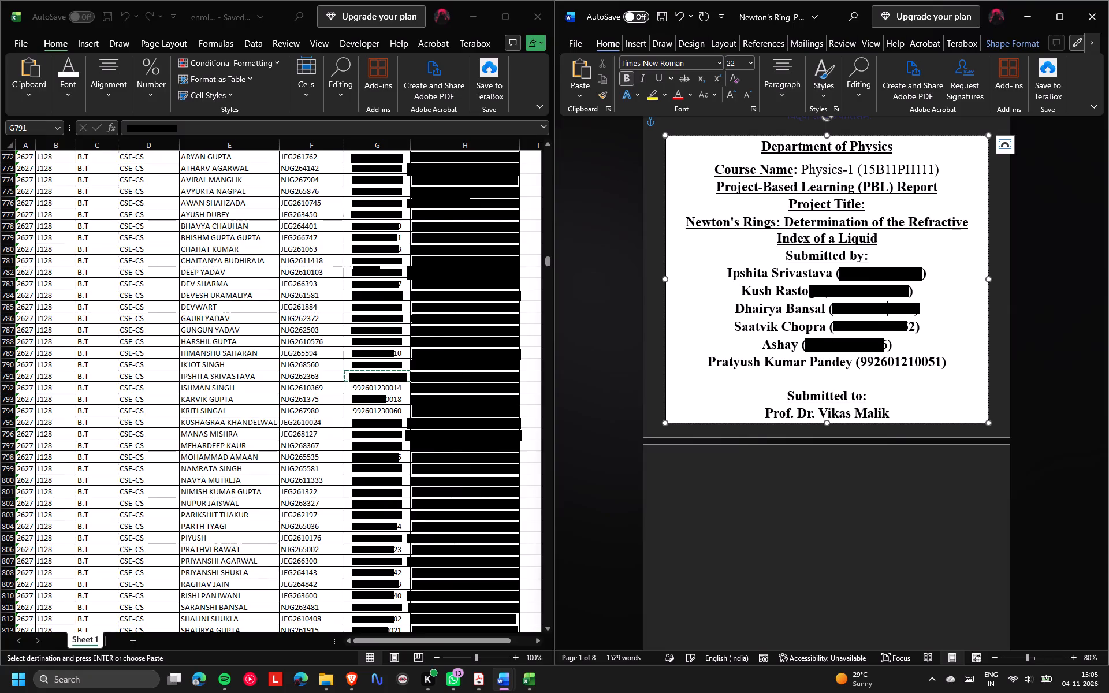
Delete the last three group members' names and enrolment numbers from the Submitted by list, keeping a blank line before Submitted to.
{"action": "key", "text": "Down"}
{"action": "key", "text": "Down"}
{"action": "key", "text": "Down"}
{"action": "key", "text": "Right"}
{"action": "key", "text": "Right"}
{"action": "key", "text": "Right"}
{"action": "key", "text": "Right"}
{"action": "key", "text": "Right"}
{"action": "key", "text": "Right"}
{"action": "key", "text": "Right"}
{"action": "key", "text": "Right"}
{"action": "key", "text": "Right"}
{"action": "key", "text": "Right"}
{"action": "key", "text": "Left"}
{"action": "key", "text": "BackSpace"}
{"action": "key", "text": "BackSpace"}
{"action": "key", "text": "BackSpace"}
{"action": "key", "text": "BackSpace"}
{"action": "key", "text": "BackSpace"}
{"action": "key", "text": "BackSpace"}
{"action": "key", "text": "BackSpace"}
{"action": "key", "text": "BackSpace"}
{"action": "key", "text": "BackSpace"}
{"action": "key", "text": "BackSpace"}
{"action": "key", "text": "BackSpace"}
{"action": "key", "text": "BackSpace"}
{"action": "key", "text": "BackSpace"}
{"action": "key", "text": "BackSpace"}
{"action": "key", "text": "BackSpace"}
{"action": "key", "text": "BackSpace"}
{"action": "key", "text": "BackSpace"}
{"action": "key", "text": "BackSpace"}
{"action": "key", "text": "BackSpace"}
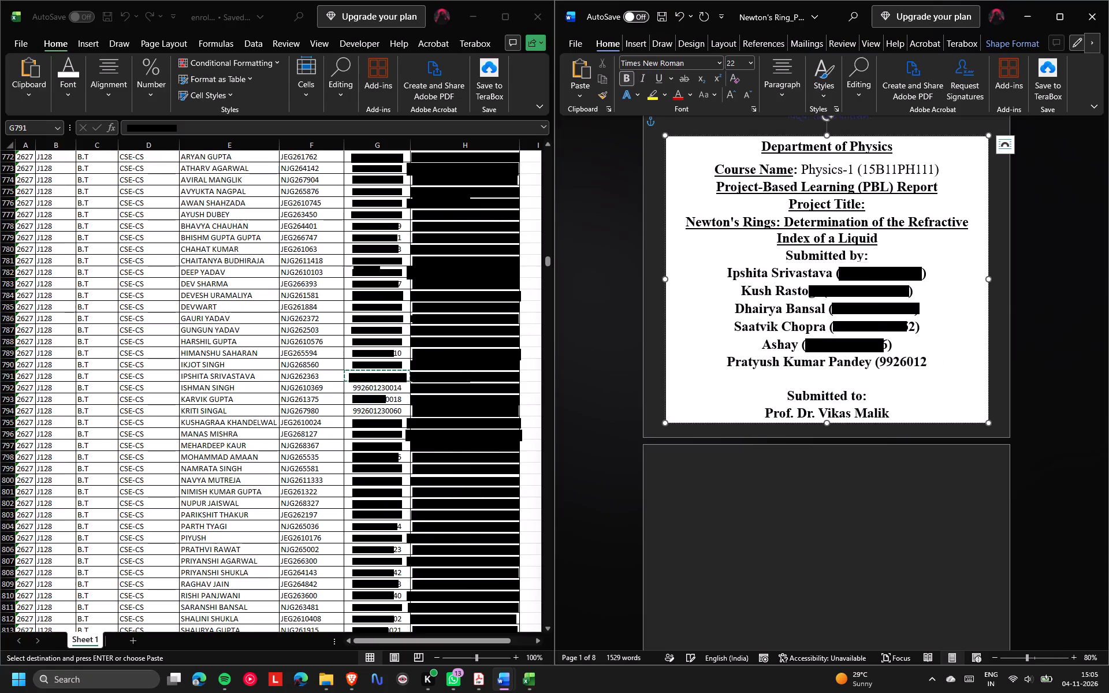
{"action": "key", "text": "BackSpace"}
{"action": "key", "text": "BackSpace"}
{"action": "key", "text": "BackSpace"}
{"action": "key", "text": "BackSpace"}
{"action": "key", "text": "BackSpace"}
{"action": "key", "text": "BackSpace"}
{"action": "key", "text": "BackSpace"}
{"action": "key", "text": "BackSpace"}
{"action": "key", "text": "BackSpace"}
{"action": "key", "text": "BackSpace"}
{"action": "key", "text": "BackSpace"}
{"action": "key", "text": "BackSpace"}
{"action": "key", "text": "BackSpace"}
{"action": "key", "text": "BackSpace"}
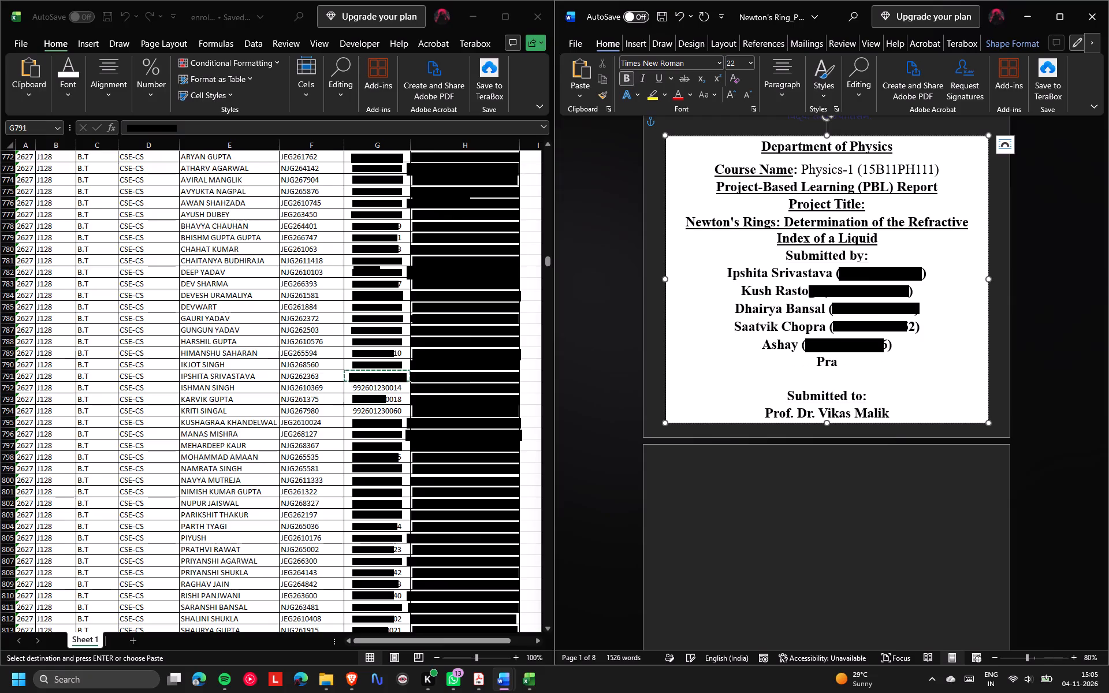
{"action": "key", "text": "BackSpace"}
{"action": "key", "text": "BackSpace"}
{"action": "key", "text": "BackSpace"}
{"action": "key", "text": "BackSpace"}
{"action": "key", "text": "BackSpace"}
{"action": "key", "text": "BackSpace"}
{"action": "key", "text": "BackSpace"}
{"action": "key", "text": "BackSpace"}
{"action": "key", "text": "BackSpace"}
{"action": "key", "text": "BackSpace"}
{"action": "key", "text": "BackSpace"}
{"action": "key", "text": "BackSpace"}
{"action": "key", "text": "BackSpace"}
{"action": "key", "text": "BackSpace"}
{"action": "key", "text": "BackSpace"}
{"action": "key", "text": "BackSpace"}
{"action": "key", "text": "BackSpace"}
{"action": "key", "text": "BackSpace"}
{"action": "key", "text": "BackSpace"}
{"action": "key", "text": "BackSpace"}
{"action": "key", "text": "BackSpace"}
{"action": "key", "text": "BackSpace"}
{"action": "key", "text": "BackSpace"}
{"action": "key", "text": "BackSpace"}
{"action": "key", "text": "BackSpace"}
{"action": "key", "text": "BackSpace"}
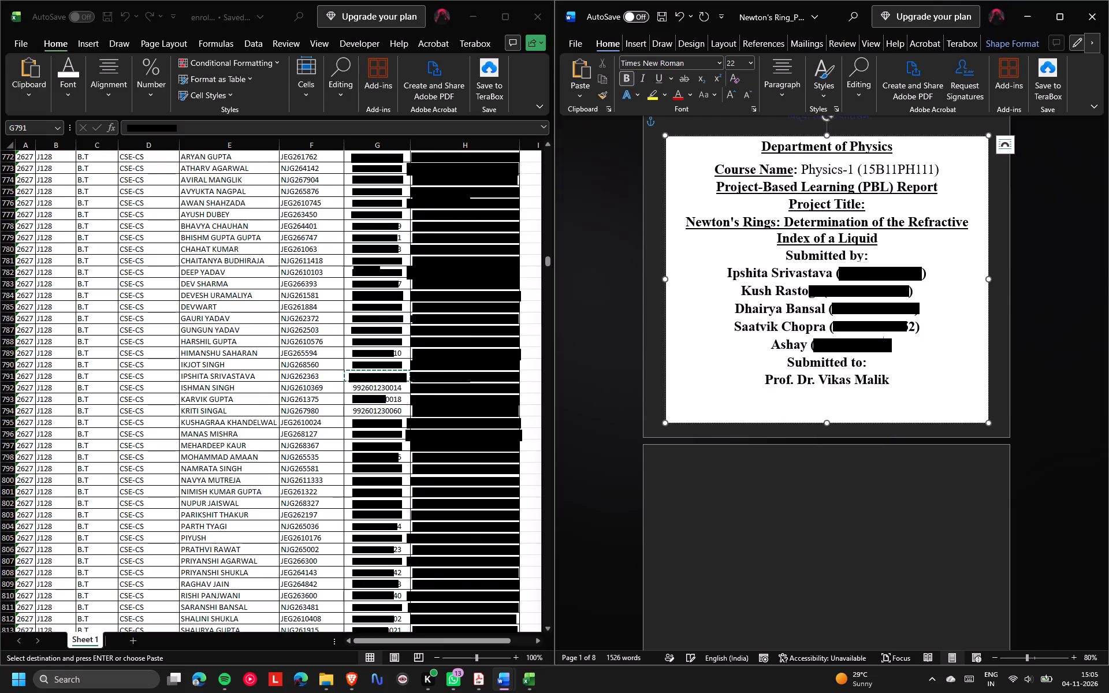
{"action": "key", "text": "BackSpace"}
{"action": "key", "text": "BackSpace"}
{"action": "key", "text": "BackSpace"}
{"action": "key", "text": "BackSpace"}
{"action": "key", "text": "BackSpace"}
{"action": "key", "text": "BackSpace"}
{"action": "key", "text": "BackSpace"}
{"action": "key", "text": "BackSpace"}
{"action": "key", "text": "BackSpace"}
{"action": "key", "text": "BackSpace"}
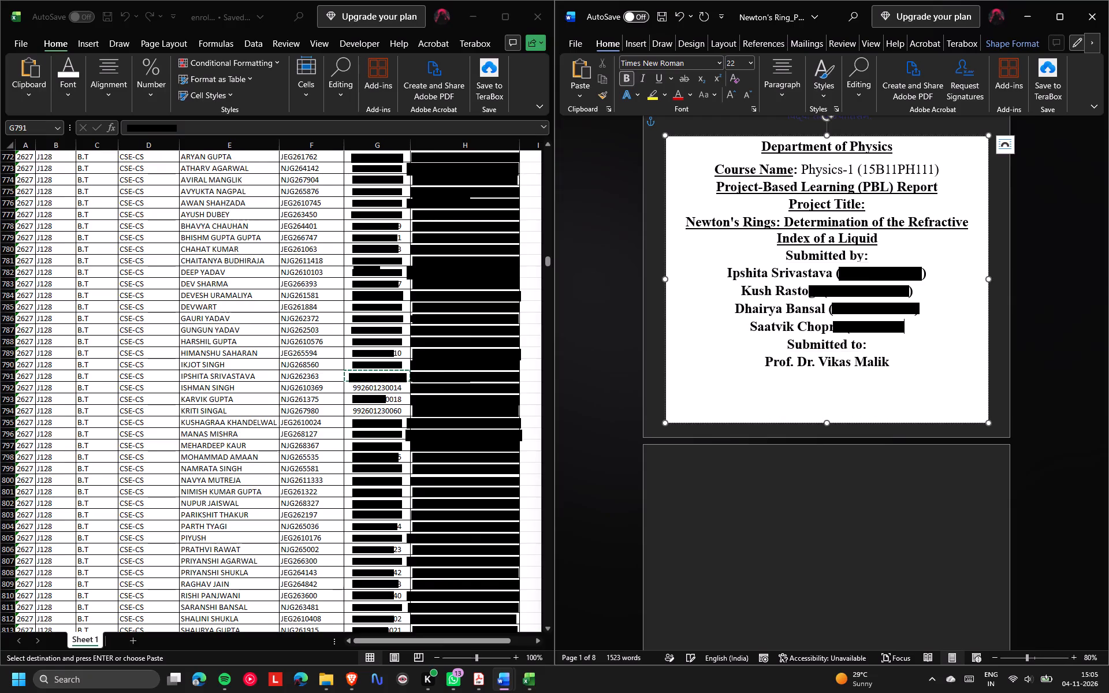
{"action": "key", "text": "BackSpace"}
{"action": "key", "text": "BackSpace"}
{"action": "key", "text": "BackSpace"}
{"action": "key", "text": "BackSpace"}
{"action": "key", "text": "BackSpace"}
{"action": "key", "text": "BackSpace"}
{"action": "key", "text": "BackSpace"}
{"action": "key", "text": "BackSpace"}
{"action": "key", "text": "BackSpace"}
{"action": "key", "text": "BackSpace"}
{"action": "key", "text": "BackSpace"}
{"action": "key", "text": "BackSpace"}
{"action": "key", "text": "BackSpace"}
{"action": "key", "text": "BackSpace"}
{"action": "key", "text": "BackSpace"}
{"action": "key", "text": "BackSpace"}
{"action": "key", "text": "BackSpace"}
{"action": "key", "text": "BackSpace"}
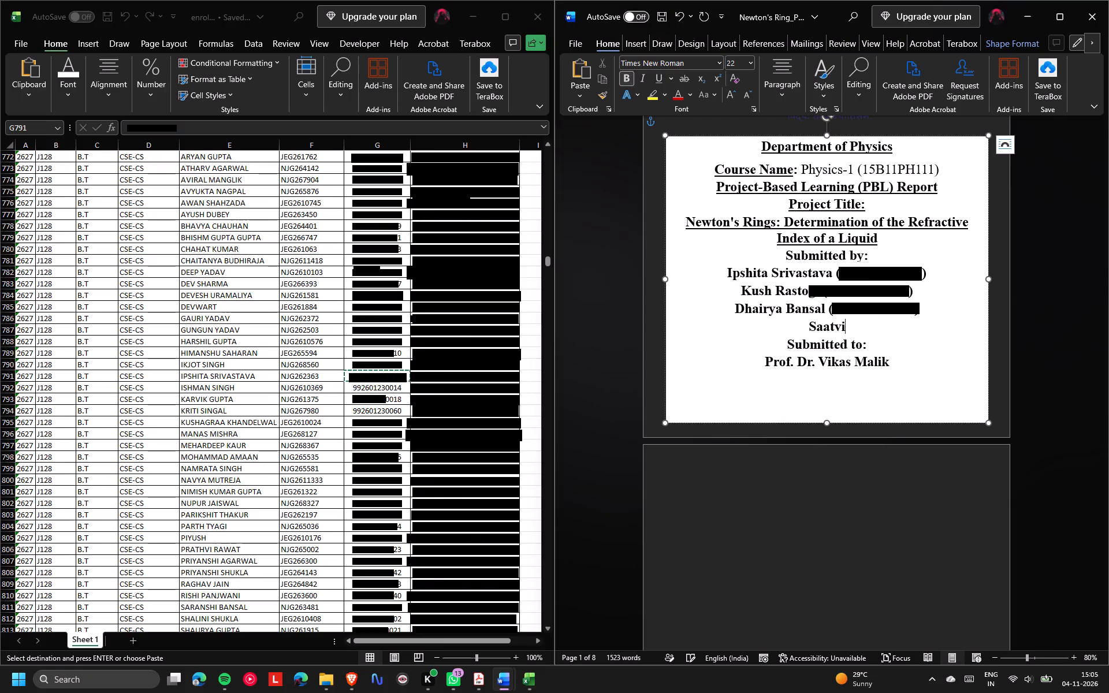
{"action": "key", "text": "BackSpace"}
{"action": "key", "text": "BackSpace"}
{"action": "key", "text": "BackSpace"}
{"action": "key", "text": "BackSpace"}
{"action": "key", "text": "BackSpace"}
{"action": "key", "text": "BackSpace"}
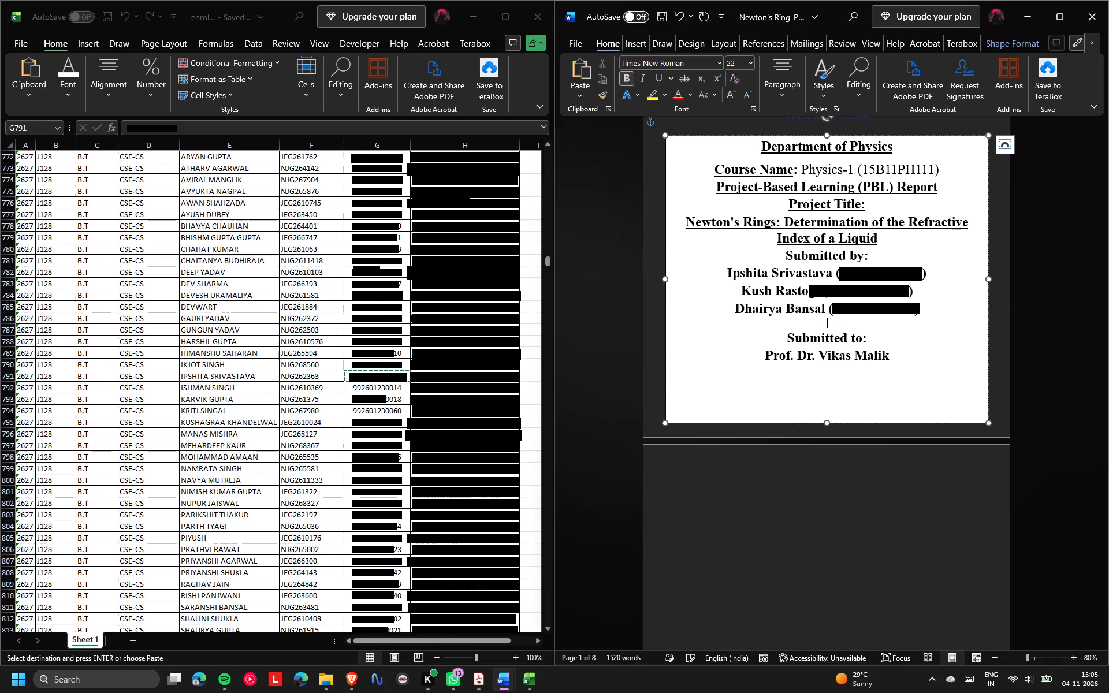
Replace the name after "Prof. Dr." under Submitted to with the new supervising professor's name.
{"action": "left_click_drag", "start_coordinate": [905, 349], "coordinate": [865, 356]}
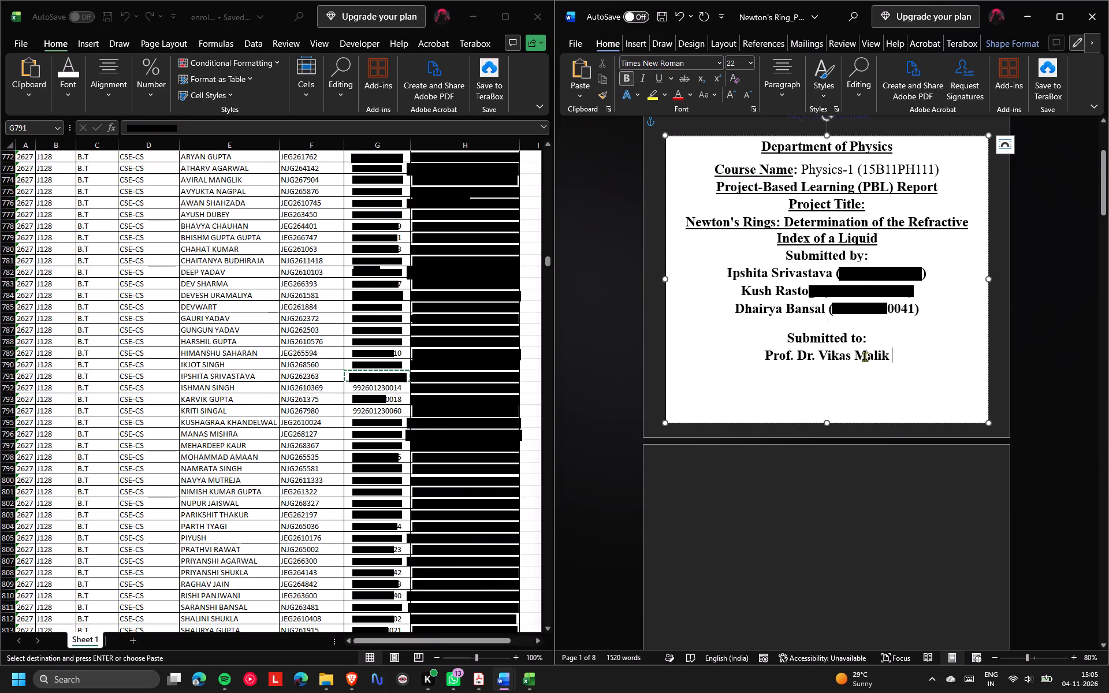
{"action": "left_click_drag", "start_coordinate": [865, 356], "coordinate": [823, 357]}
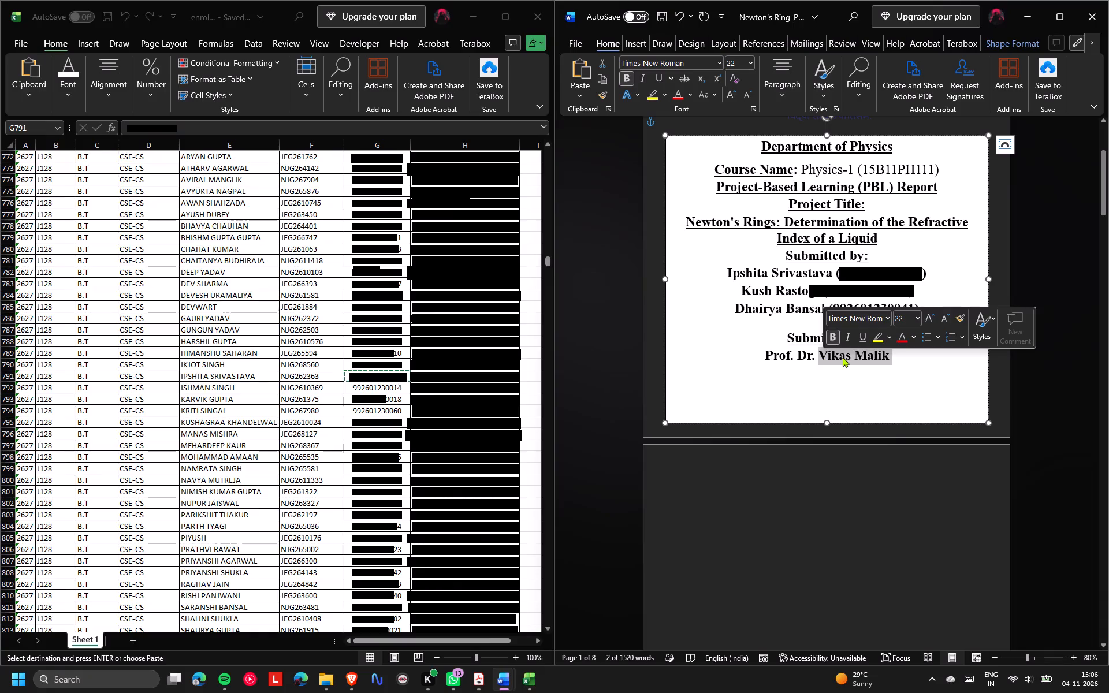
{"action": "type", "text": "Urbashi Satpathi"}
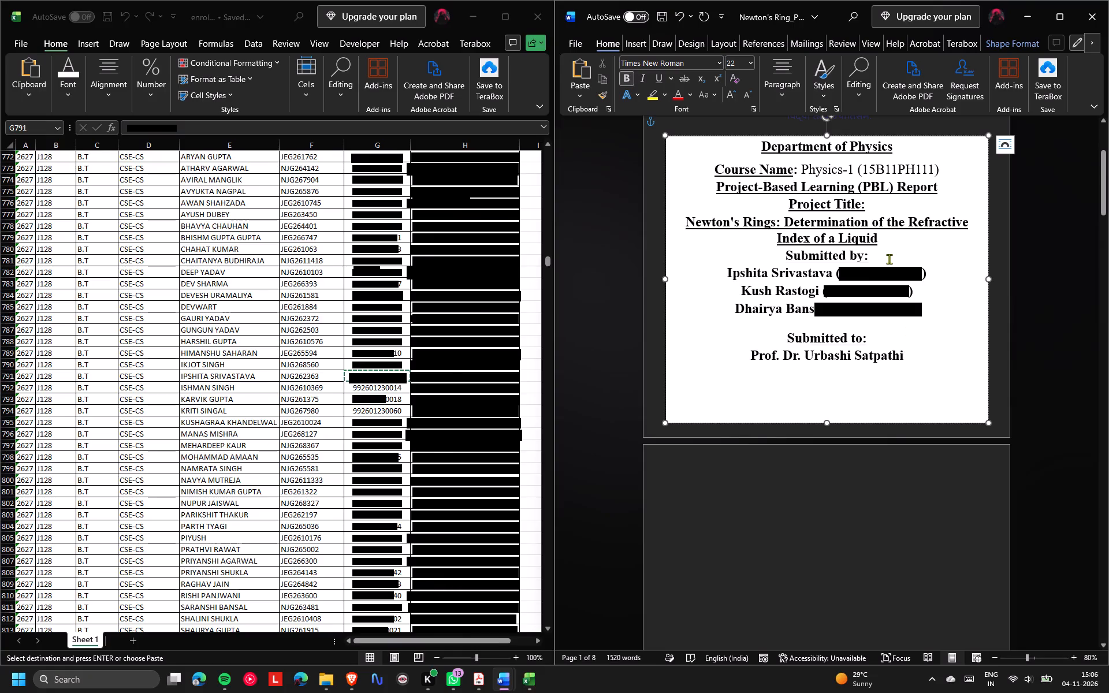
Replace the second student's name under "Submitted by:" with the second group member's full name.
{"action": "left_click_drag", "start_coordinate": [823, 291], "coordinate": [734, 290]}
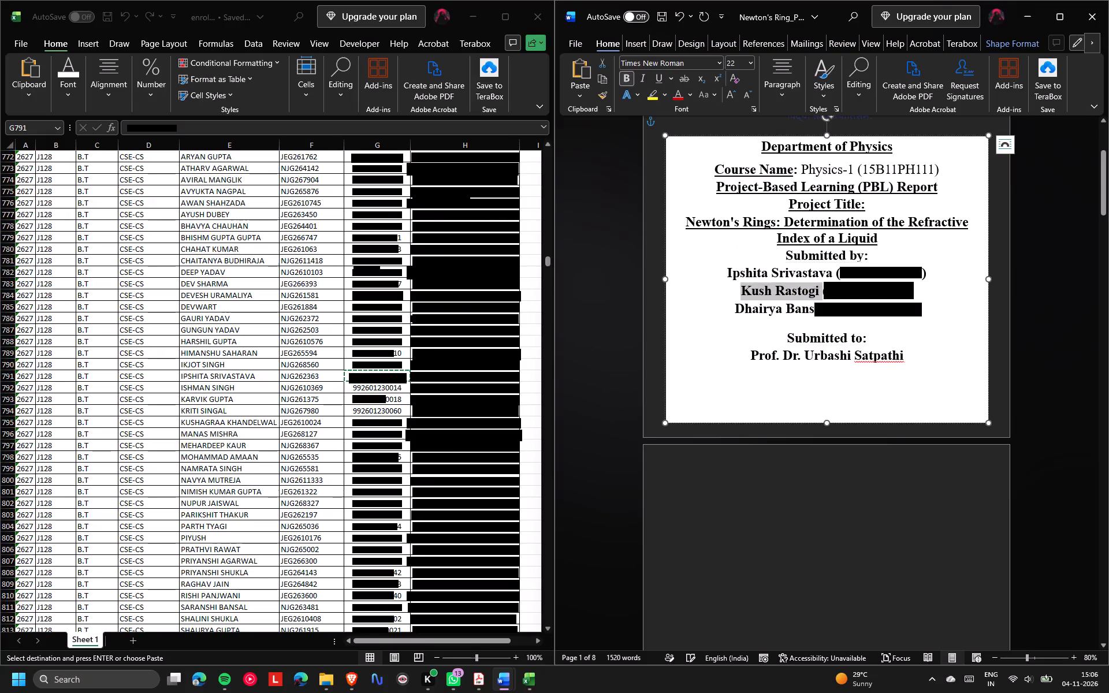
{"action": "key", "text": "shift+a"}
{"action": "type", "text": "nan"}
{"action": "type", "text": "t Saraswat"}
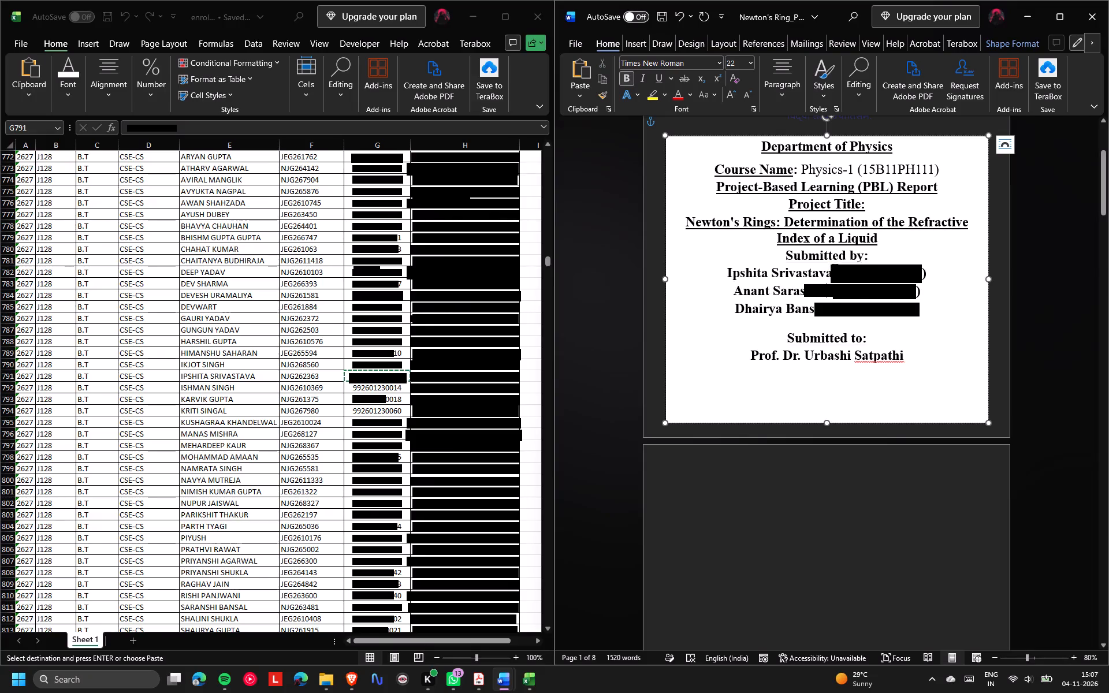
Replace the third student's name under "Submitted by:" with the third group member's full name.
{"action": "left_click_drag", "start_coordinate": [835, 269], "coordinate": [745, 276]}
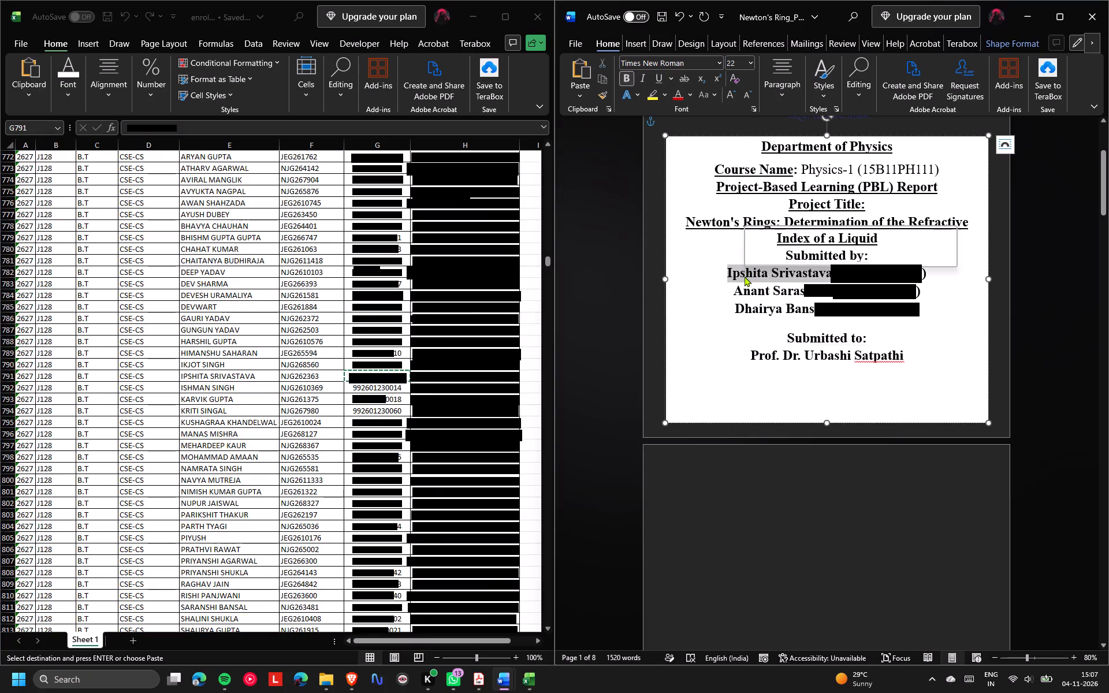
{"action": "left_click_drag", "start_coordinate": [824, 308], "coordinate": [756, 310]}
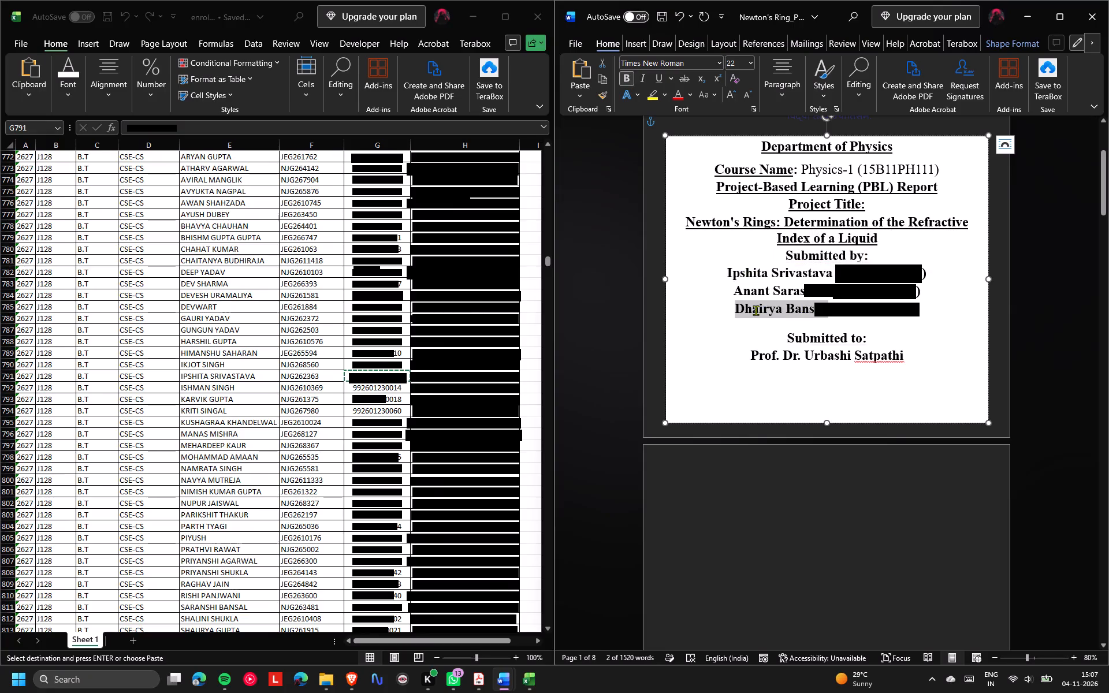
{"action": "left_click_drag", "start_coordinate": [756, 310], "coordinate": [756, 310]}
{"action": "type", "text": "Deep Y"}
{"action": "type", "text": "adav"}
Cut the name on the first "Submitted by:" line and put a copy of the second line's name in its place.
{"action": "left_click_drag", "start_coordinate": [829, 290], "coordinate": [746, 290]}
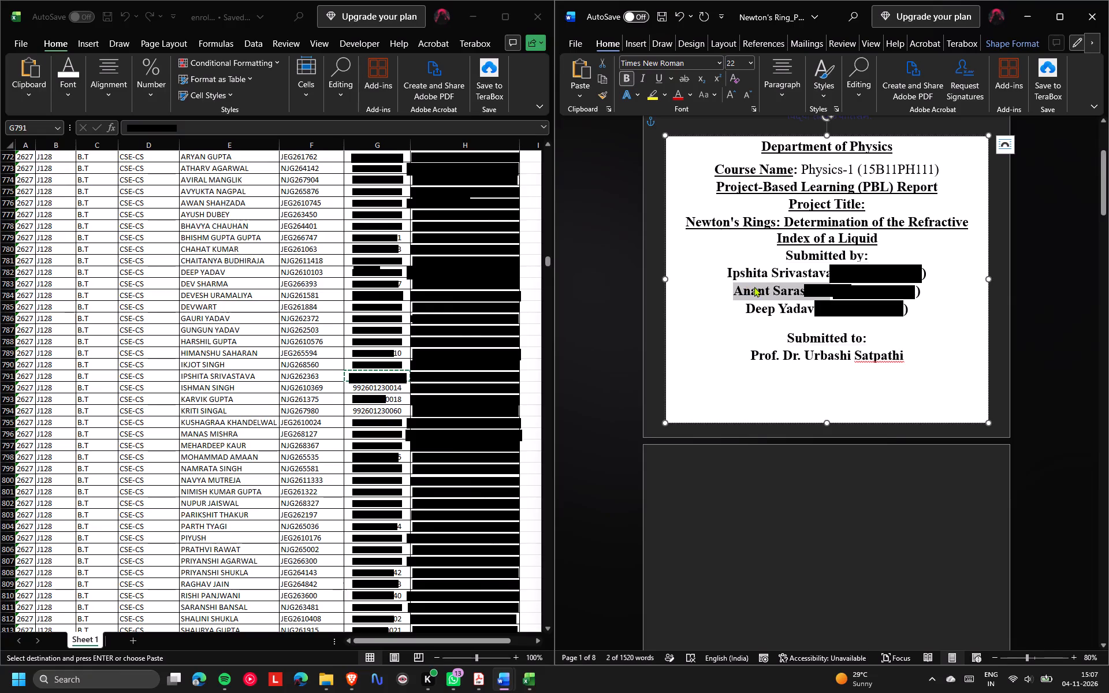
{"action": "key", "text": "ctrl+c"}
{"action": "left_click_drag", "start_coordinate": [836, 270], "coordinate": [750, 275]}
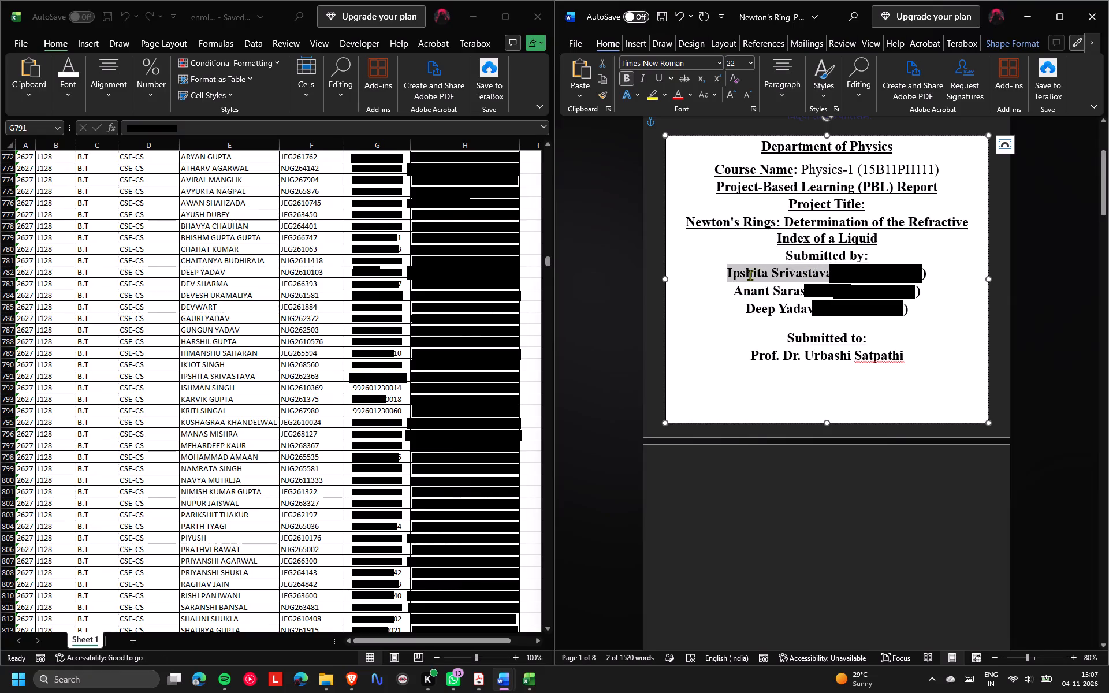
{"action": "left_click_drag", "start_coordinate": [750, 275], "coordinate": [747, 275]}
{"action": "key", "text": "ctrl+v"}
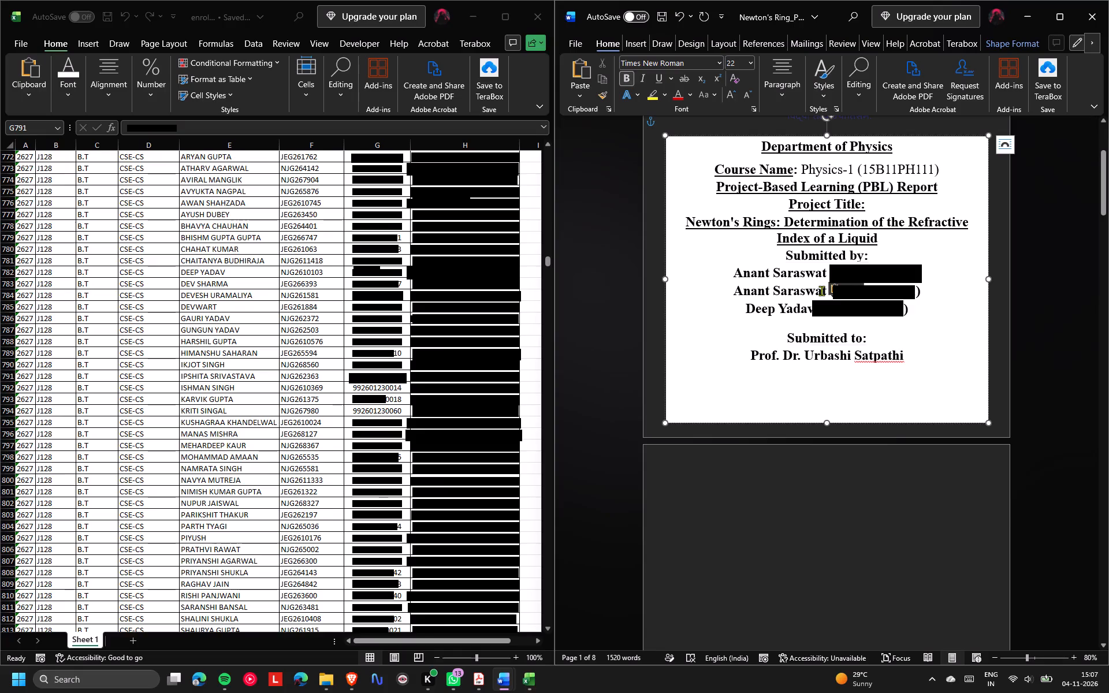
{"action": "key", "text": "ctrl+x"}
{"action": "key", "text": "ctrl+z"}
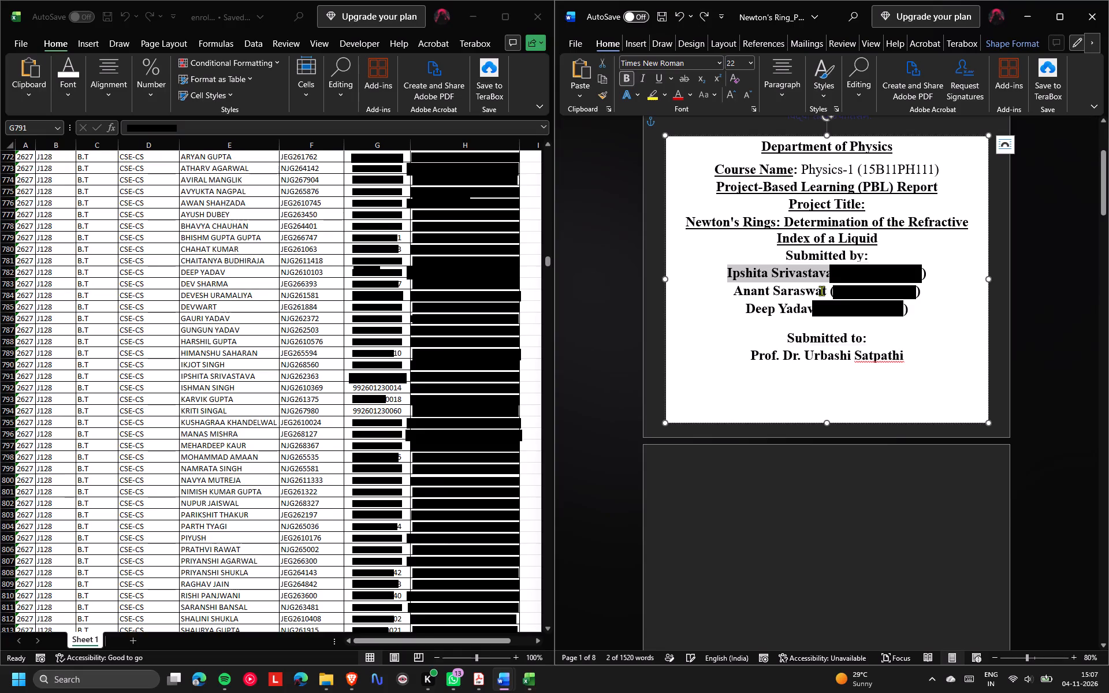
{"action": "key", "text": "ctrl+x"}
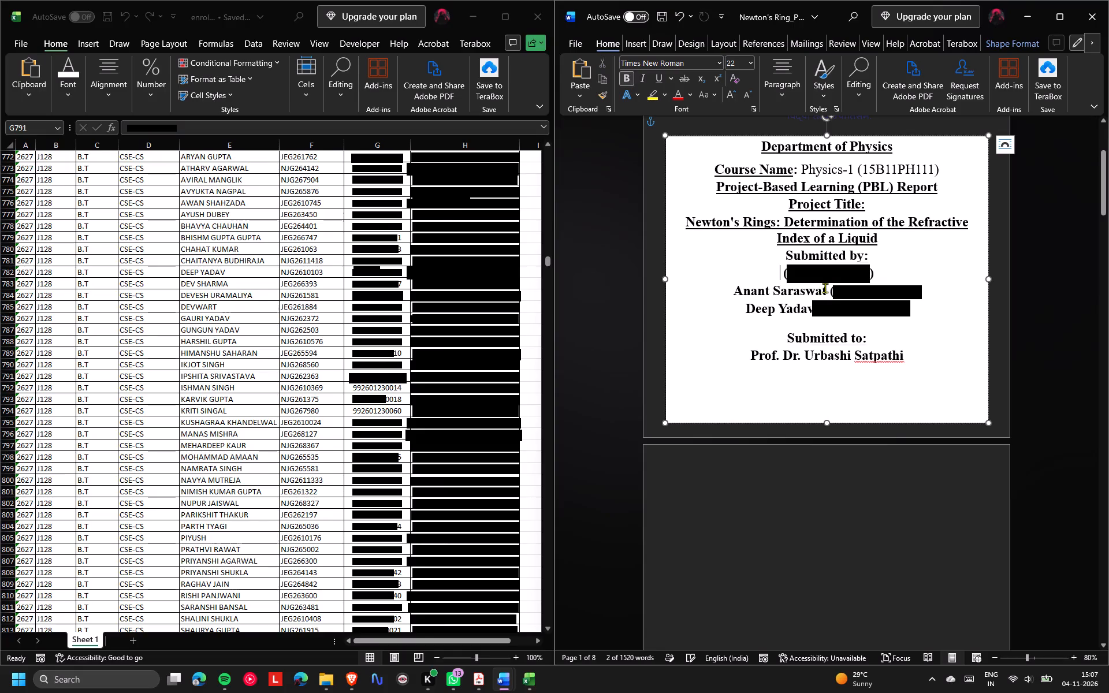
{"action": "key", "text": "ctrl+v"}
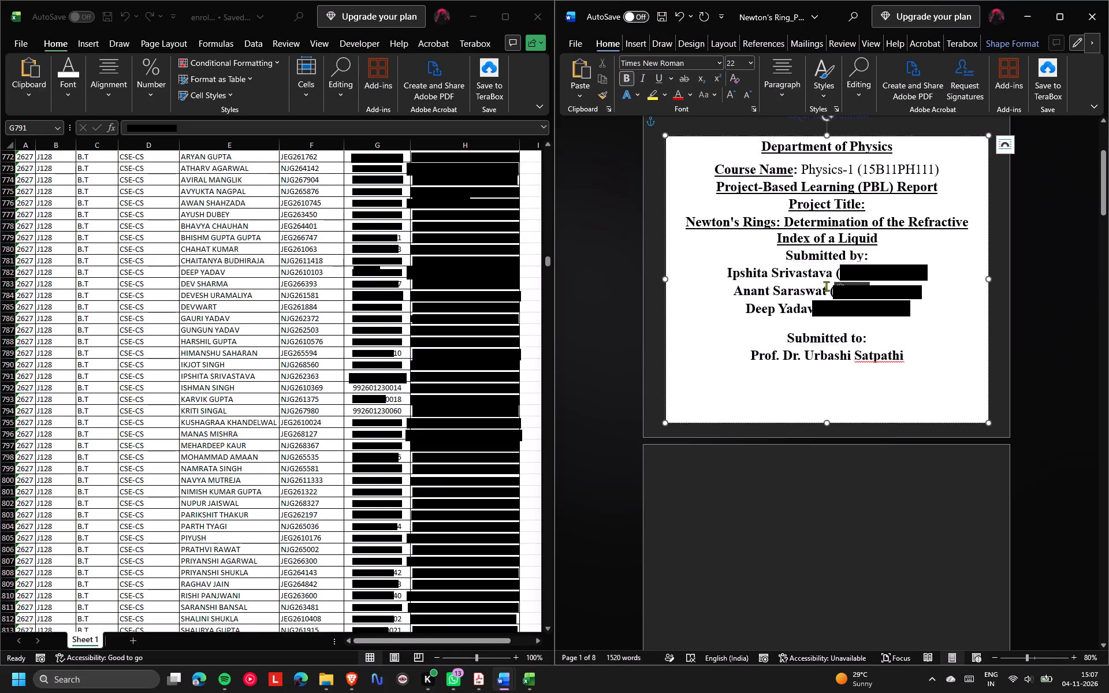
{"action": "key", "text": "ctrl+z"}
{"action": "key", "text": "super+v"}
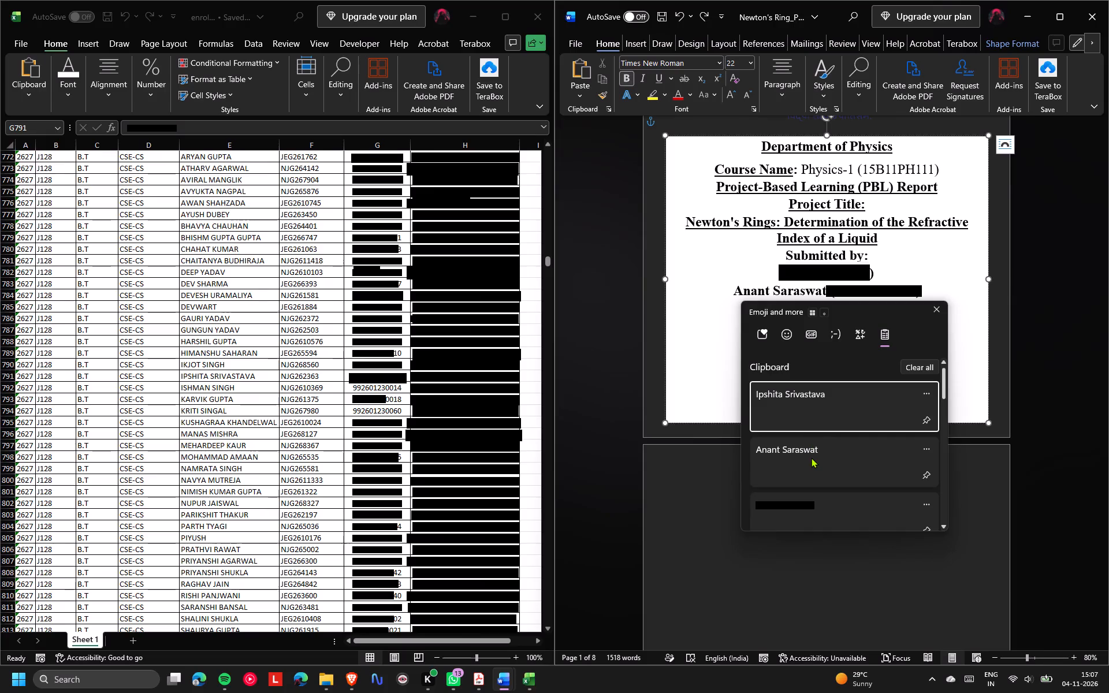
{"action": "left_click", "coordinate": [812, 457]}
{"action": "key", "text": "ctrl+v"}
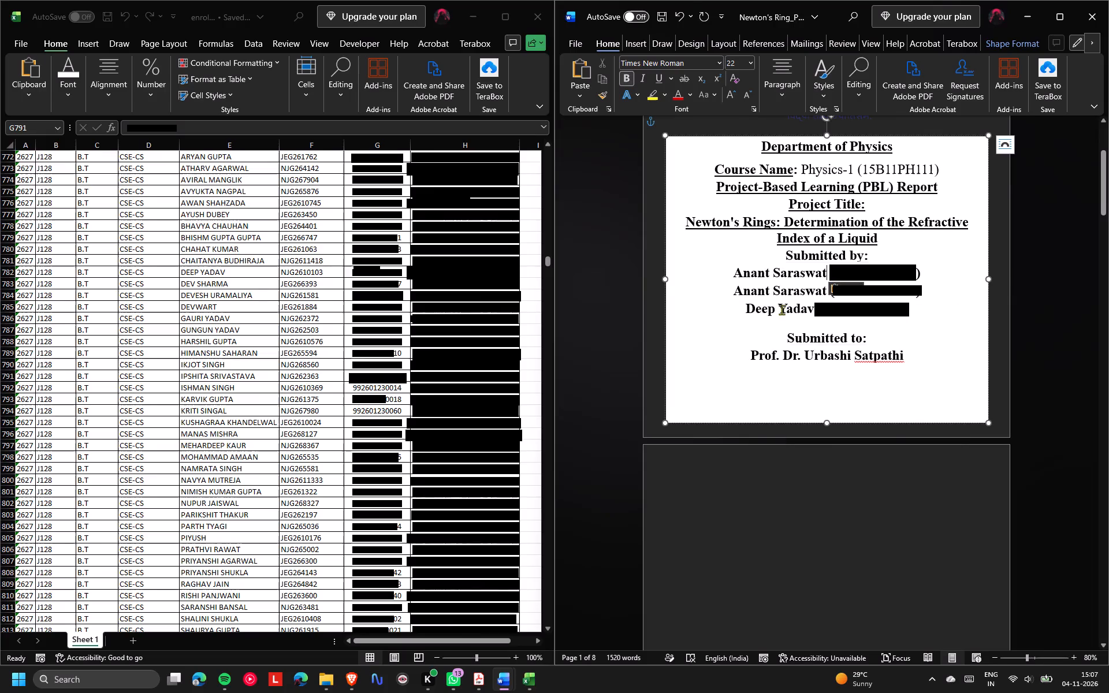
Replace the name on the third "Submitted by:" line with the name cut from the first line.
{"action": "left_click_drag", "start_coordinate": [816, 307], "coordinate": [757, 310]}
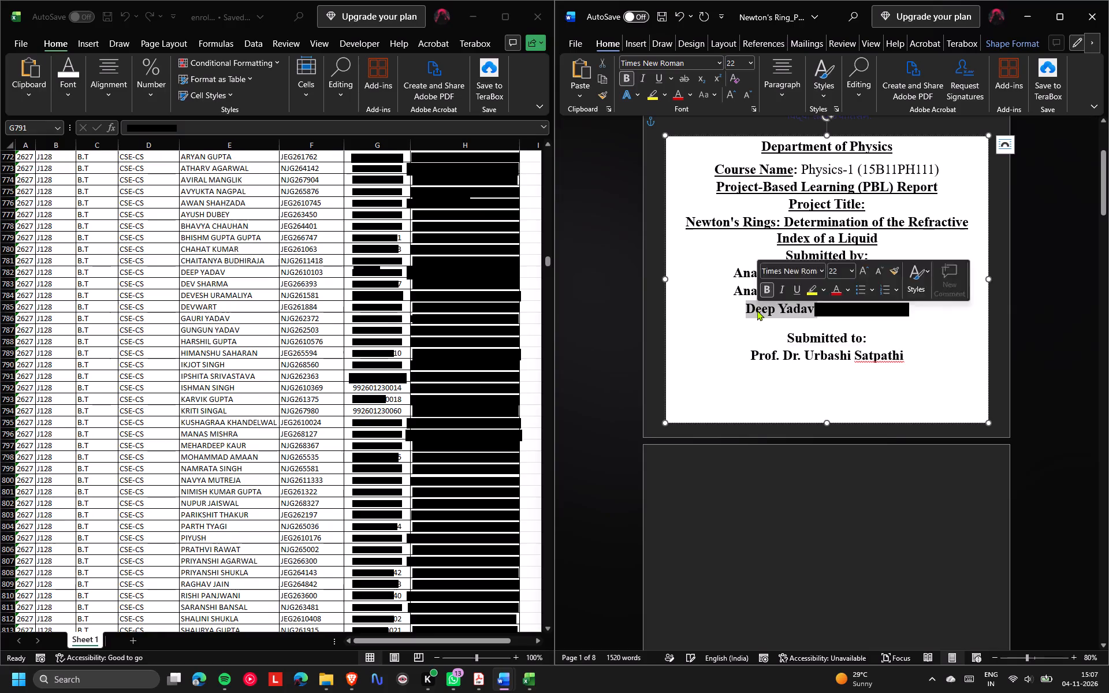
{"action": "key", "text": "ctrl+v"}
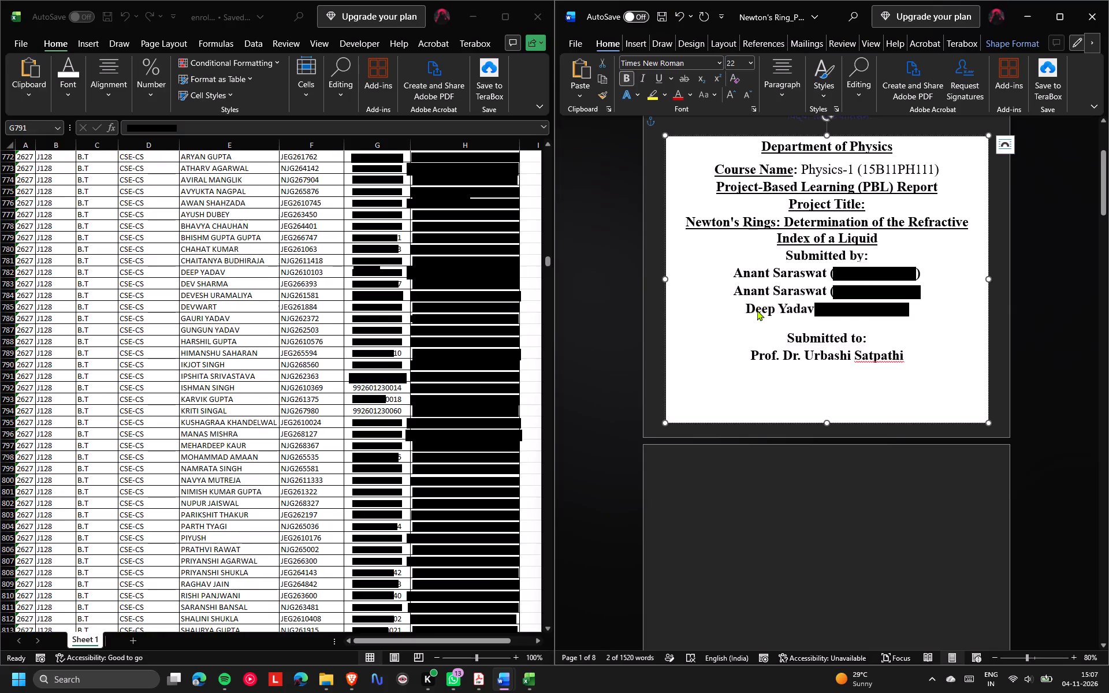
{"action": "left_click_drag", "start_coordinate": [828, 308], "coordinate": [754, 310]}
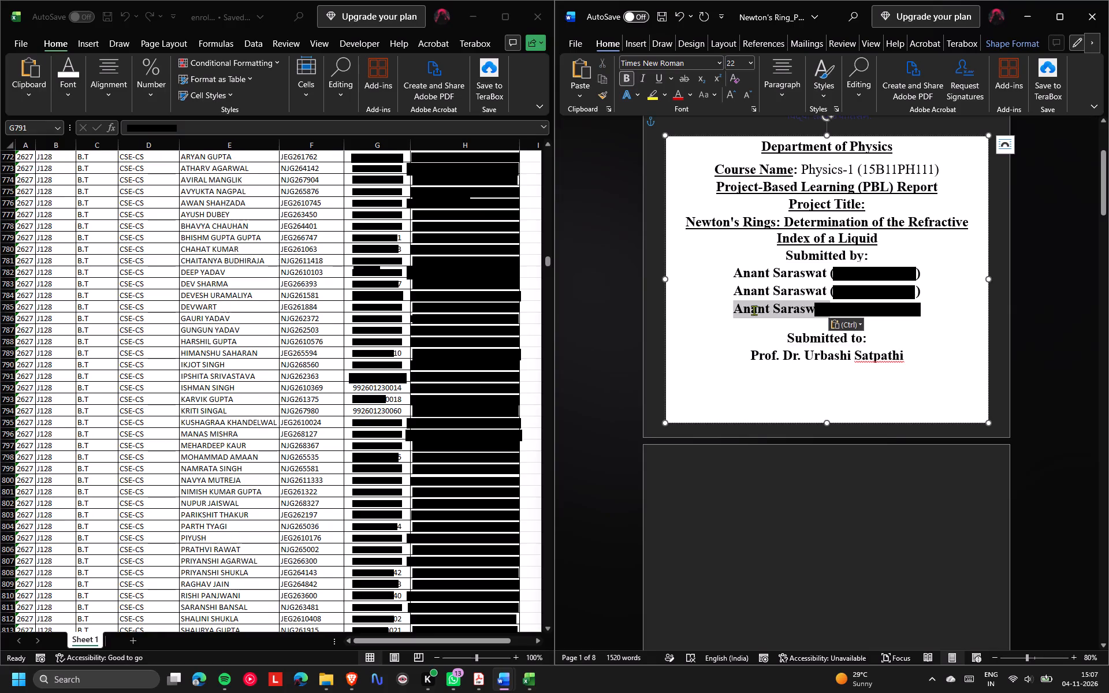
{"action": "left_click_drag", "start_coordinate": [754, 310], "coordinate": [753, 310]}
{"action": "key", "text": "super+v"}
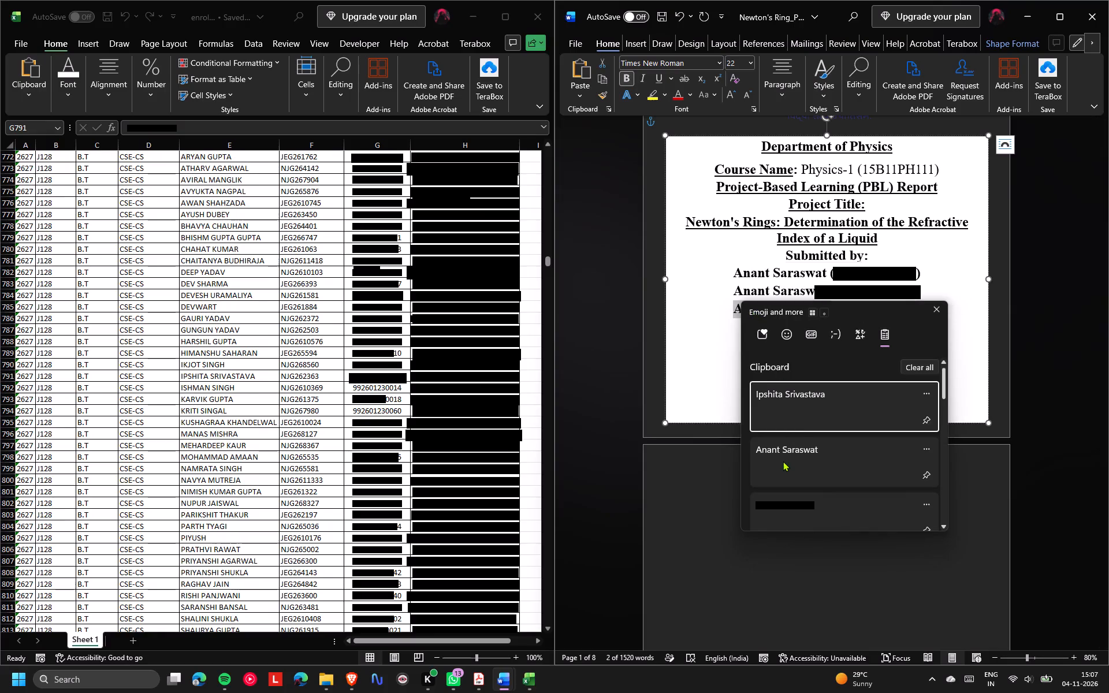
{"action": "left_click", "coordinate": [799, 406]}
{"action": "key", "text": "ctrl+v"}
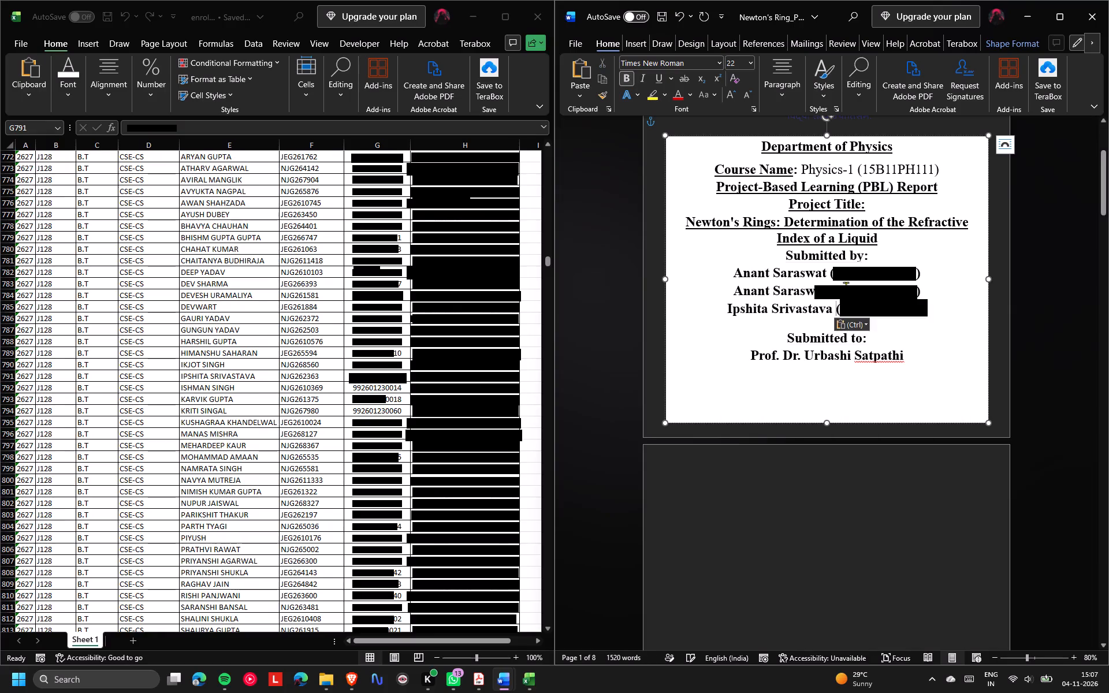
Replace the duplicated name on the second "Submitted by:" line with the remaining group member's full name.
{"action": "left_click_drag", "start_coordinate": [829, 289], "coordinate": [754, 293]}
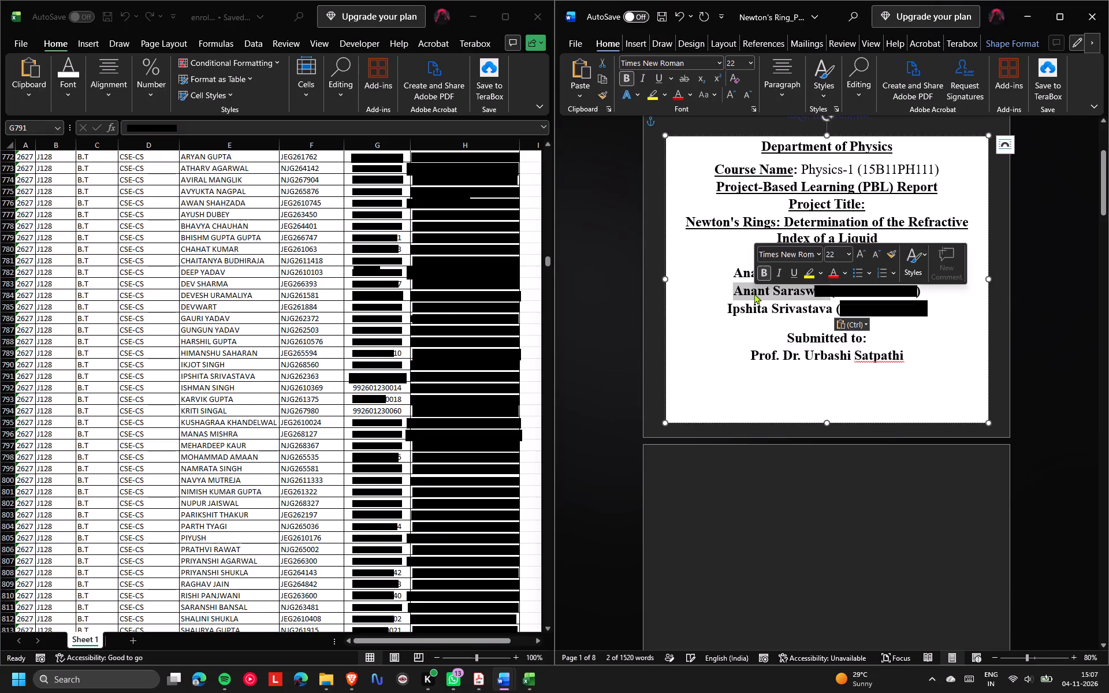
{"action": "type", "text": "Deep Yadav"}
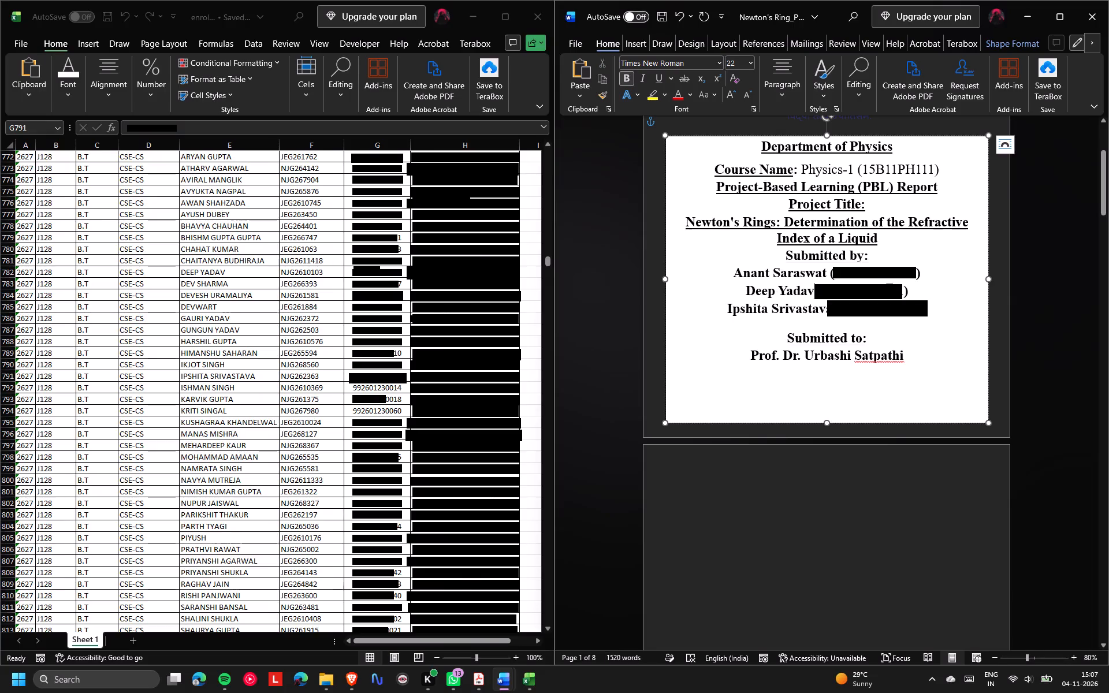
Correct the last two digits of the enrolment number beside the second listed member's name.
{"action": "left_click", "coordinate": [903, 289]}
{"action": "key", "text": "BackSpace"}
{"action": "key", "text": "BackSpace"}
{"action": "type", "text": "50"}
Correct the last two digits of the enrolment number beside the third listed member's name.
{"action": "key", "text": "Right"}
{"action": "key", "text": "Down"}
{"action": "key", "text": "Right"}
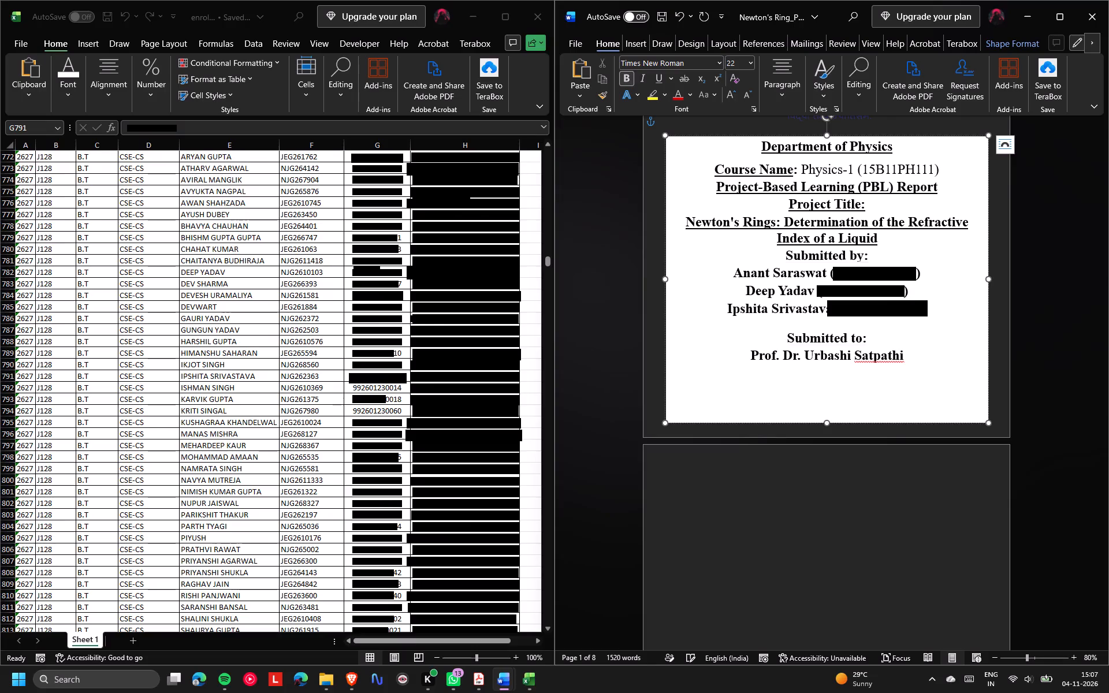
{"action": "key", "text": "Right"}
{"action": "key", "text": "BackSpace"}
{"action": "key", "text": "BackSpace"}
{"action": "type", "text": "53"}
Correct the last two digits of the enrolment number beside the first listed member's name.
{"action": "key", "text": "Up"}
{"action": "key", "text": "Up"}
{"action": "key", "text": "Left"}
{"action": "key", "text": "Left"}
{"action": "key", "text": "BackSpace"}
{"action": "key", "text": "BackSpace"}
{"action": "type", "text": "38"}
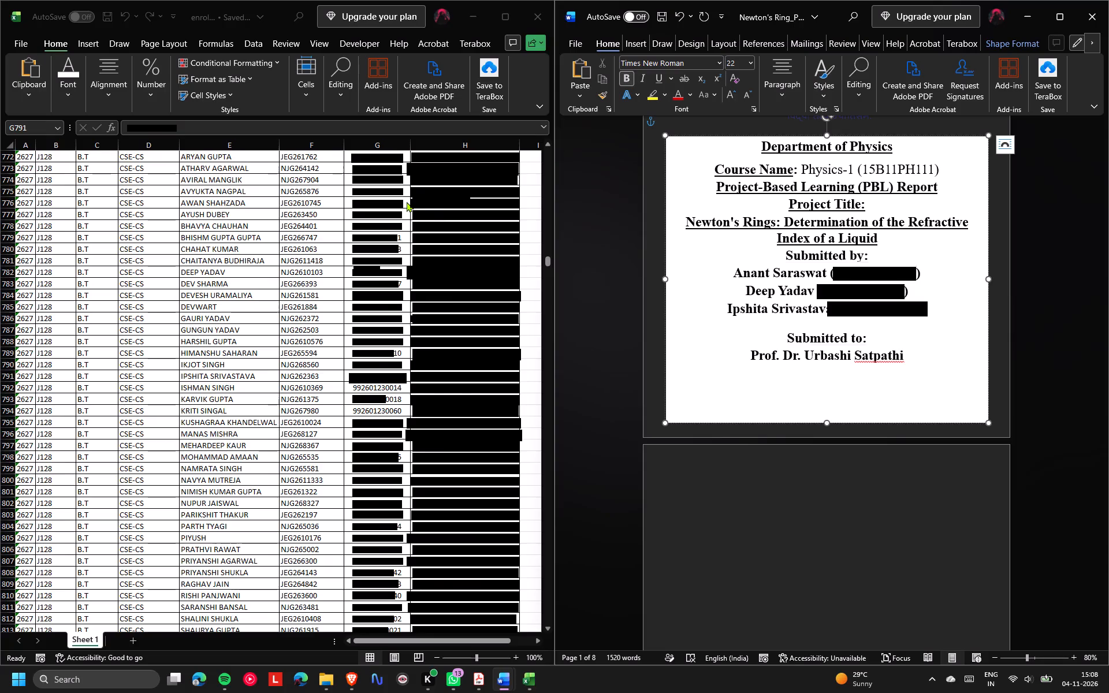
Check the three members' enrolment numbers on the cover against the student sheet.
{"action": "scroll", "coordinate": [407, 202], "scroll_direction": "up", "scroll_amount": 1}
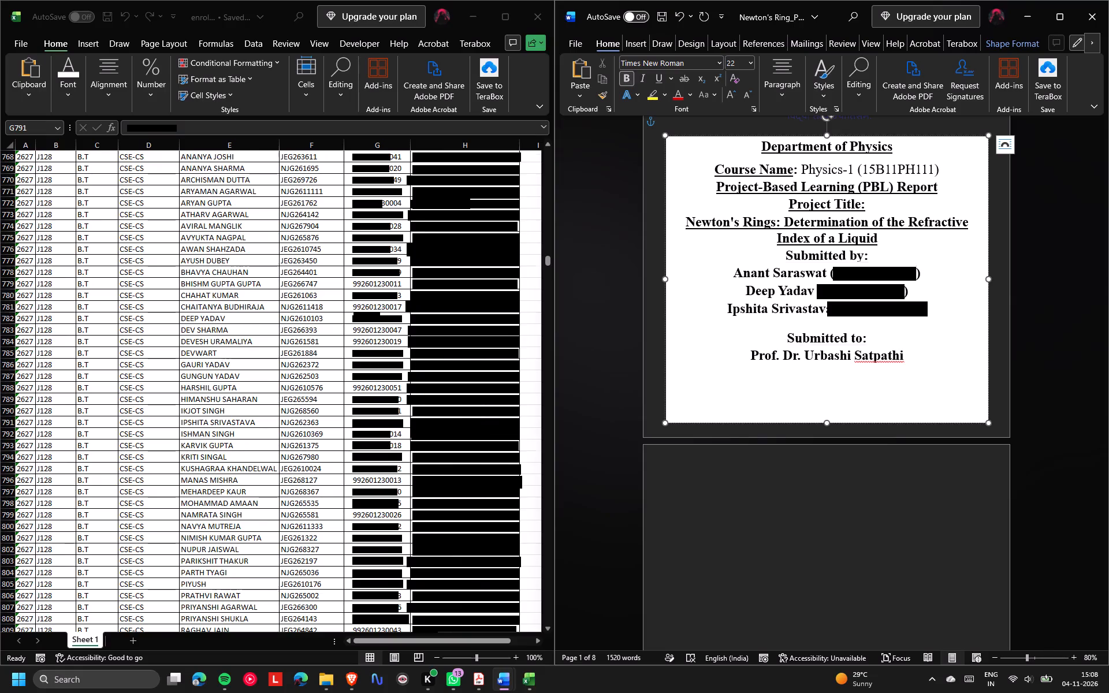
{"action": "scroll", "coordinate": [411, 423], "scroll_direction": "up", "scroll_amount": 1}
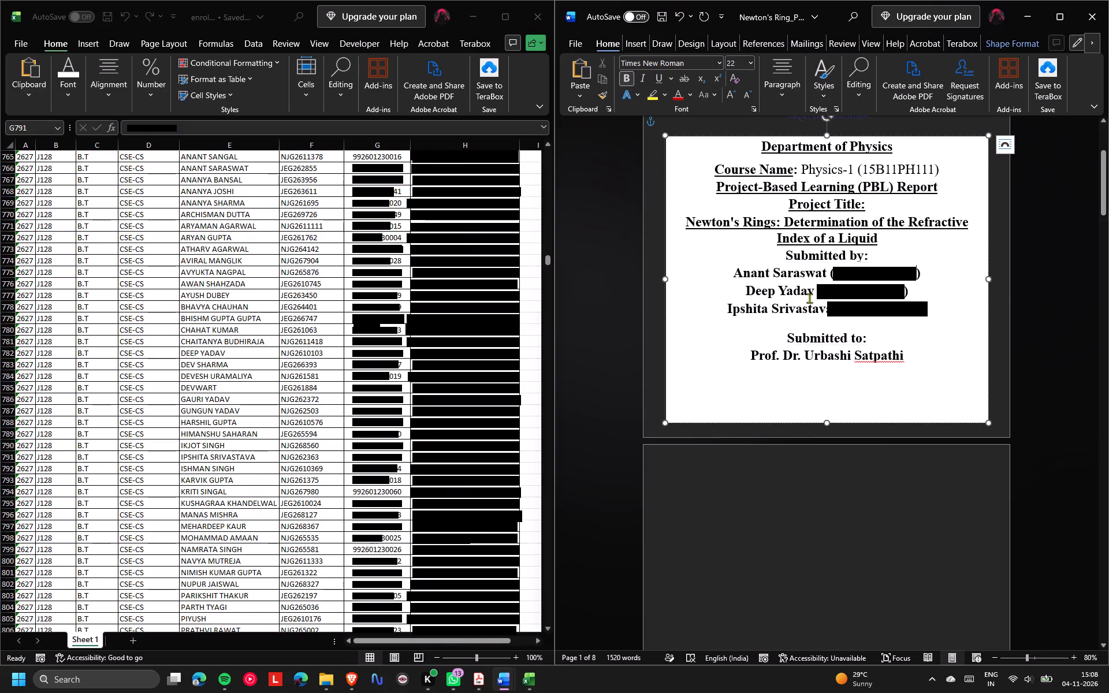
{"action": "left_click", "coordinate": [920, 307]}
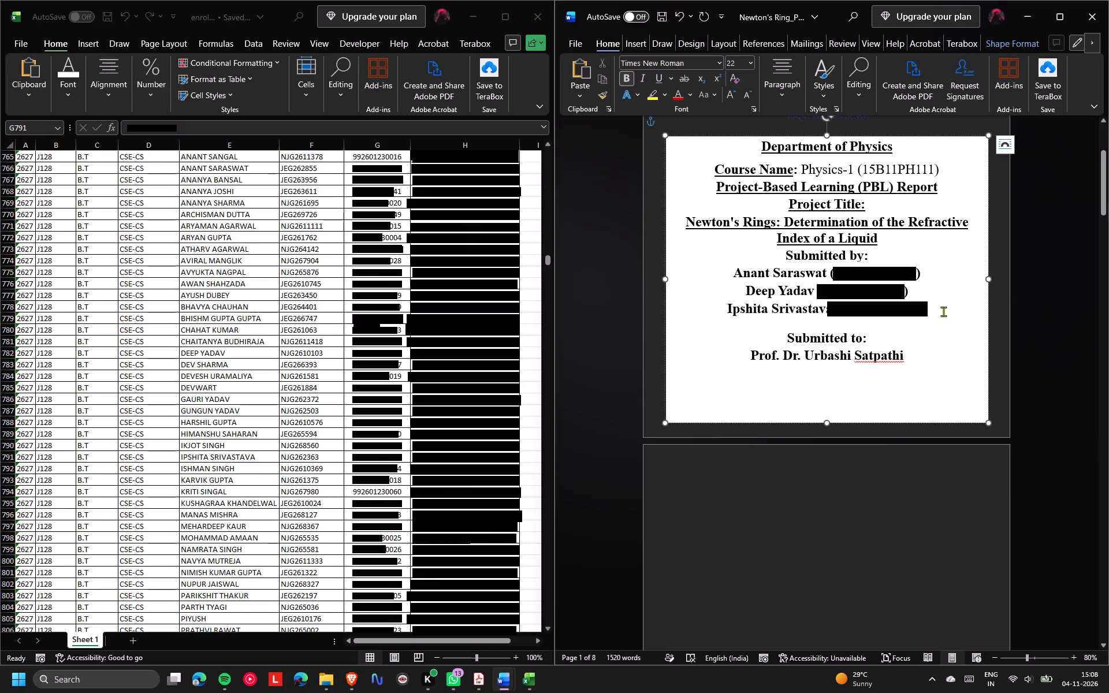
Maximize the document window and review the cover page and the institute lines on the page after it.
{"action": "left_click", "coordinate": [1058, 21]}
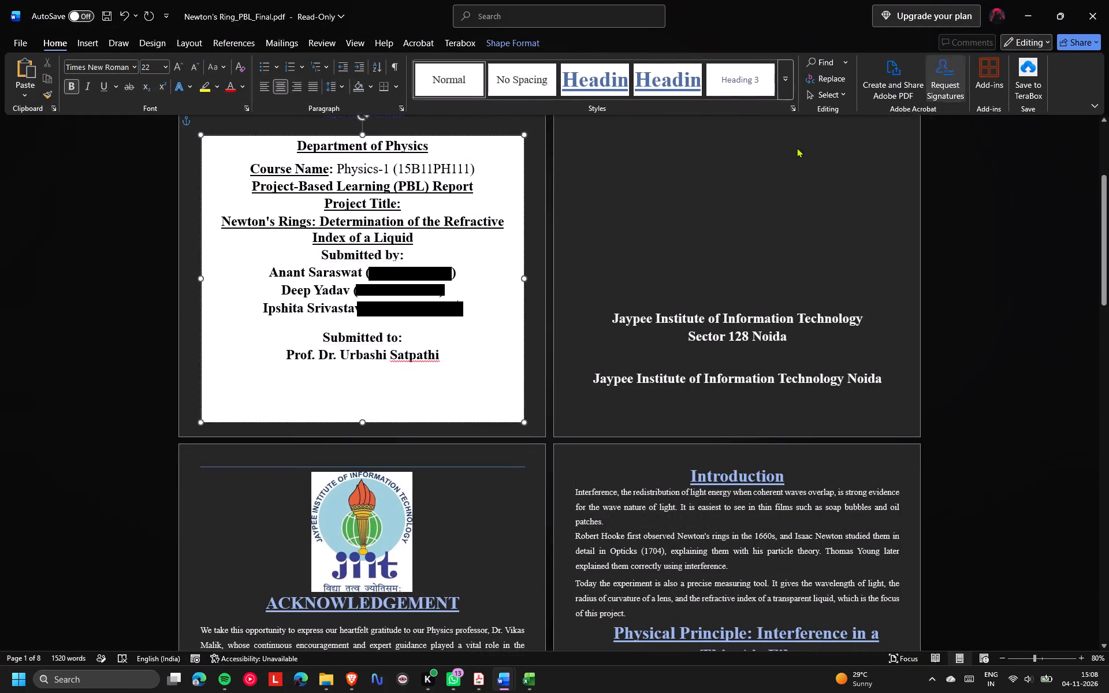
{"action": "left_click", "coordinate": [470, 310]}
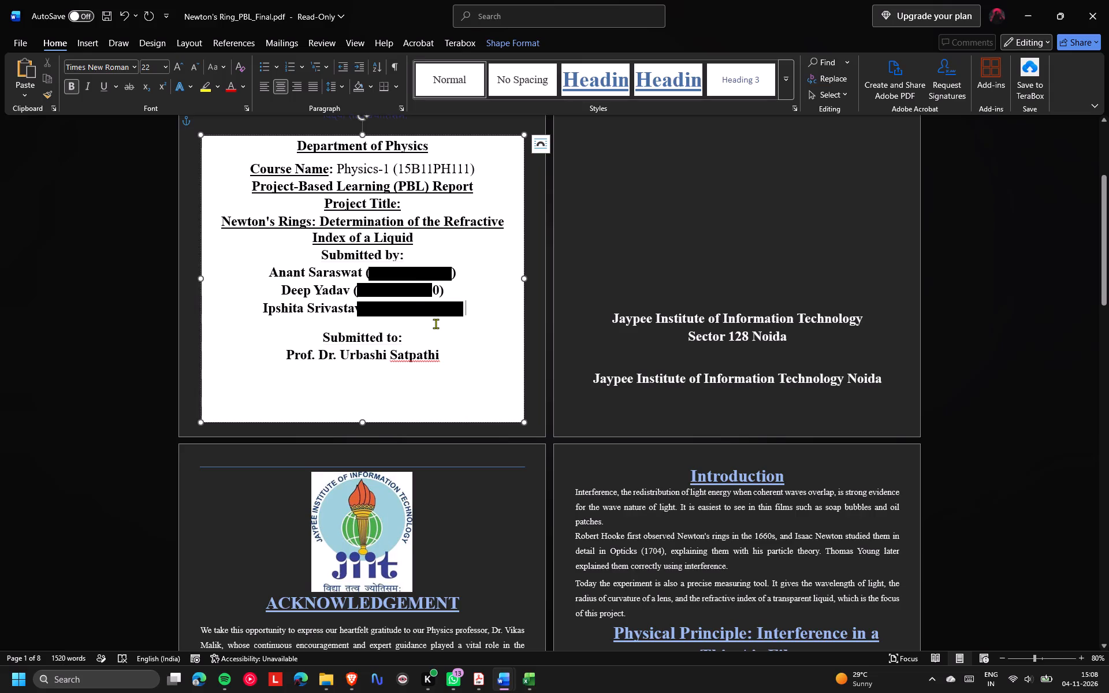
{"action": "scroll", "coordinate": [432, 326], "scroll_direction": "up", "scroll_amount": 2}
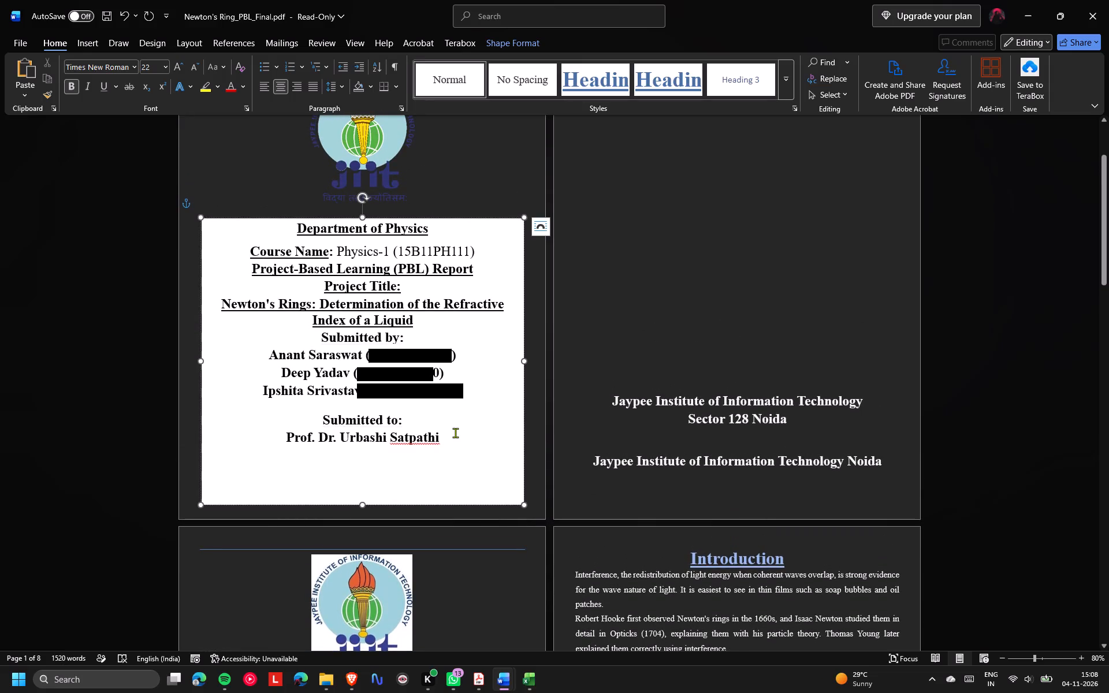
{"action": "scroll", "coordinate": [416, 430], "scroll_direction": "up", "scroll_amount": 2}
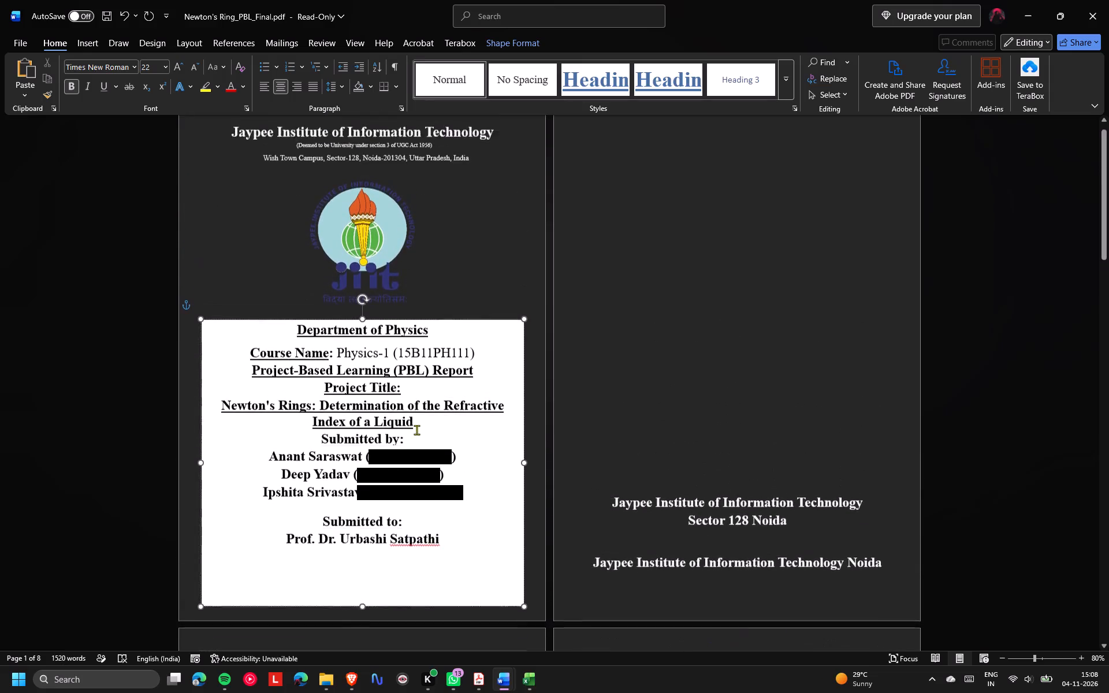
{"action": "scroll", "coordinate": [415, 463], "scroll_direction": "up", "scroll_amount": 1}
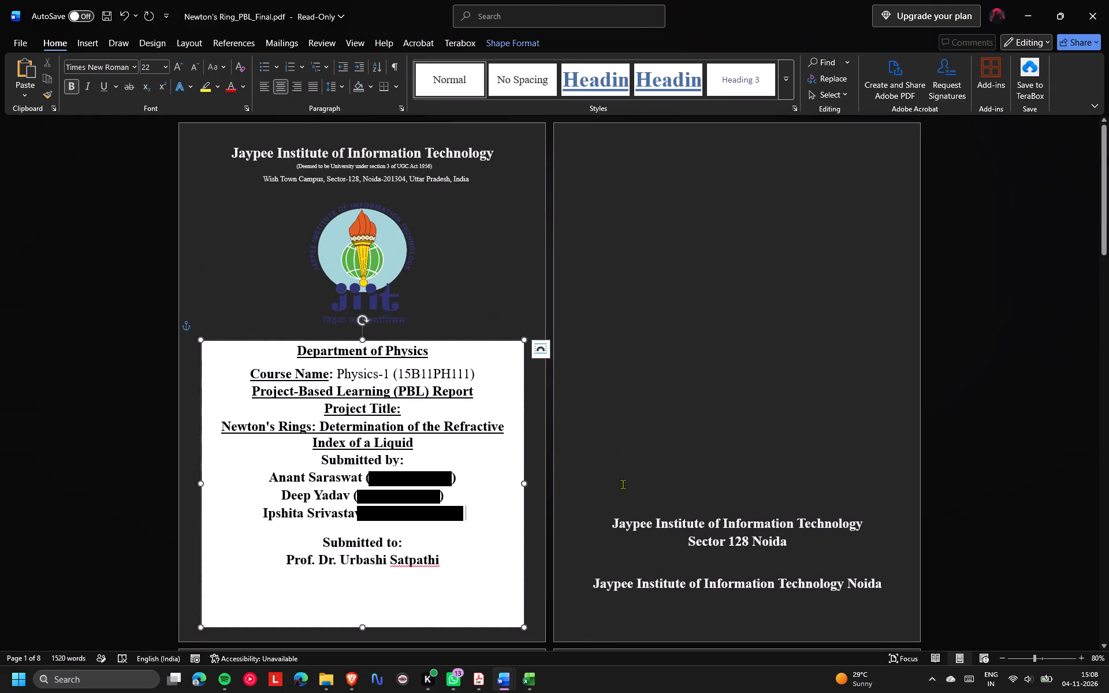
{"action": "scroll", "coordinate": [623, 484], "scroll_direction": "down", "scroll_amount": 3}
{"action": "scroll", "coordinate": [683, 288], "scroll_direction": "up", "scroll_amount": 1}
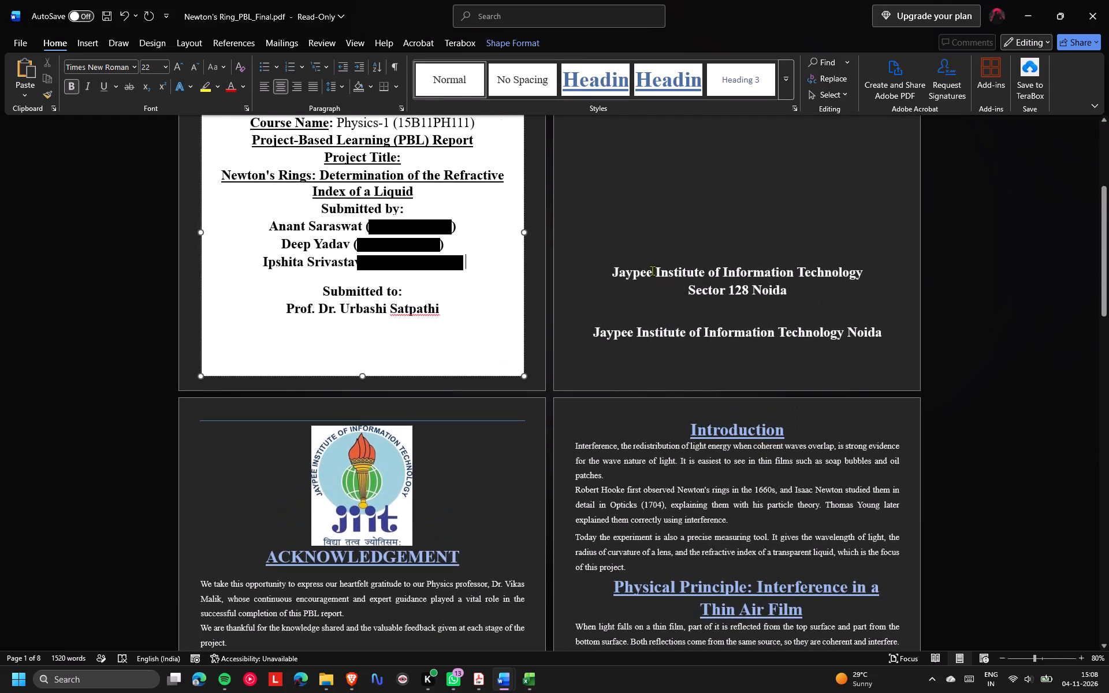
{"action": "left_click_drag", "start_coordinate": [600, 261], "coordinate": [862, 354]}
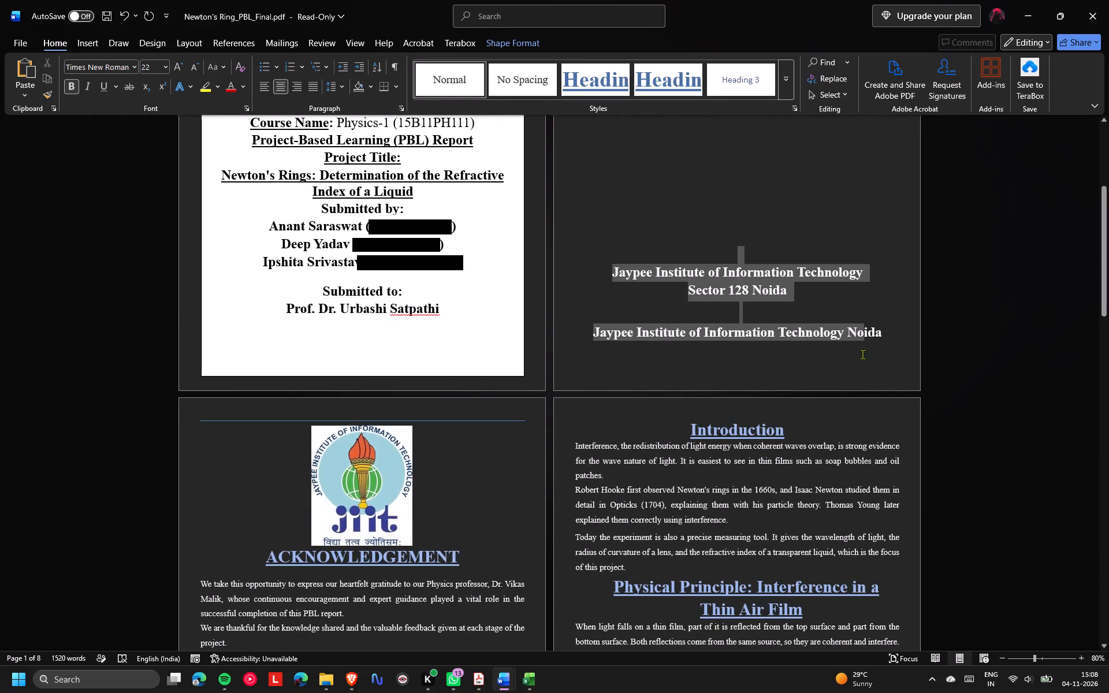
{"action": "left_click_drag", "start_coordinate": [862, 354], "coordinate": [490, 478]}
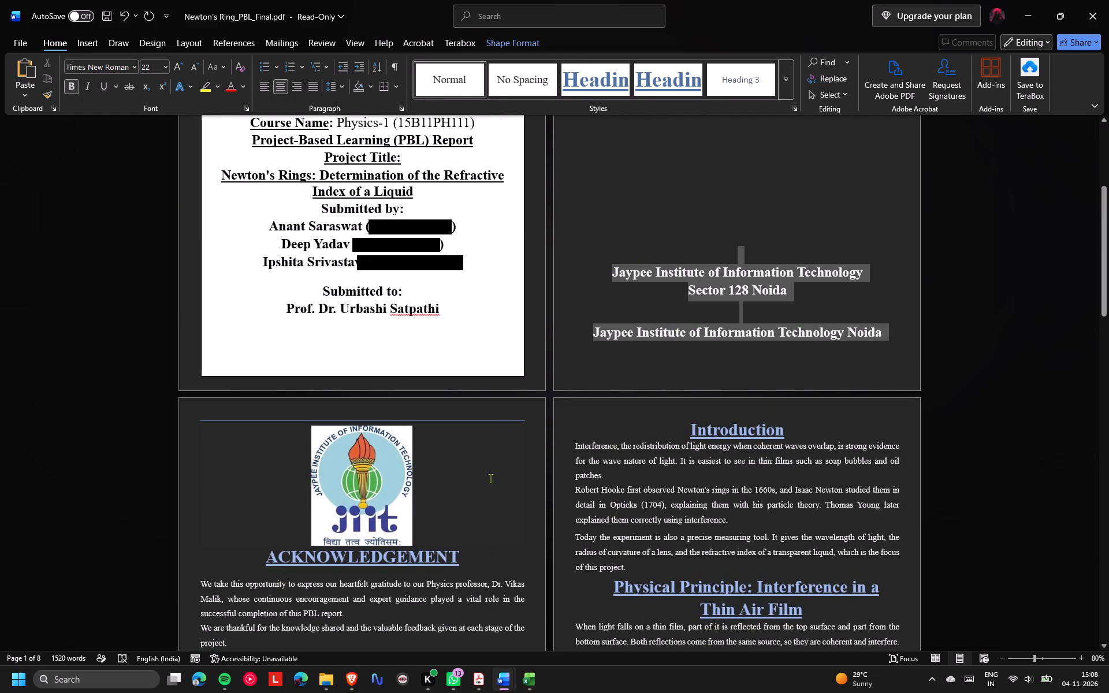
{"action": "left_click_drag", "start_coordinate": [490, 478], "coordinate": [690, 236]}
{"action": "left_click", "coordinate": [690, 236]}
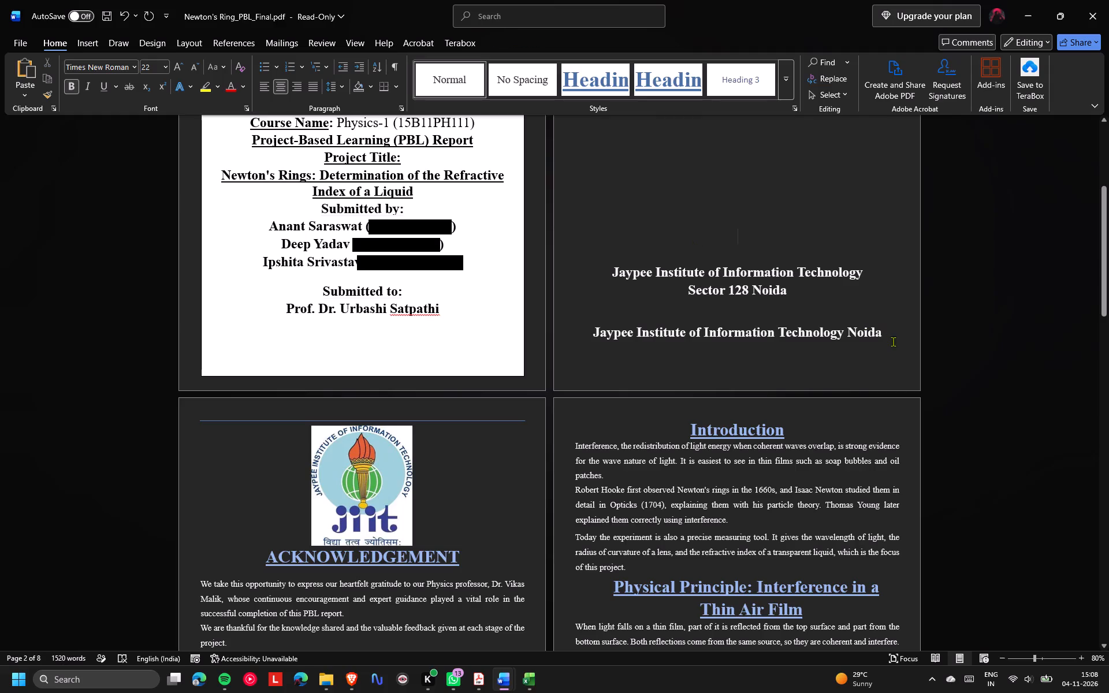
Move the line "Jaypee Institute of Information Technology Noida" from the second page to below the professor's name on the cover.
{"action": "left_click_drag", "start_coordinate": [893, 341], "coordinate": [611, 350]}
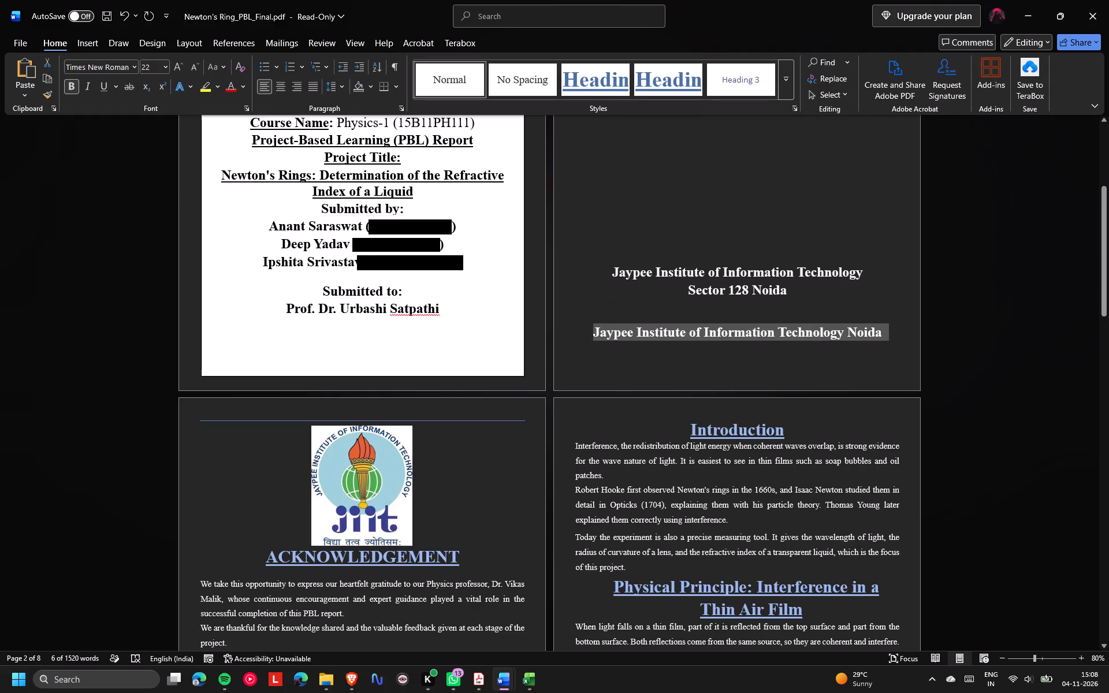
{"action": "key", "text": "ctrl+x"}
{"action": "left_click", "coordinate": [444, 314]}
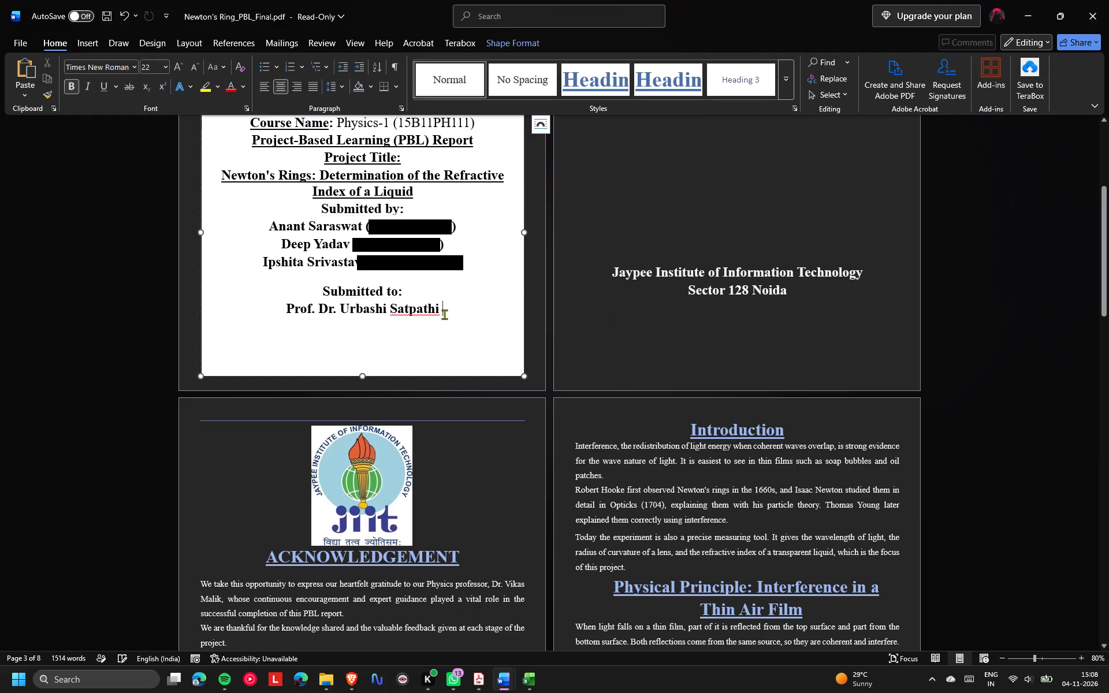
{"action": "key", "text": "Return"}
{"action": "key", "text": "ctrl+v"}
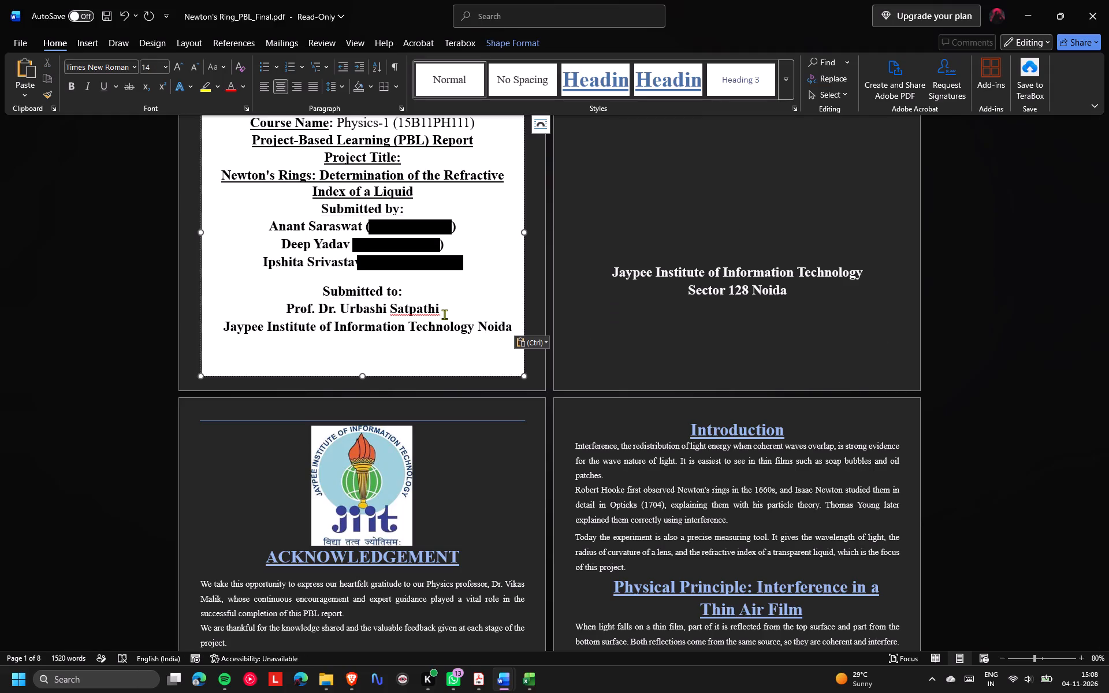
Delete the line "Jaypee Institute of Information Technology Noida" below the professor's name on the cover page.
{"action": "scroll", "coordinate": [444, 314], "scroll_direction": "up", "scroll_amount": 1}
{"action": "scroll", "coordinate": [433, 417], "scroll_direction": "up", "scroll_amount": 1}
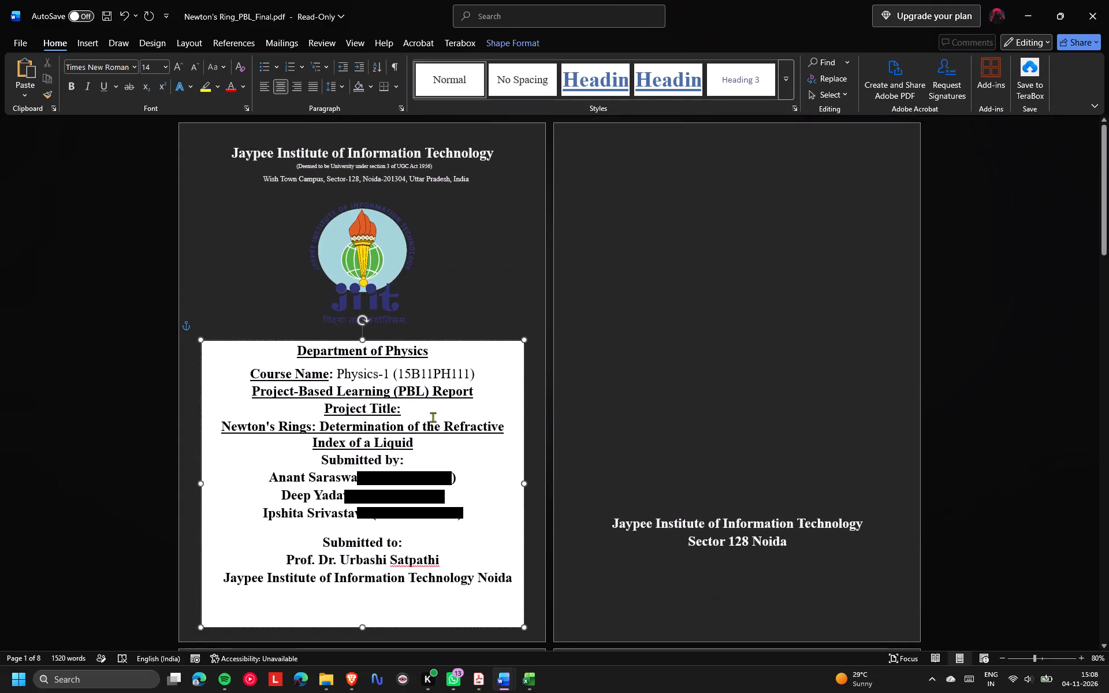
{"action": "scroll", "coordinate": [433, 417], "scroll_direction": "up", "scroll_amount": 1}
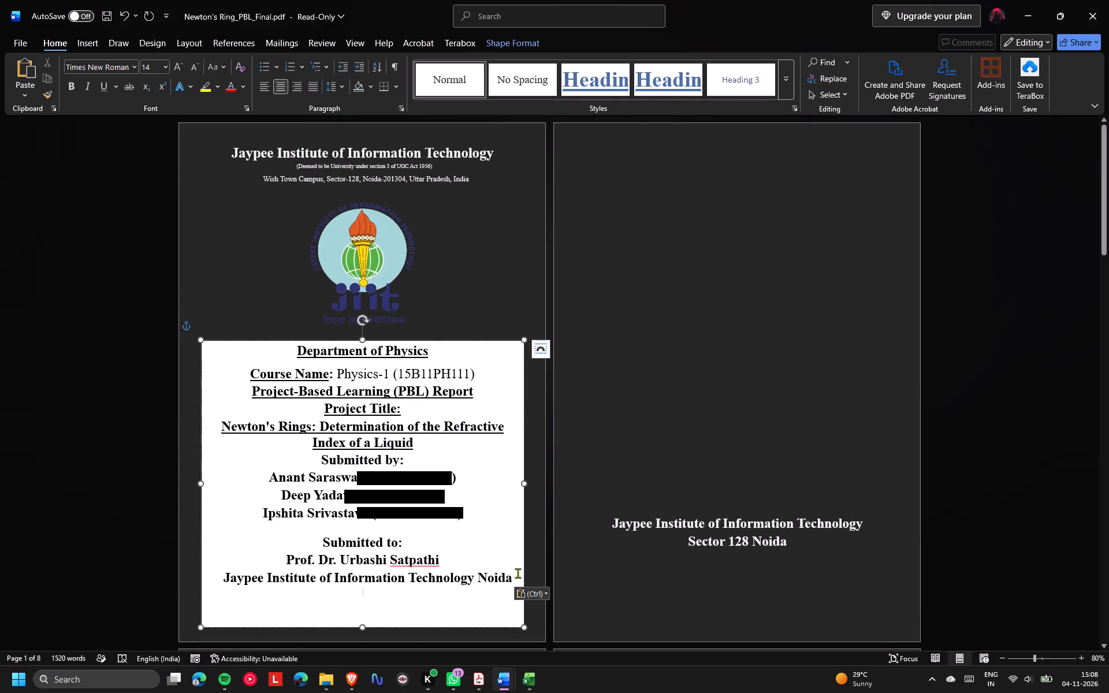
{"action": "left_click_drag", "start_coordinate": [513, 576], "coordinate": [255, 587]}
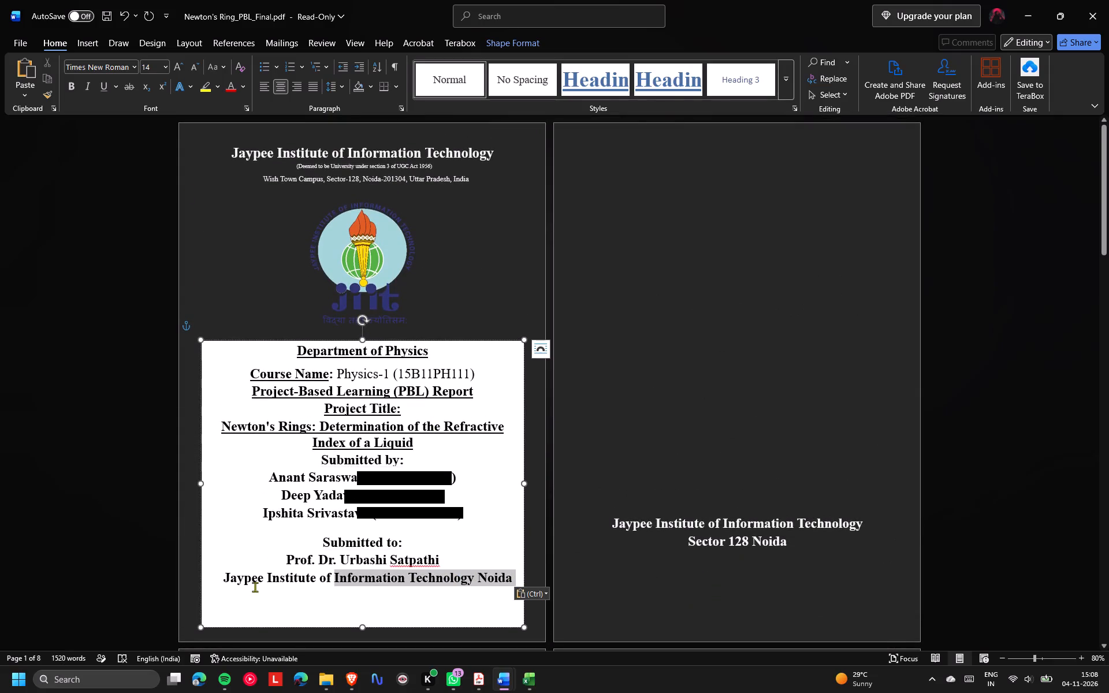
{"action": "left_click_drag", "start_coordinate": [255, 587], "coordinate": [228, 582]}
{"action": "key", "text": "BackSpace"}
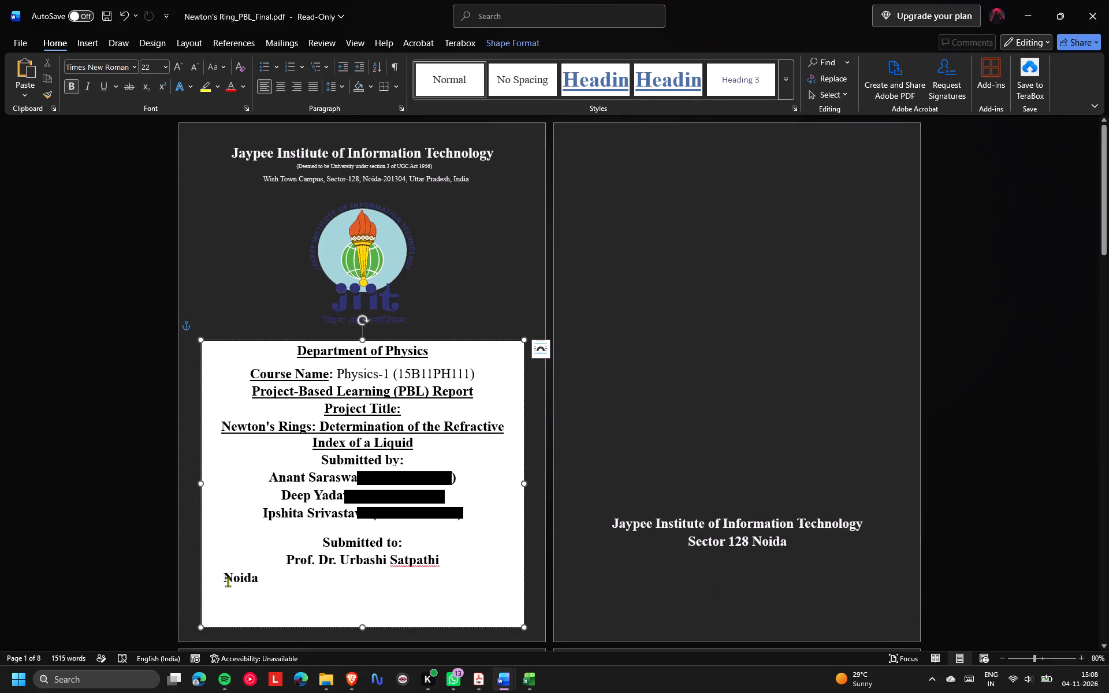
{"action": "left_click_drag", "start_coordinate": [262, 577], "coordinate": [220, 573]}
{"action": "key", "text": "BackSpace"}
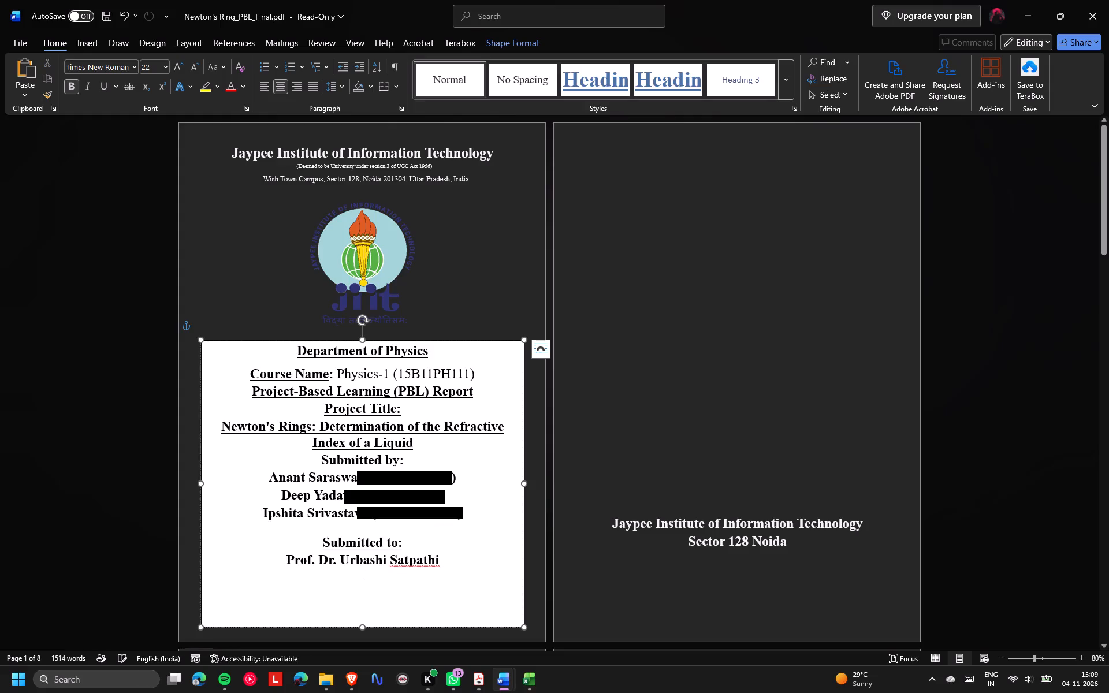
Insert two blank lines above "Submitted by:" and one blank line above "Project Title:" in the cover text box.
{"action": "left_click", "coordinate": [320, 457]}
{"action": "key", "text": "Return"}
{"action": "key", "text": "Return"}
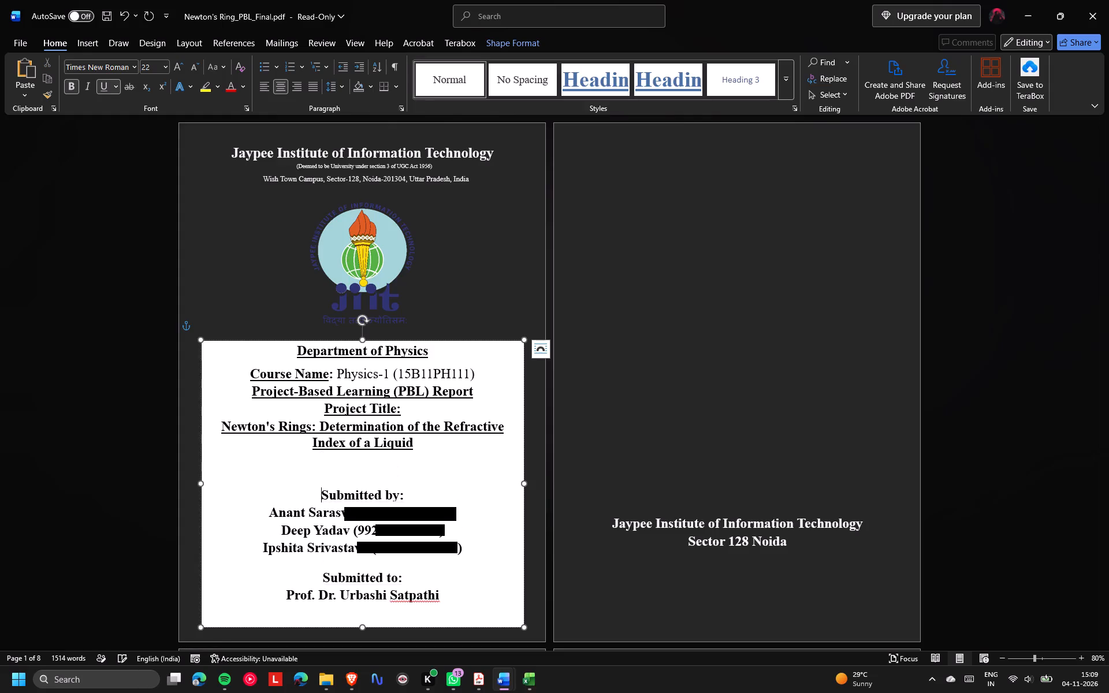
{"action": "left_click", "coordinate": [324, 406]}
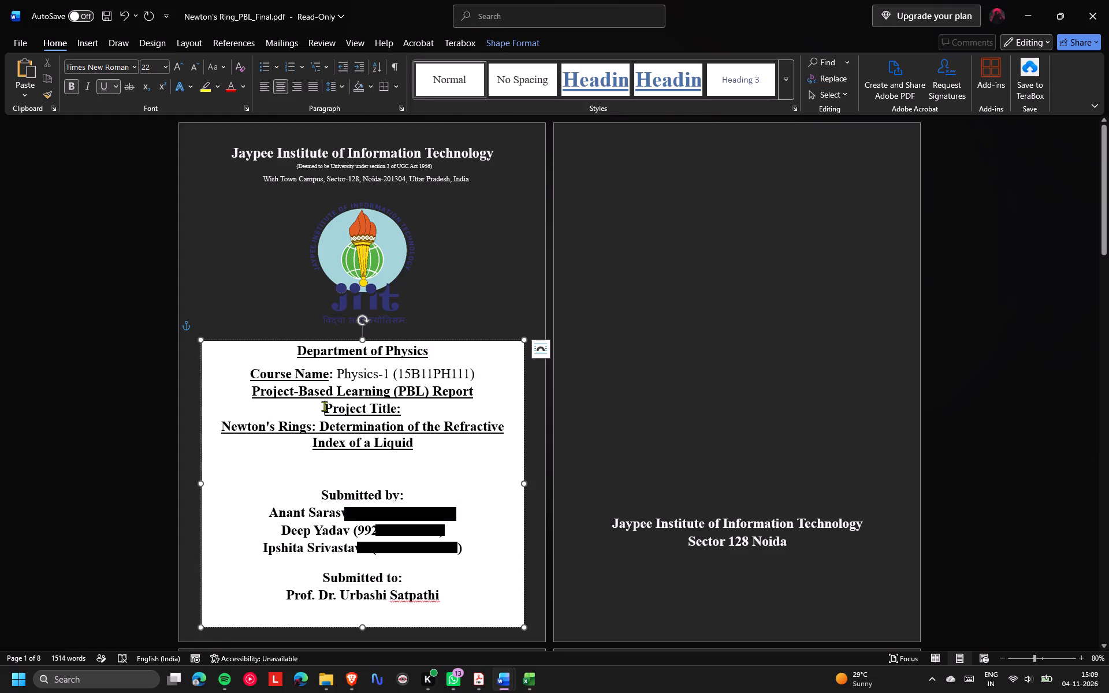
{"action": "key", "text": "Return"}
Insert a blank line between the "Course Name" line and "Project-Based Learning (PBL) Report" on the cover.
{"action": "key", "text": "Down"}
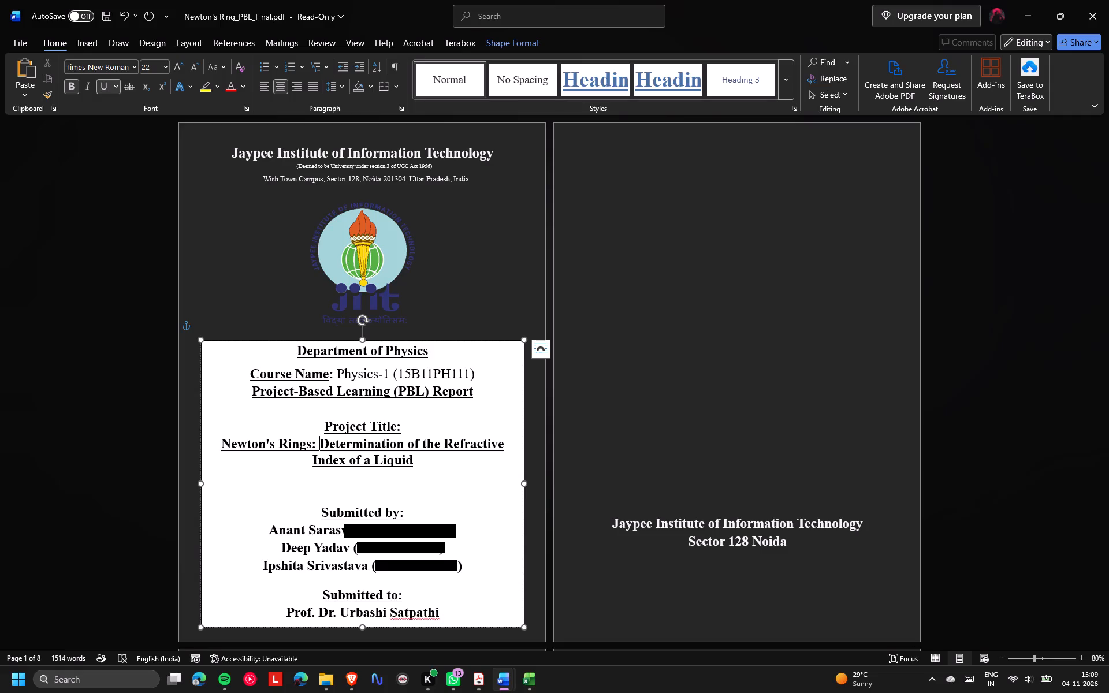
{"action": "key", "text": "Left"}
{"action": "key", "text": "Left"}
{"action": "key", "text": "Left"}
{"action": "key", "text": "Left"}
{"action": "key", "text": "Up"}
{"action": "key", "text": "Up"}
{"action": "key", "text": "Up"}
{"action": "key", "text": "Left"}
{"action": "key", "text": "Left"}
{"action": "key", "text": "Left"}
{"action": "key", "text": "Left"}
{"action": "key", "text": "Left"}
{"action": "key", "text": "Left"}
{"action": "key", "text": "Left"}
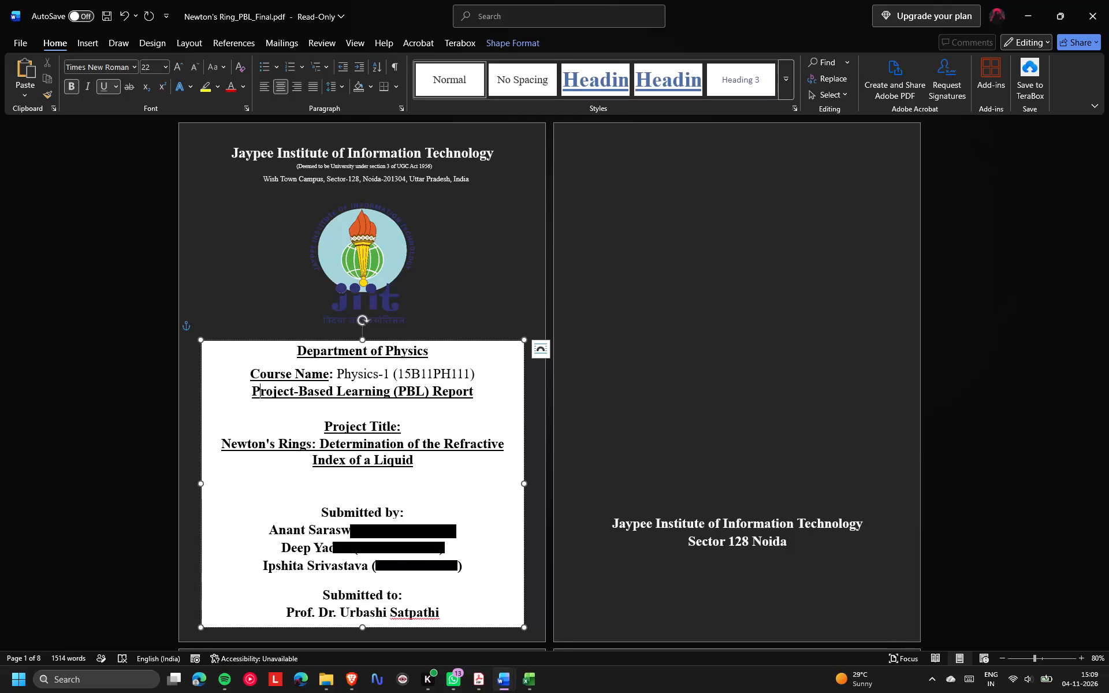
{"action": "key", "text": "Left"}
{"action": "key", "text": "Return"}
Remove one of the blank lines above "Submitted by:" so the professor's name fits in the cover text box.
{"action": "scroll", "coordinate": [324, 406], "scroll_direction": "down", "scroll_amount": 1}
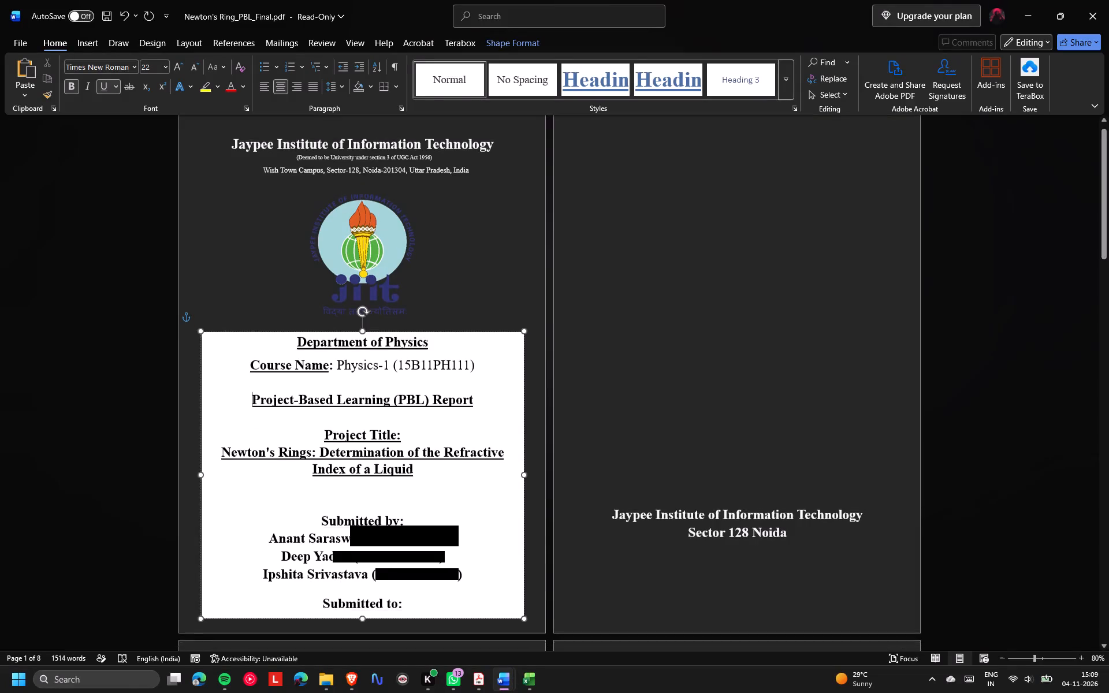
{"action": "scroll", "coordinate": [324, 406], "scroll_direction": "down", "scroll_amount": 1}
{"action": "left_click", "coordinate": [322, 454]}
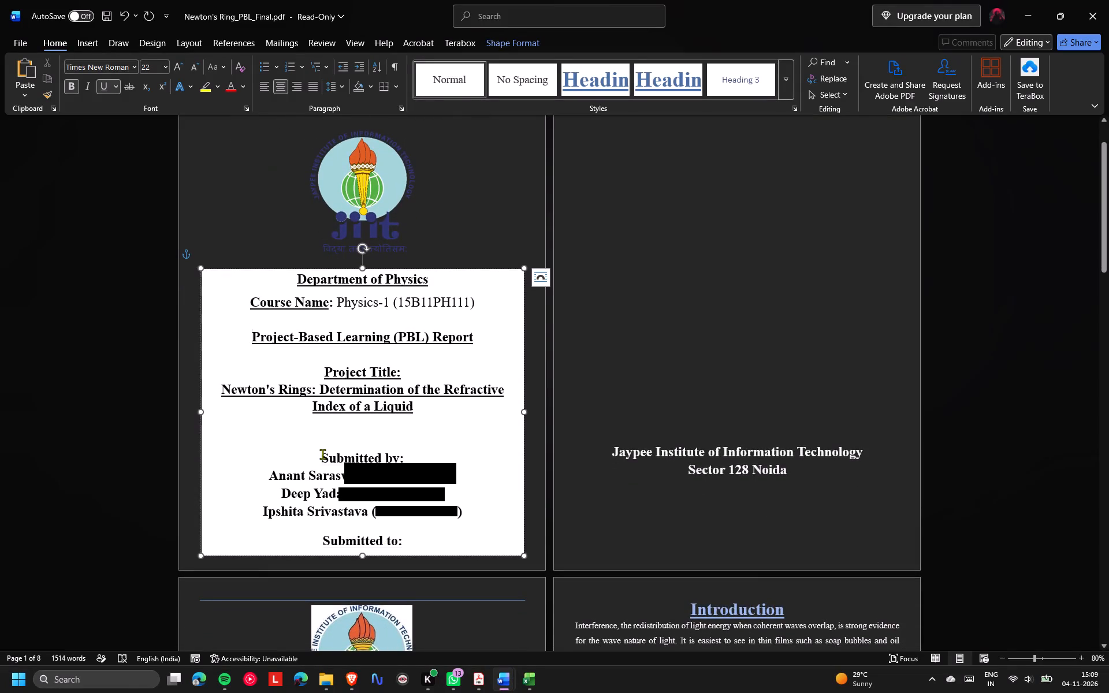
{"action": "key", "text": "BackSpace"}
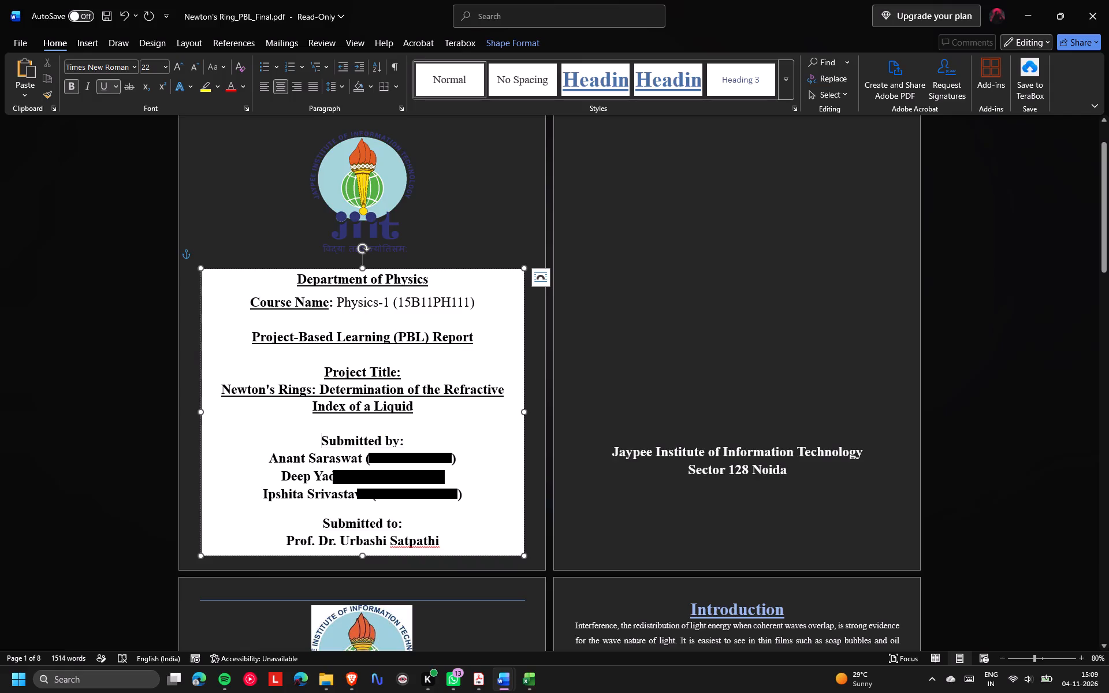
{"action": "left_click", "coordinate": [249, 305]}
Try to remove the blank line between the course name and the PBL report title on the cover.
{"action": "key", "text": "Down"}
{"action": "key", "text": "BackSpace"}
Delete the lines "Jaypee Institute of Information Technology" and "Sector 128 Noida" from the second page.
{"action": "left_click_drag", "start_coordinate": [803, 478], "coordinate": [623, 451]}
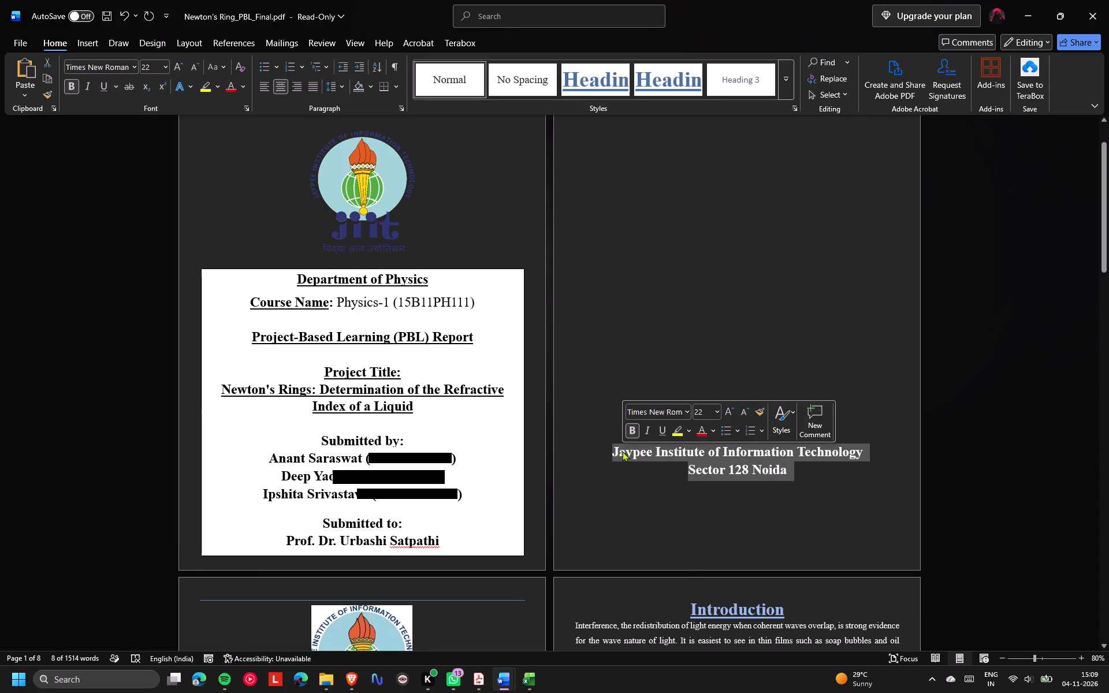
{"action": "key", "text": "BackSpace"}
{"action": "key", "text": "BackSpace"}
{"action": "key", "text": "BackSpace"}
{"action": "key", "text": "BackSpace"}
{"action": "key", "text": "BackSpace"}
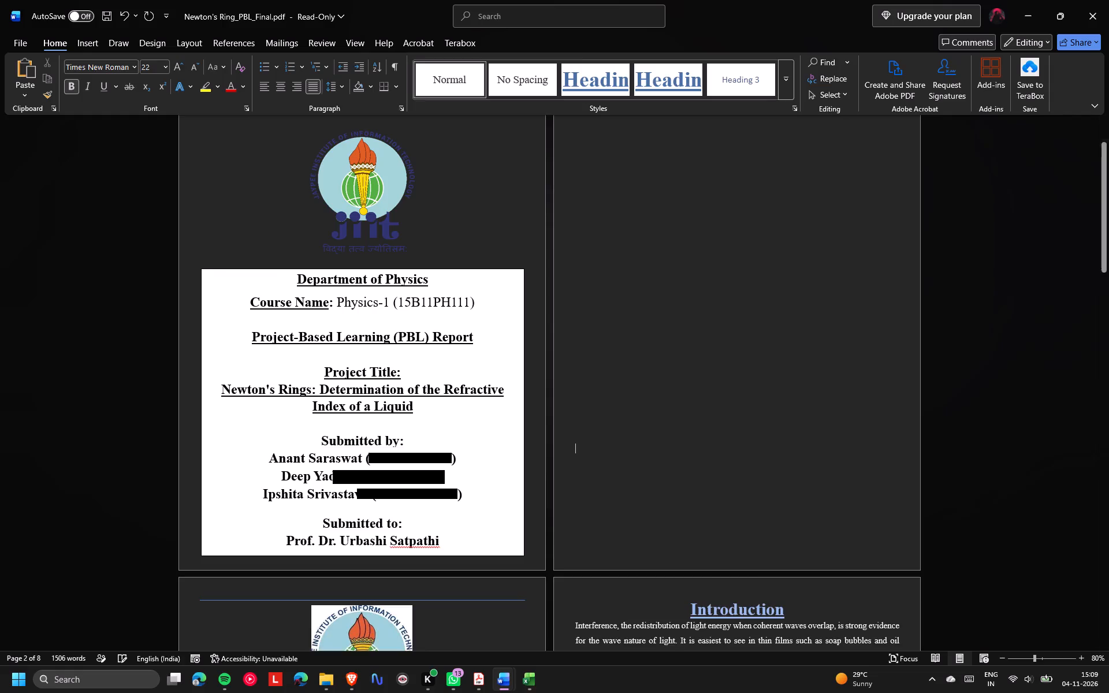
Delete the blank lines left on the second page to pull the acknowledgement section up onto it.
{"action": "key", "text": "BackSpace"}
{"action": "key", "text": "BackSpace"}
{"action": "key", "text": "BackSpace"}
{"action": "key", "text": "BackSpace"}
{"action": "key", "text": "BackSpace"}
{"action": "key", "text": "BackSpace"}
{"action": "key", "text": "BackSpace"}
{"action": "key", "text": "BackSpace"}
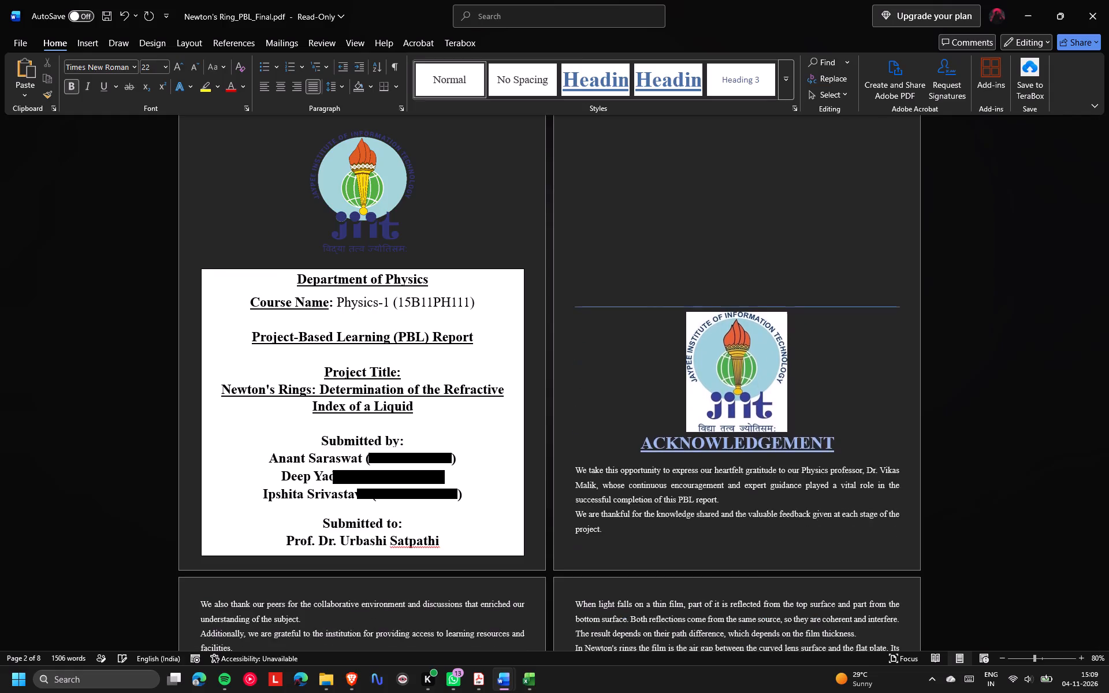
{"action": "key", "text": "BackSpace"}
{"action": "key", "text": "BackSpace"}
{"action": "key", "text": "BackSpace"}
{"action": "key", "text": "BackSpace"}
{"action": "key", "text": "BackSpace"}
{"action": "key", "text": "BackSpace"}
{"action": "key", "text": "BackSpace"}
{"action": "key", "text": "BackSpace"}
Delete the JIIT logo block with its horizontal rule above the ACKNOWLEDGEMENT heading.
{"action": "scroll", "coordinate": [623, 451], "scroll_direction": "up", "scroll_amount": 2}
{"action": "left_click", "coordinate": [737, 311]}
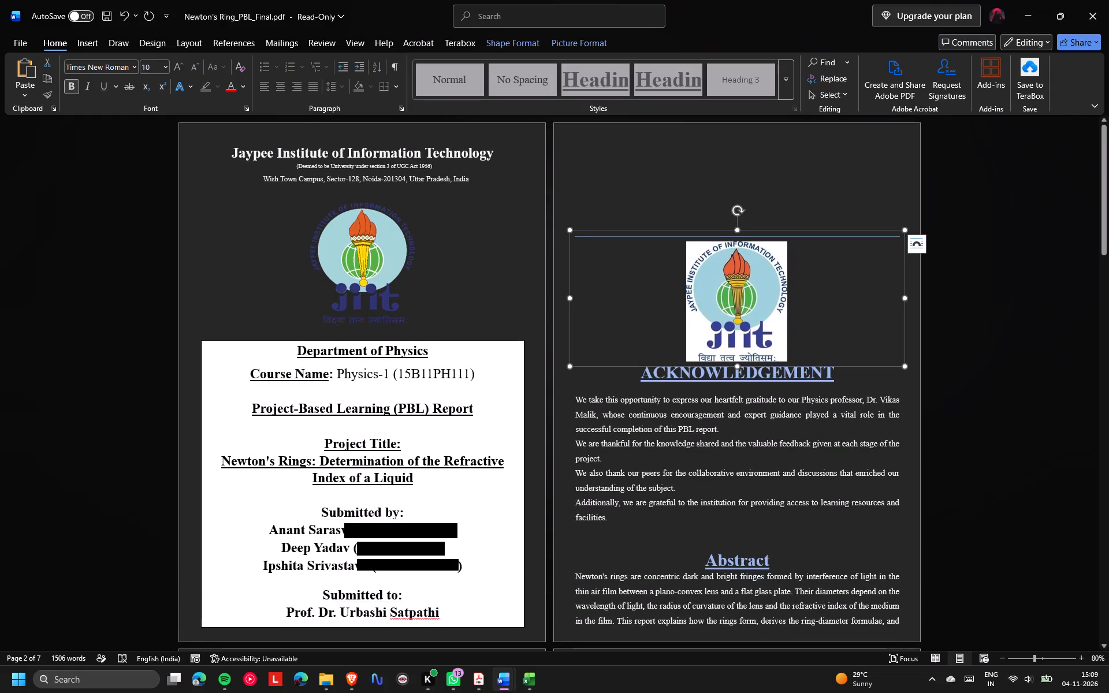
{"action": "key", "text": "Delete"}
{"action": "key", "text": "BackSpace"}
{"action": "key", "text": "BackSpace"}
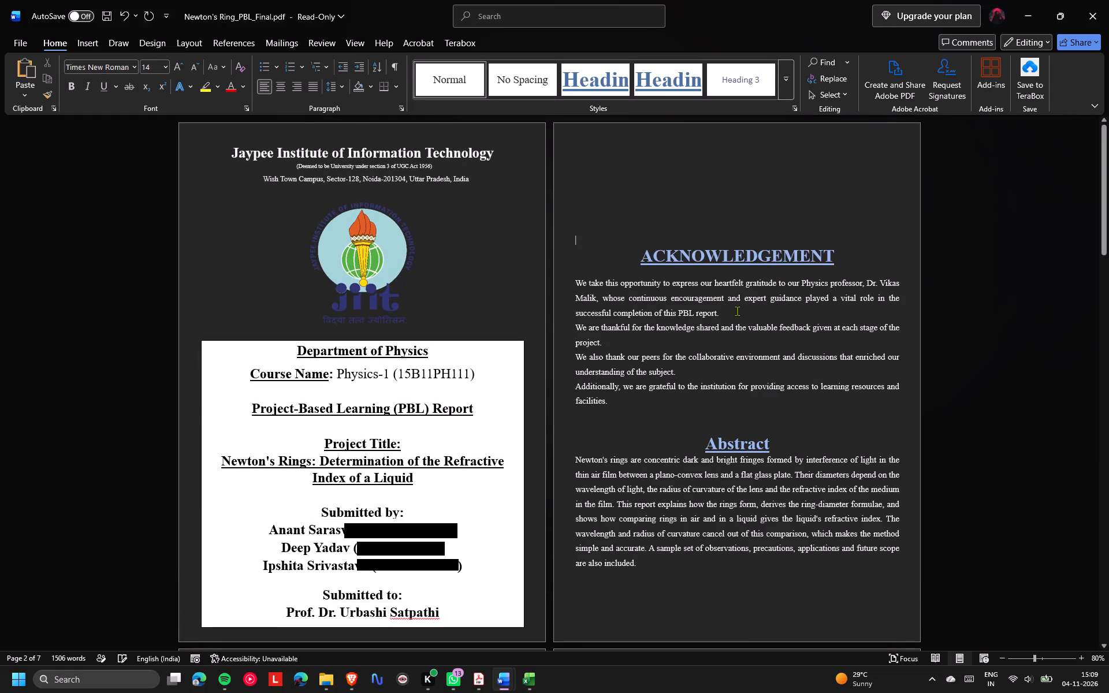
Delete blank lines above the ACKNOWLEDGEMENT heading to move it up the second page.
{"action": "key", "text": "Down"}
{"action": "key", "text": "BackSpace"}
{"action": "key", "text": "BackSpace"}
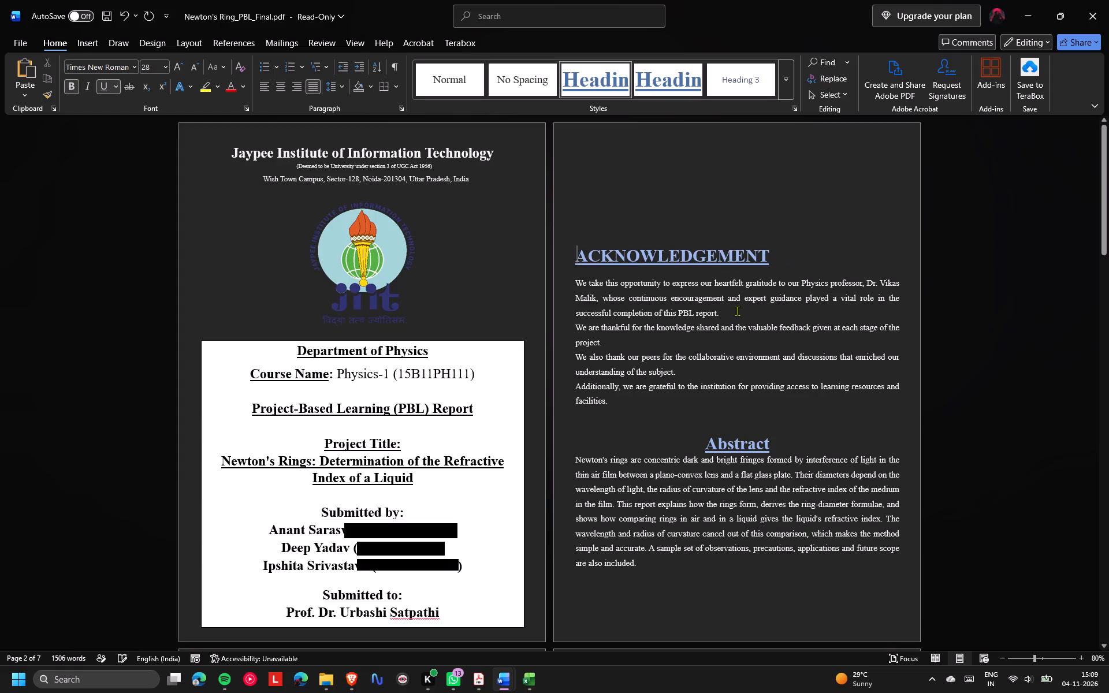
{"action": "key", "text": "BackSpace"}
{"action": "key", "text": "BackSpace"}
{"action": "key", "text": "BackSpace"}
{"action": "key", "text": "BackSpace"}
{"action": "key", "text": "BackSpace"}
{"action": "key", "text": "BackSpace"}
{"action": "key", "text": "BackSpace"}
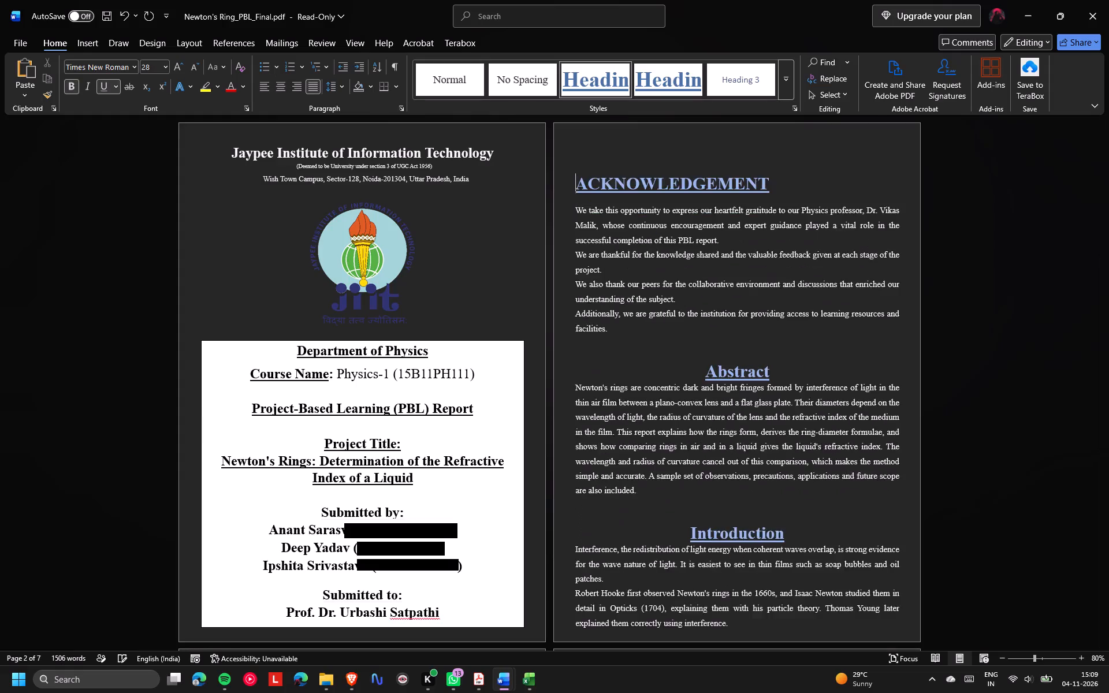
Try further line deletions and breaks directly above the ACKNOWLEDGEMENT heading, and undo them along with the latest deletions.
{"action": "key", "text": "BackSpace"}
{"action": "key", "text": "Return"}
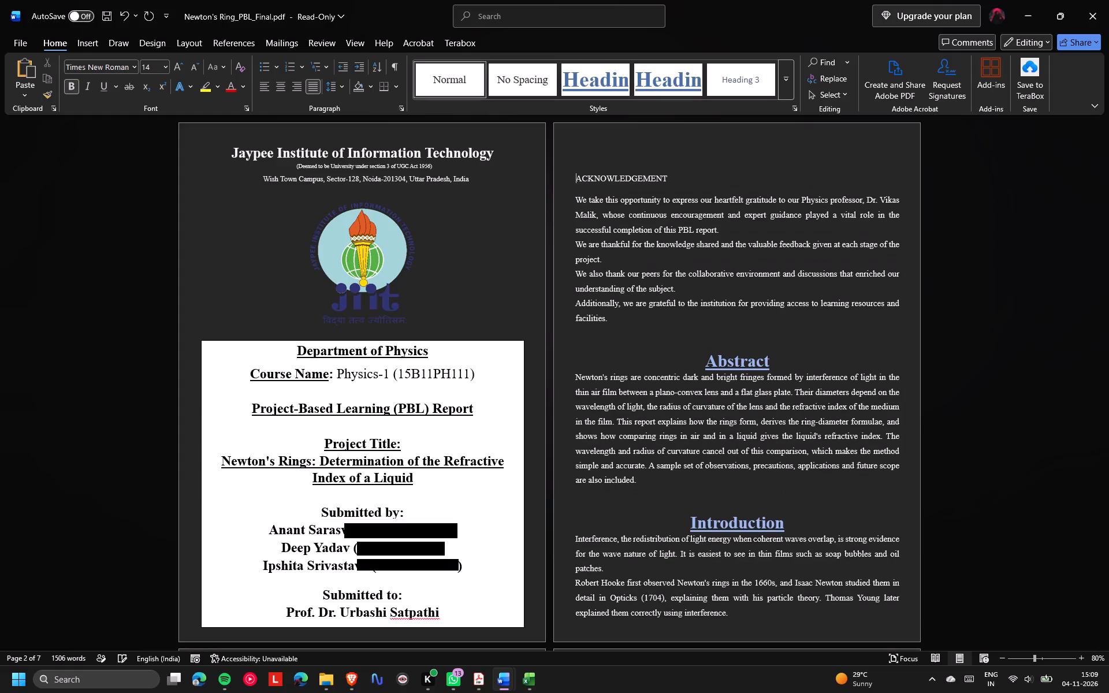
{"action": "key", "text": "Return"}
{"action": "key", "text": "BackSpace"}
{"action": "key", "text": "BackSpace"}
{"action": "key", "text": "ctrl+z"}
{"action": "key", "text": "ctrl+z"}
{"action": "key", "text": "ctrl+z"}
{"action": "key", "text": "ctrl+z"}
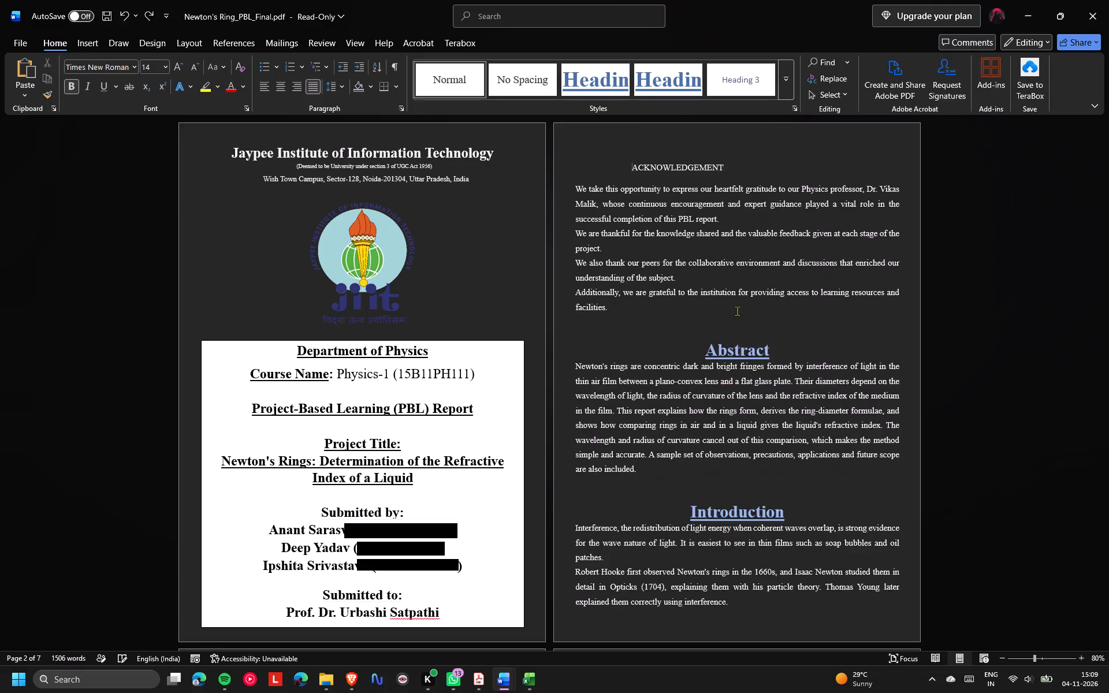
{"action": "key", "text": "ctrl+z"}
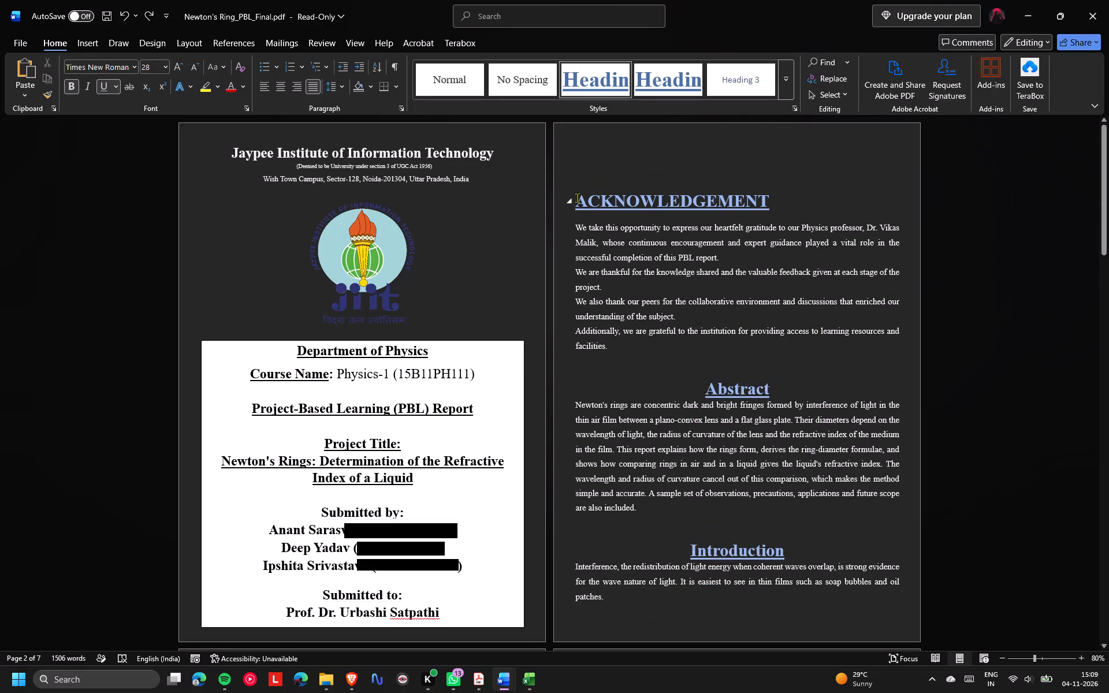
Centre the ACKNOWLEDGEMENT heading.
{"action": "left_click_drag", "start_coordinate": [577, 198], "coordinate": [740, 215]}
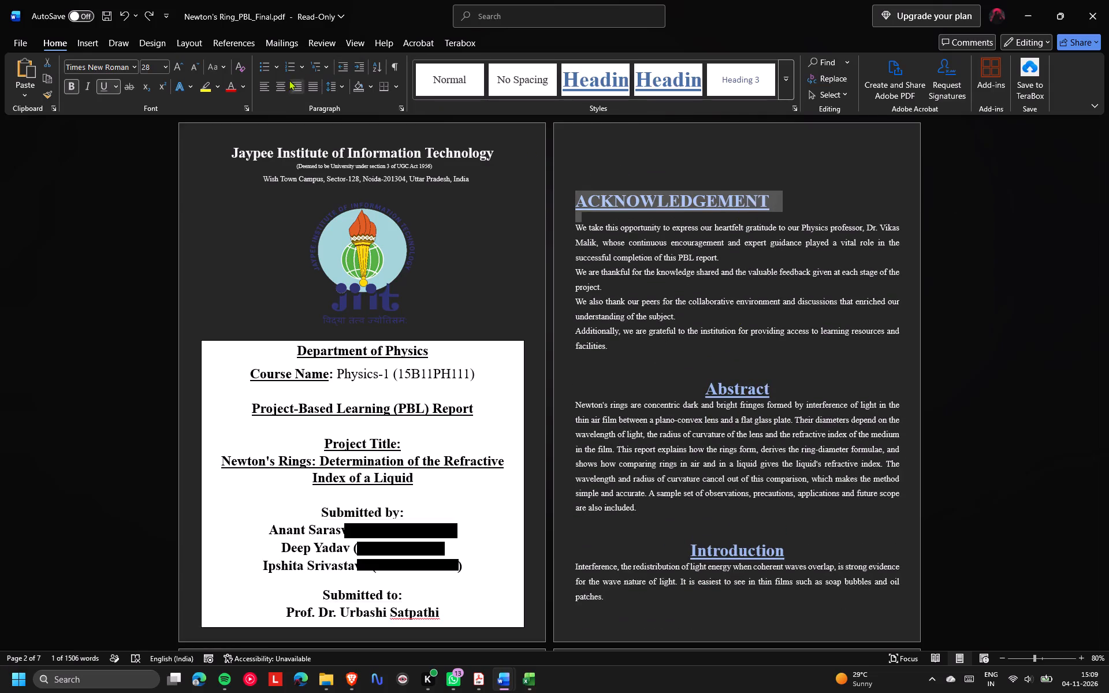
{"action": "left_click", "coordinate": [285, 87]}
Delete the empty lines and leftover spaces above the centred ACKNOWLEDGEMENT heading to raise it towards the page's top margin.
{"action": "left_click", "coordinate": [642, 177]}
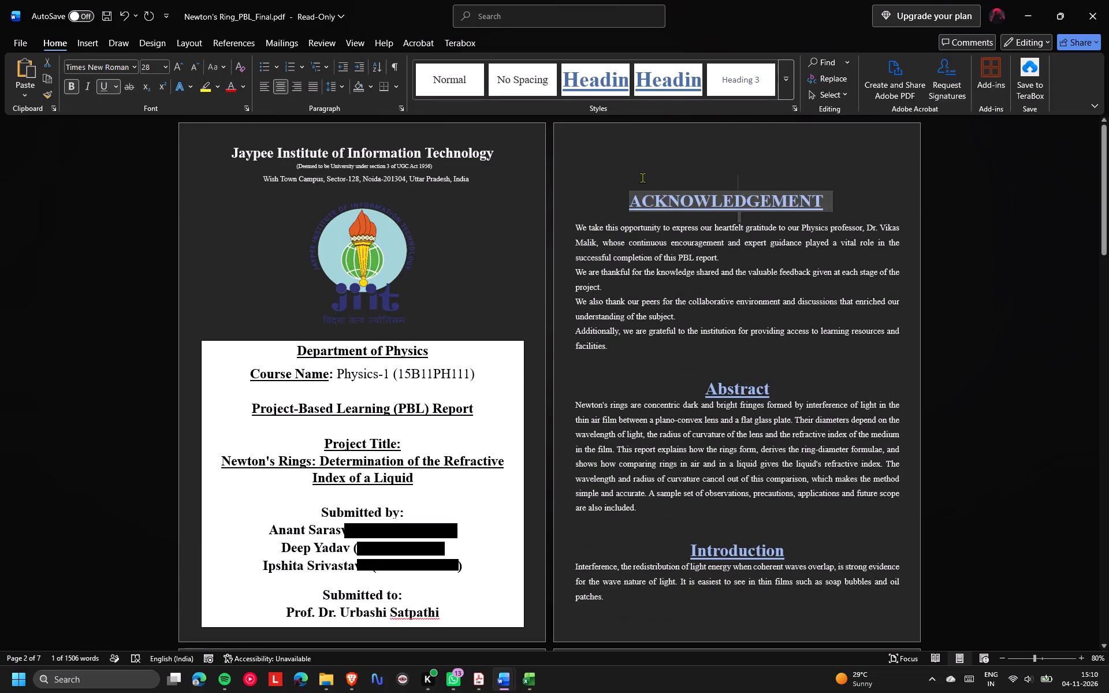
{"action": "key", "text": "BackSpace"}
{"action": "key", "text": "BackSpace"}
{"action": "key", "text": "BackSpace"}
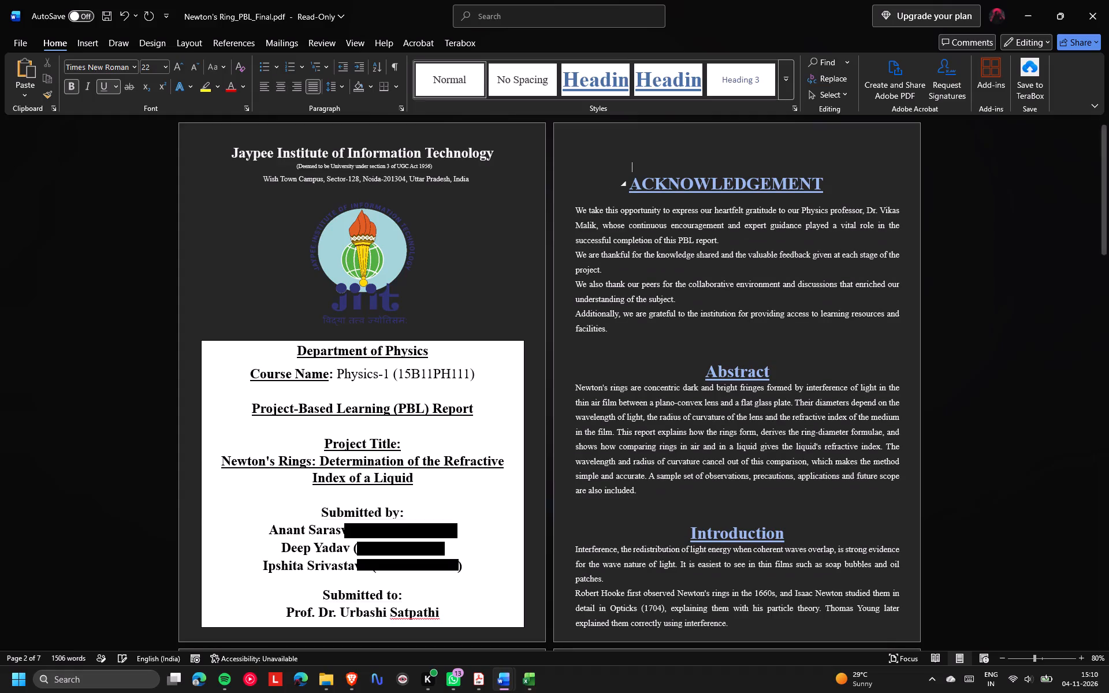
{"action": "key", "text": "BackSpace"}
{"action": "key", "text": "BackSpace"}
{"action": "key", "text": "BackSpace"}
{"action": "key", "text": "BackSpace"}
{"action": "key", "text": "BackSpace"}
{"action": "key", "text": "BackSpace"}
{"action": "key", "text": "BackSpace"}
{"action": "key", "text": "BackSpace"}
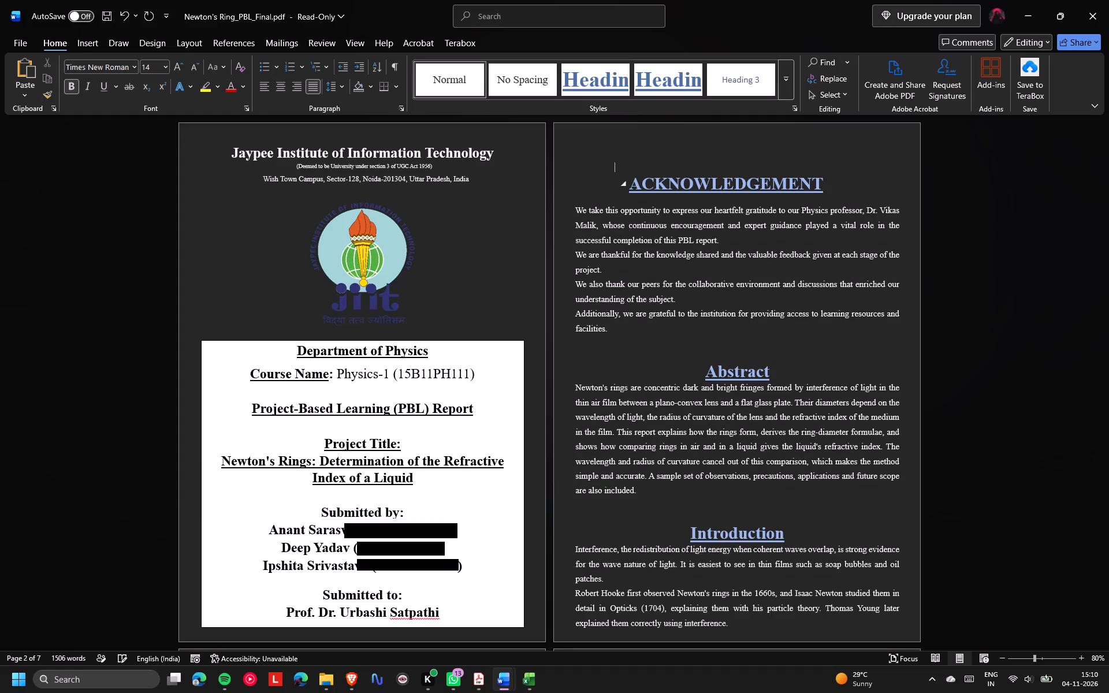
{"action": "key", "text": "BackSpace"}
{"action": "key", "text": "BackSpace"}
{"action": "key", "text": "Up"}
{"action": "key", "text": "BackSpace"}
{"action": "key", "text": "BackSpace"}
{"action": "key", "text": "BackSpace"}
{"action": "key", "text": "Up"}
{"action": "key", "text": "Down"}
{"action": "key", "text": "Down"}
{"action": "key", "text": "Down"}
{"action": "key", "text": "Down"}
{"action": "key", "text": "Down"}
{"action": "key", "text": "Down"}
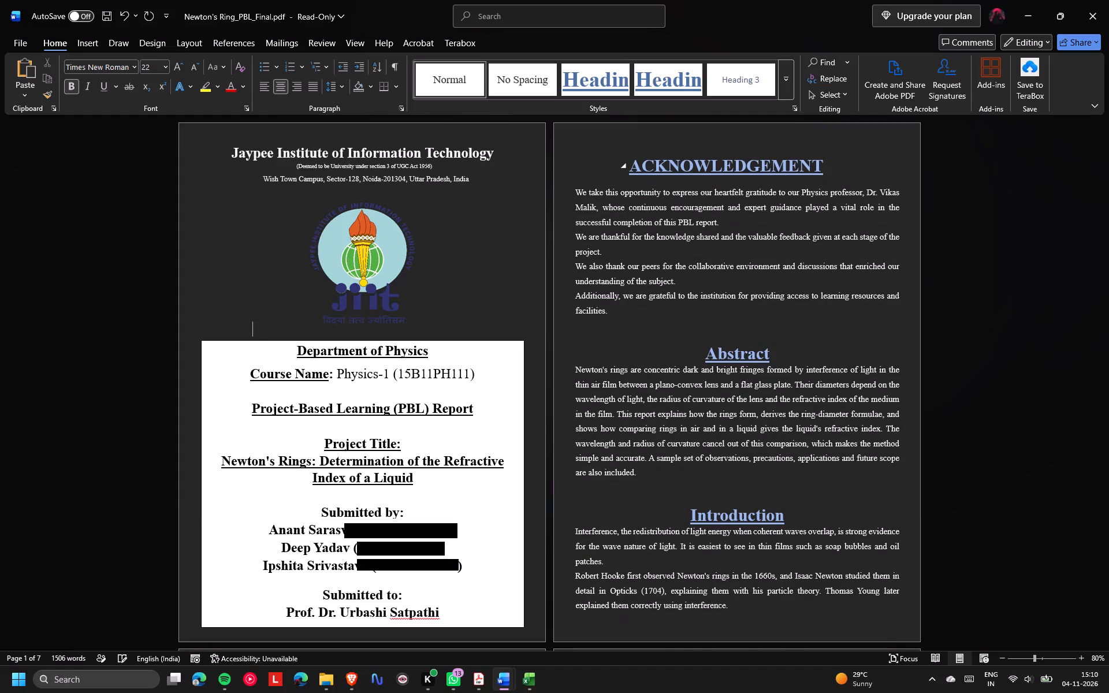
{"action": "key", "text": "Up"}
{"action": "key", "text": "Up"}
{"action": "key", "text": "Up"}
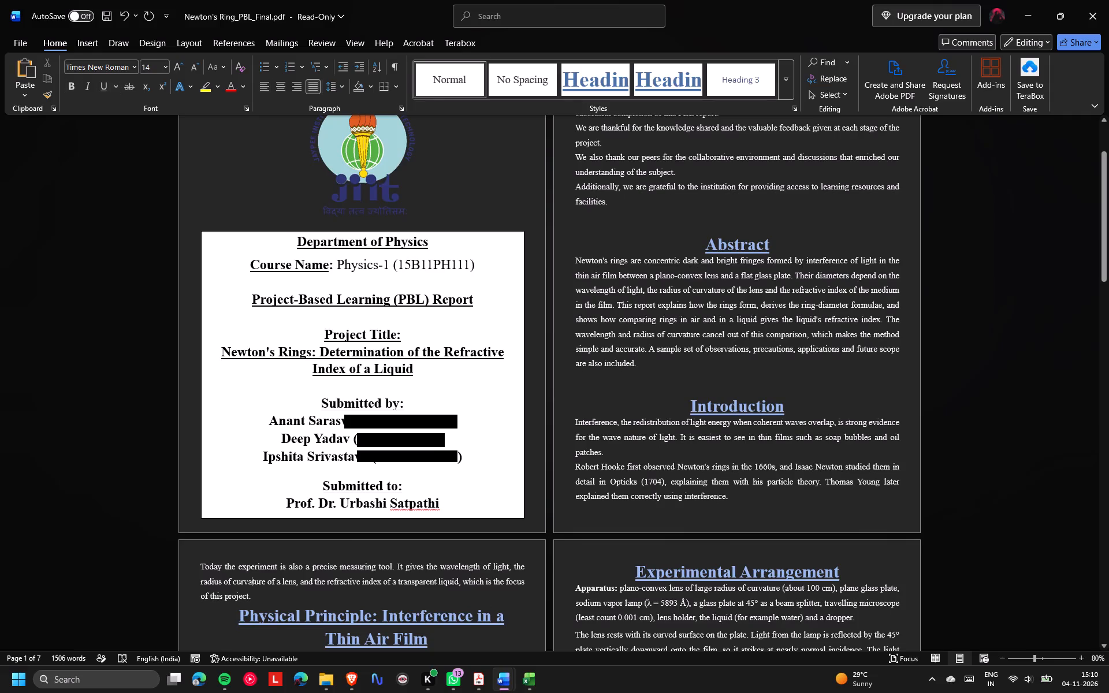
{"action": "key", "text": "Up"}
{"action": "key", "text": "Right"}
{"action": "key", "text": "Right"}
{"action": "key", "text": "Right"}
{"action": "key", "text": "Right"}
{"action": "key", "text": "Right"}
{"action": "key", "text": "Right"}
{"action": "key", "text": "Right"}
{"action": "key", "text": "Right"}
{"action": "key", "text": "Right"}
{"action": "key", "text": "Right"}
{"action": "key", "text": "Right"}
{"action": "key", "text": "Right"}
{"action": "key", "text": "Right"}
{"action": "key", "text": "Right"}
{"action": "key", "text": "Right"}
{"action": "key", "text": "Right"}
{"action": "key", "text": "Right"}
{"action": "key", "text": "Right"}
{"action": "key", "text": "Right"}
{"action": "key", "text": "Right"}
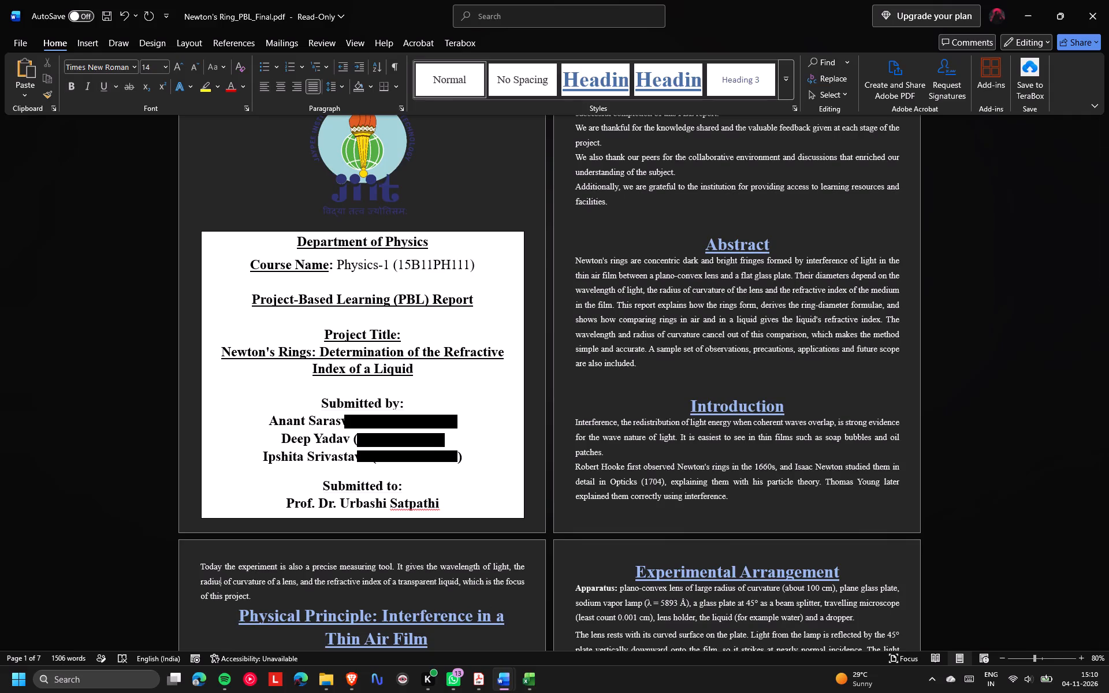
Remove the last blank line and its leftover spaces above ACKNOWLEDGEMENT so the heading starts the second page.
{"action": "scroll", "coordinate": [628, 174], "scroll_direction": "up", "scroll_amount": 4}
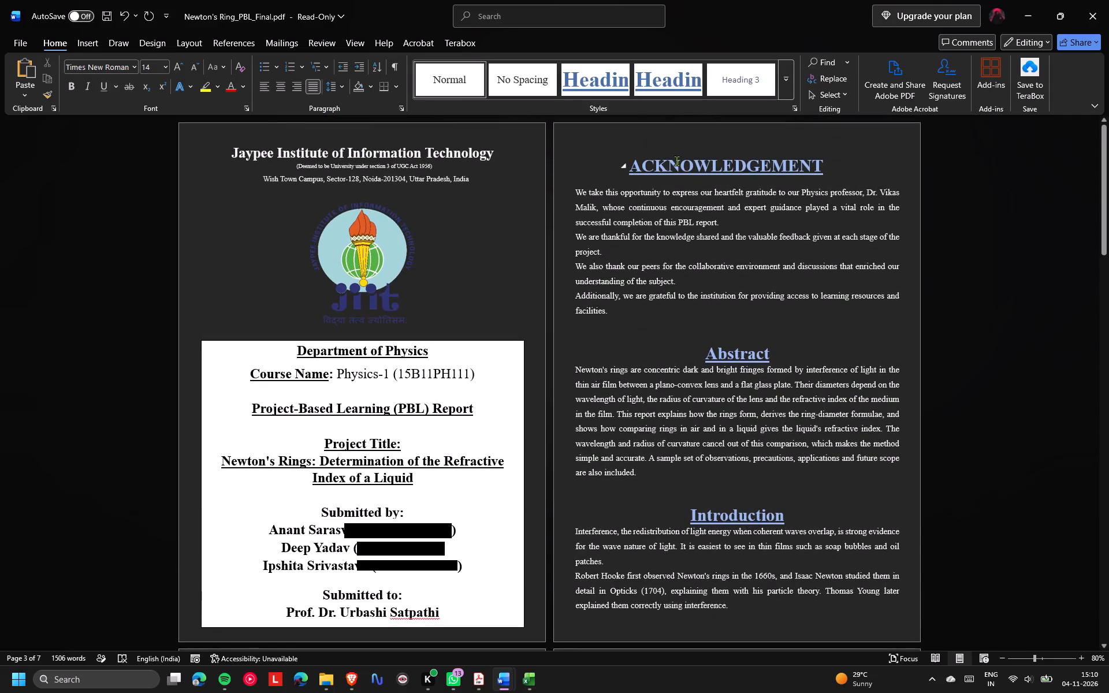
{"action": "left_click", "coordinate": [667, 147]}
{"action": "key", "text": "BackSpace"}
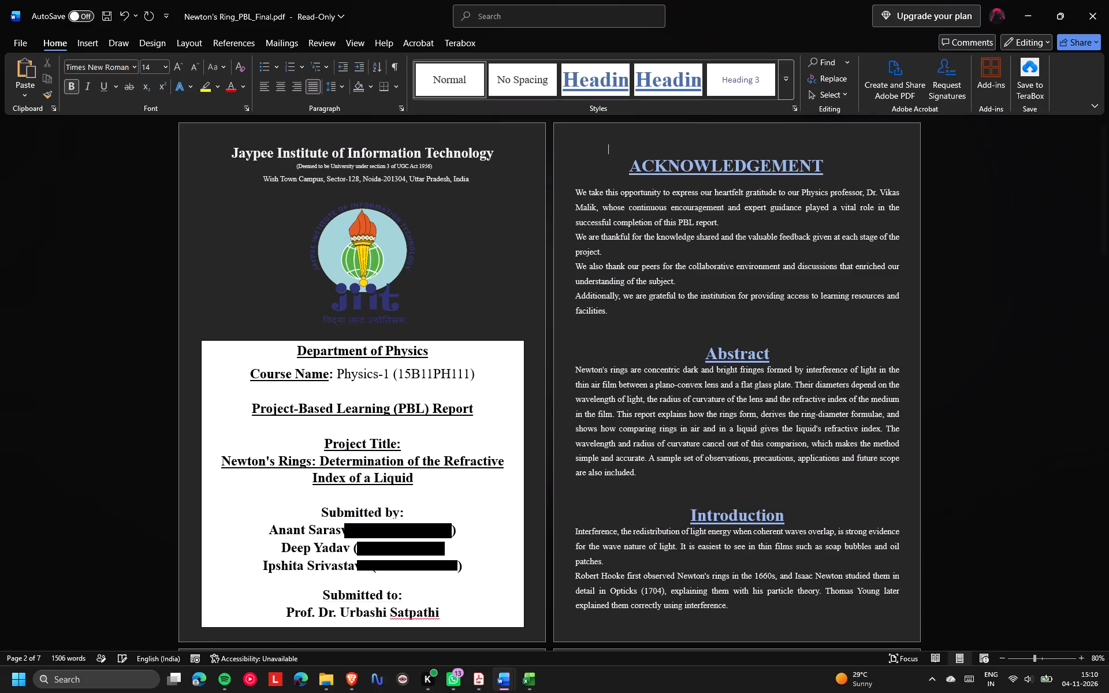
{"action": "key", "text": "BackSpace"}
{"action": "key", "text": "BackSpace"}
{"action": "key", "text": "BackSpace"}
{"action": "key", "text": "BackSpace"}
{"action": "key", "text": "BackSpace"}
{"action": "key", "text": "BackSpace"}
{"action": "key", "text": "BackSpace"}
{"action": "key", "text": "BackSpace"}
{"action": "key", "text": "BackSpace"}
{"action": "key", "text": "BackSpace"}
{"action": "key", "text": "Left"}
{"action": "key", "text": "Left"}
{"action": "key", "text": "Left"}
{"action": "key", "text": "Left"}
{"action": "key", "text": "BackSpace"}
{"action": "key", "text": "BackSpace"}
{"action": "key", "text": "BackSpace"}
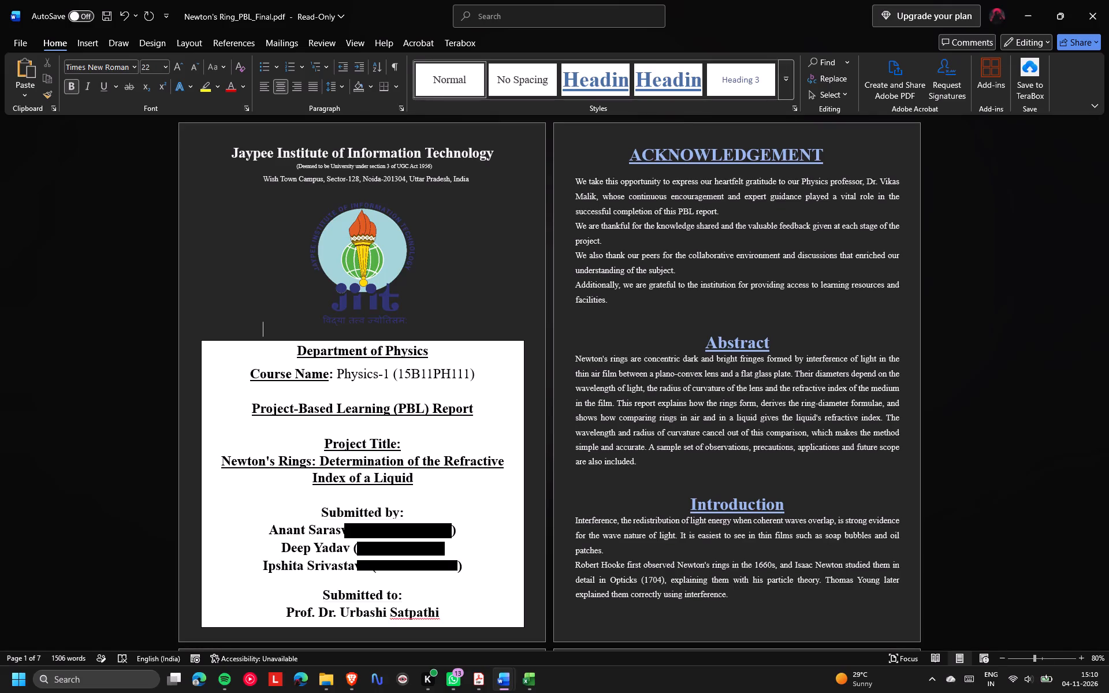
Select the whole ACKNOWLEDGEMENT heading and apply centre alignment to it.
{"action": "left_click", "coordinate": [761, 152]}
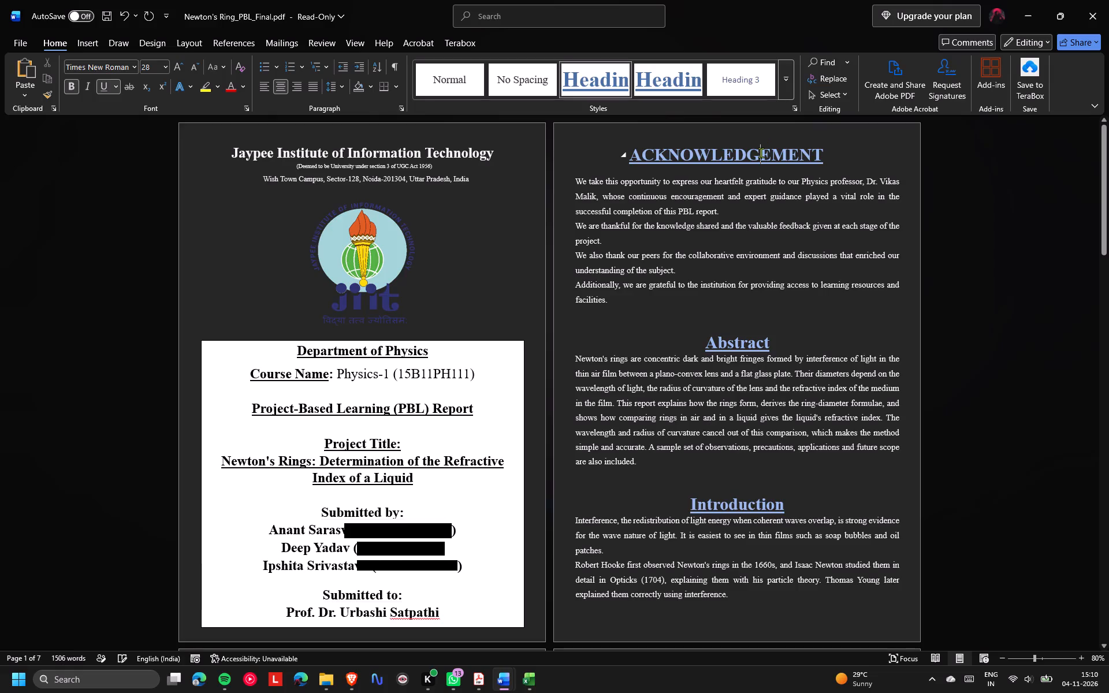
{"action": "left_click_drag", "start_coordinate": [833, 155], "coordinate": [667, 156]}
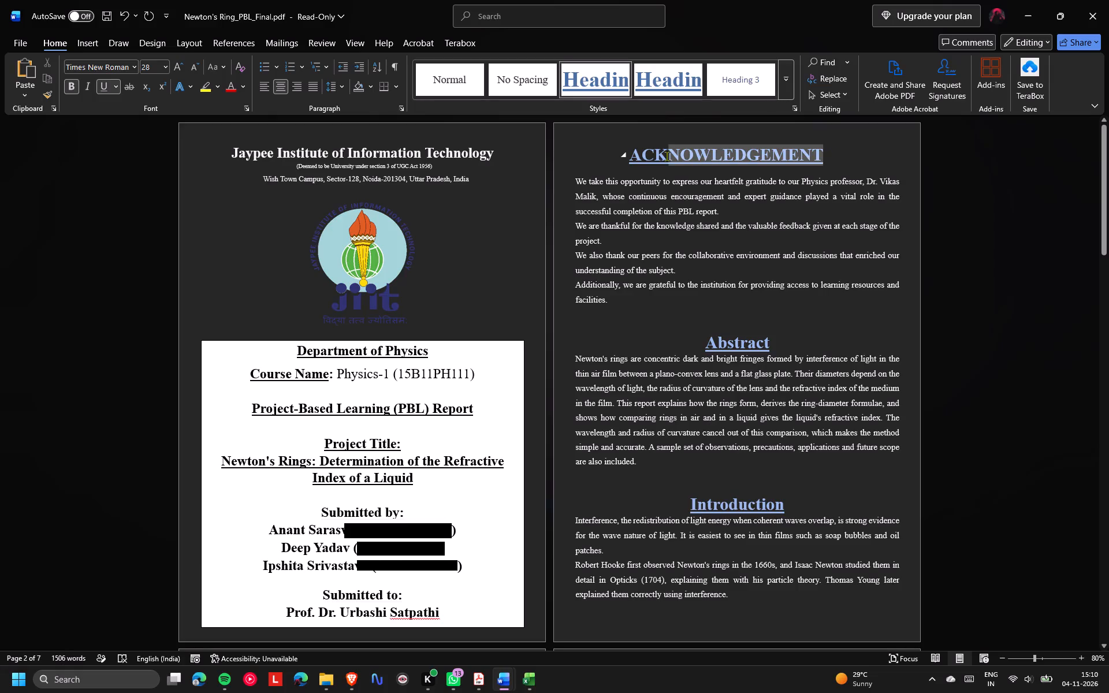
{"action": "left_click_drag", "start_coordinate": [667, 156], "coordinate": [624, 162]}
{"action": "left_click", "coordinate": [281, 89]}
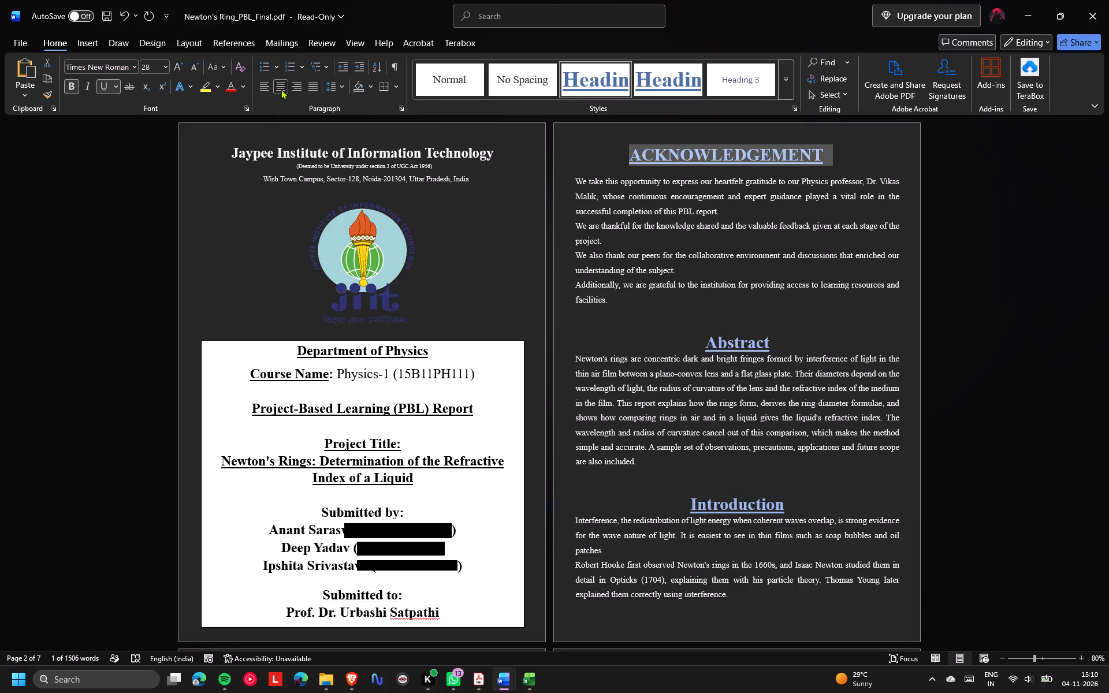
Insert a leading space without underline in front of the centred ACKNOWLEDGEMENT heading.
{"action": "left_click", "coordinate": [281, 89]}
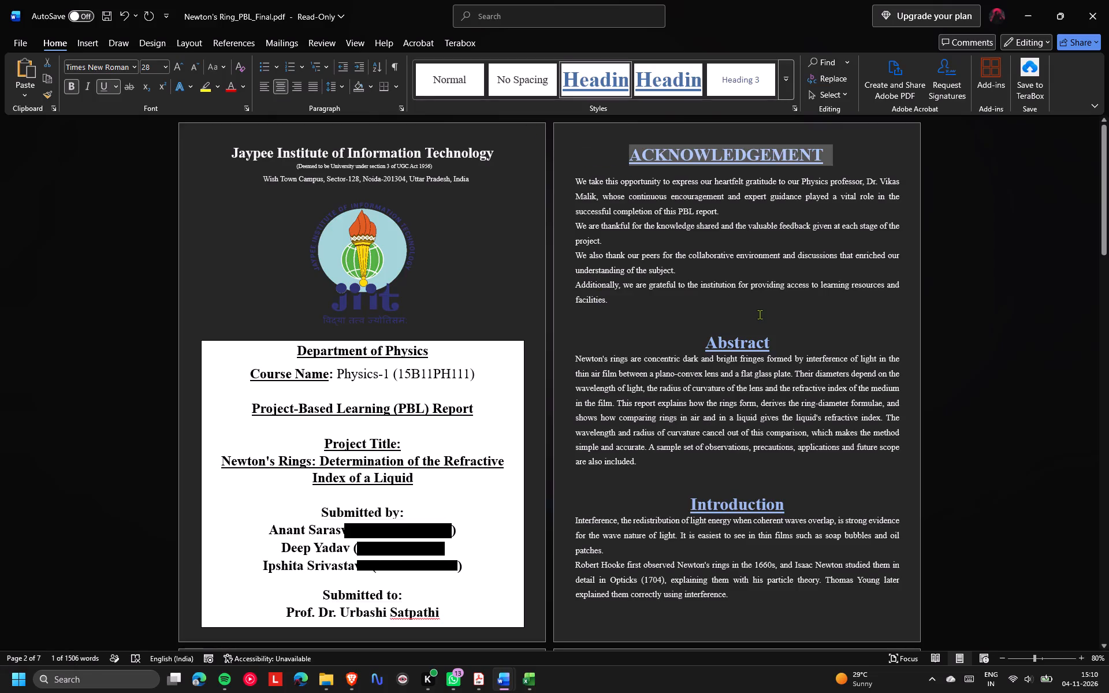
{"action": "left_click", "coordinate": [830, 158]}
{"action": "left_click_drag", "start_coordinate": [823, 157], "coordinate": [637, 165]}
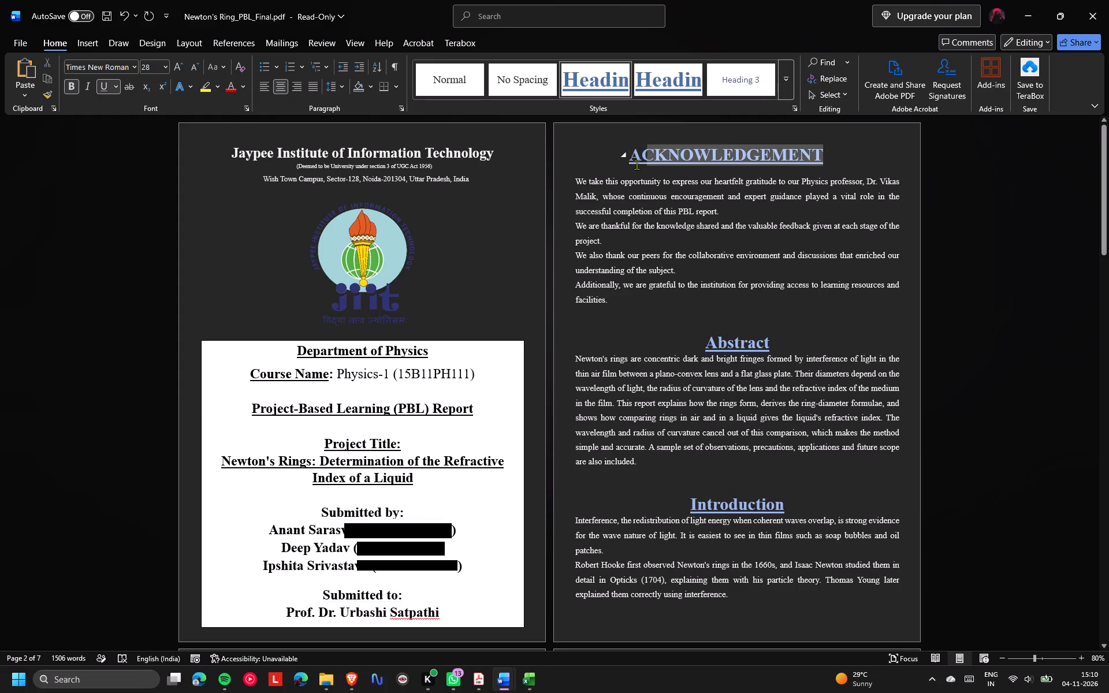
{"action": "left_click_drag", "start_coordinate": [637, 165], "coordinate": [631, 162]}
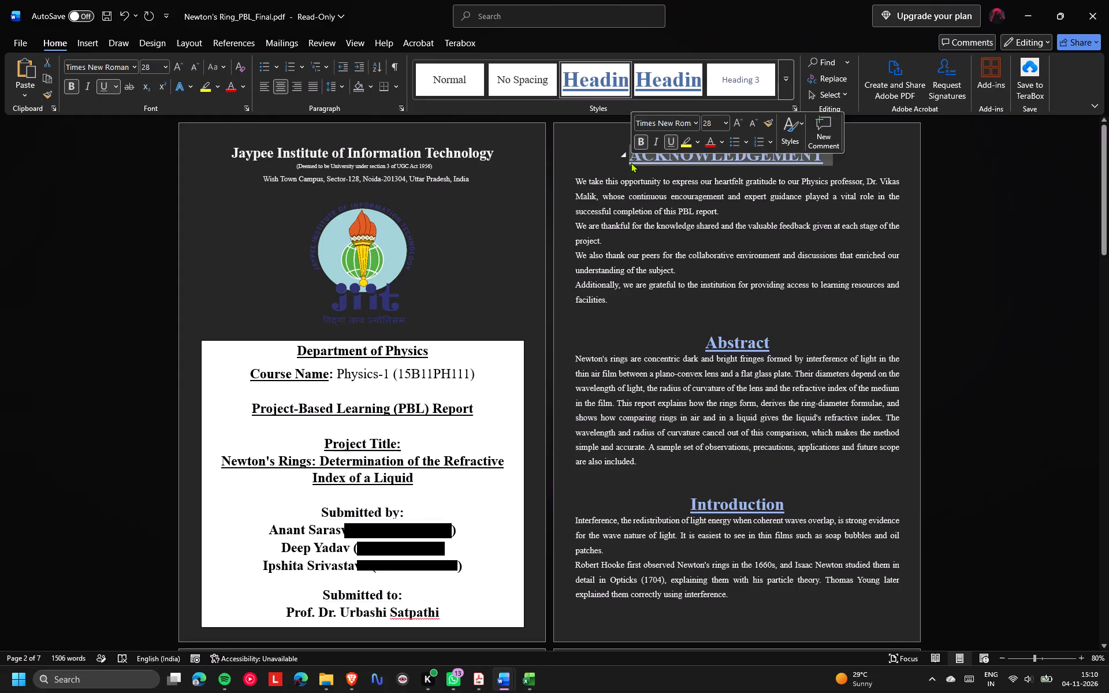
{"action": "left_click", "coordinate": [615, 162]}
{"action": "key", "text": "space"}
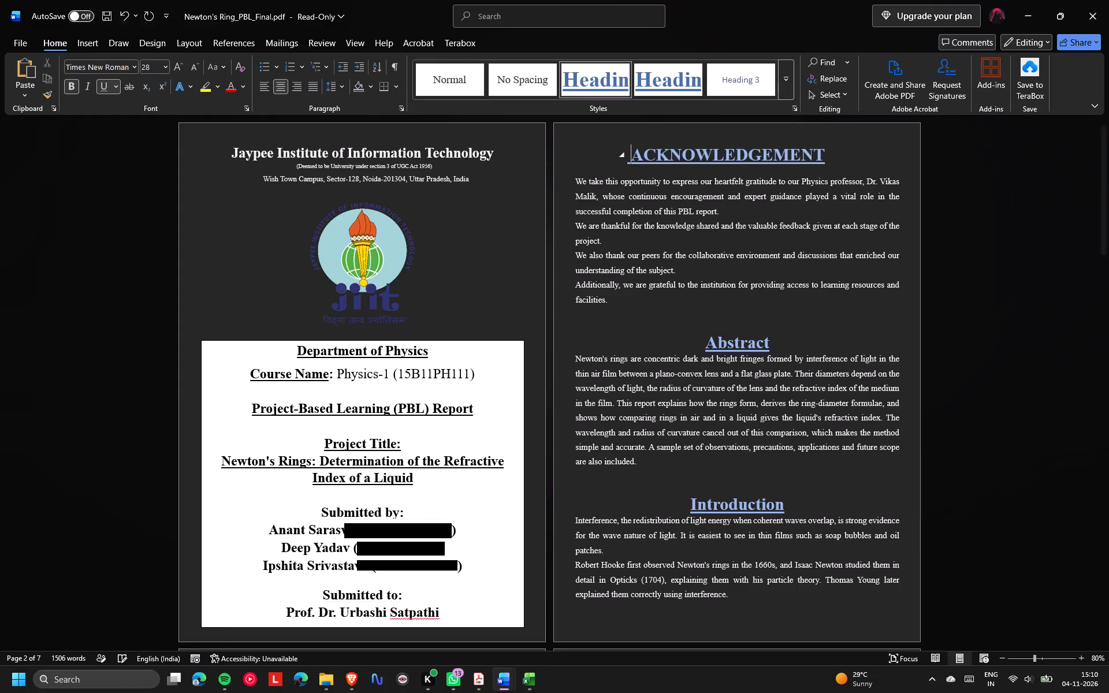
{"action": "key", "text": "BackSpace"}
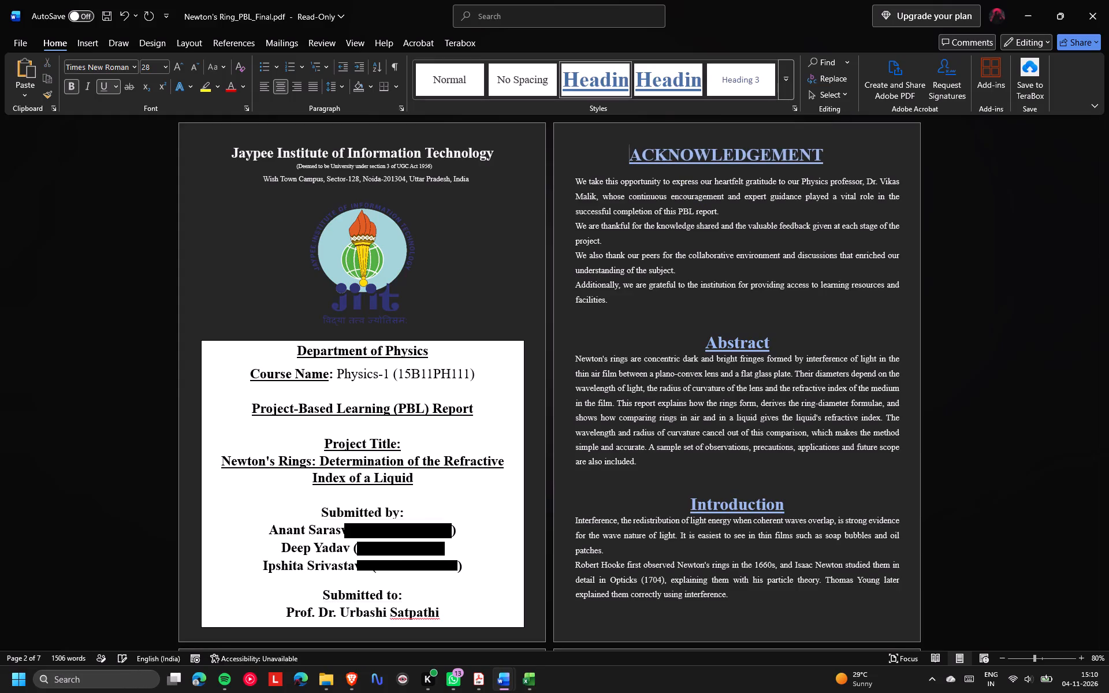
{"action": "left_click", "coordinate": [104, 87]}
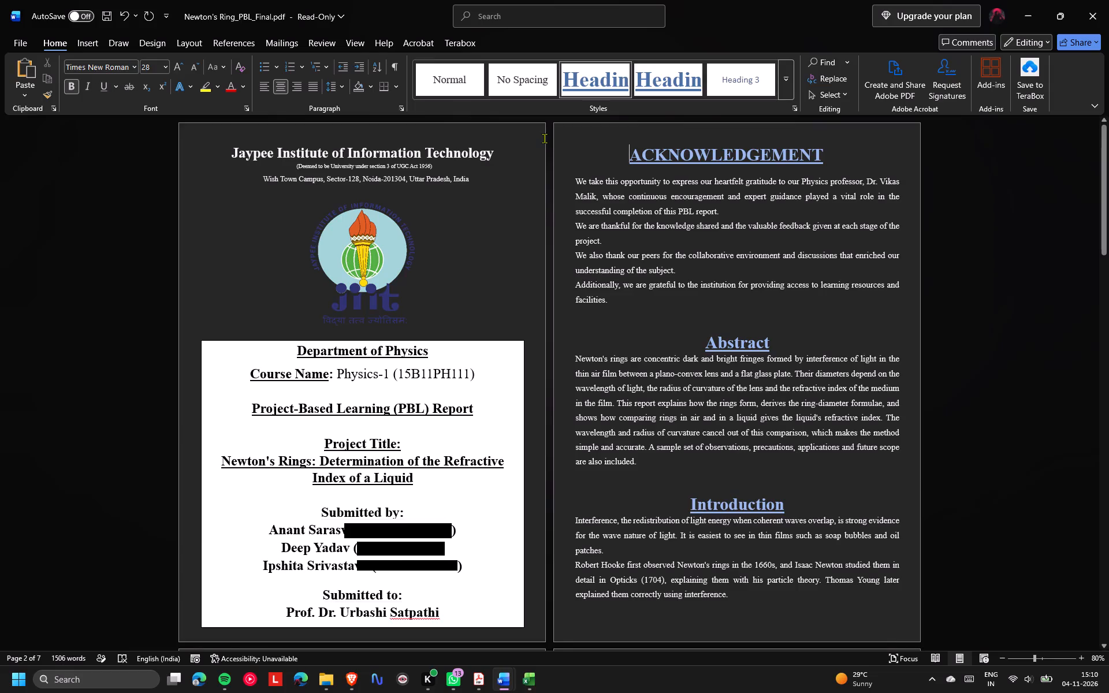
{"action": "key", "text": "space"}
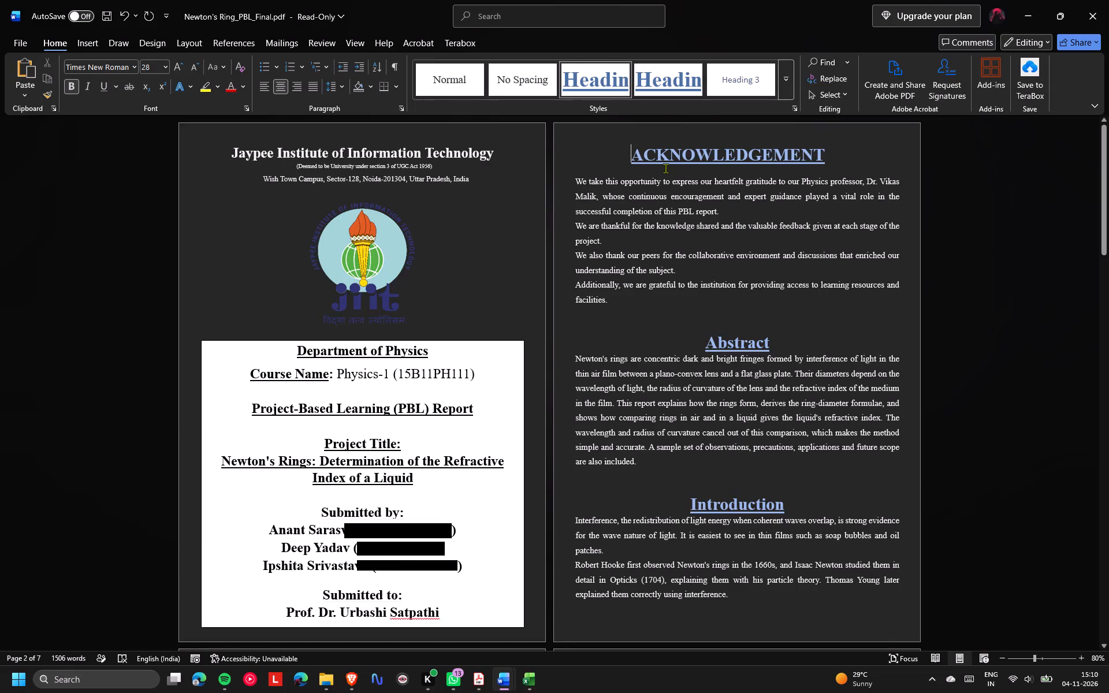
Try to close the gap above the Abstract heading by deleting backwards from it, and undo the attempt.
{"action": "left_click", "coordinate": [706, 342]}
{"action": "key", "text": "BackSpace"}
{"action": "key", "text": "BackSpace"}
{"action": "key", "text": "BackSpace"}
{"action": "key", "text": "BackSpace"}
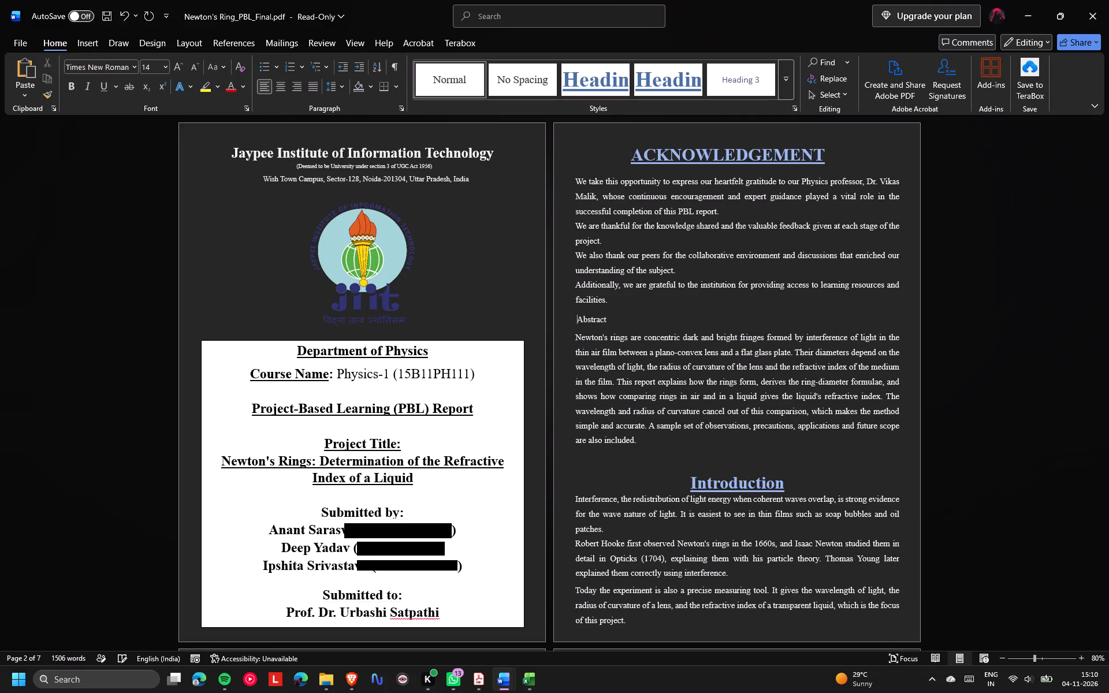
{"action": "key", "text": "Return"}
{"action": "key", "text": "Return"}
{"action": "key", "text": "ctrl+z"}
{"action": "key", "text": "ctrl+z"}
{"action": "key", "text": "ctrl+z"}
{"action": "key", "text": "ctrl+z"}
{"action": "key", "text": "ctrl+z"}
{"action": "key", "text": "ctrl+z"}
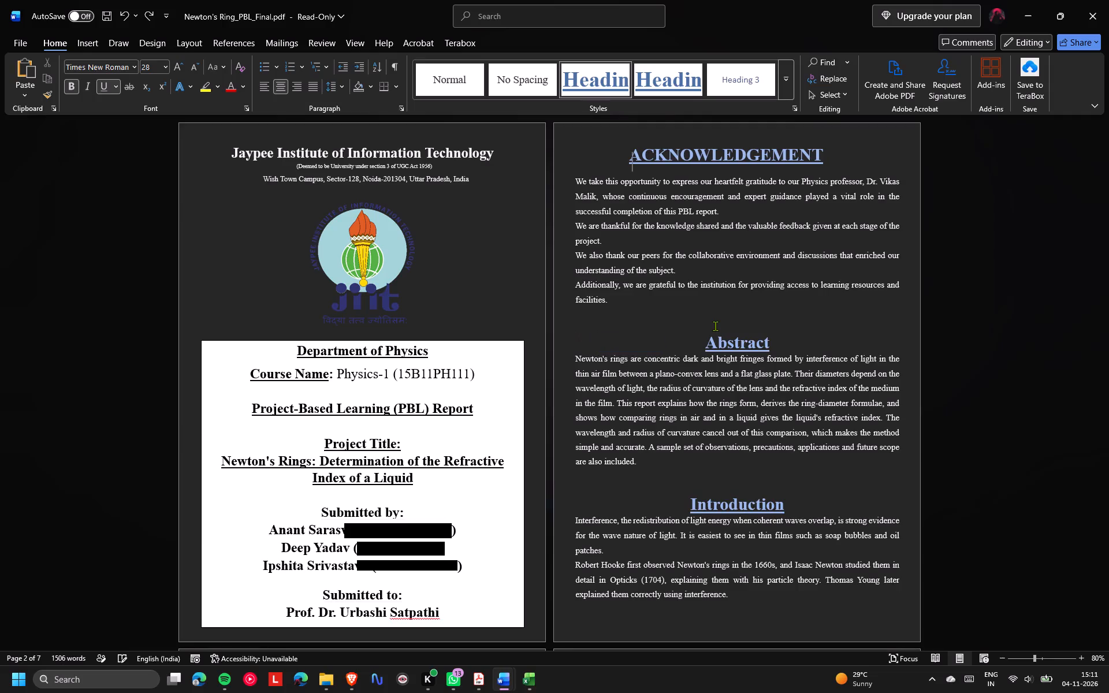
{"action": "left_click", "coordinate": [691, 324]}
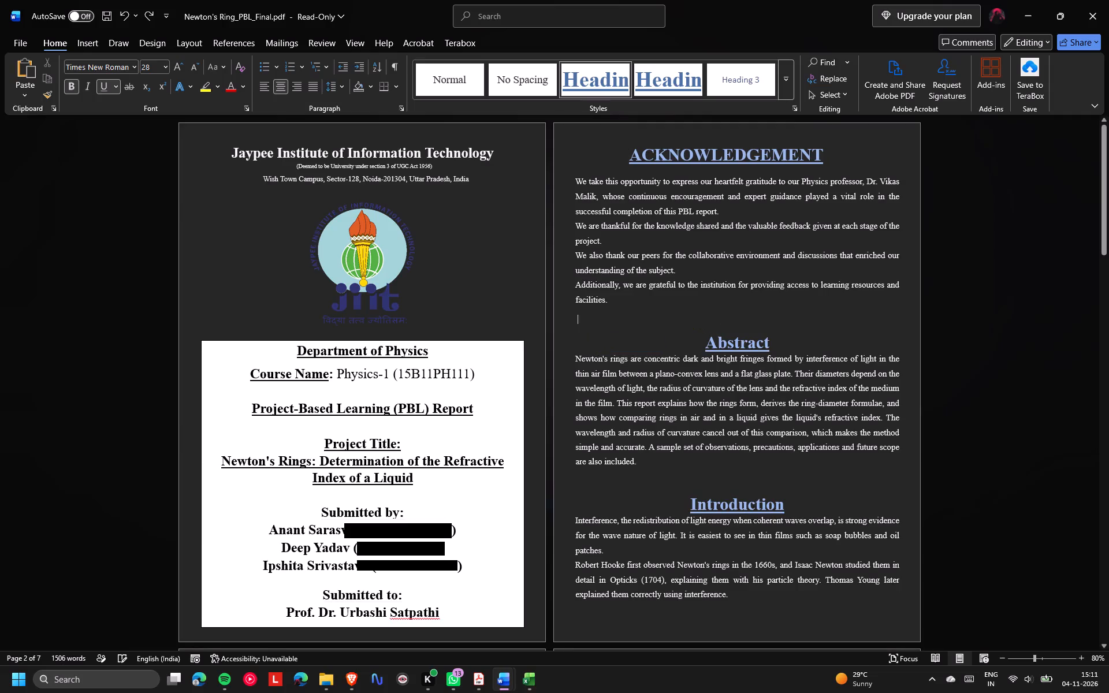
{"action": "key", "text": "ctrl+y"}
Delete the blank line above the Abstract heading and add one between the heading and its paragraph.
{"action": "left_click", "coordinate": [682, 325]}
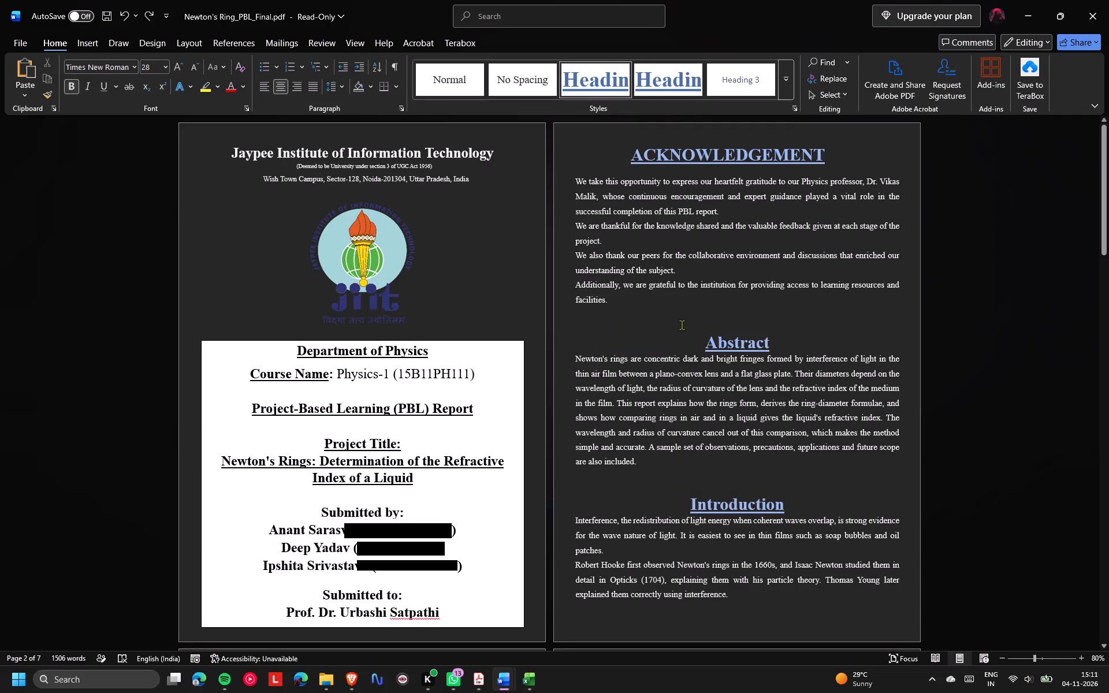
{"action": "key", "text": "BackSpace"}
{"action": "key", "text": "BackSpace"}
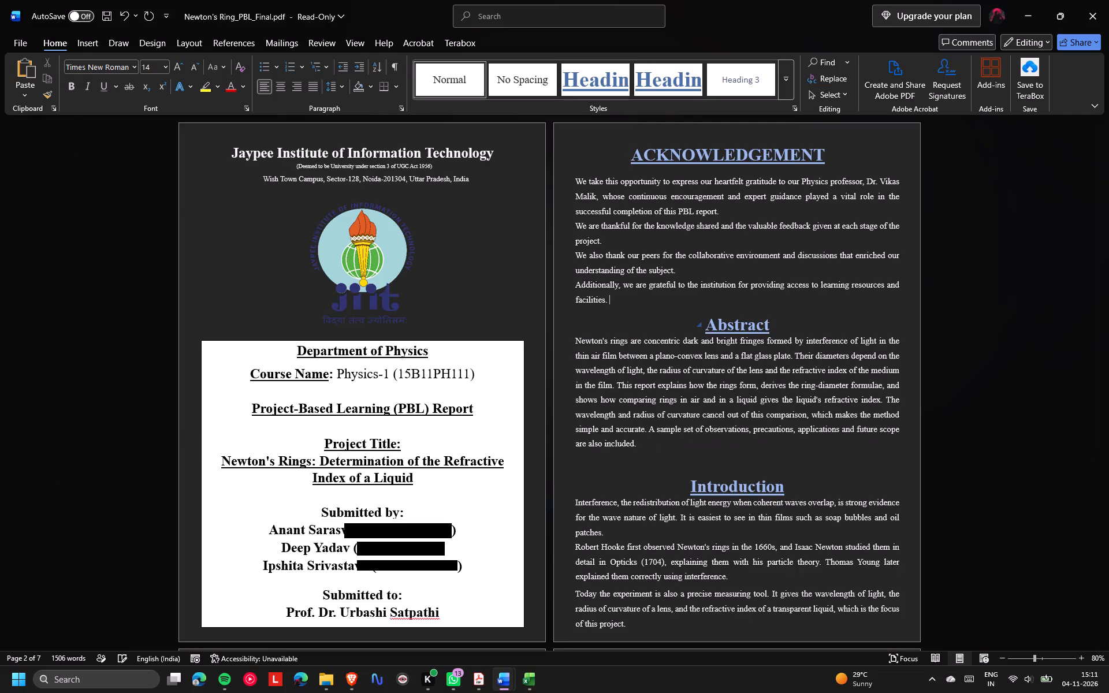
{"action": "left_click", "coordinate": [809, 325]}
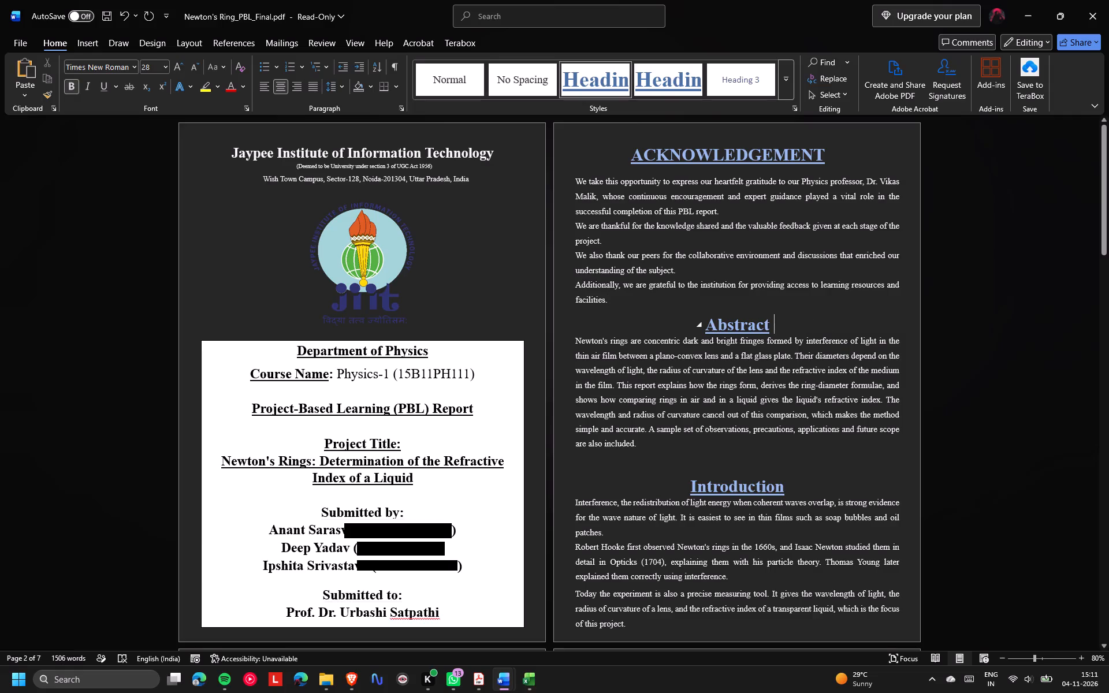
{"action": "key", "text": "Return"}
Delete the blank line above the Introduction heading and add one between the heading and its first paragraph.
{"action": "scroll", "coordinate": [809, 325], "scroll_direction": "down", "scroll_amount": 1}
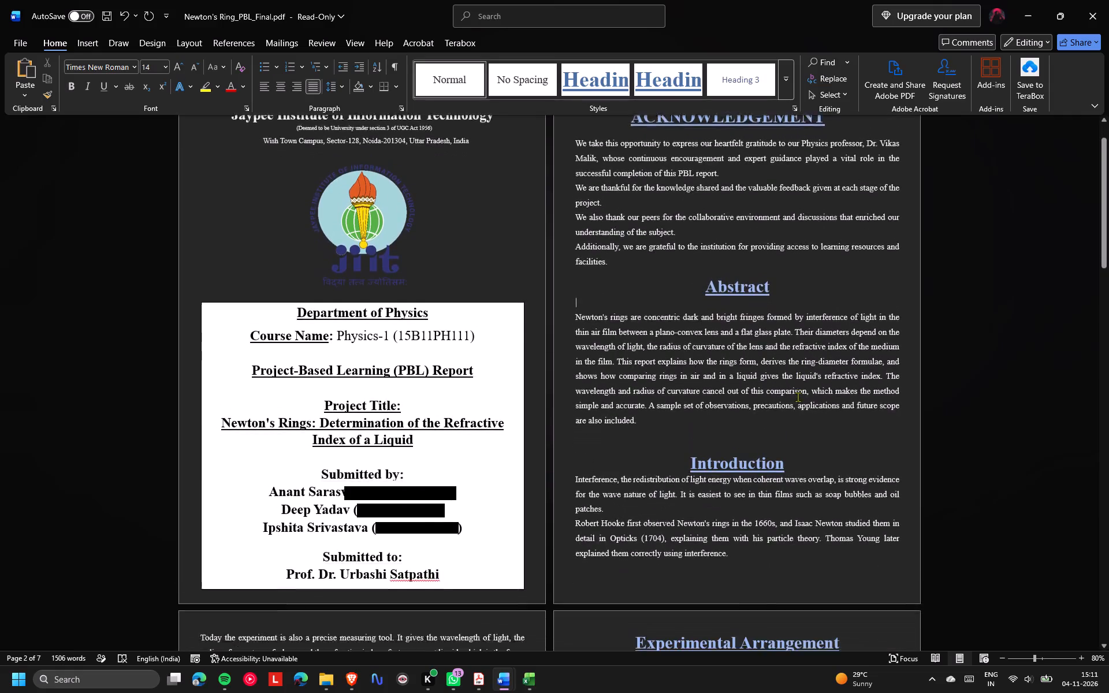
{"action": "left_click", "coordinate": [725, 426]}
{"action": "key", "text": "BackSpace"}
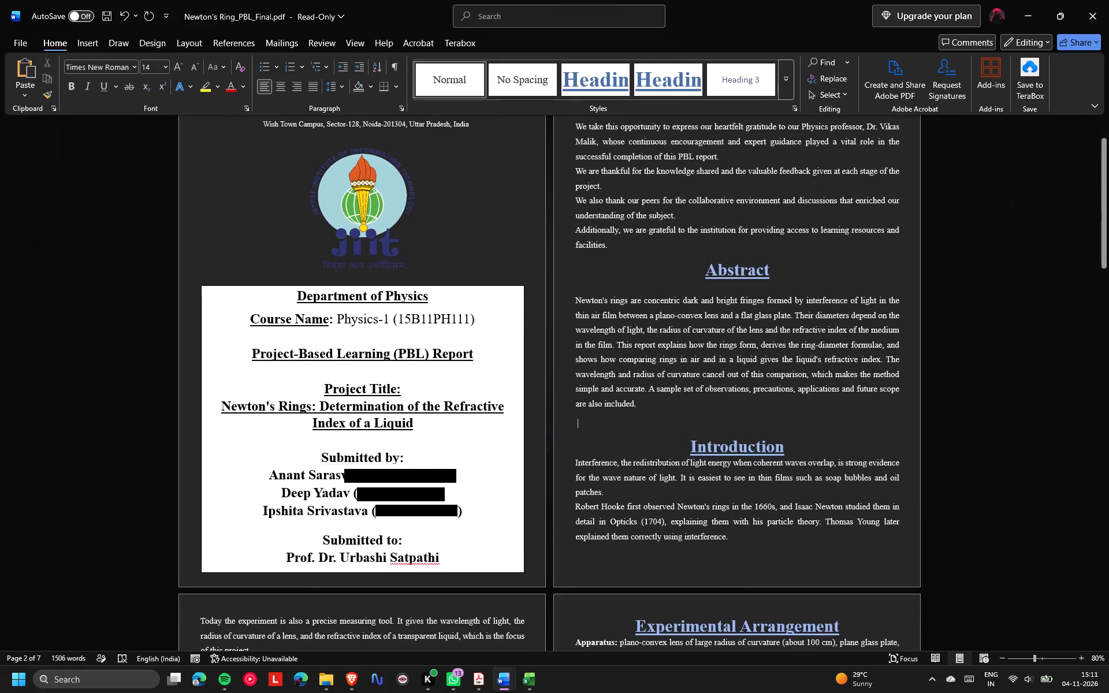
{"action": "key", "text": "BackSpace"}
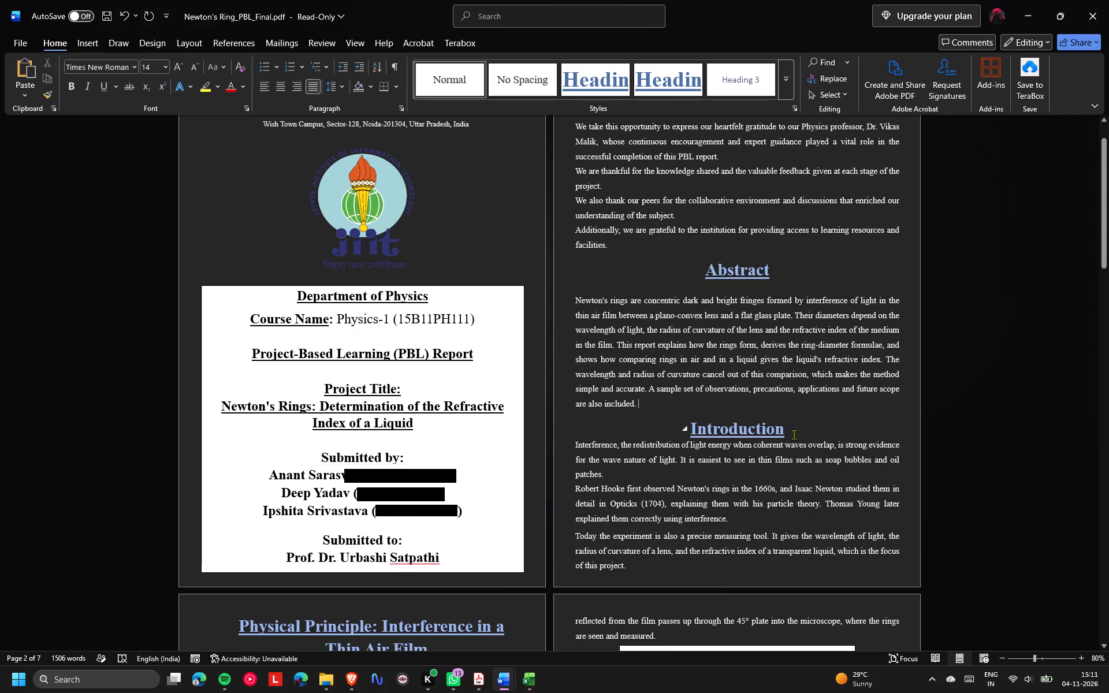
{"action": "left_click", "coordinate": [794, 434]}
{"action": "key", "text": "Return"}
Add a blank line below the heading Physical Principle: Interference in a Thin Air Film.
{"action": "scroll", "coordinate": [794, 434], "scroll_direction": "down", "scroll_amount": 1}
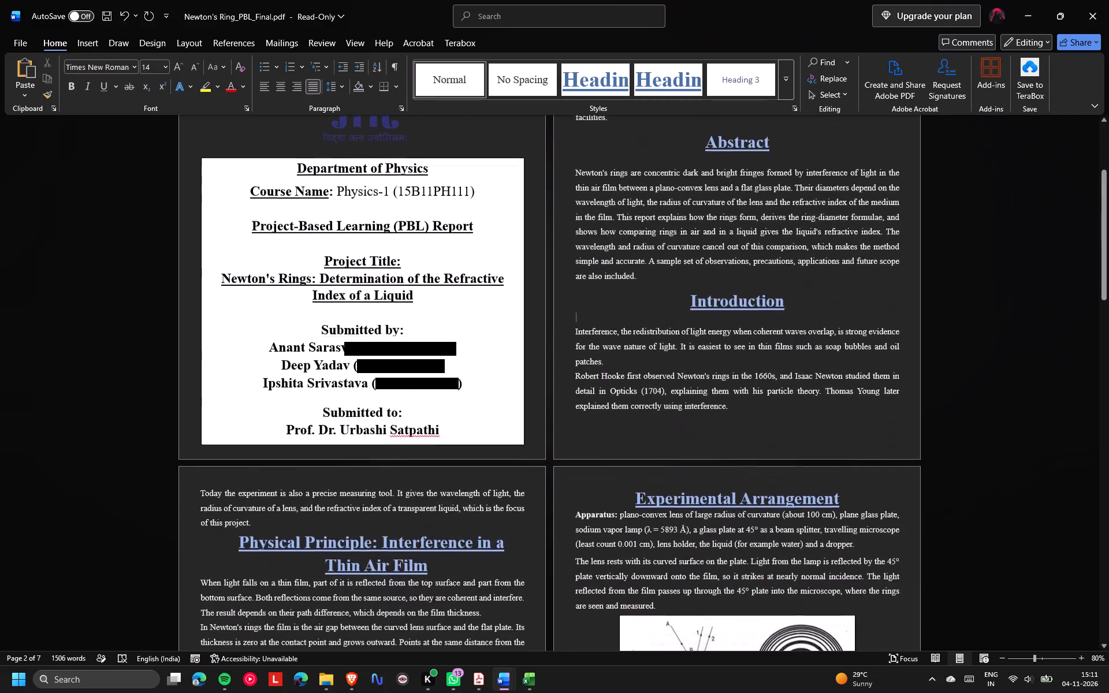
{"action": "scroll", "coordinate": [794, 434], "scroll_direction": "down", "scroll_amount": 1}
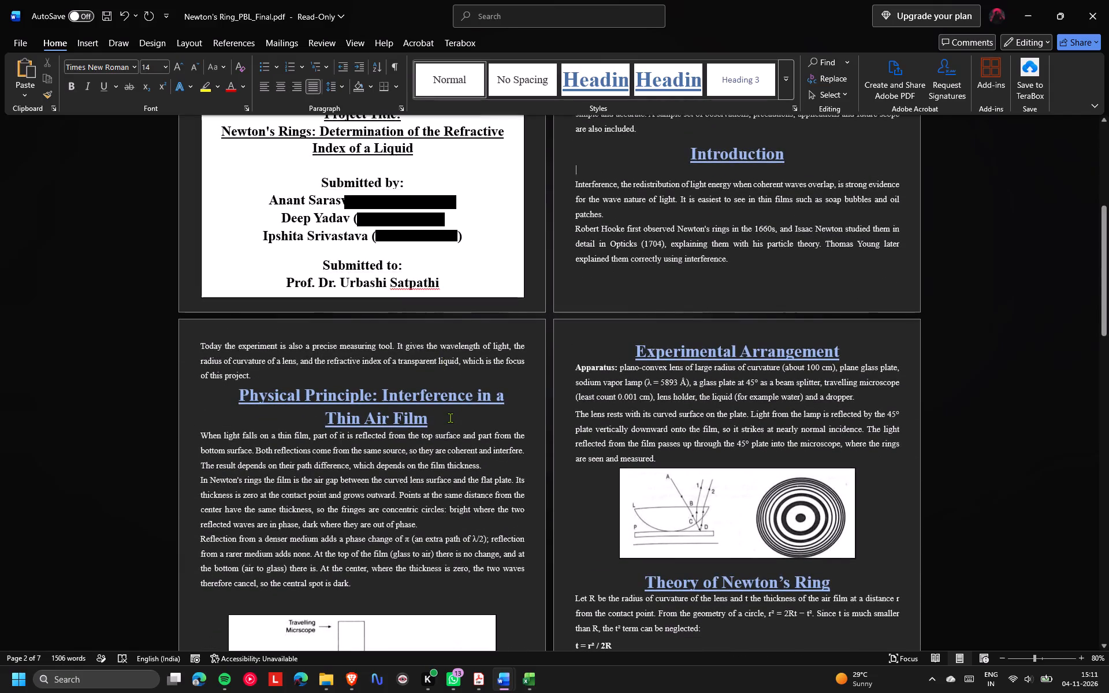
{"action": "left_click", "coordinate": [450, 418]}
{"action": "key", "text": "Return"}
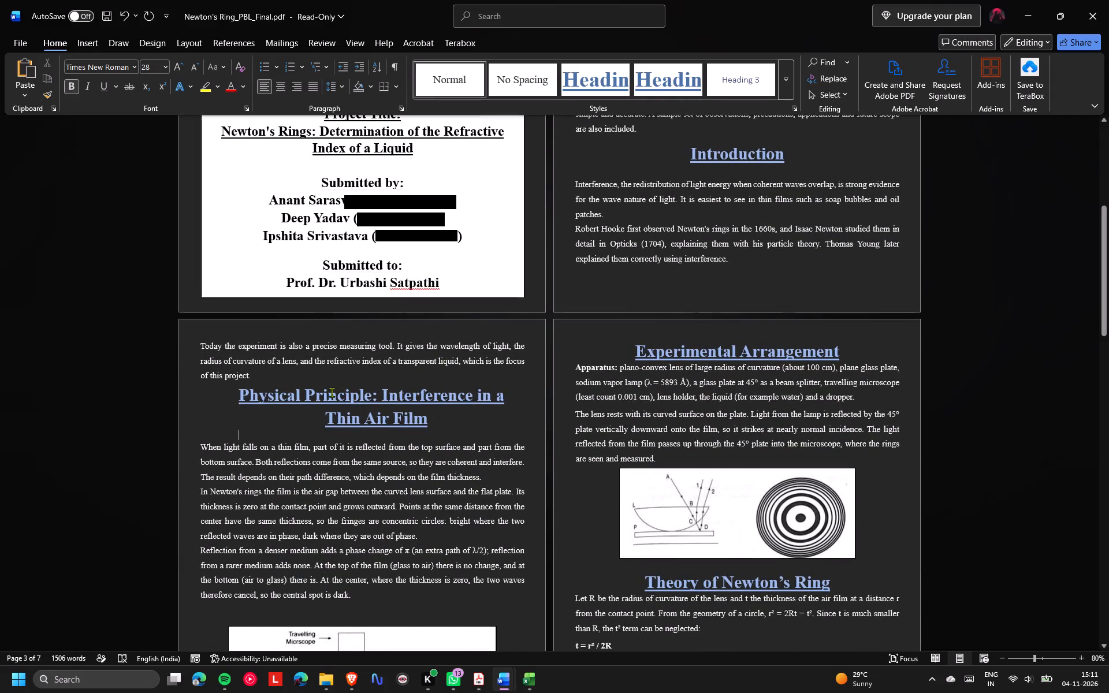
Add a blank line between the Experimental Arrangement heading and the Apparatus paragraph.
{"action": "scroll", "coordinate": [314, 435], "scroll_direction": "down", "scroll_amount": 1}
{"action": "scroll", "coordinate": [329, 505], "scroll_direction": "right", "scroll_amount": 1}
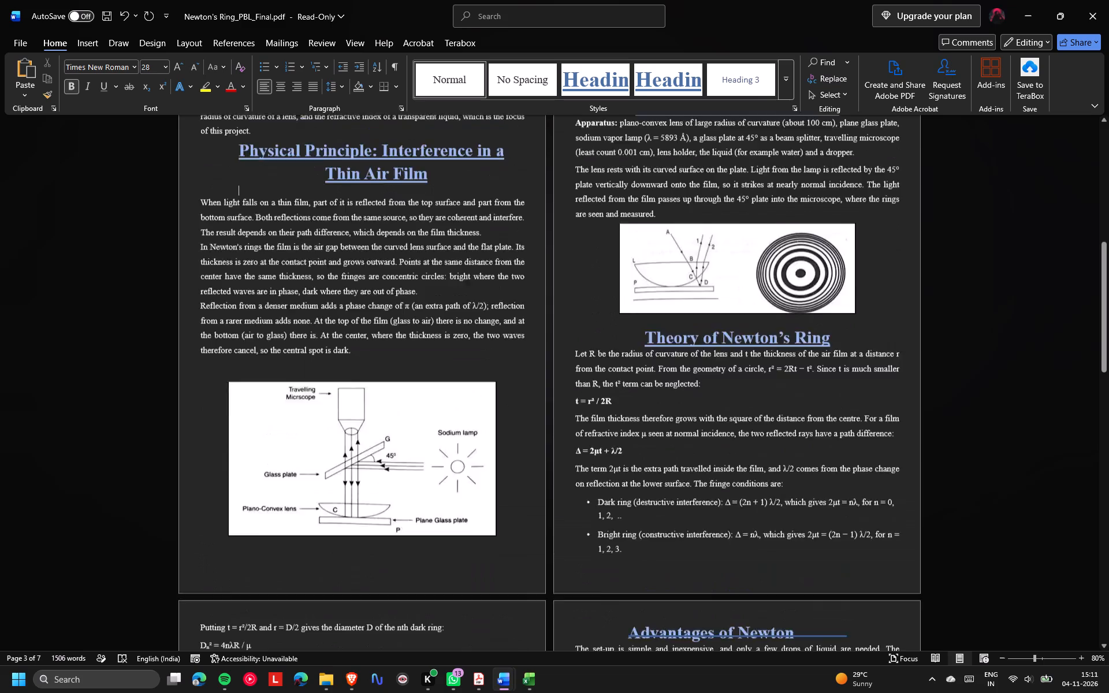
{"action": "scroll", "coordinate": [329, 505], "scroll_direction": "right", "scroll_amount": 1}
{"action": "left_click", "coordinate": [864, 211]}
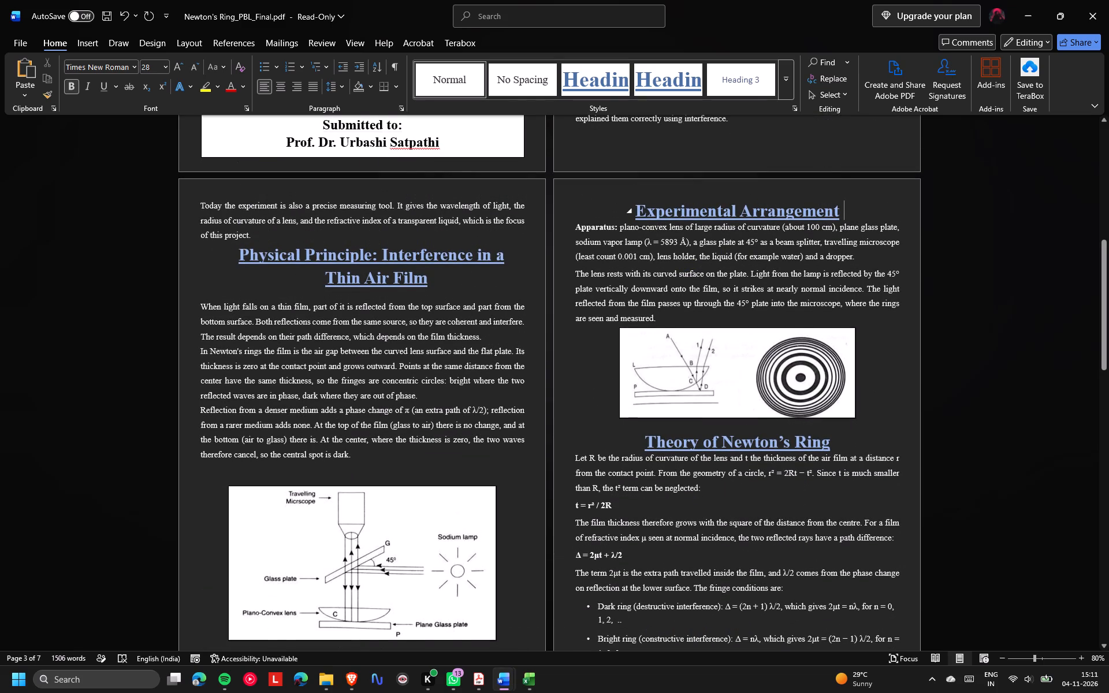
{"action": "key", "text": "Return"}
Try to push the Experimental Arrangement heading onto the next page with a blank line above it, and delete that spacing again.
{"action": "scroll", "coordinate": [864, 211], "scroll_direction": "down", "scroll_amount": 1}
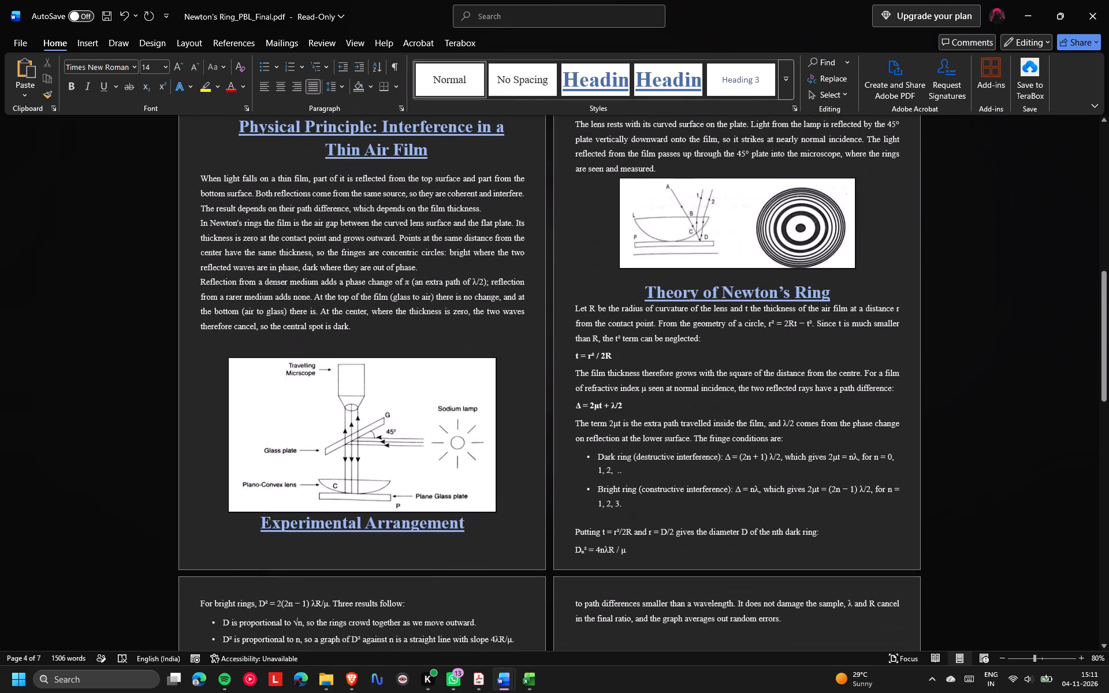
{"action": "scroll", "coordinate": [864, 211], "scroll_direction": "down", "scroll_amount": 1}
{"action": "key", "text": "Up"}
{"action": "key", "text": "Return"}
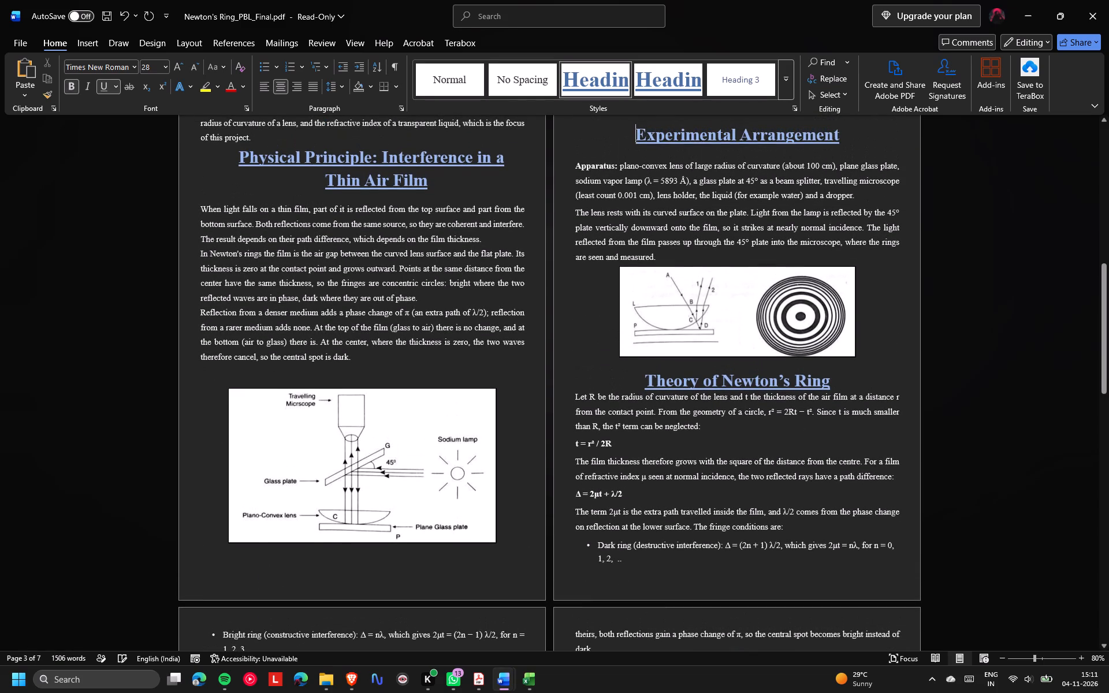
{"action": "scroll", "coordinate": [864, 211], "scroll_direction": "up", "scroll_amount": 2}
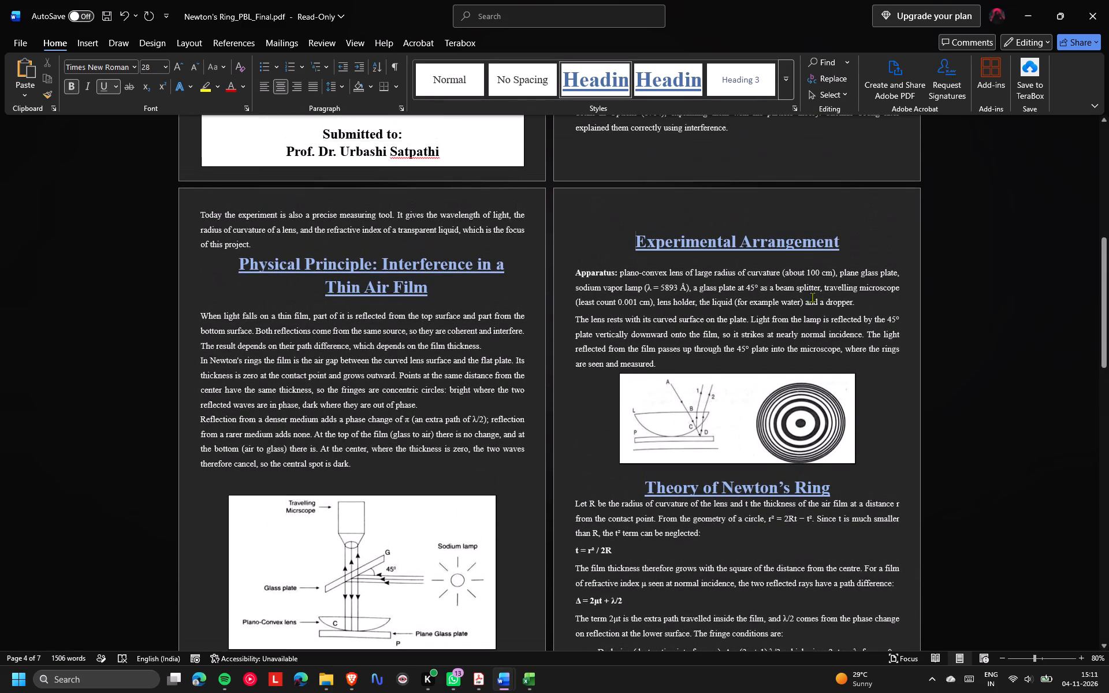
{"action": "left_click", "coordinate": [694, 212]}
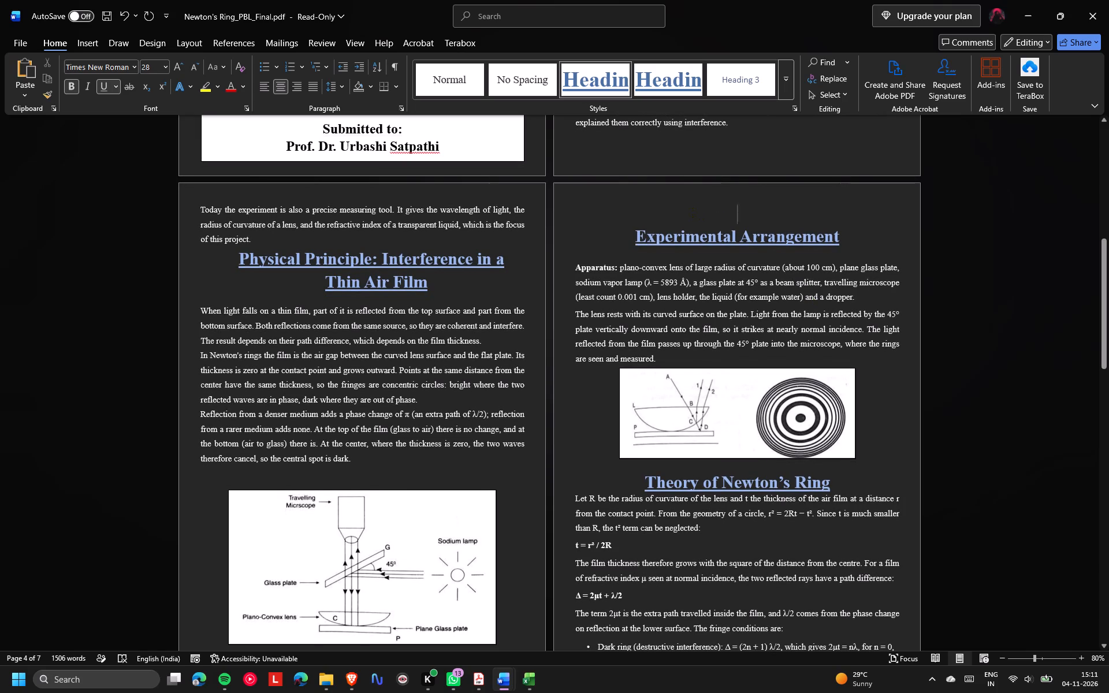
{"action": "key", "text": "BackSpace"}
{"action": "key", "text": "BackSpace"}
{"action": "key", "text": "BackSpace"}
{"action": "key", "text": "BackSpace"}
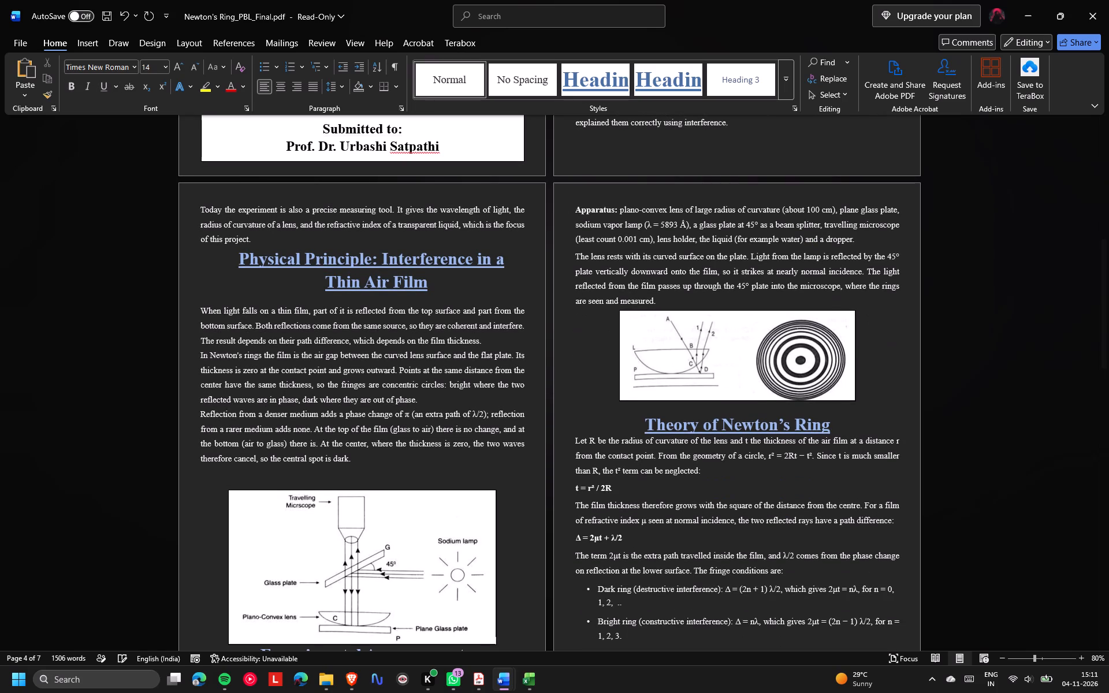
Enlarge the travelling microscope and sodium lamp diagram slightly so the Experimental Arrangement heading moves to the next page.
{"action": "scroll", "coordinate": [694, 212], "scroll_direction": "down", "scroll_amount": 1}
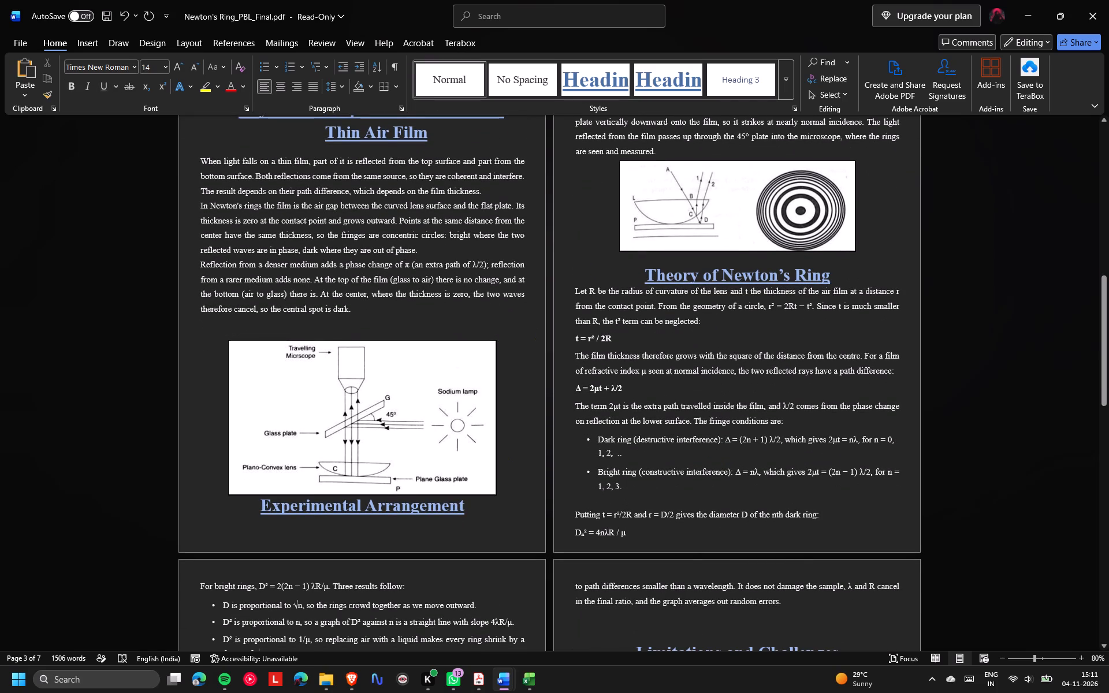
{"action": "left_click", "coordinate": [475, 478]}
{"action": "left_click_drag", "start_coordinate": [501, 501], "coordinate": [504, 505]}
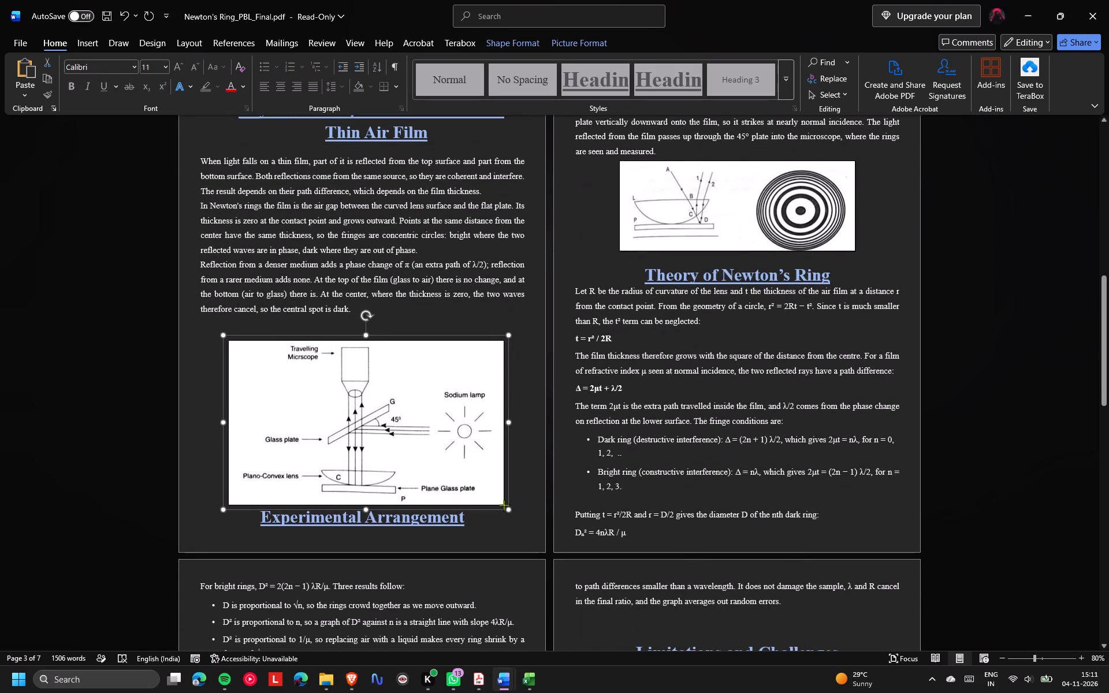
{"action": "left_click_drag", "start_coordinate": [504, 505], "coordinate": [505, 511]}
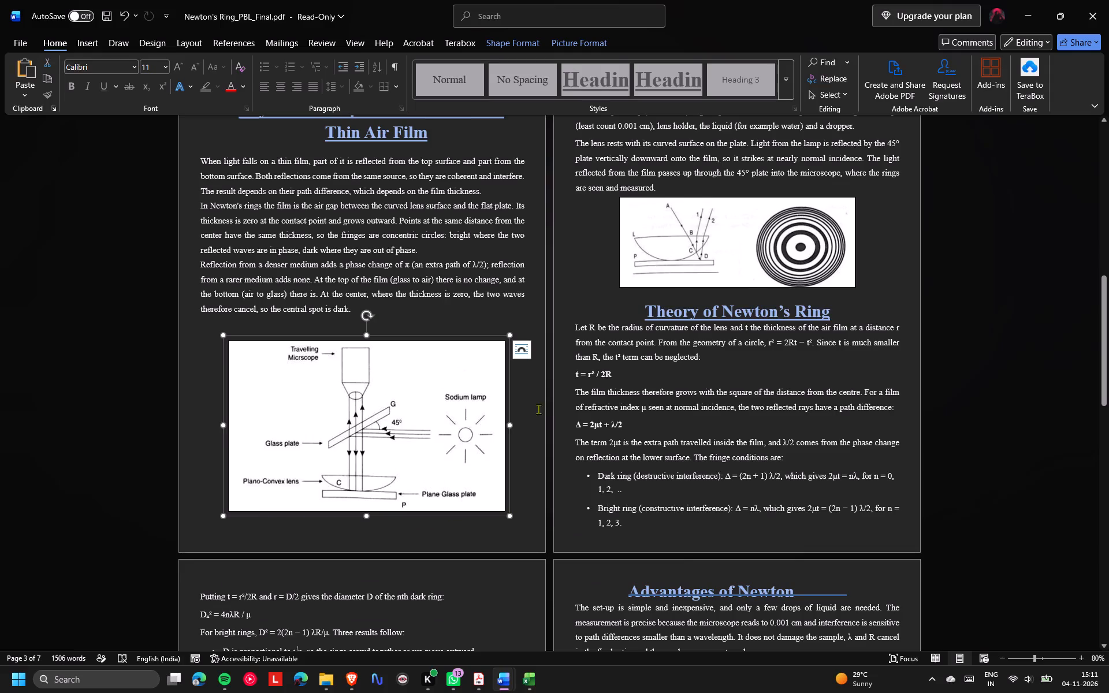
{"action": "left_click", "coordinate": [536, 409]}
Add a blank line between the paragraph ending "where the rings are seen and measured." and the figure below it.
{"action": "scroll", "coordinate": [536, 409], "scroll_direction": "up", "scroll_amount": 2}
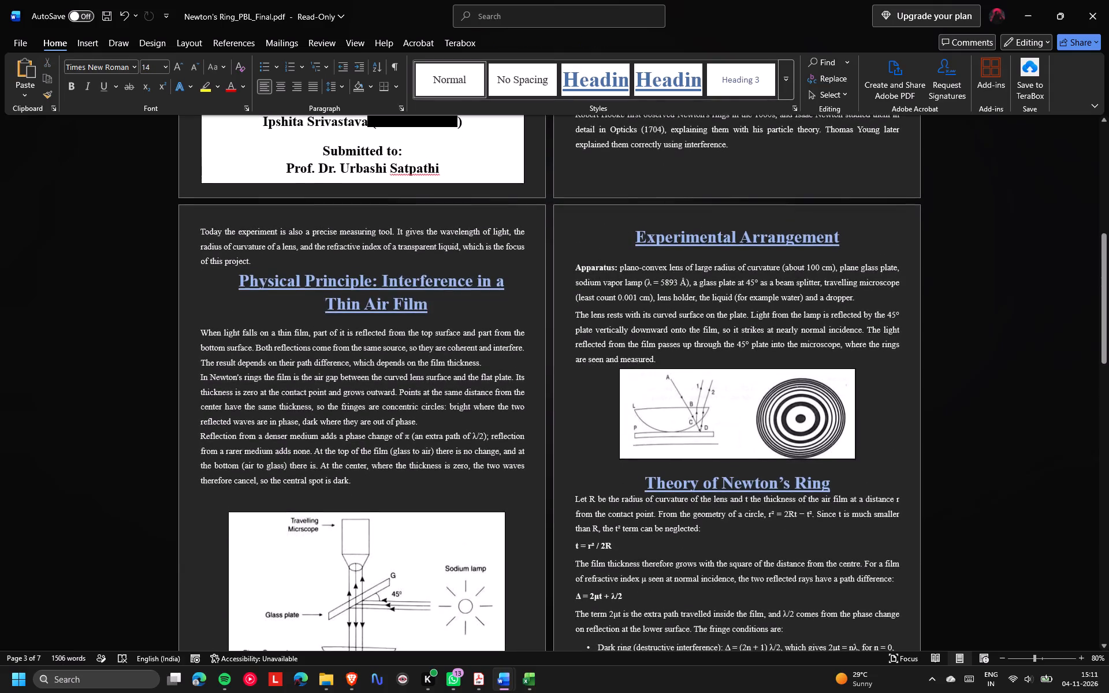
{"action": "scroll", "coordinate": [653, 400], "scroll_direction": "down", "scroll_amount": 1}
{"action": "left_click", "coordinate": [679, 312]}
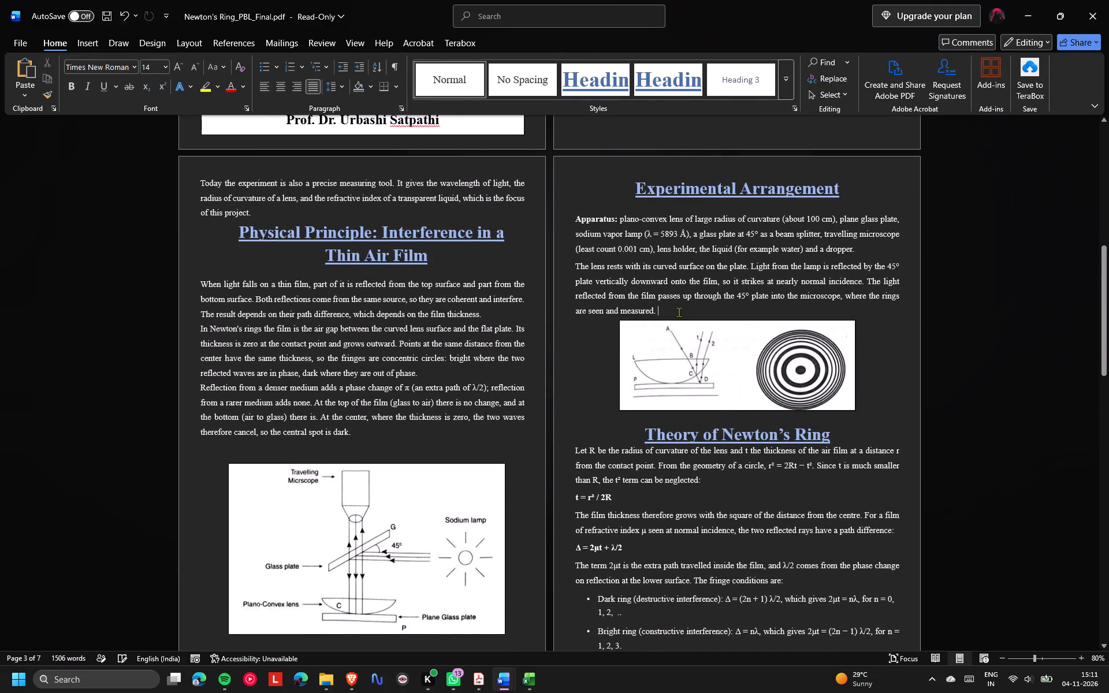
{"action": "key", "text": "Return"}
{"action": "scroll", "coordinate": [679, 312], "scroll_direction": "down", "scroll_amount": 1}
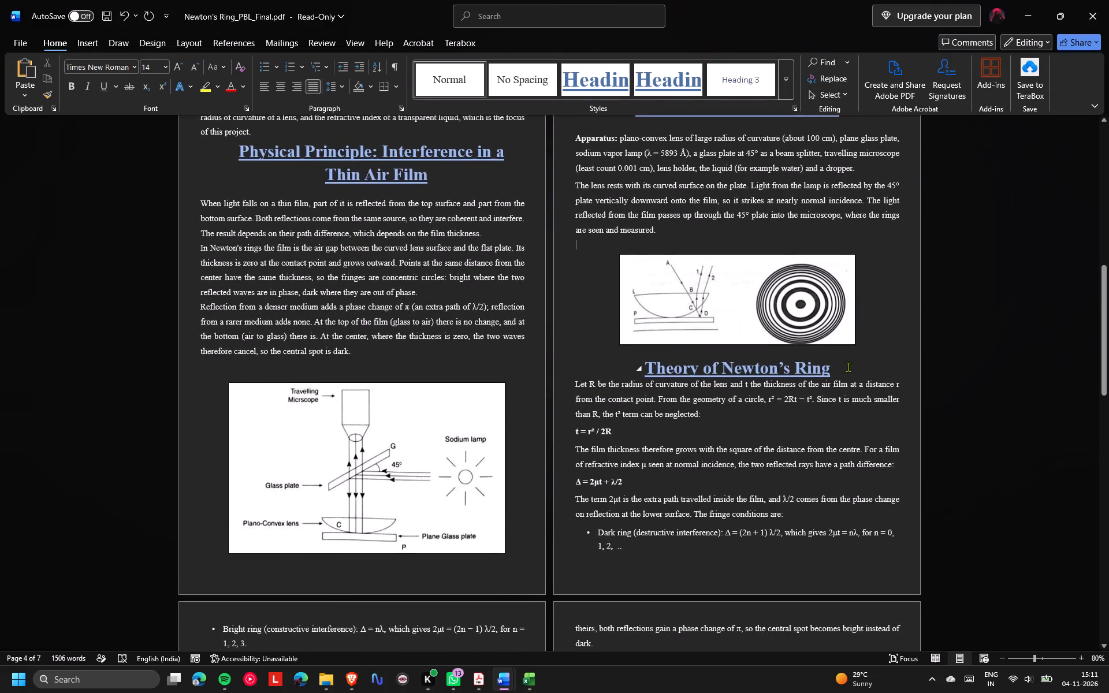
Add a blank line between the "Theory of Newton's Ring" heading and the paragraph below it.
{"action": "left_click", "coordinate": [848, 367]}
{"action": "key", "text": "Return"}
Add a blank line below the "Theory of Refractive Index of a Liquid from the Rings" heading.
{"action": "scroll", "coordinate": [848, 367], "scroll_direction": "down", "scroll_amount": 1}
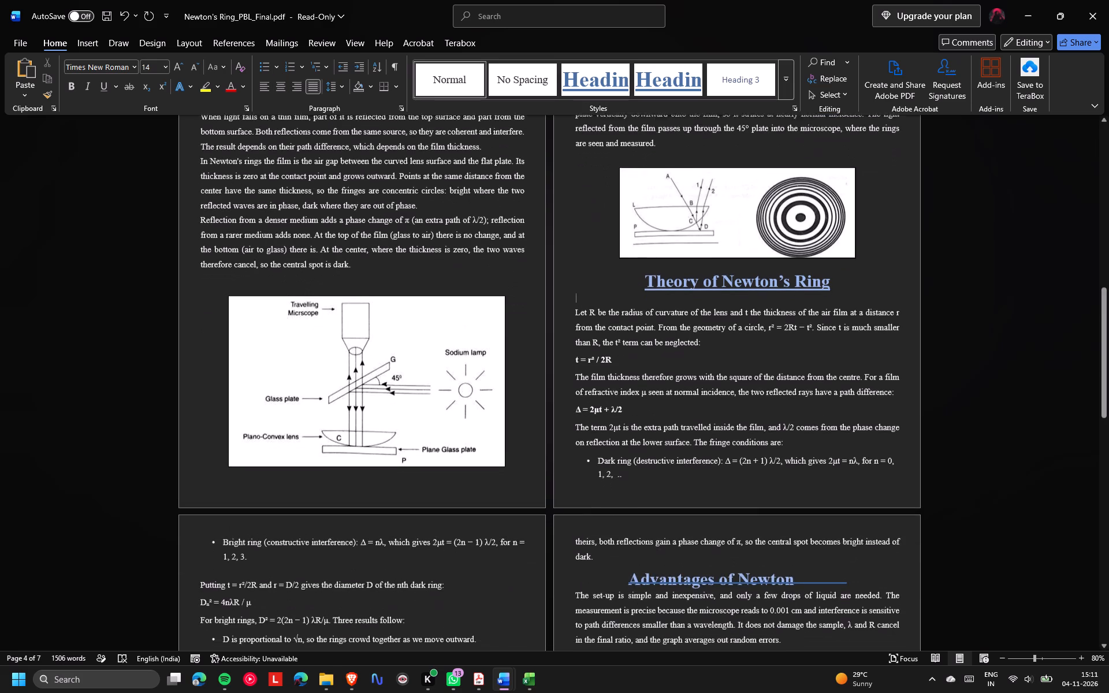
{"action": "scroll", "coordinate": [848, 367], "scroll_direction": "down", "scroll_amount": 2}
{"action": "scroll", "coordinate": [708, 449], "scroll_direction": "down", "scroll_amount": 1}
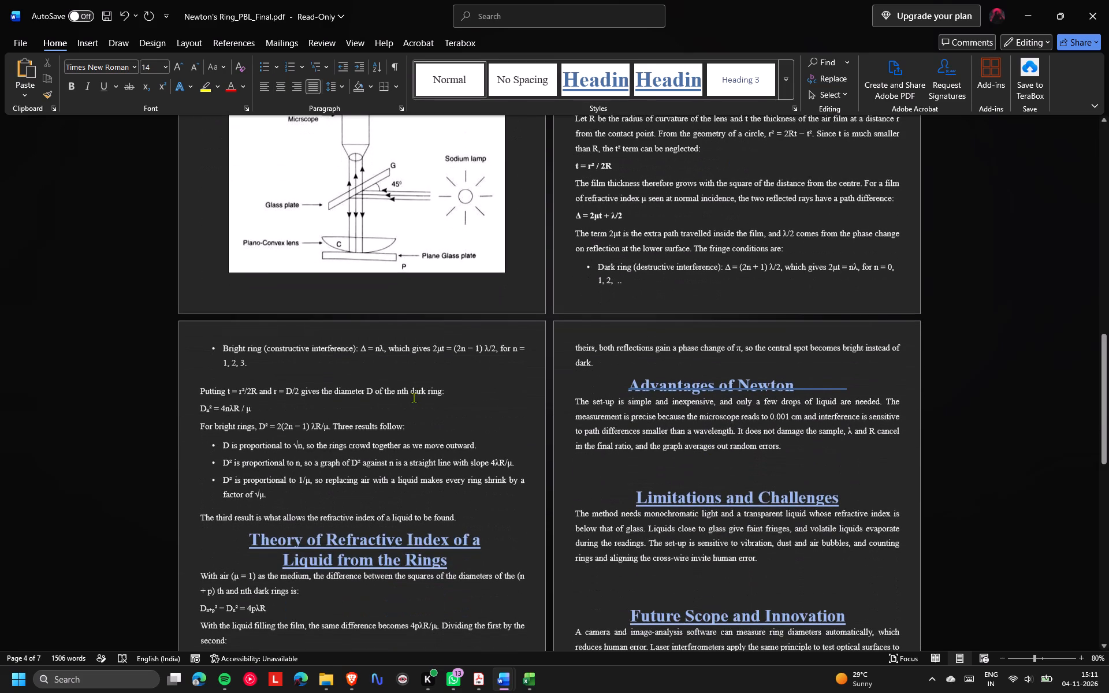
{"action": "scroll", "coordinate": [414, 397], "scroll_direction": "down", "scroll_amount": 1}
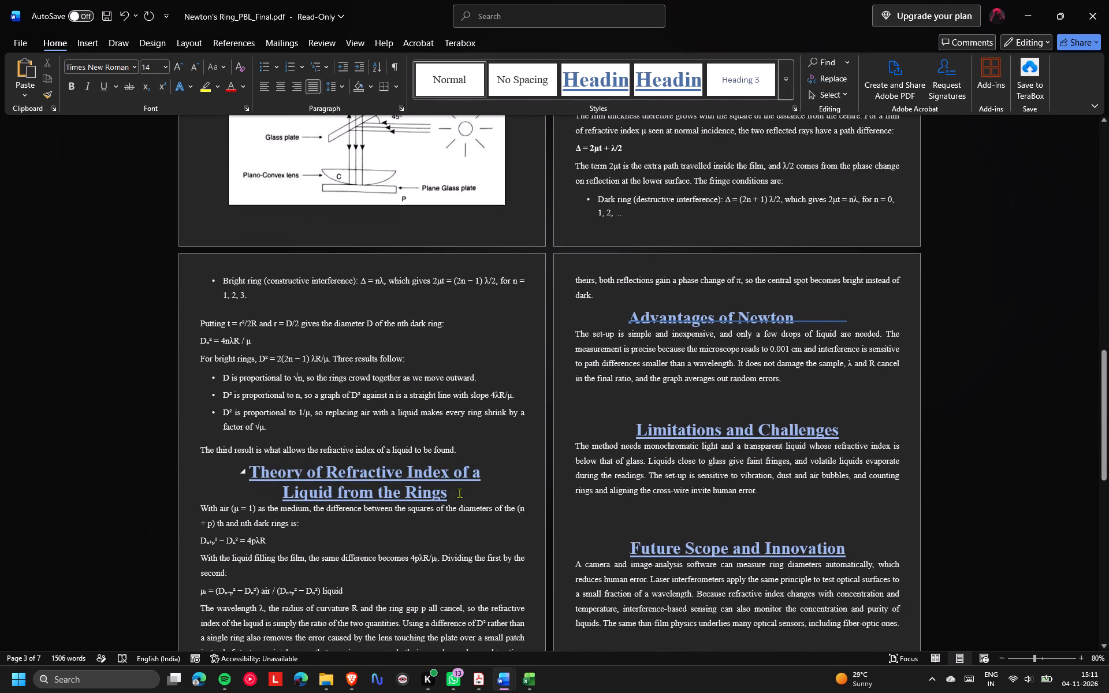
{"action": "left_click", "coordinate": [459, 497]}
{"action": "key", "text": "Return"}
Add a blank line between the "Advantages of Newton" heading and its paragraph.
{"action": "scroll", "coordinate": [459, 497], "scroll_direction": "right", "scroll_amount": 1}
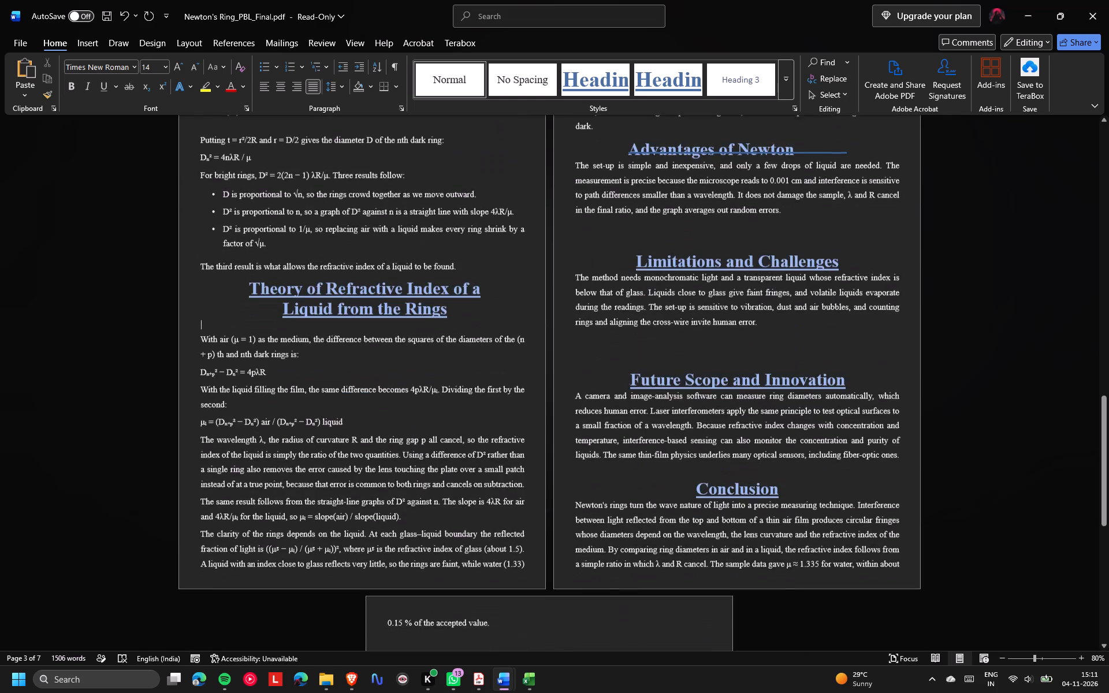
{"action": "scroll", "coordinate": [459, 497], "scroll_direction": "right", "scroll_amount": 1}
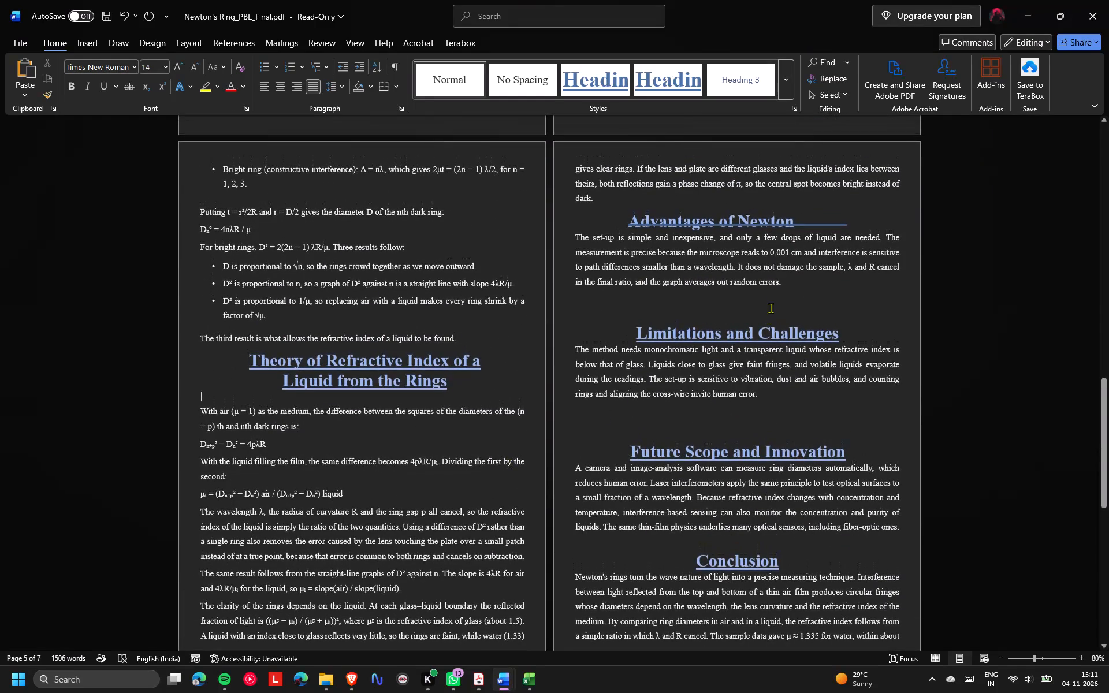
{"action": "left_click", "coordinate": [827, 215]}
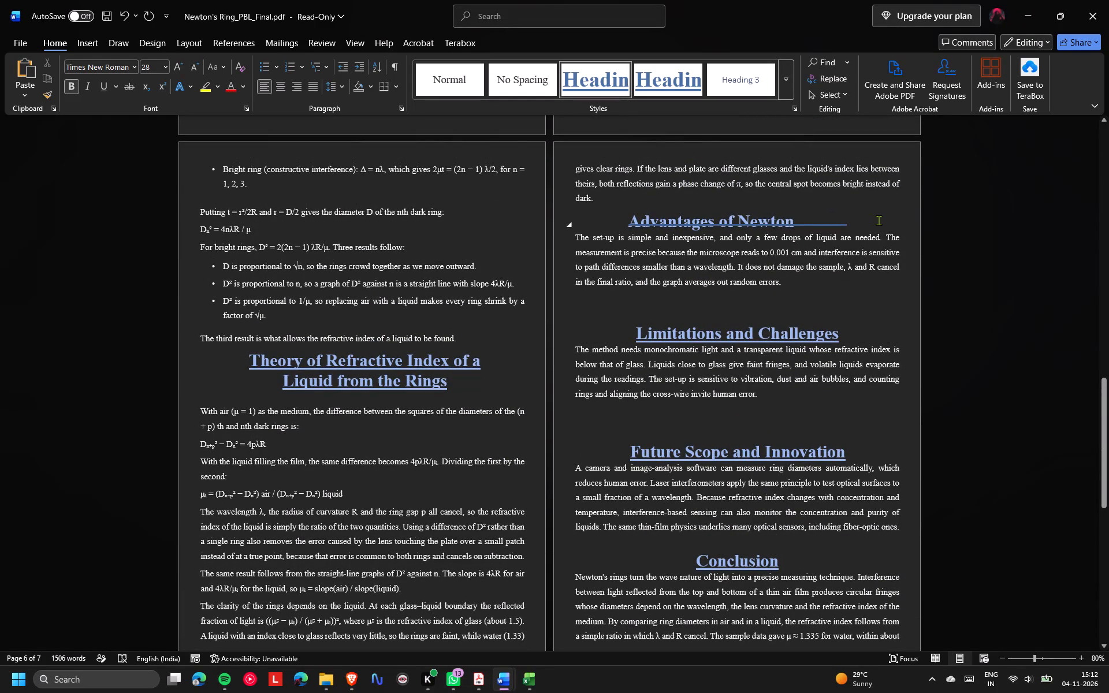
{"action": "key", "text": "Return"}
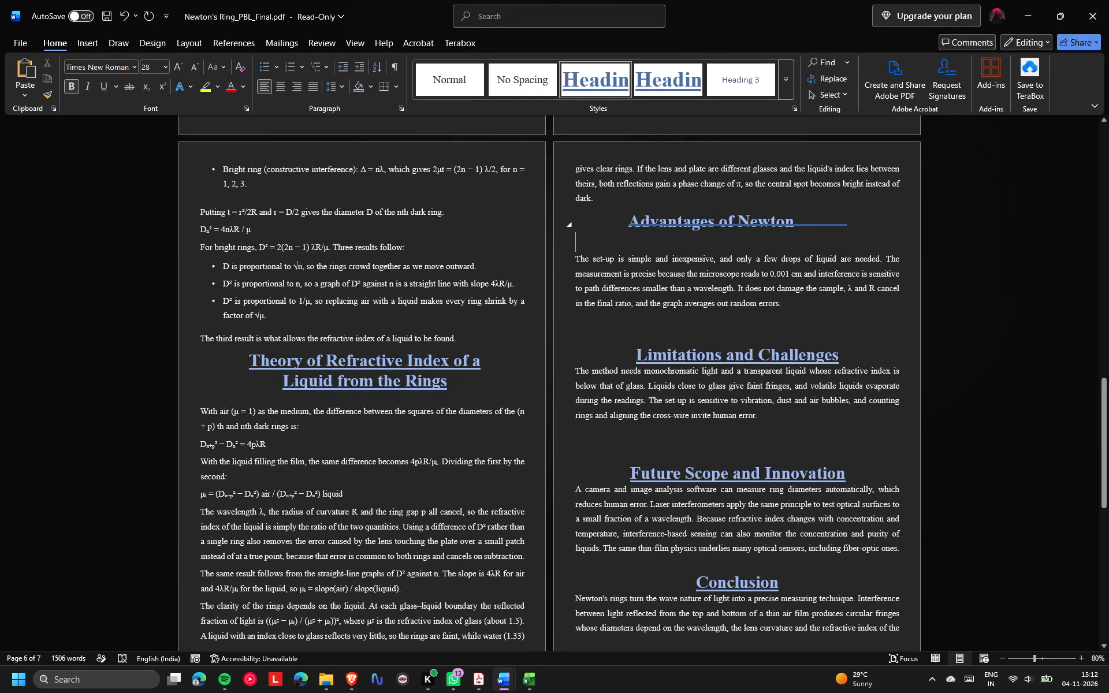
Delete the drawn line shape overlapping the "Advantages of Newton" heading.
{"action": "left_click", "coordinate": [840, 224]}
{"action": "scroll", "coordinate": [840, 224], "scroll_direction": "up", "scroll_amount": 4, "text": "ctrl"}
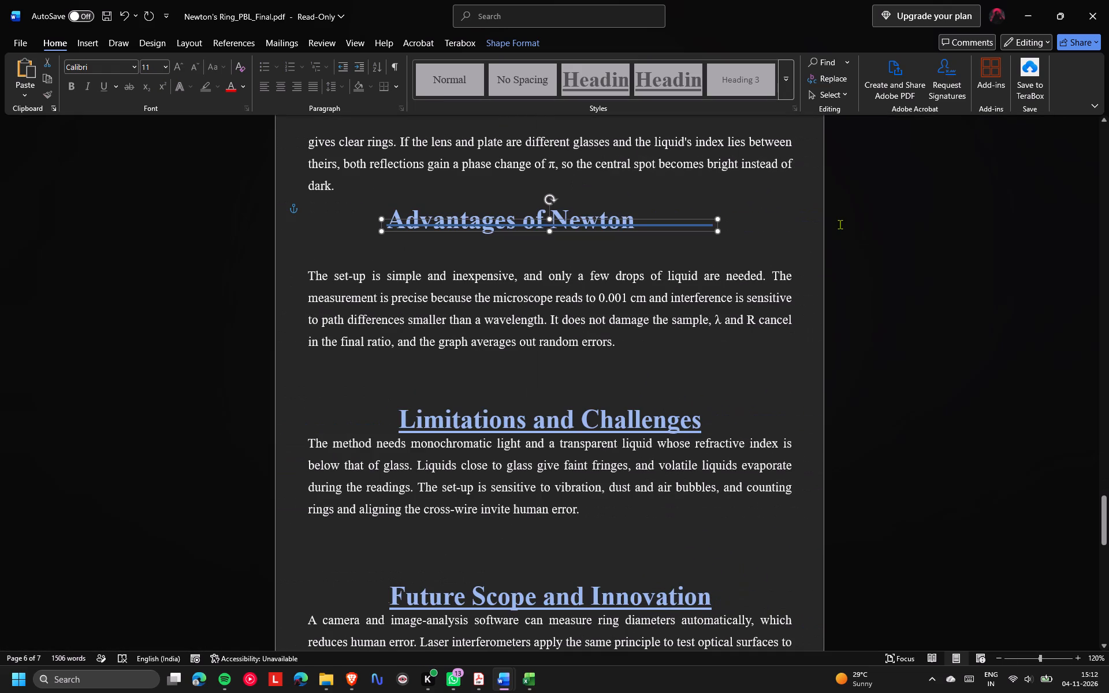
{"action": "key", "text": "Delete"}
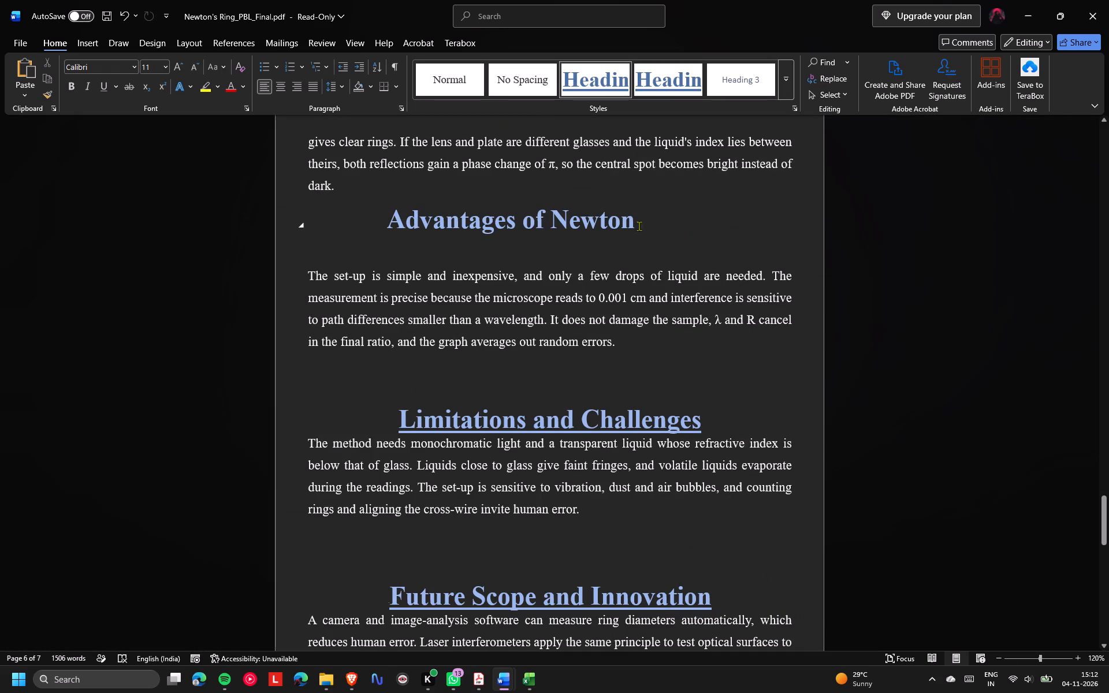
Insert leading spaces before "Advantages of Newton" to shift the heading toward the middle of the page.
{"action": "left_click", "coordinate": [386, 218]}
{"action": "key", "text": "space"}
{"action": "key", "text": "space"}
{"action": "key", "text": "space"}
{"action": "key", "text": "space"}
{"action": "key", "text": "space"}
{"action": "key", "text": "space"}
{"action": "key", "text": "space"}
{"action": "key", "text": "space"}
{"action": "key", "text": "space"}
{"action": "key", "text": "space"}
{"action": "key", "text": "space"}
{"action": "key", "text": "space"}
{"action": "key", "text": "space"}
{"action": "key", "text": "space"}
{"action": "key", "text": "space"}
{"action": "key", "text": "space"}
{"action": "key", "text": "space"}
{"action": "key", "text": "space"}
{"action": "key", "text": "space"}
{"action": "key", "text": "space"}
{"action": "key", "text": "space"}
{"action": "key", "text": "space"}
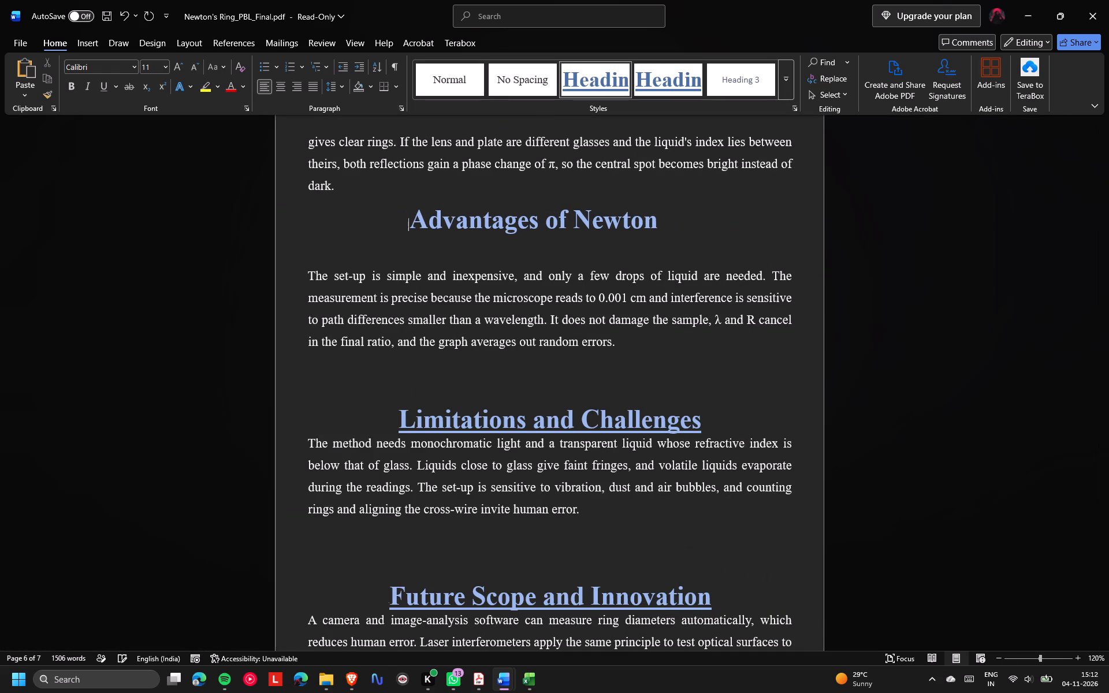
Apply centre alignment and an underline to the "Advantages of Newton" heading.
{"action": "left_click_drag", "start_coordinate": [676, 218], "coordinate": [431, 221]}
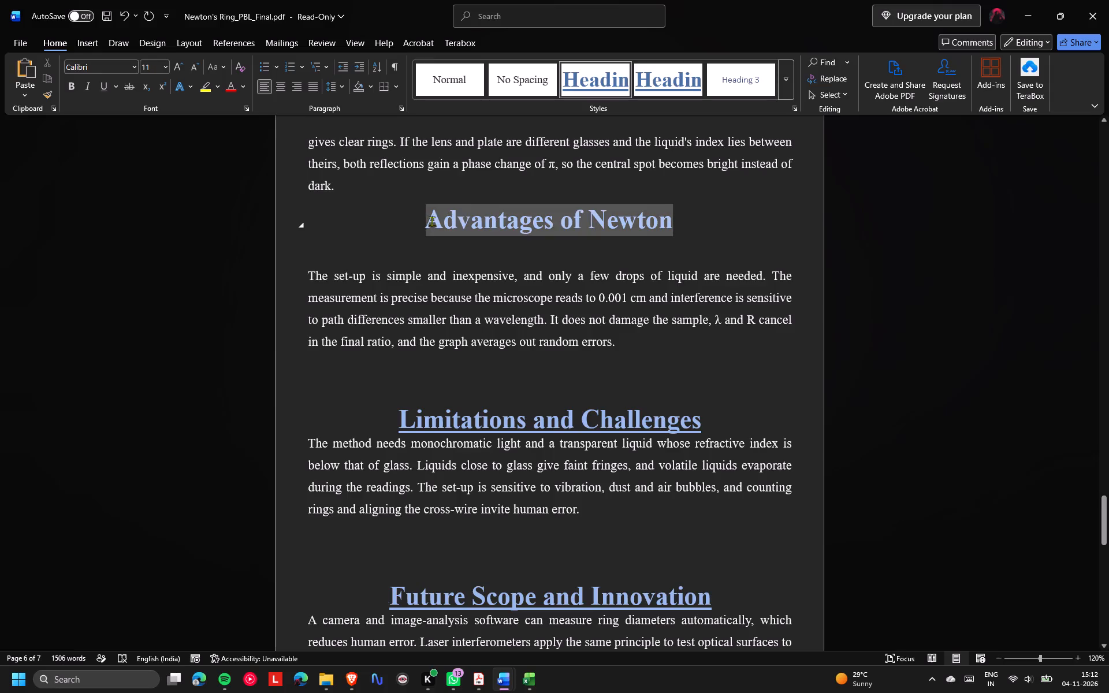
{"action": "left_click_drag", "start_coordinate": [431, 221], "coordinate": [432, 221]}
{"action": "left_click", "coordinate": [276, 92]}
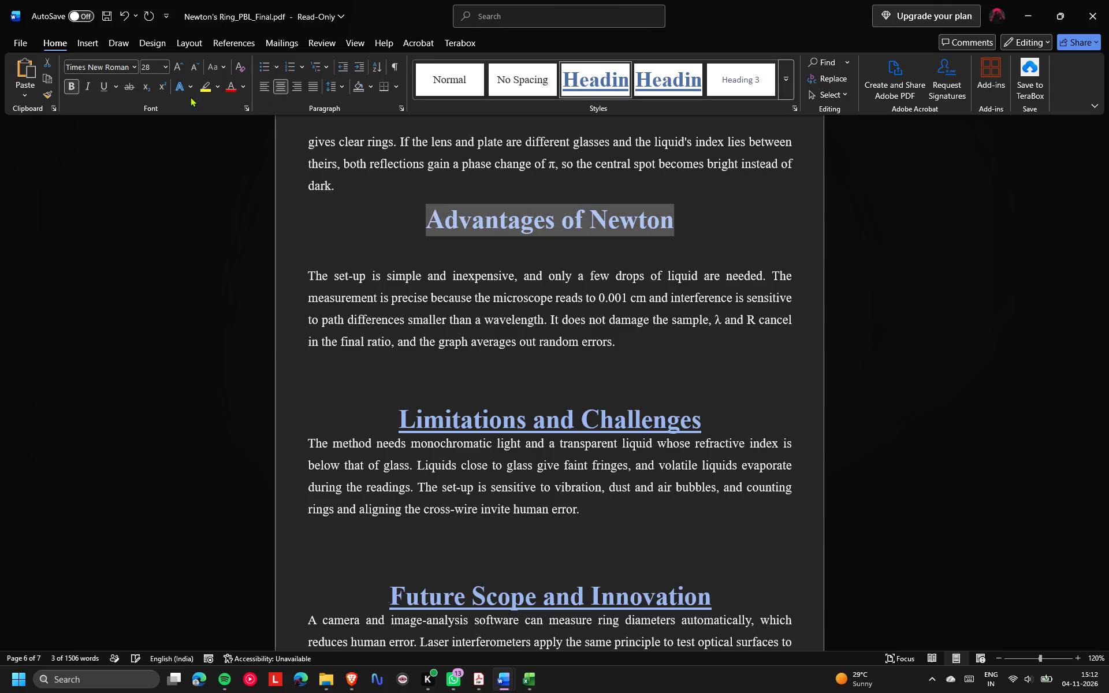
{"action": "left_click", "coordinate": [106, 87]}
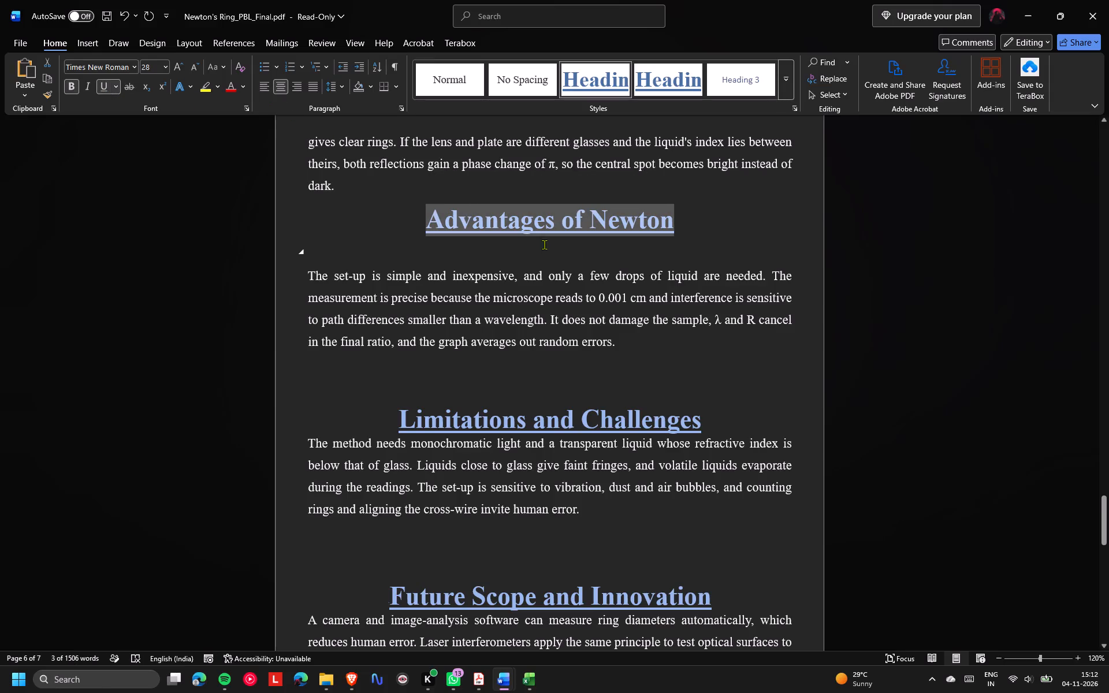
{"action": "left_click", "coordinate": [593, 242]}
Delete the empty lines between the Advantages paragraph and the "Limitations and Challenges" heading.
{"action": "scroll", "coordinate": [616, 261], "scroll_direction": "down", "scroll_amount": 9, "text": "ctrl"}
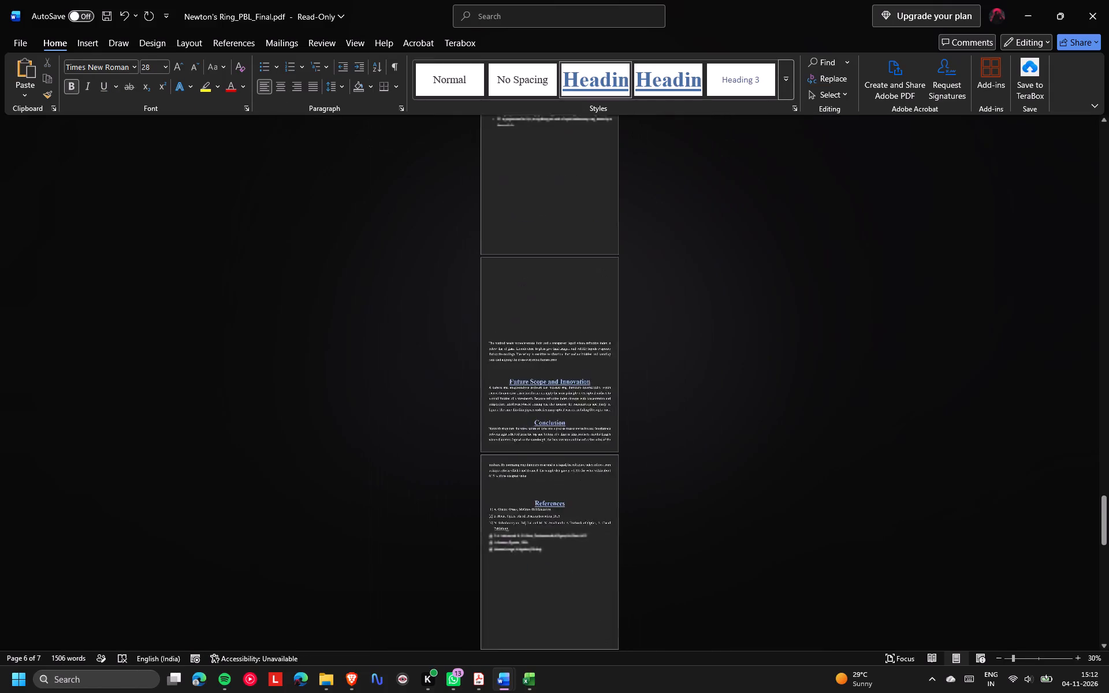
{"action": "scroll", "coordinate": [482, 315], "scroll_direction": "up", "scroll_amount": 3, "text": "ctrl"}
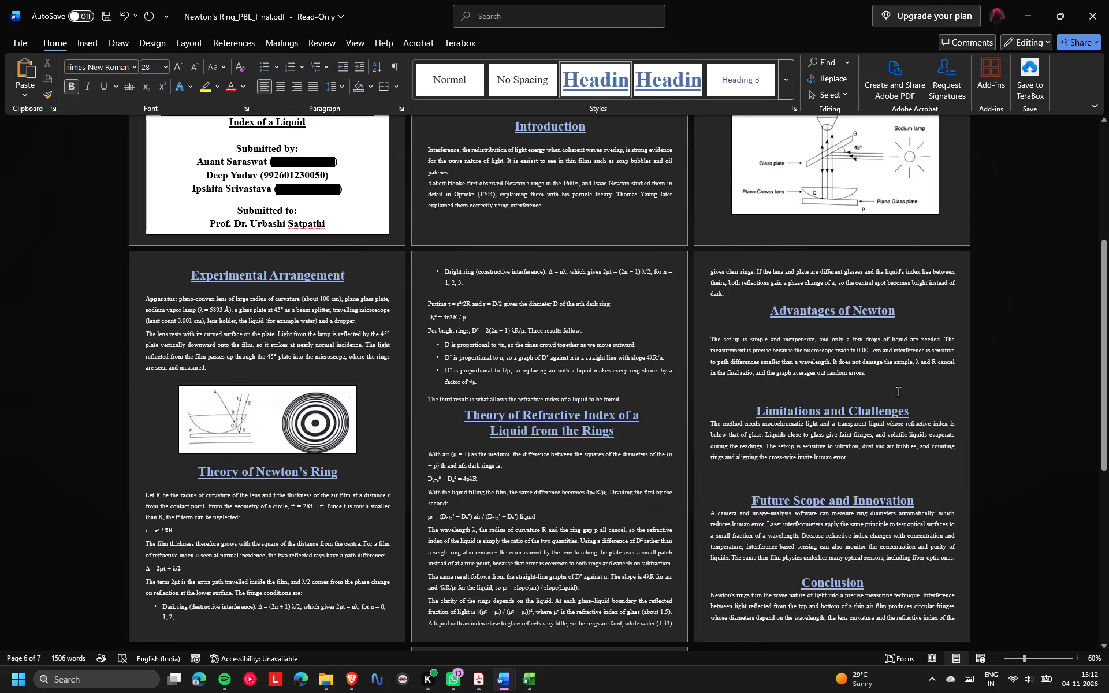
{"action": "left_click", "coordinate": [771, 297]}
{"action": "left_click", "coordinate": [790, 300]}
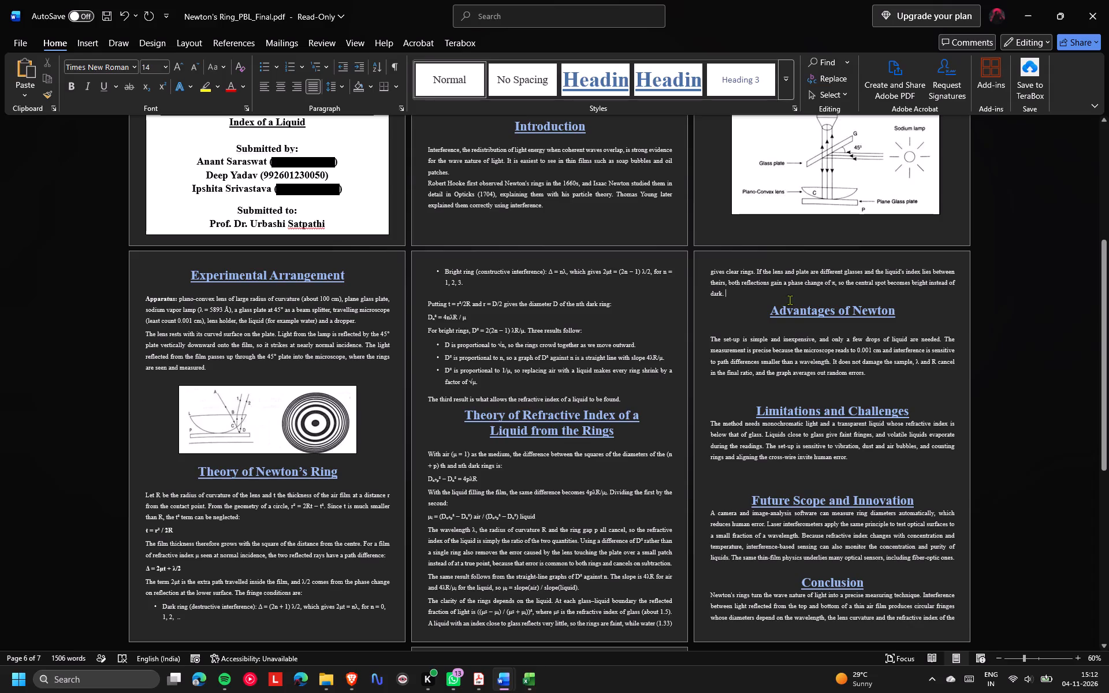
{"action": "left_click", "coordinate": [854, 387]}
{"action": "key", "text": "BackSpace"}
{"action": "key", "text": "BackSpace"}
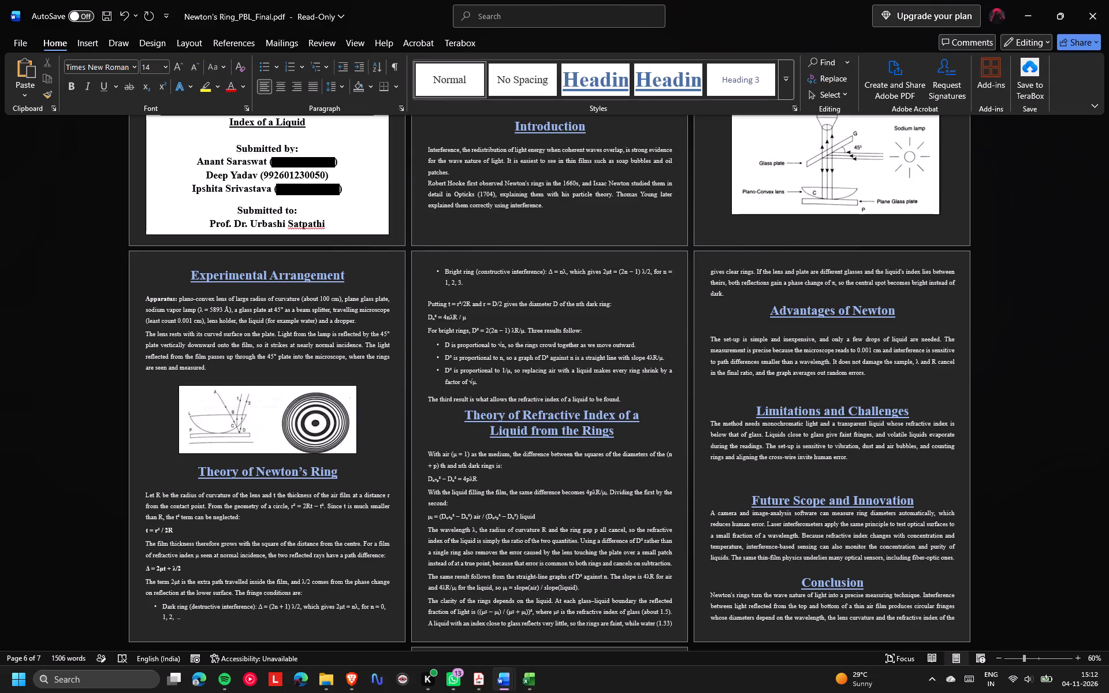
{"action": "key", "text": "BackSpace"}
{"action": "key", "text": "Down"}
{"action": "key", "text": "Up"}
{"action": "key", "text": "BackSpace"}
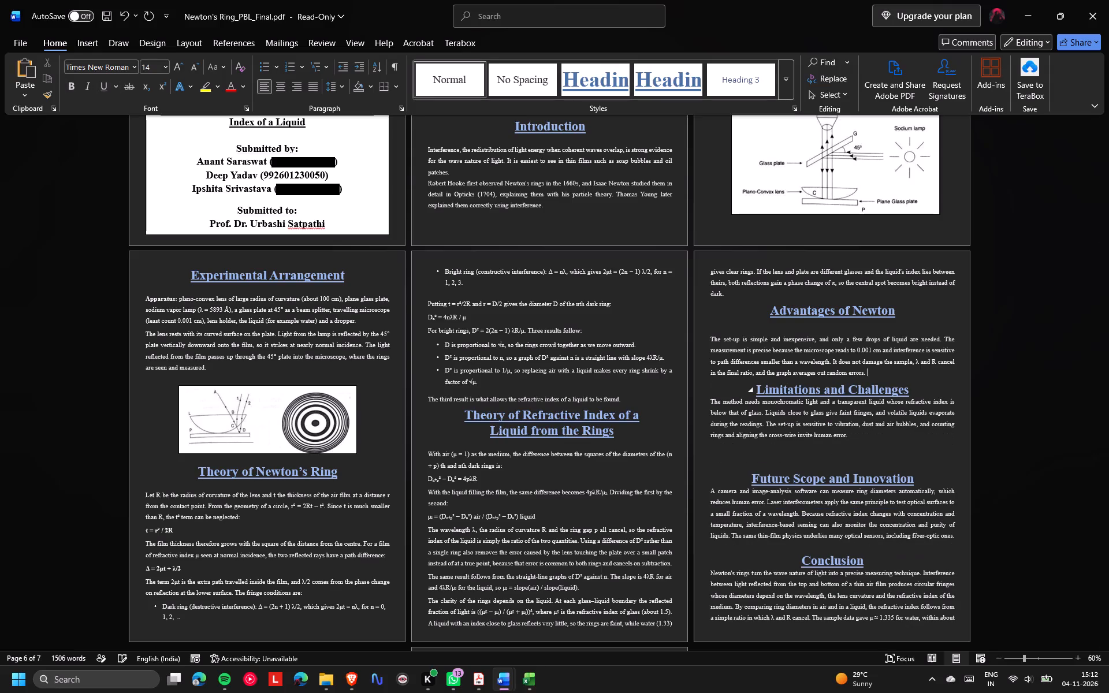
Add a blank line between the "Limitations and Challenges" heading and its paragraph.
{"action": "key", "text": "Down"}
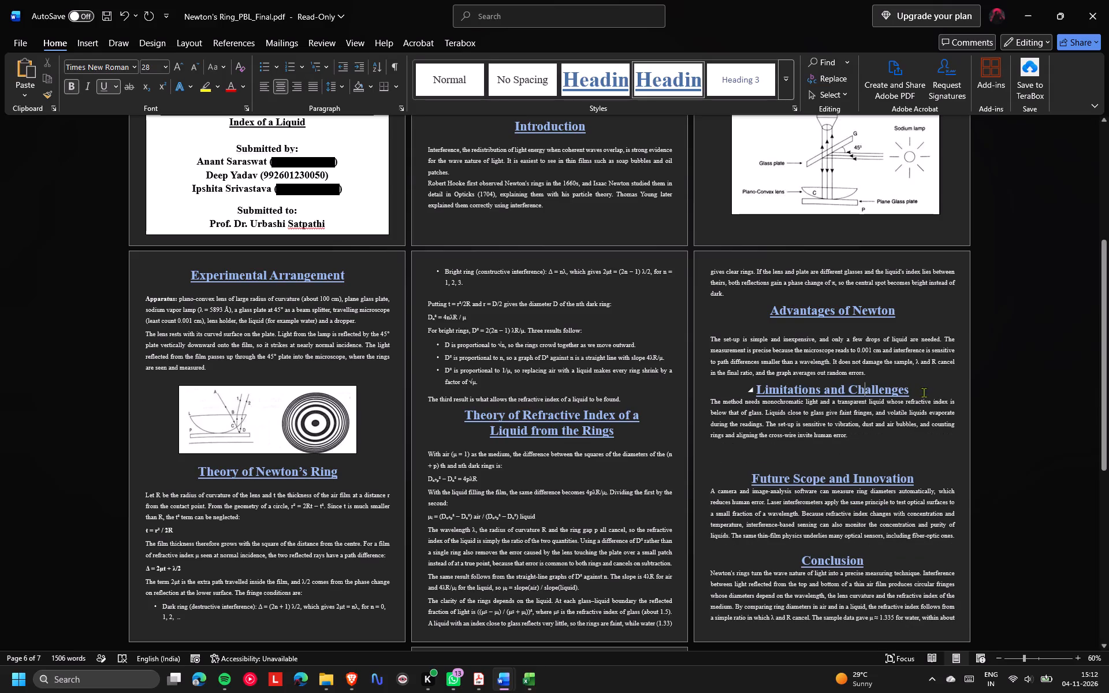
{"action": "left_click", "coordinate": [924, 392]}
{"action": "key", "text": "Return"}
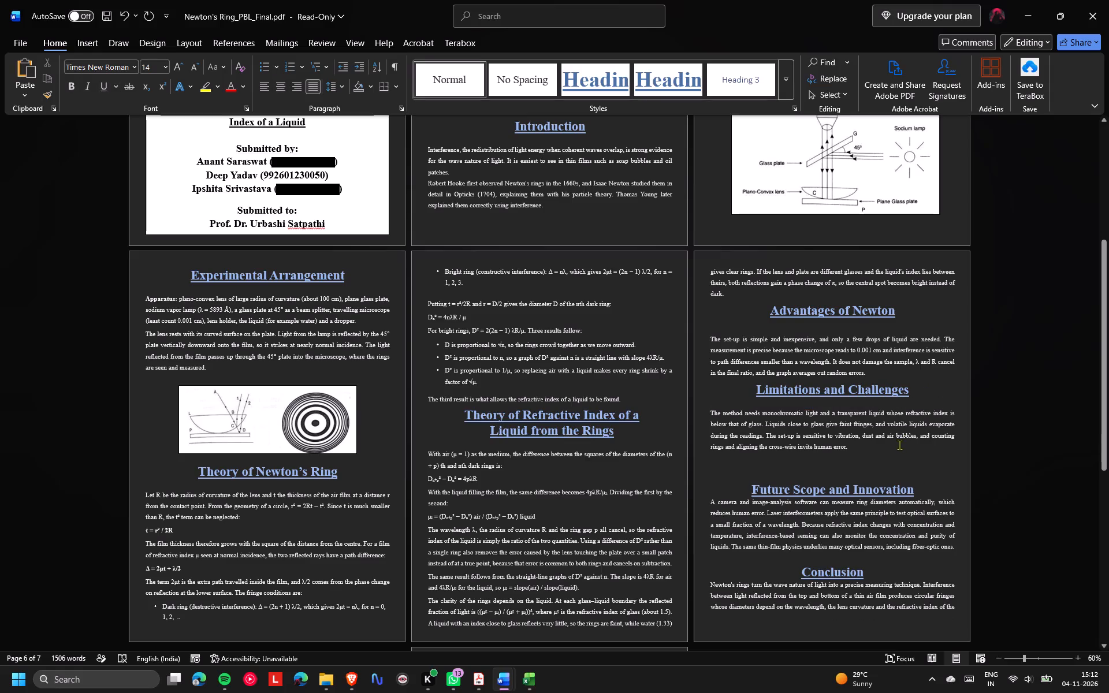
Delete the empty lines between the Limitations paragraph and the "Future Scope and Innovation" heading.
{"action": "left_click", "coordinate": [870, 473]}
{"action": "key", "text": "BackSpace"}
{"action": "key", "text": "BackSpace"}
{"action": "key", "text": "BackSpace"}
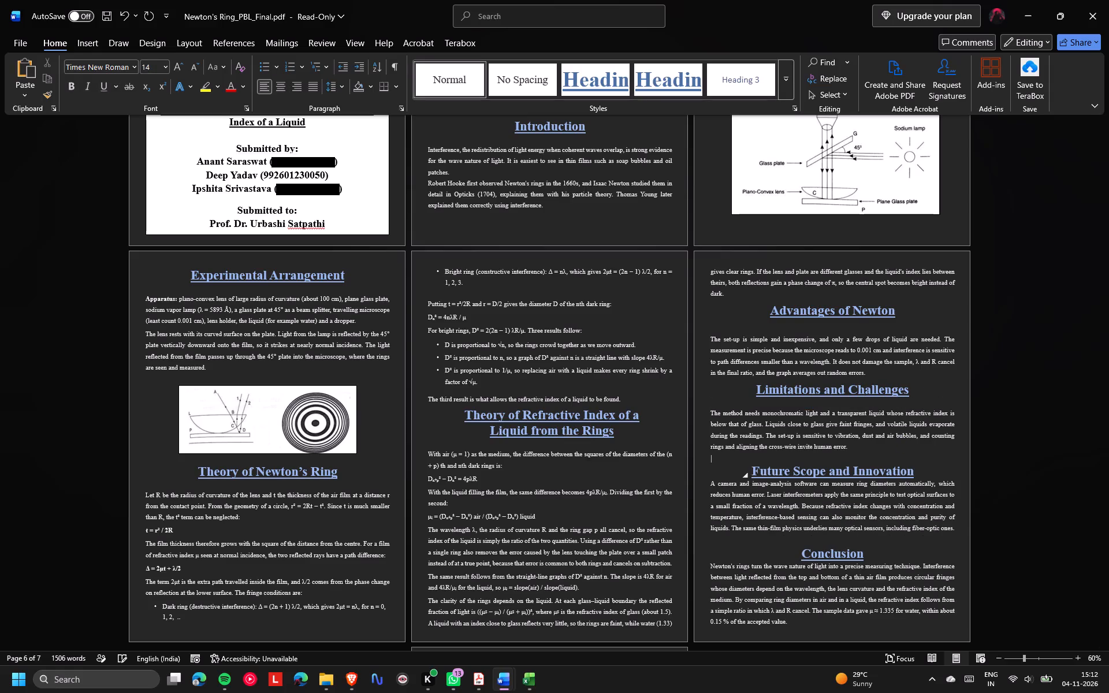
{"action": "key", "text": "BackSpace"}
{"action": "key", "text": "BackSpace"}
{"action": "key", "text": "BackSpace"}
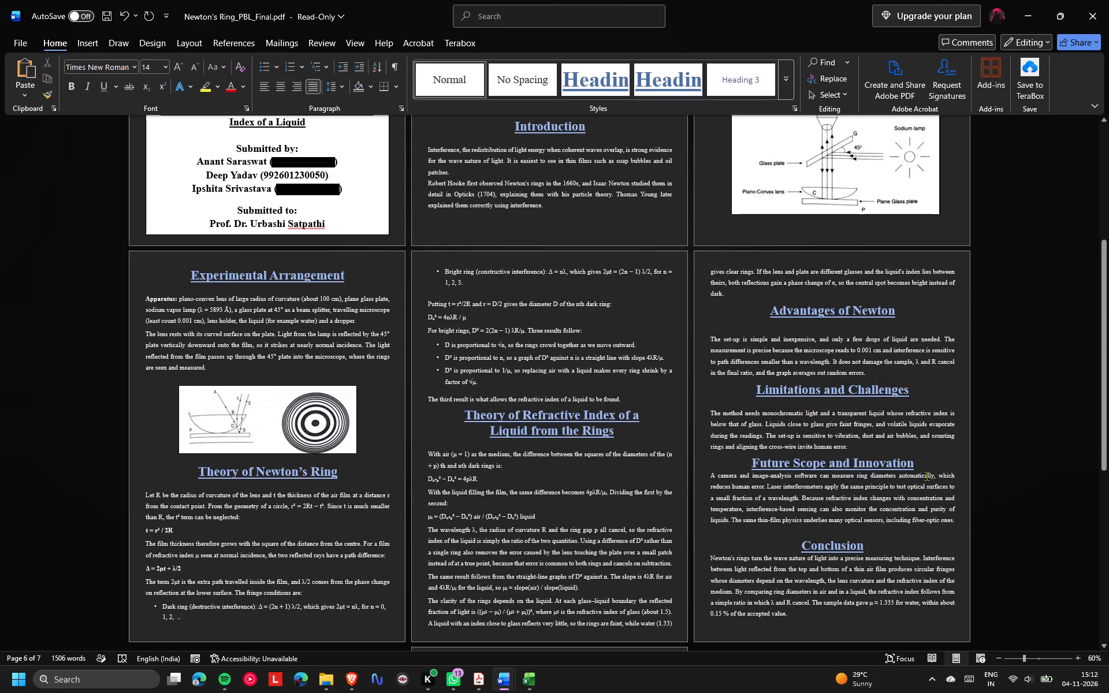
Add a blank line between the "Future Scope and Innovation" heading and its paragraph.
{"action": "left_click", "coordinate": [935, 463]}
{"action": "key", "text": "Return"}
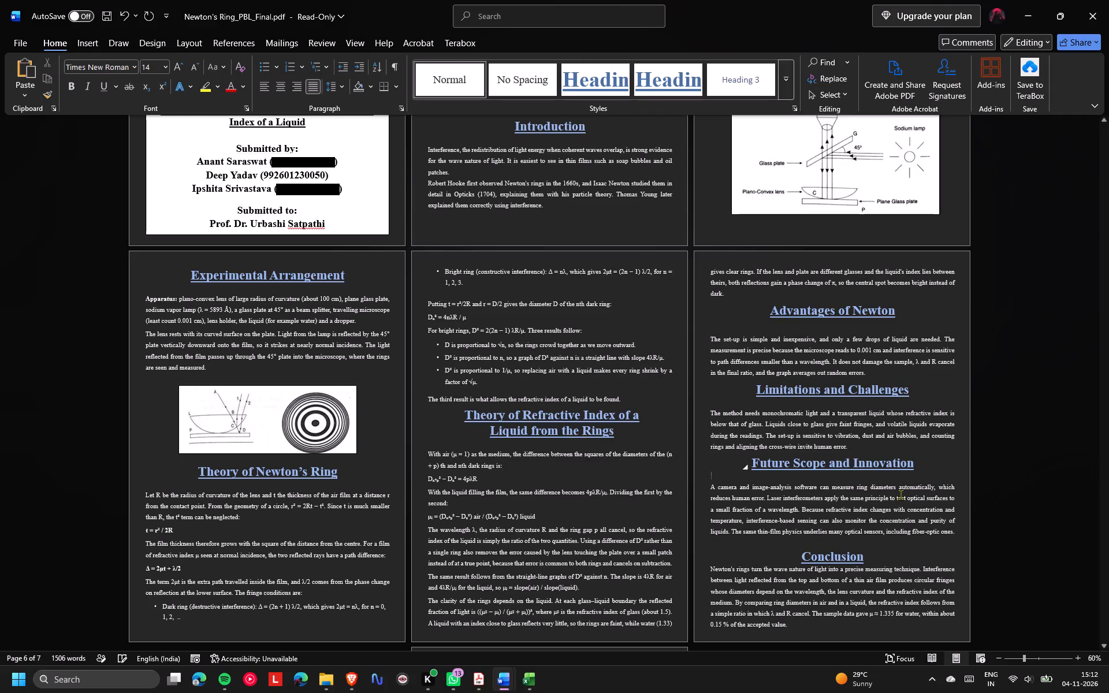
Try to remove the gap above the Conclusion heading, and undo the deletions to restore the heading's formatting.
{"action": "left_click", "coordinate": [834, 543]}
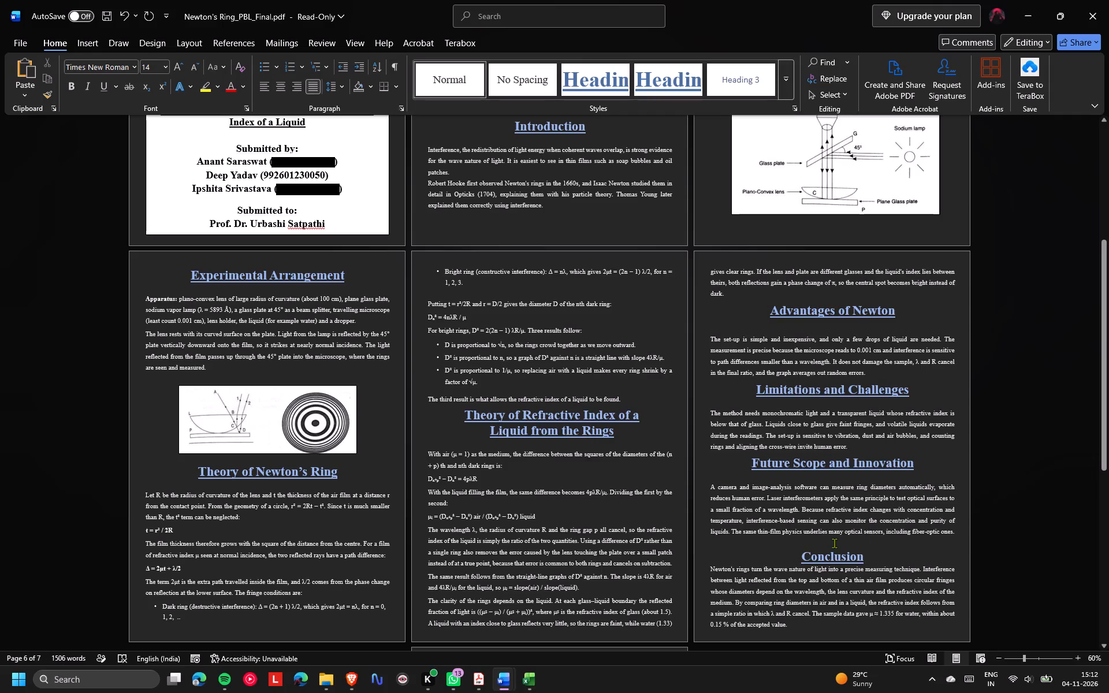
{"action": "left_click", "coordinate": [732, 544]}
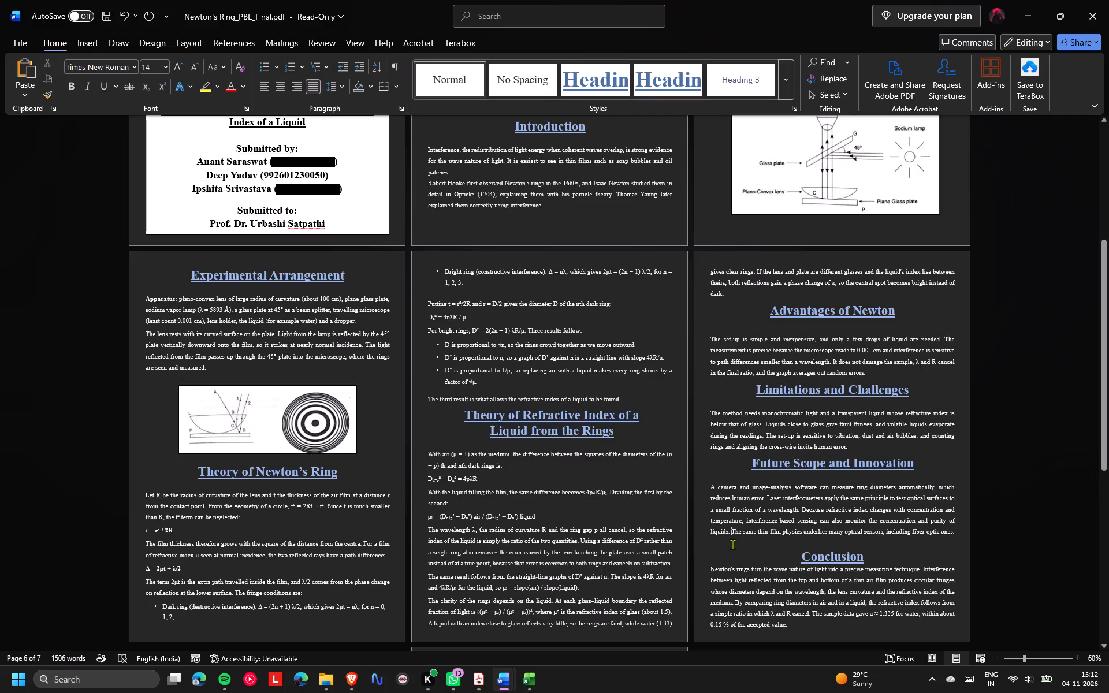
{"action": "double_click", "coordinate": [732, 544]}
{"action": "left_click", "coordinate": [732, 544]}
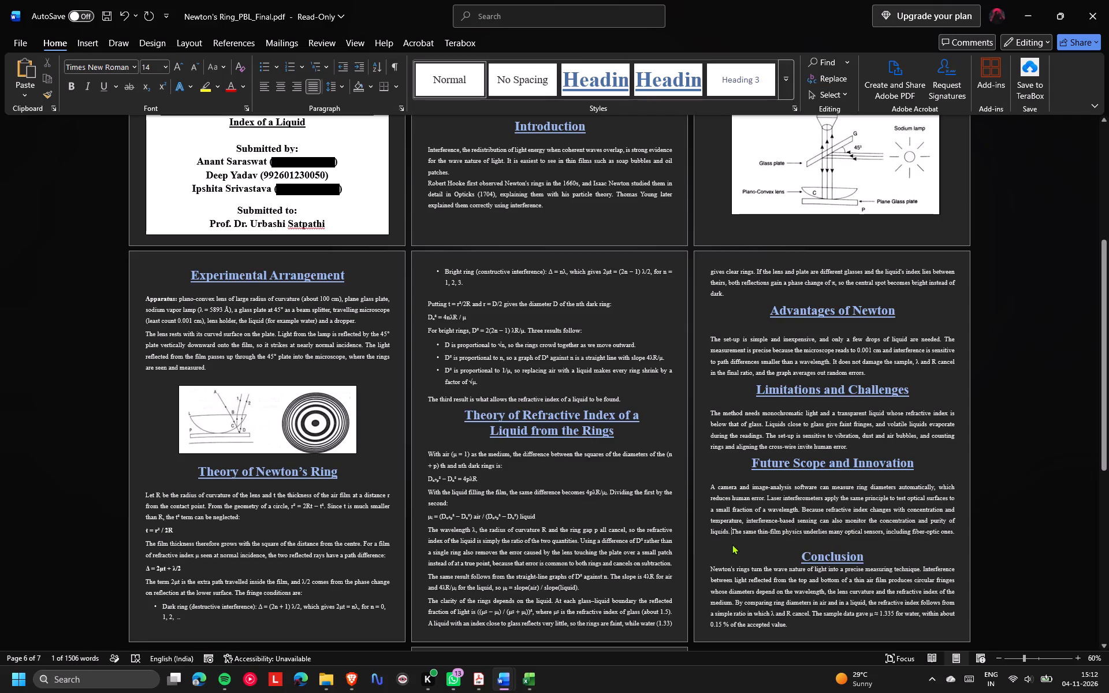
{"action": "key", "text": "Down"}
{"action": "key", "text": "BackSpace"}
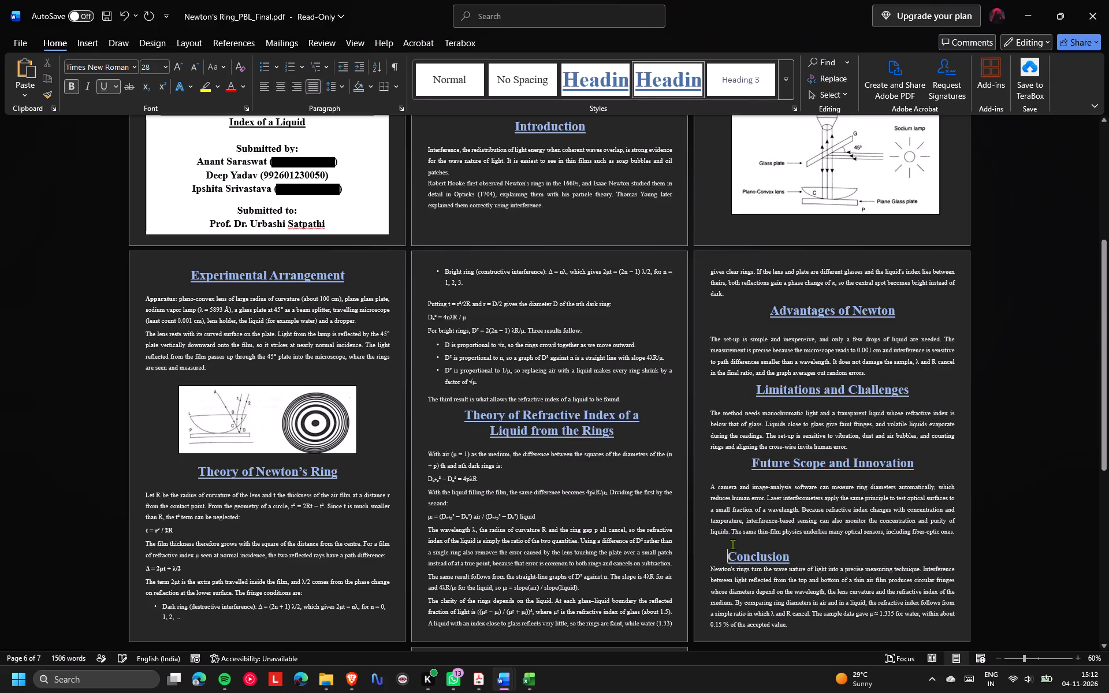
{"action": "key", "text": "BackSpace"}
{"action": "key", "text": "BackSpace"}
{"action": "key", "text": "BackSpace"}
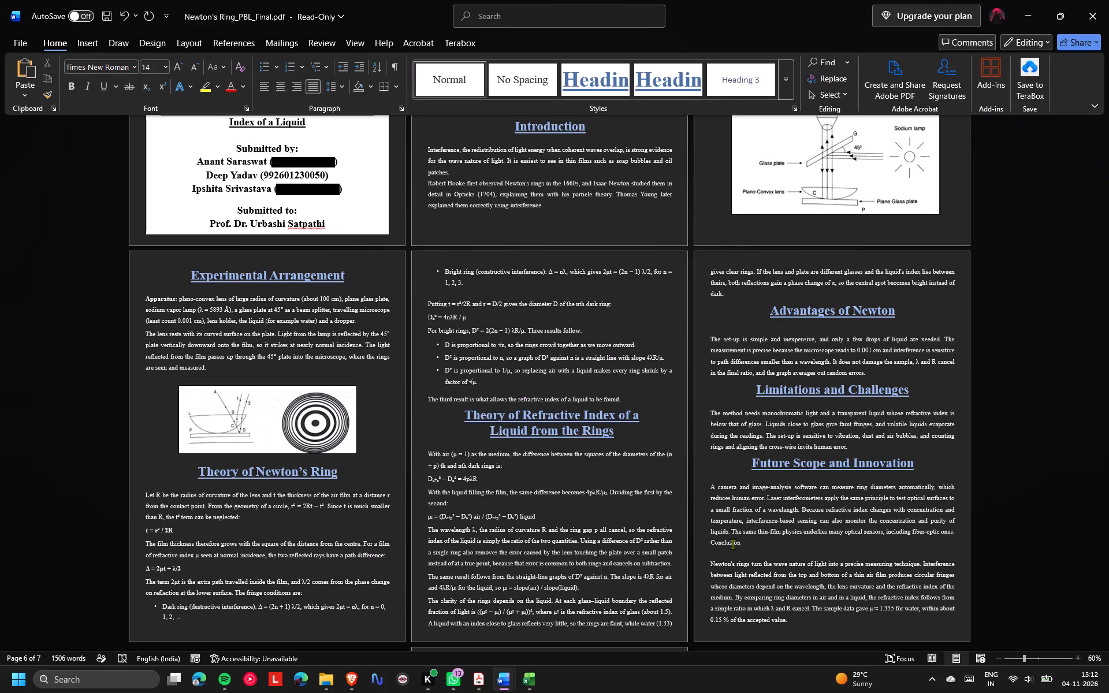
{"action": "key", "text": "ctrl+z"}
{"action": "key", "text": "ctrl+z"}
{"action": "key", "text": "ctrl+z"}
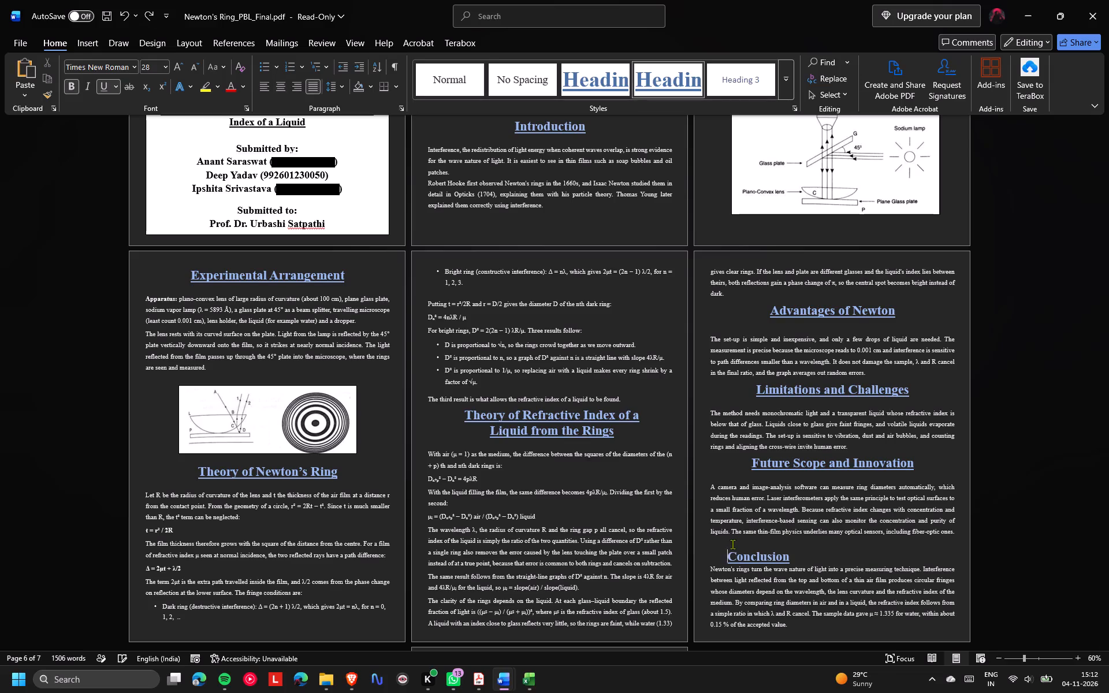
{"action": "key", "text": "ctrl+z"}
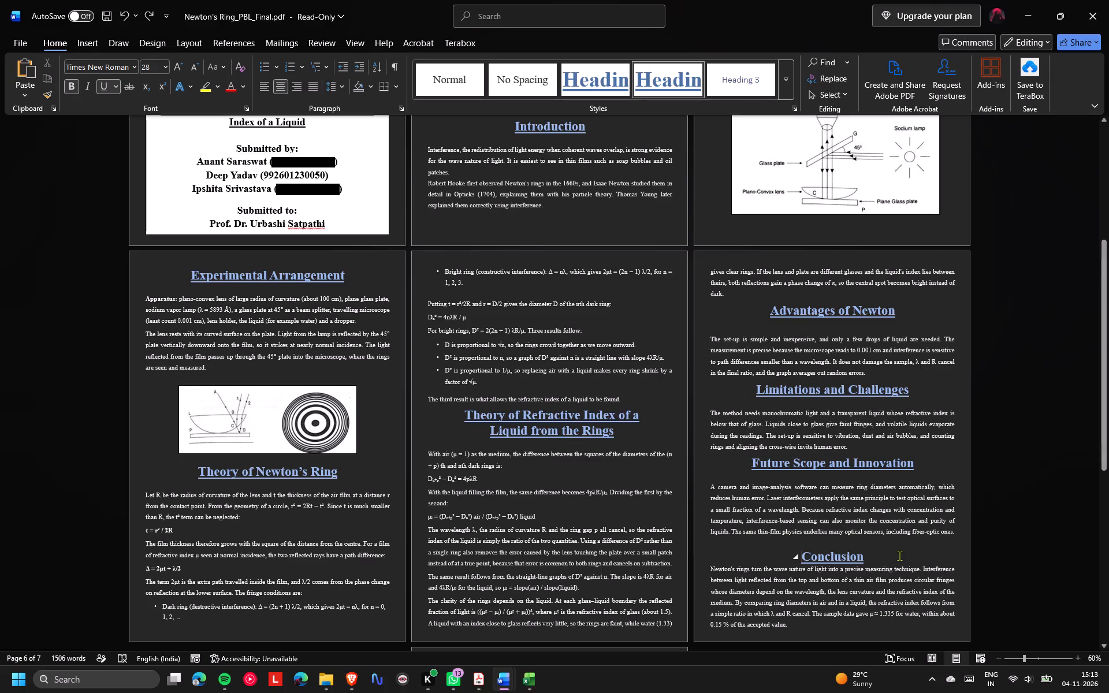
Add a blank line between the Conclusion heading and its paragraph.
{"action": "left_click", "coordinate": [900, 557]}
{"action": "key", "text": "Return"}
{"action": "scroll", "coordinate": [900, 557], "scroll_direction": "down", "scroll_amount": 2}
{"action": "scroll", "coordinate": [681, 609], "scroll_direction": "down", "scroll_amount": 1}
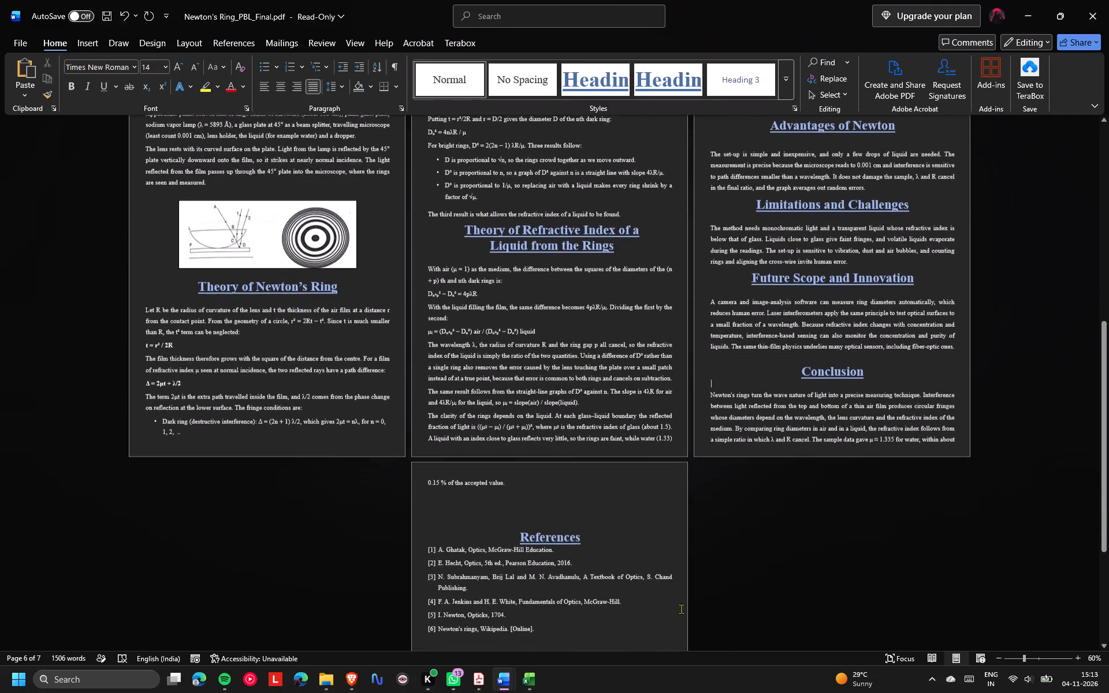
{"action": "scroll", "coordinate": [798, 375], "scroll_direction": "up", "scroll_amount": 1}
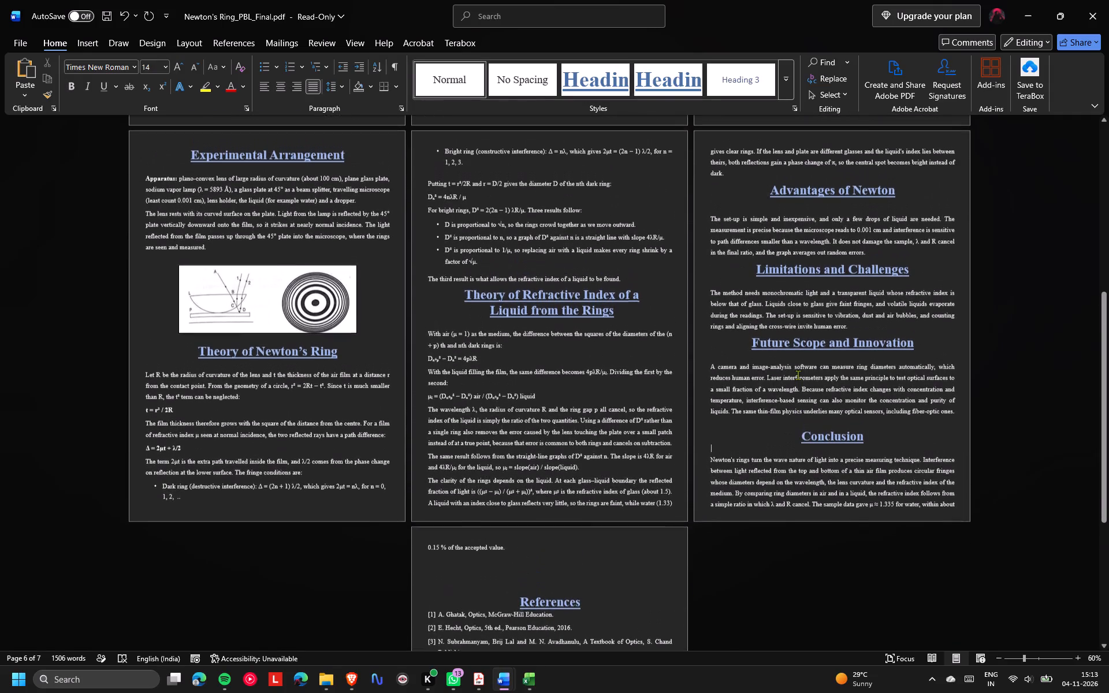
Enlarge the Newton's ring diagram in the Experimental Arrangement section slightly.
{"action": "scroll", "coordinate": [798, 375], "scroll_direction": "up", "scroll_amount": 1}
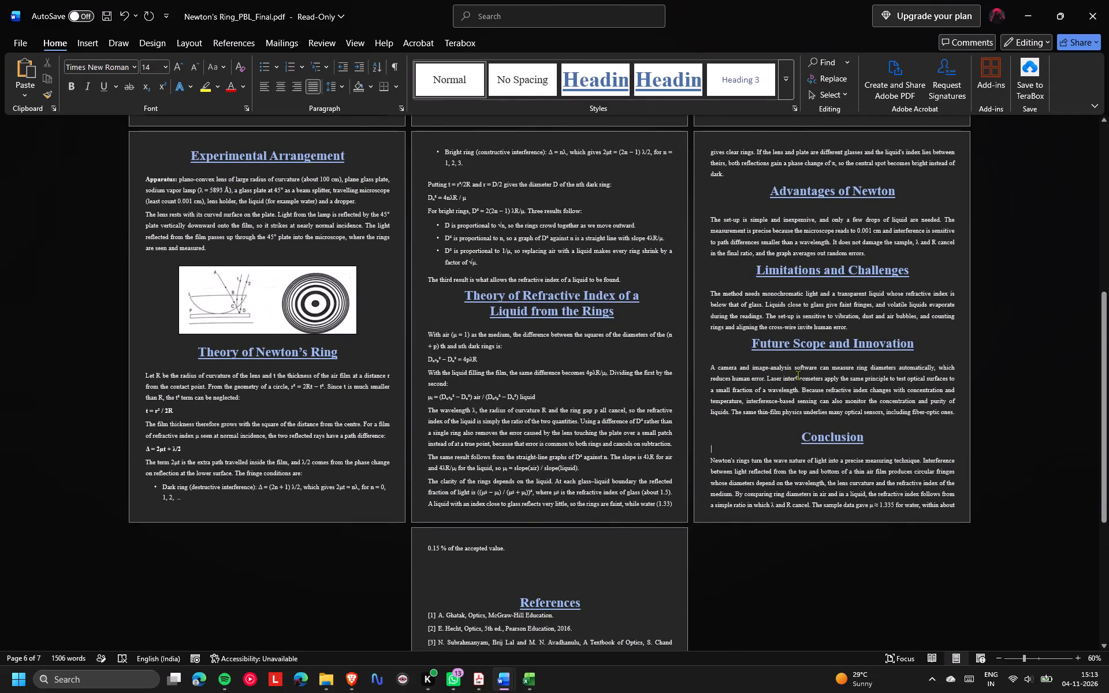
{"action": "scroll", "coordinate": [703, 402], "scroll_direction": "up", "scroll_amount": 2}
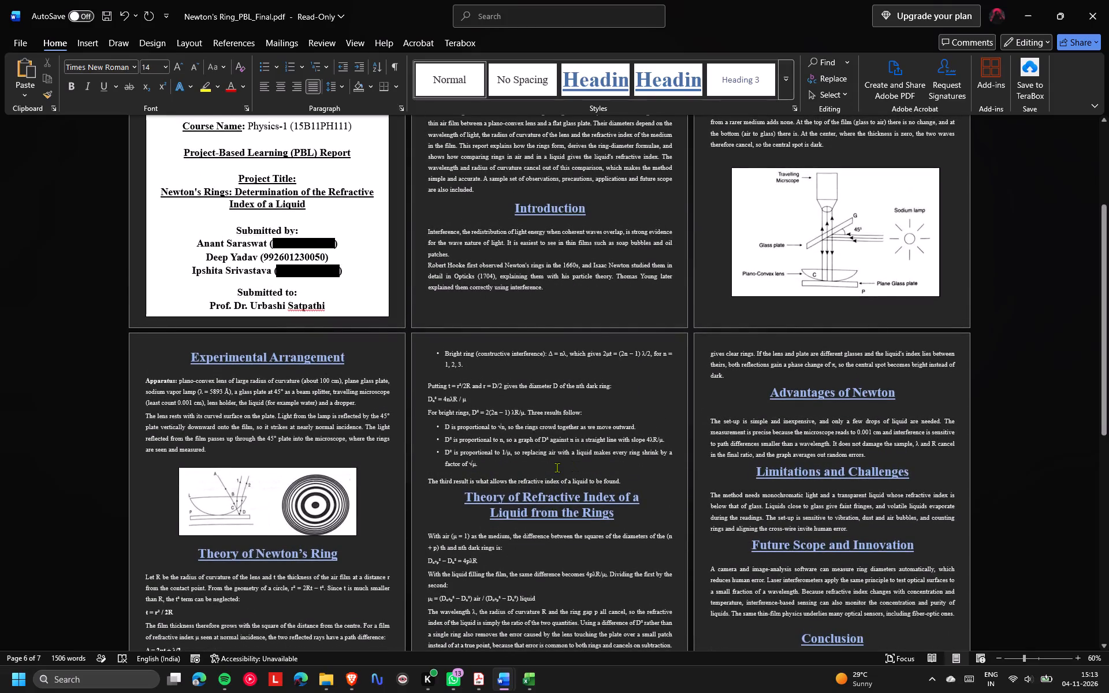
{"action": "scroll", "coordinate": [545, 454], "scroll_direction": "up", "scroll_amount": 2}
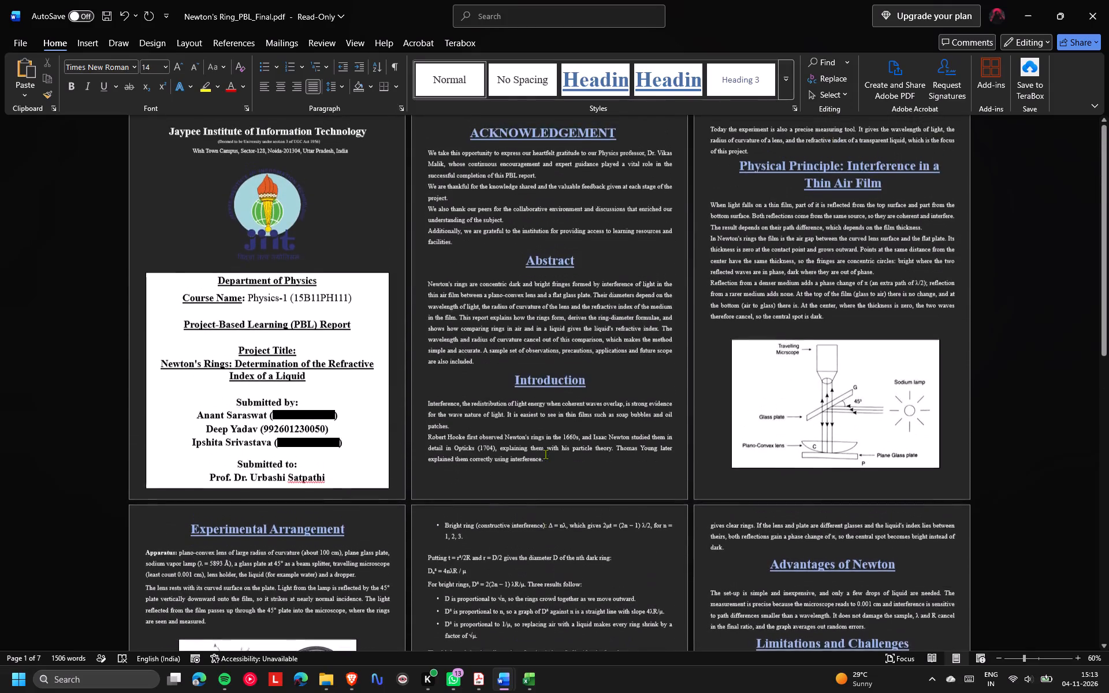
{"action": "scroll", "coordinate": [545, 454], "scroll_direction": "up", "scroll_amount": 1}
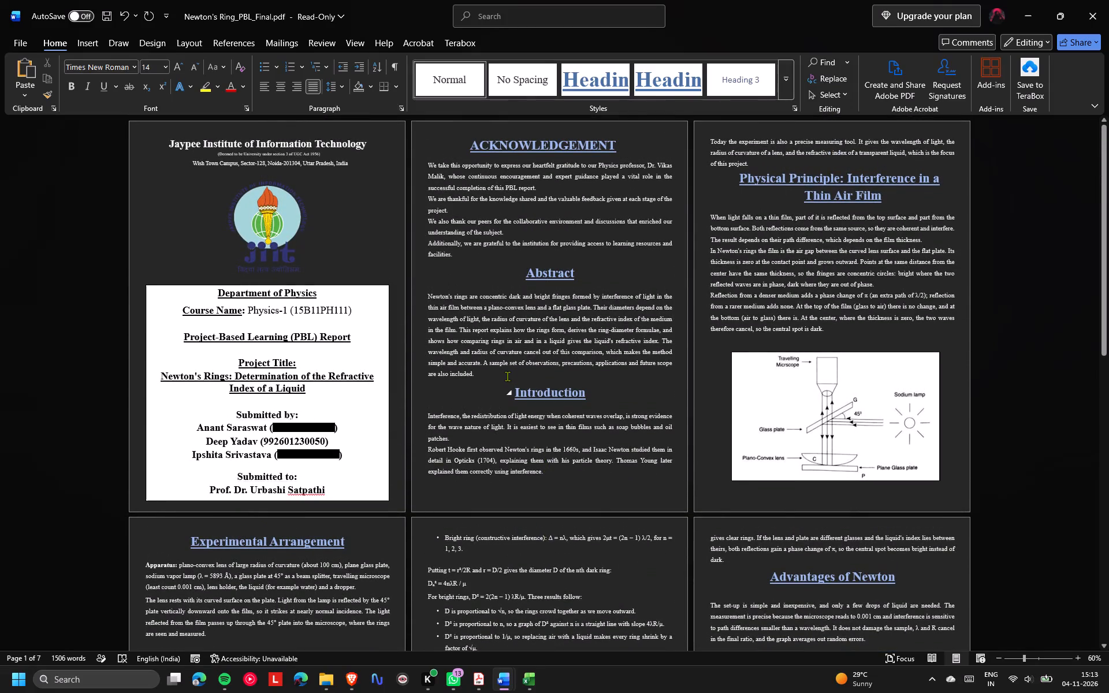
{"action": "scroll", "coordinate": [507, 376], "scroll_direction": "down", "scroll_amount": 4}
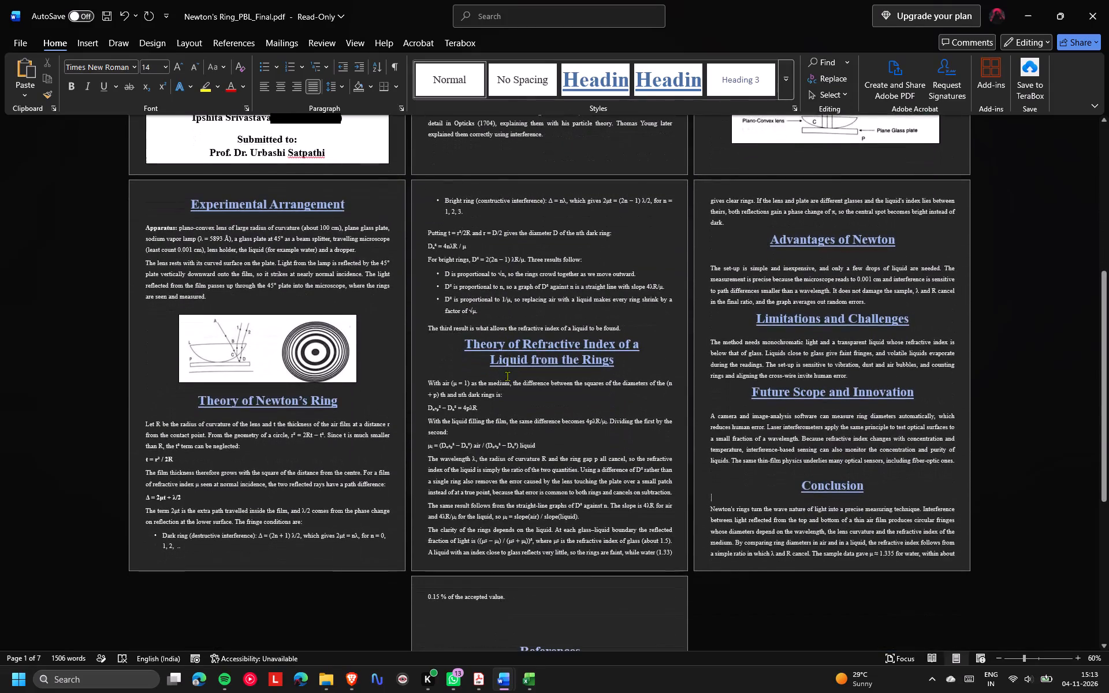
{"action": "left_click", "coordinate": [315, 354]}
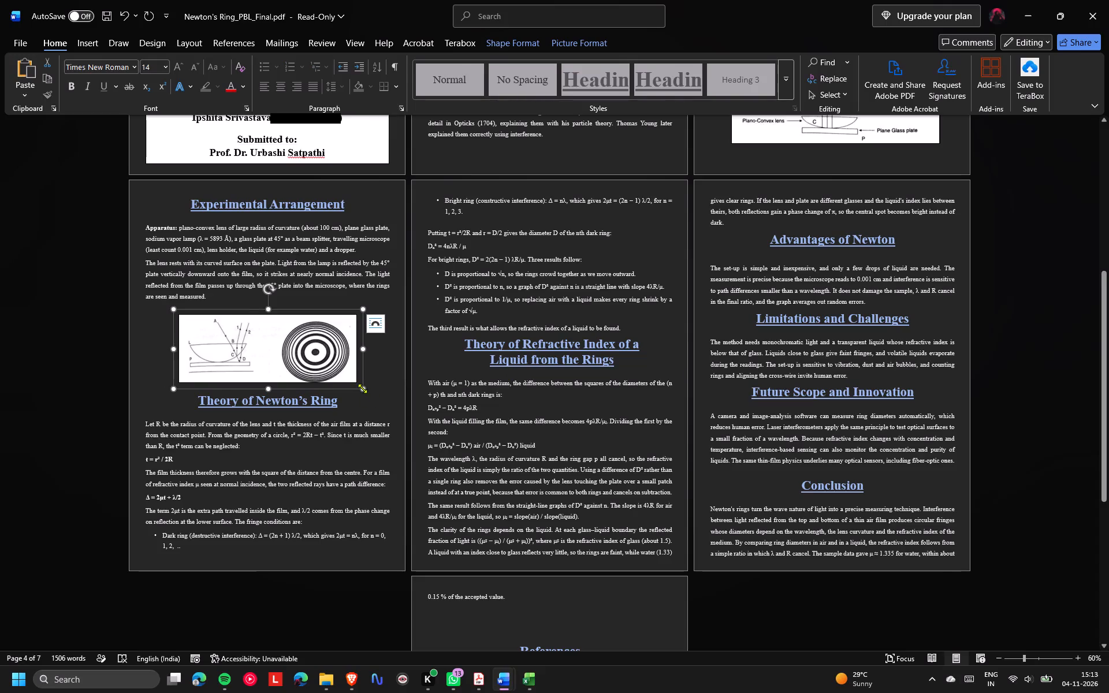
{"action": "left_click_drag", "start_coordinate": [363, 389], "coordinate": [374, 396]}
Give the Experimental Arrangement diagram square text wrapping and centre it on the page between the paragraph and the "Theory of Newton's Ring" heading.
{"action": "left_click_drag", "start_coordinate": [257, 358], "coordinate": [250, 357]}
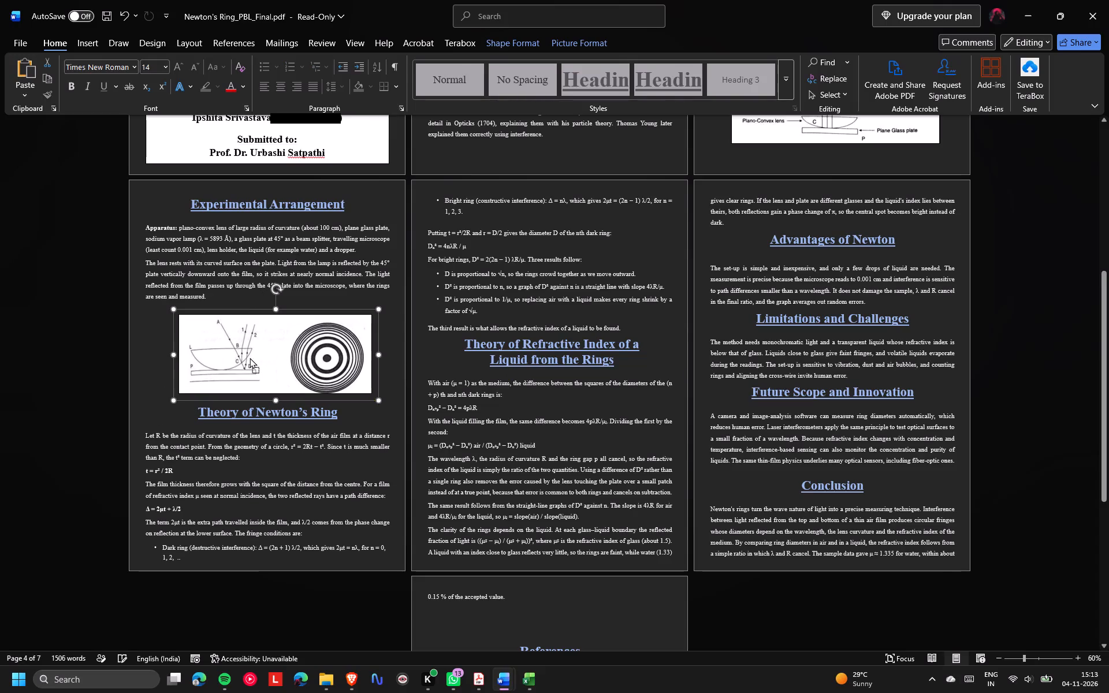
{"action": "left_click_drag", "start_coordinate": [250, 357], "coordinate": [243, 357]}
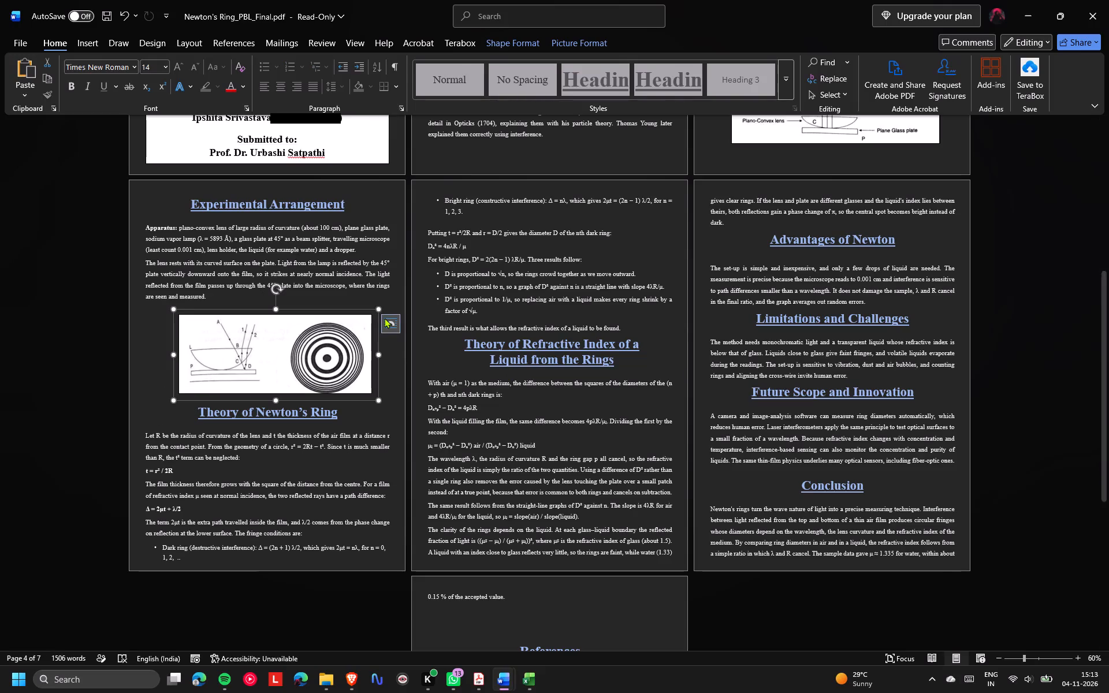
{"action": "left_click", "coordinate": [385, 318]}
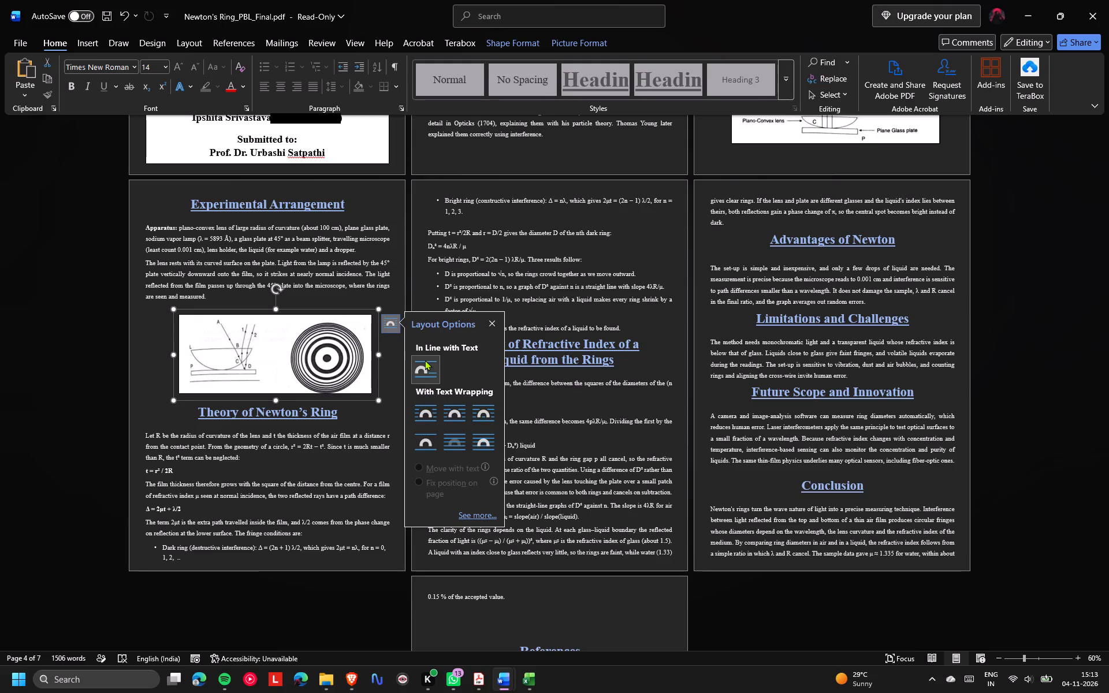
{"action": "left_click", "coordinate": [426, 399]}
{"action": "left_click_drag", "start_coordinate": [291, 350], "coordinate": [283, 352]}
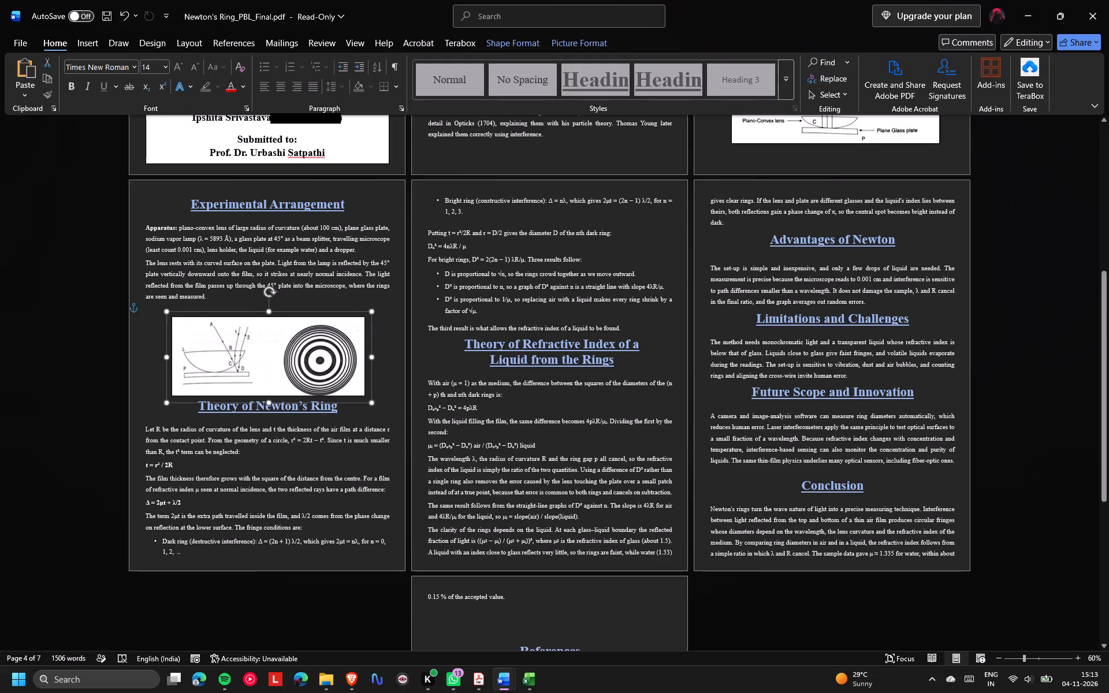
{"action": "left_click_drag", "start_coordinate": [283, 352], "coordinate": [277, 344]}
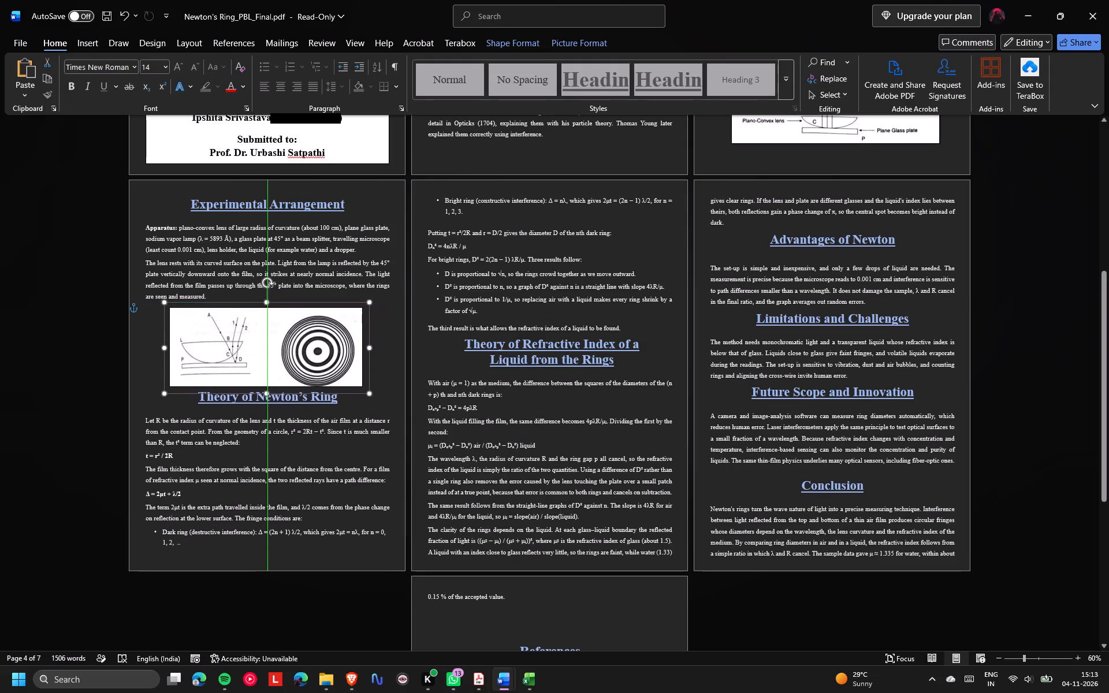
{"action": "left_click_drag", "start_coordinate": [277, 344], "coordinate": [279, 354]}
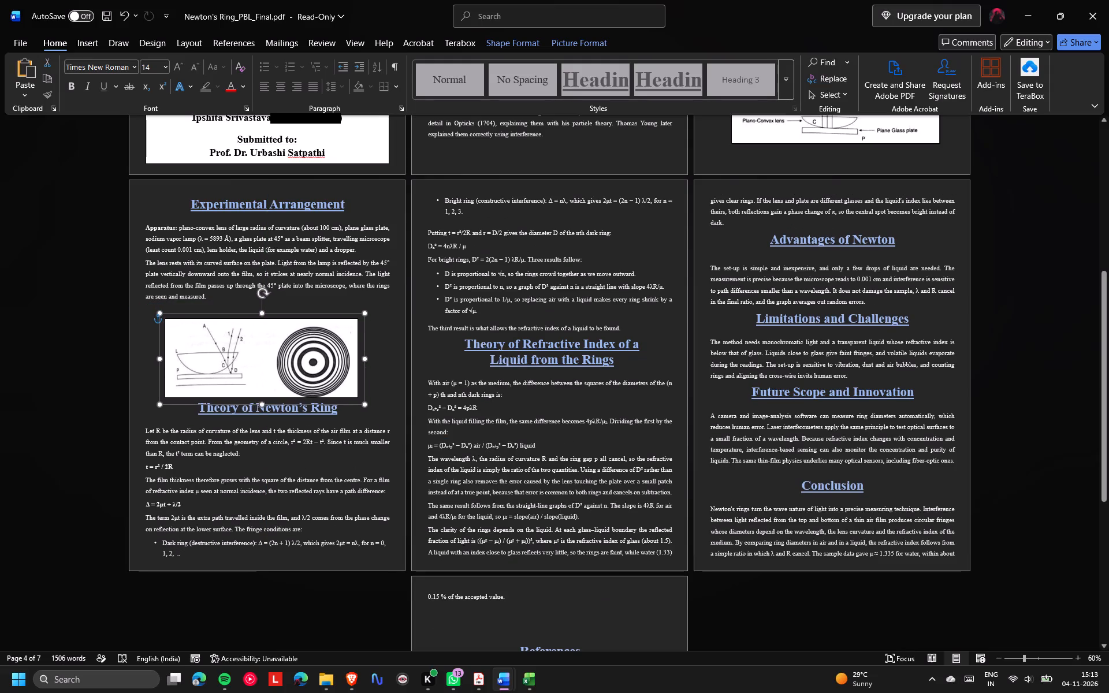
{"action": "left_click_drag", "start_coordinate": [279, 354], "coordinate": [289, 356]}
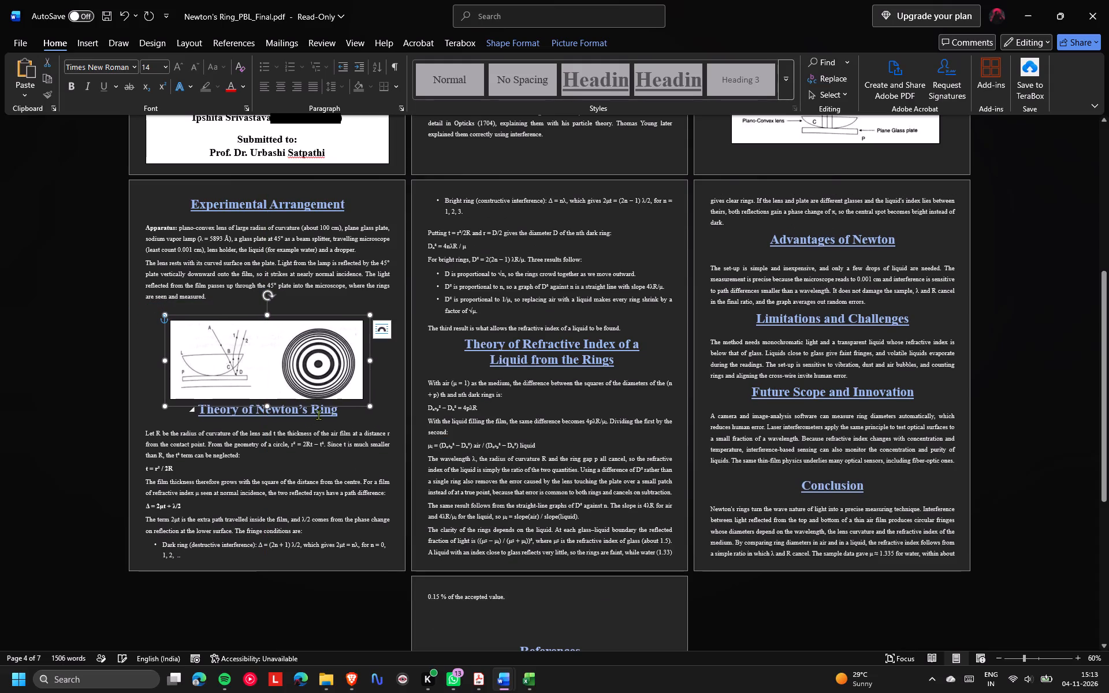
Try to move the "Theory of Newton's Ring" heading farther below the diagram by inserting blank lines in front of it.
{"action": "left_click", "coordinate": [200, 414]}
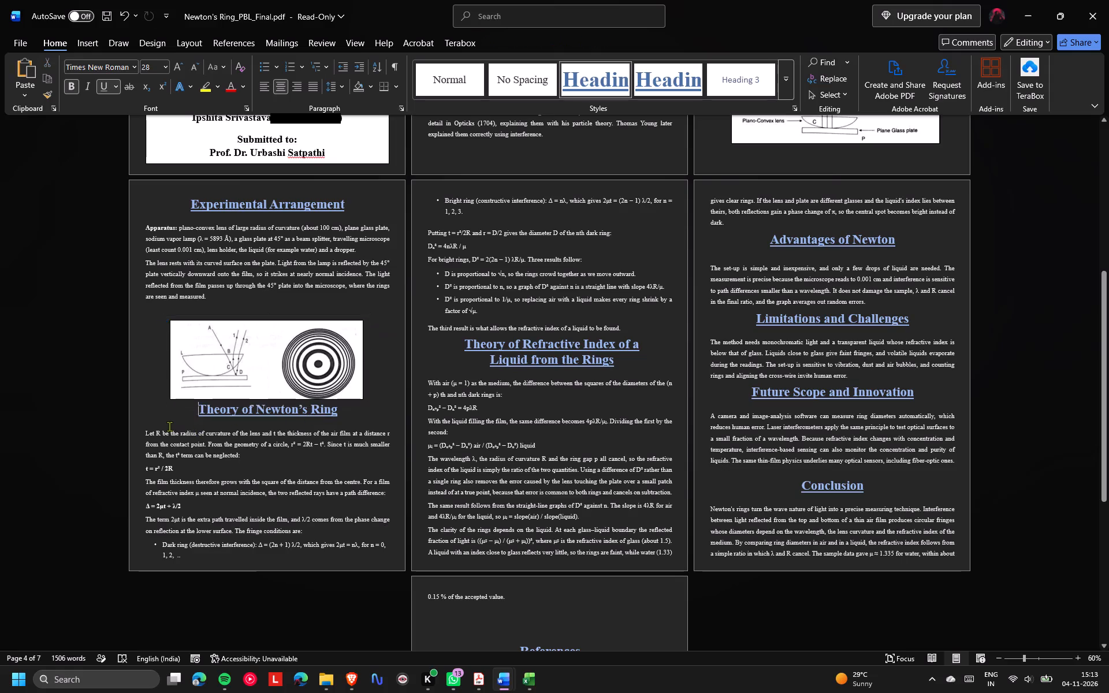
{"action": "key", "text": "Return"}
{"action": "key", "text": "Return"}
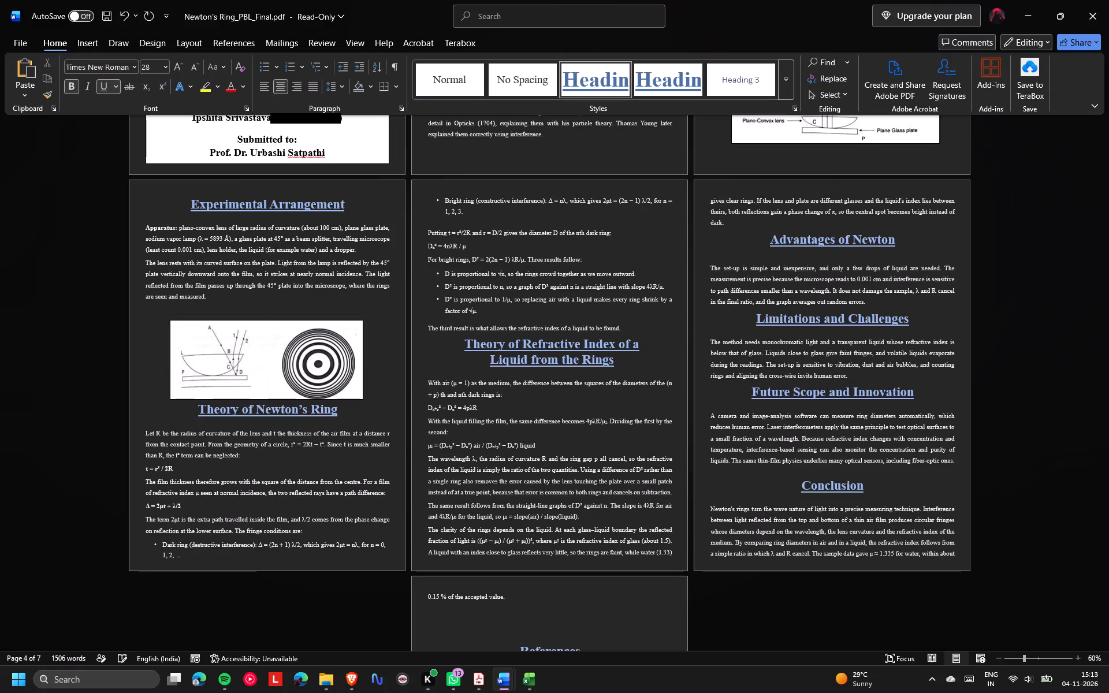
{"action": "key", "text": "Return"}
{"action": "key", "text": "Left"}
{"action": "key", "text": "Right"}
{"action": "key", "text": "Left"}
{"action": "key", "text": "Right"}
{"action": "key", "text": "Return"}
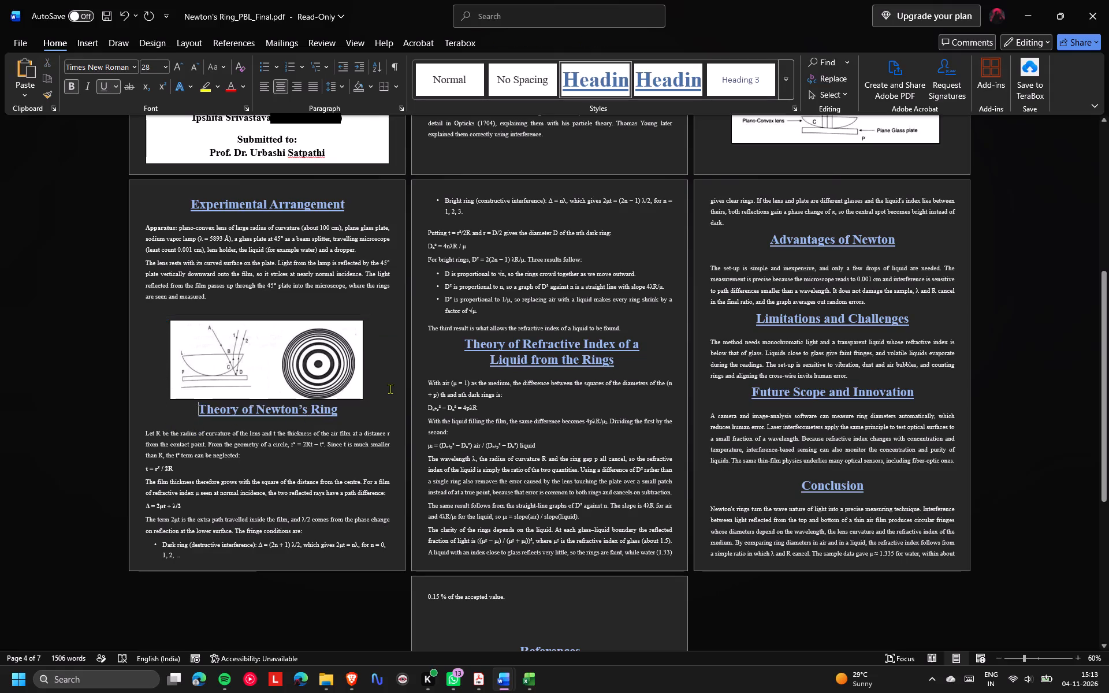
Insert seven blank lines beside the diagram to open a gap above the "Theory of Newton's Ring" heading.
{"action": "left_click", "coordinate": [386, 386]}
{"action": "key", "text": "Return"}
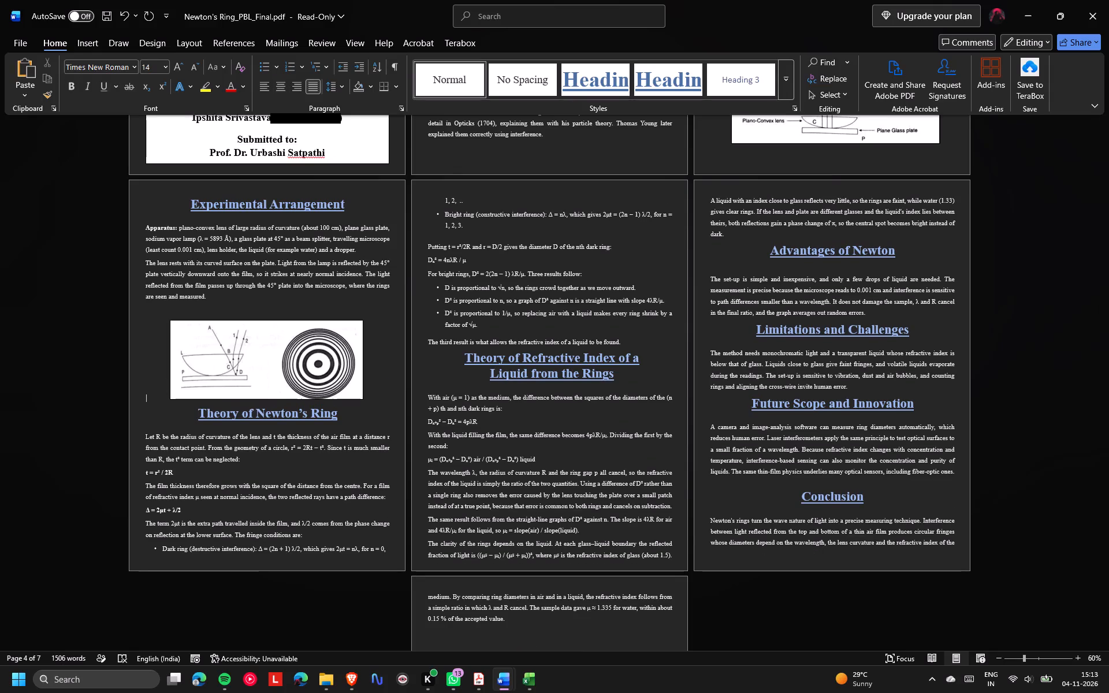
{"action": "key", "text": "Return"}
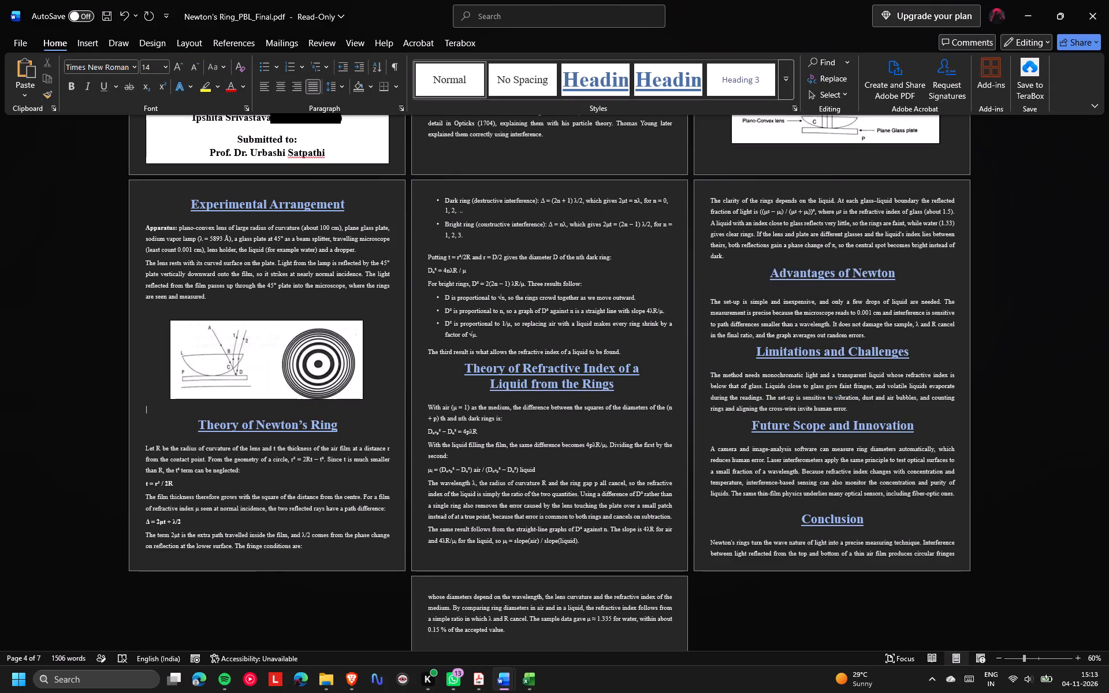
{"action": "key", "text": "Return"}
{"action": "key", "text": "Return"}
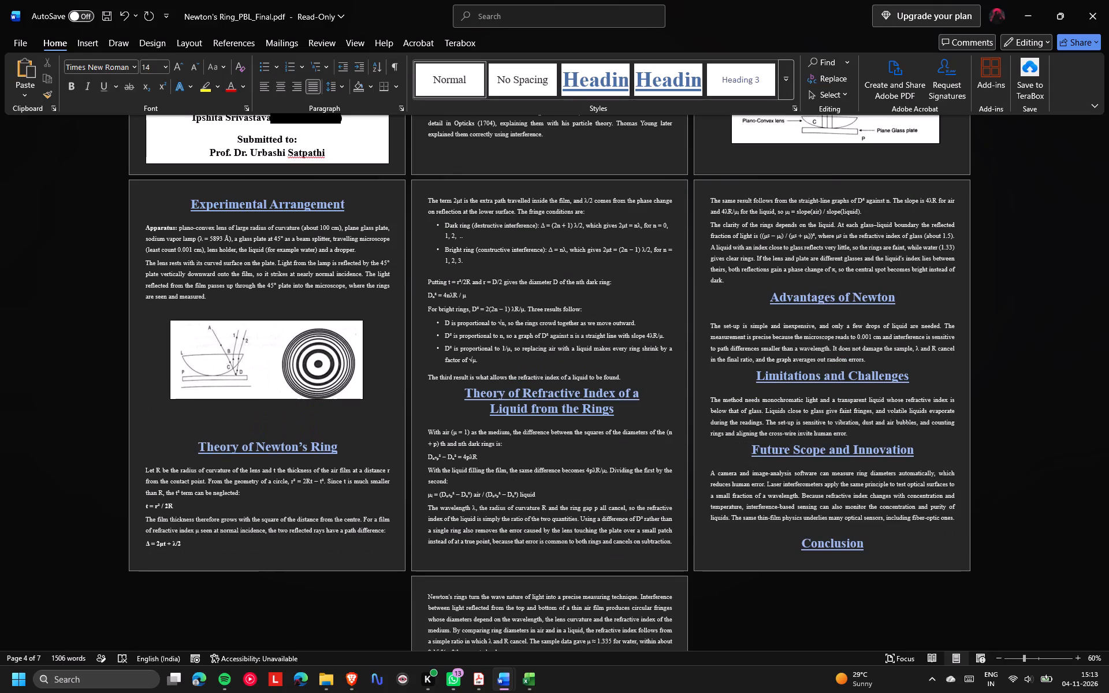
{"action": "key", "text": "Return"}
{"action": "key", "text": "Return"}
{"action": "key", "text": "Return"}
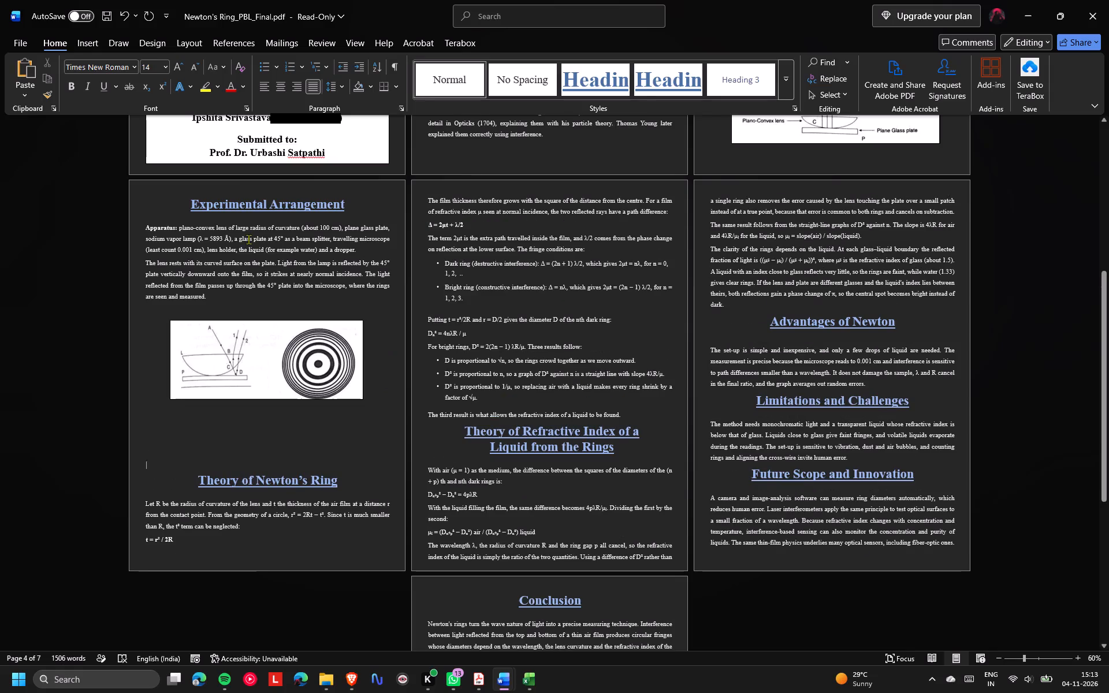
Stretch the height of the Experimental Arrangement diagram slightly downward, keeping its width.
{"action": "scroll", "coordinate": [248, 239], "scroll_direction": "up", "scroll_amount": 1, "text": "ctrl"}
{"action": "scroll", "coordinate": [248, 239], "scroll_direction": "right", "scroll_amount": 1}
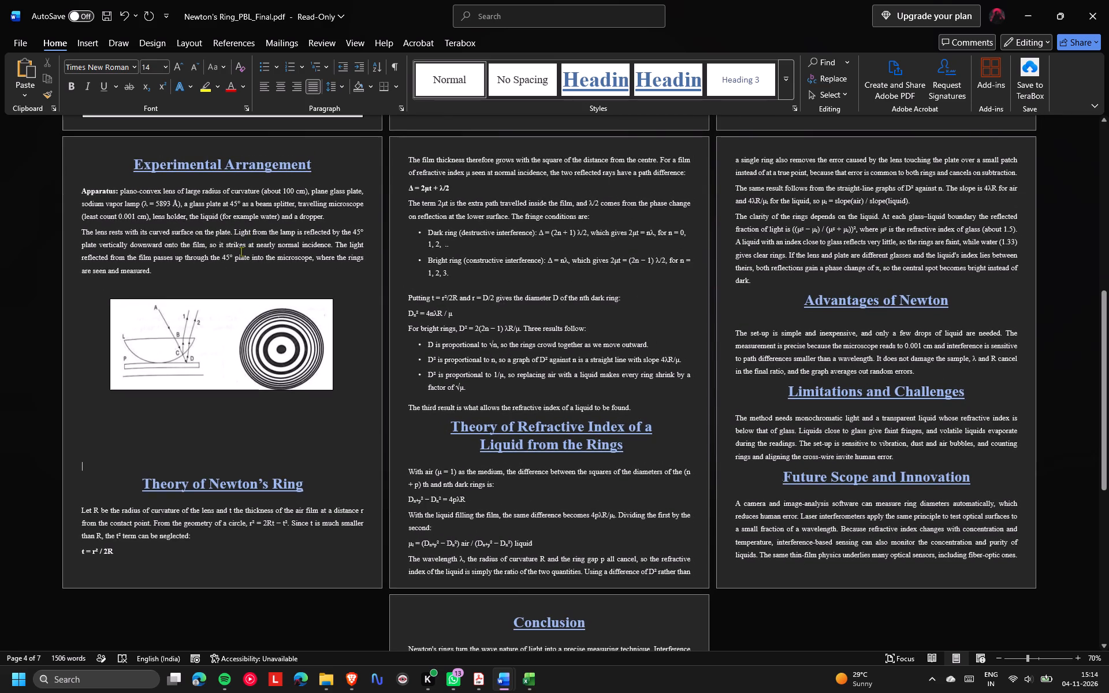
{"action": "left_click", "coordinate": [189, 372]}
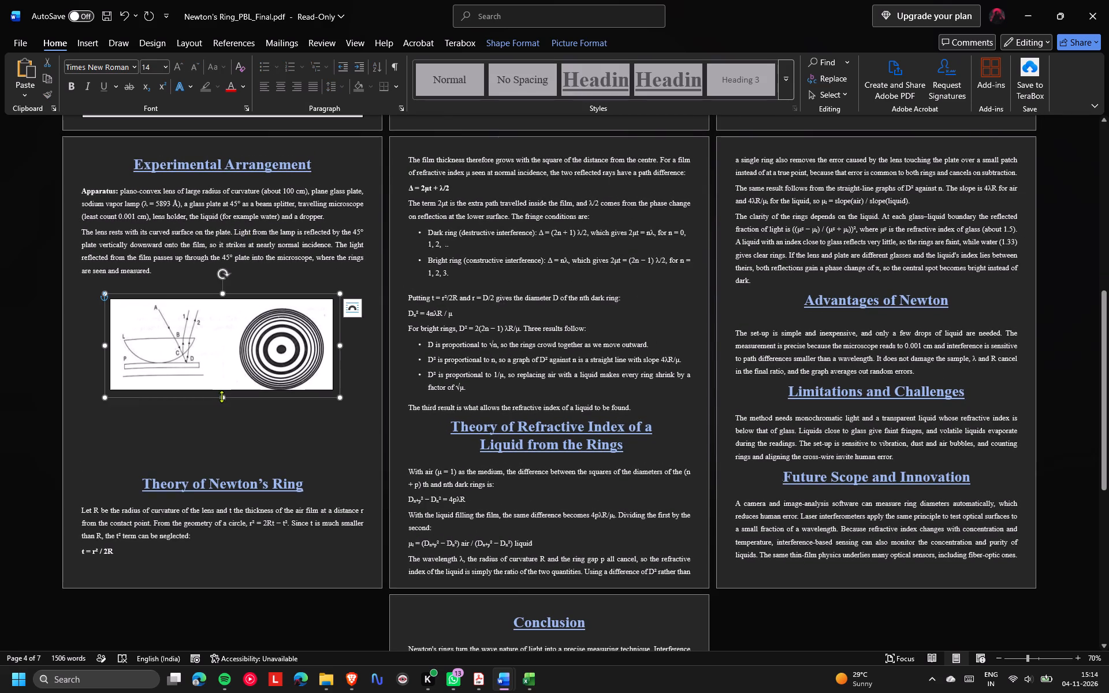
{"action": "left_click_drag", "start_coordinate": [222, 396], "coordinate": [231, 405]}
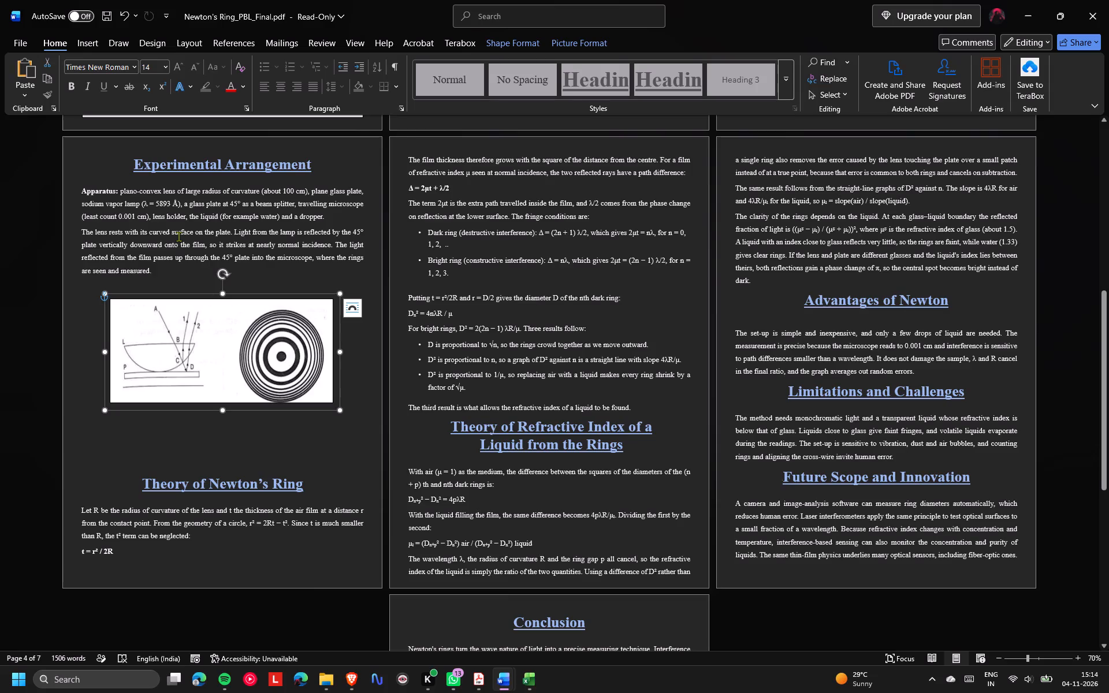
Delete five blank lines between the diagram and the "Theory of Newton's Ring" heading.
{"action": "scroll", "coordinate": [178, 236], "scroll_direction": "up", "scroll_amount": 6}
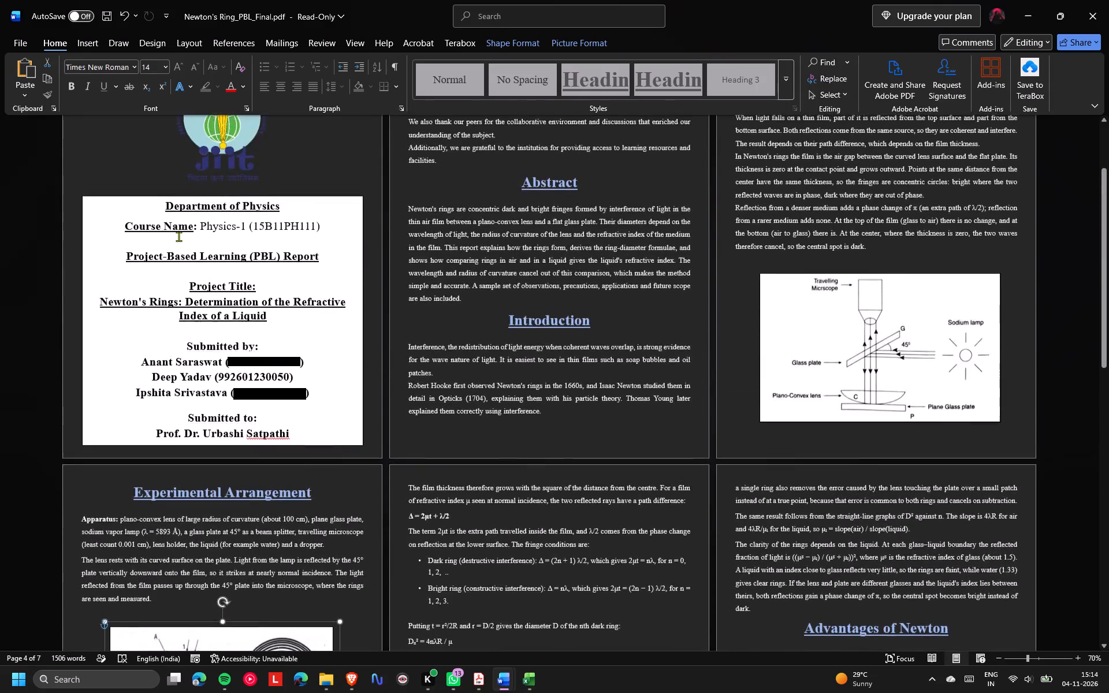
{"action": "scroll", "coordinate": [178, 236], "scroll_direction": "up", "scroll_amount": 2}
{"action": "scroll", "coordinate": [178, 236], "scroll_direction": "down", "scroll_amount": 3}
{"action": "scroll", "coordinate": [178, 236], "scroll_direction": "up", "scroll_amount": 1}
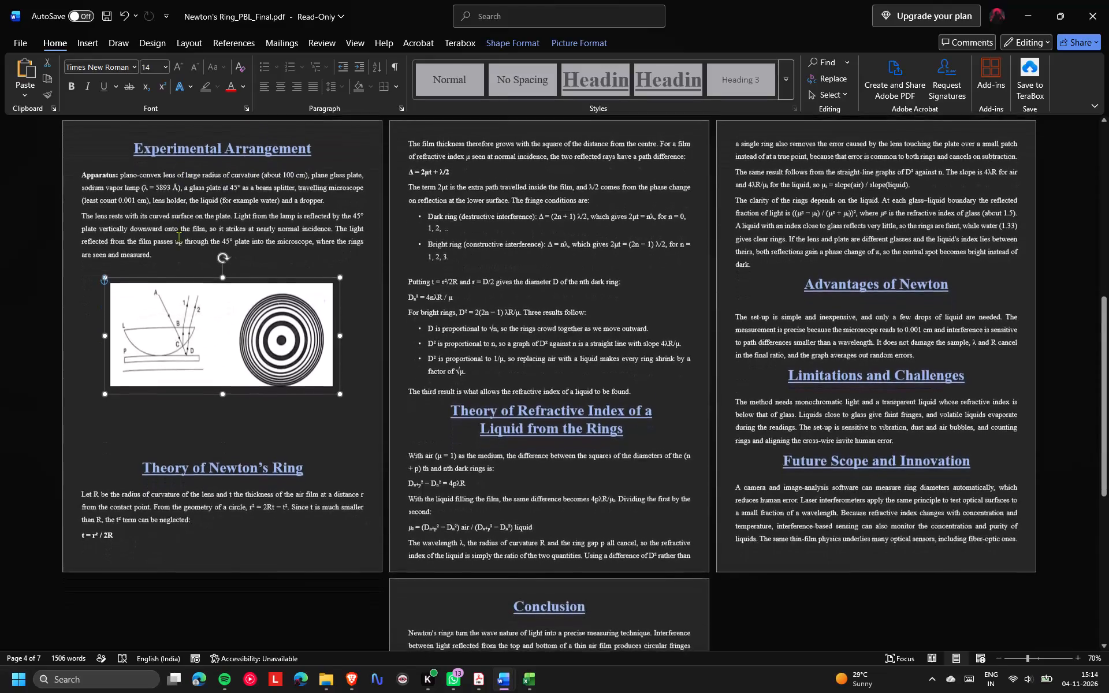
{"action": "scroll", "coordinate": [178, 236], "scroll_direction": "up", "scroll_amount": 1}
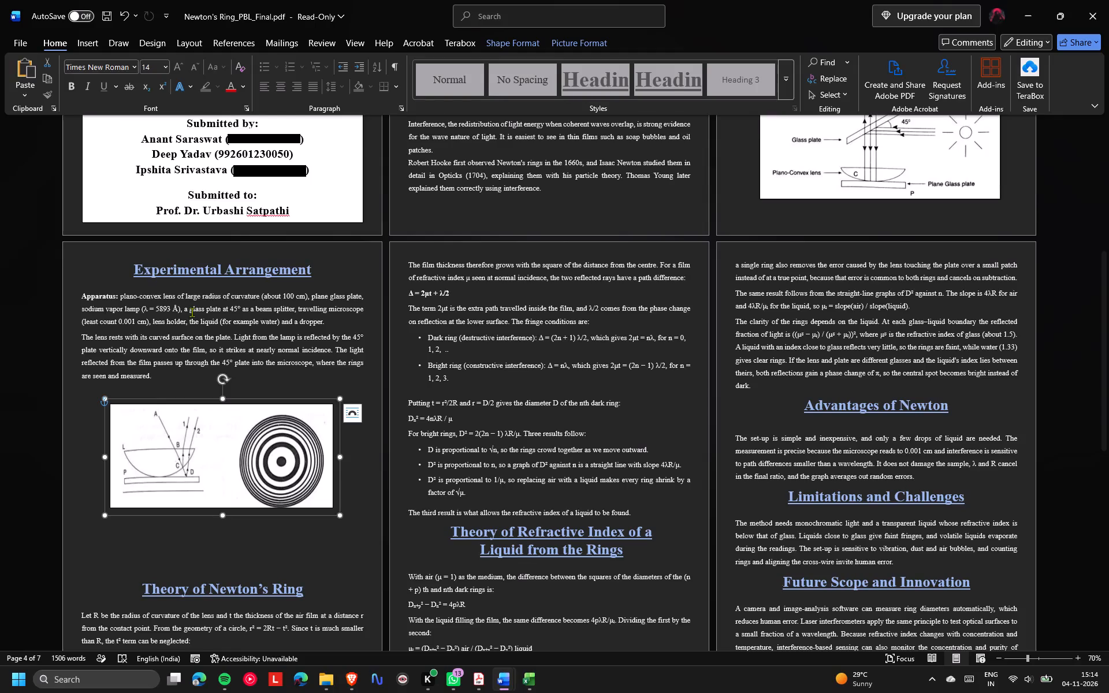
{"action": "scroll", "coordinate": [192, 312], "scroll_direction": "down", "scroll_amount": 1}
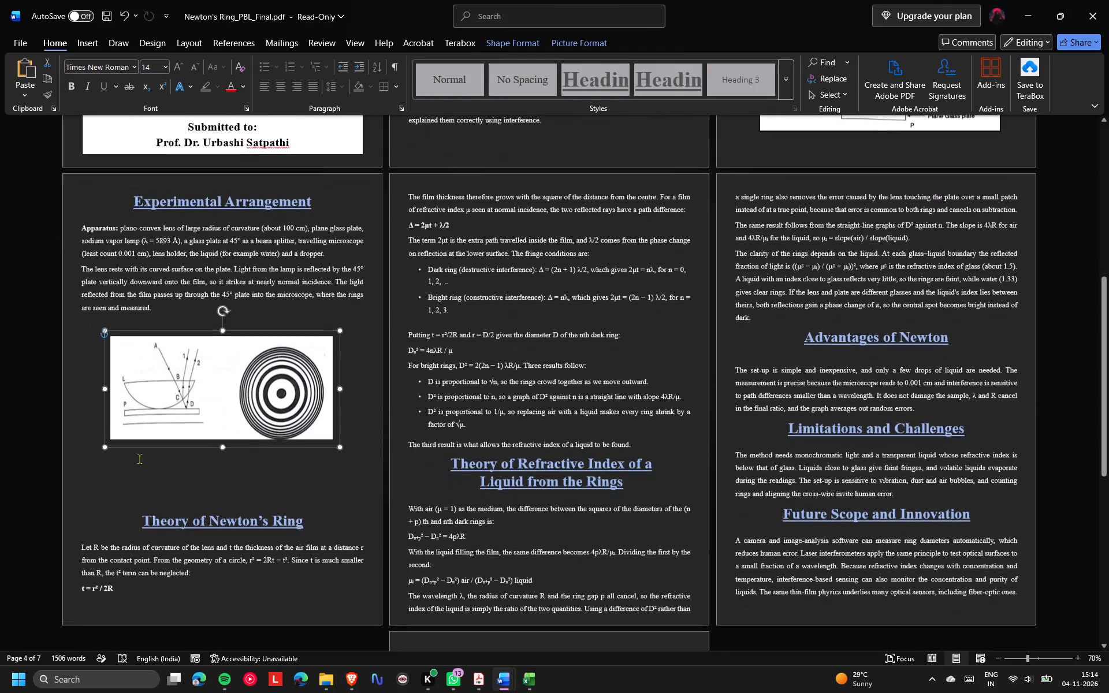
{"action": "left_click", "coordinate": [136, 505]}
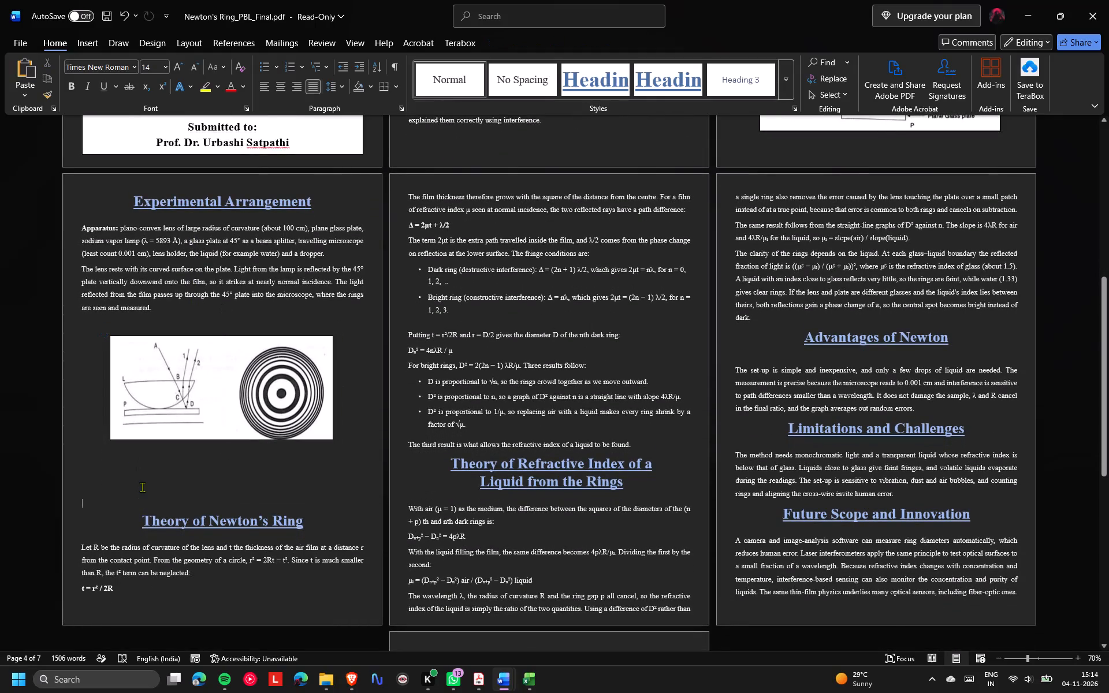
{"action": "key", "text": "BackSpace"}
{"action": "key", "text": "BackSpace"}
{"action": "key", "text": "BackSpace"}
{"action": "key", "text": "BackSpace"}
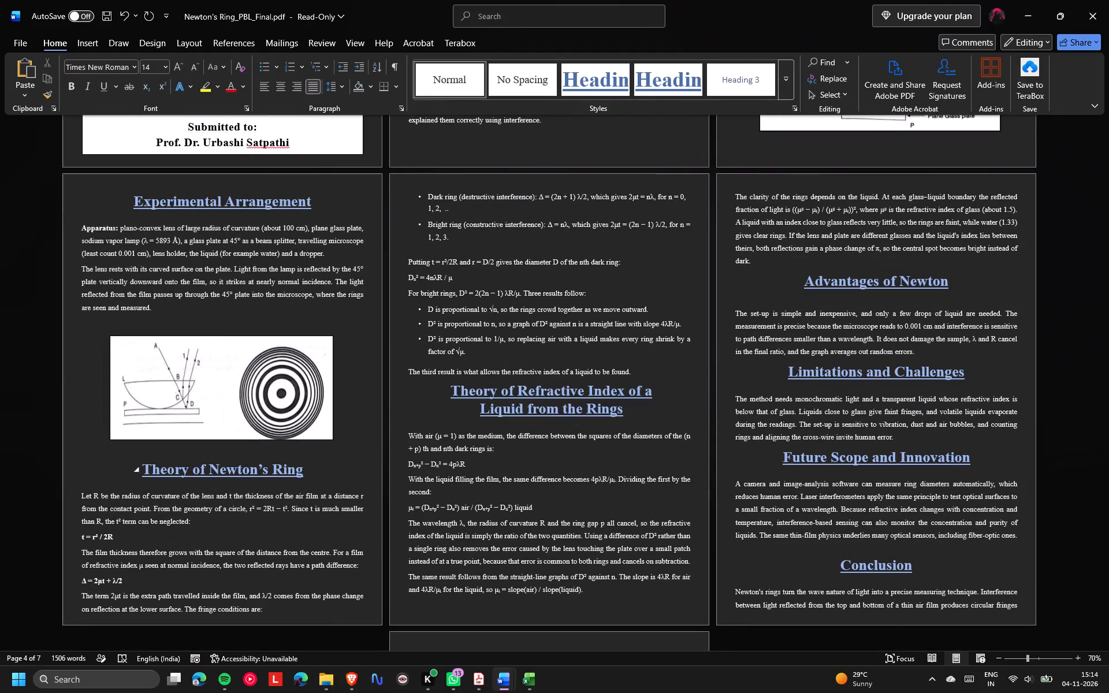
{"action": "key", "text": "BackSpace"}
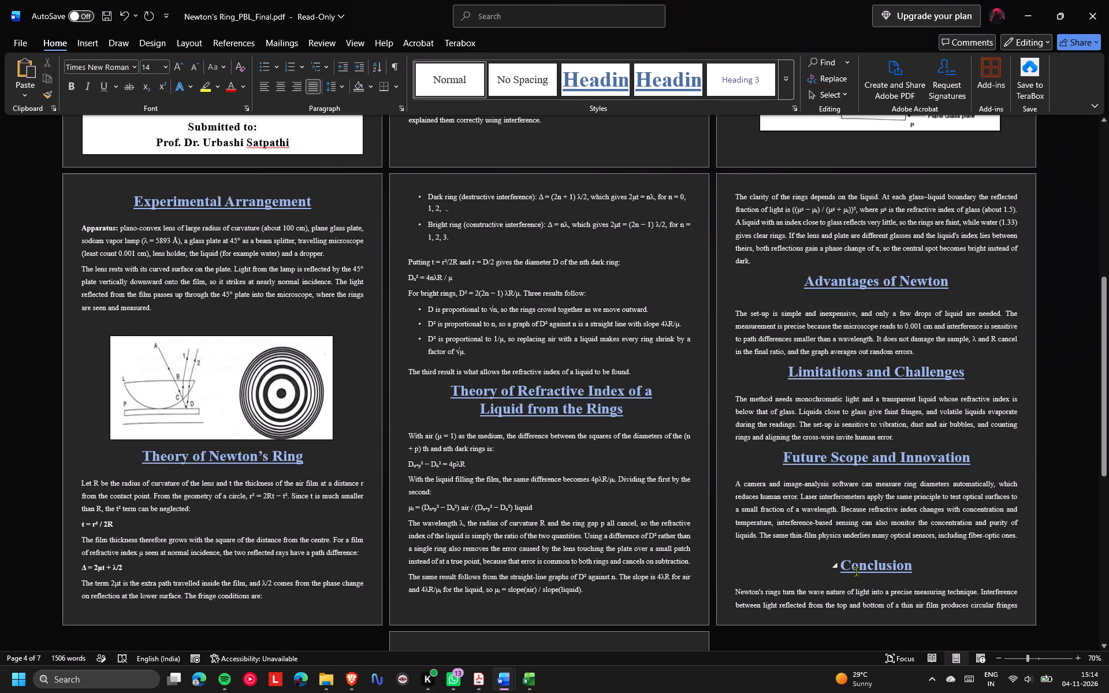
Insert two blank lines after the Future Scope and Innovation paragraph to push the Conclusion heading onto the next page.
{"action": "left_click", "coordinate": [922, 557]}
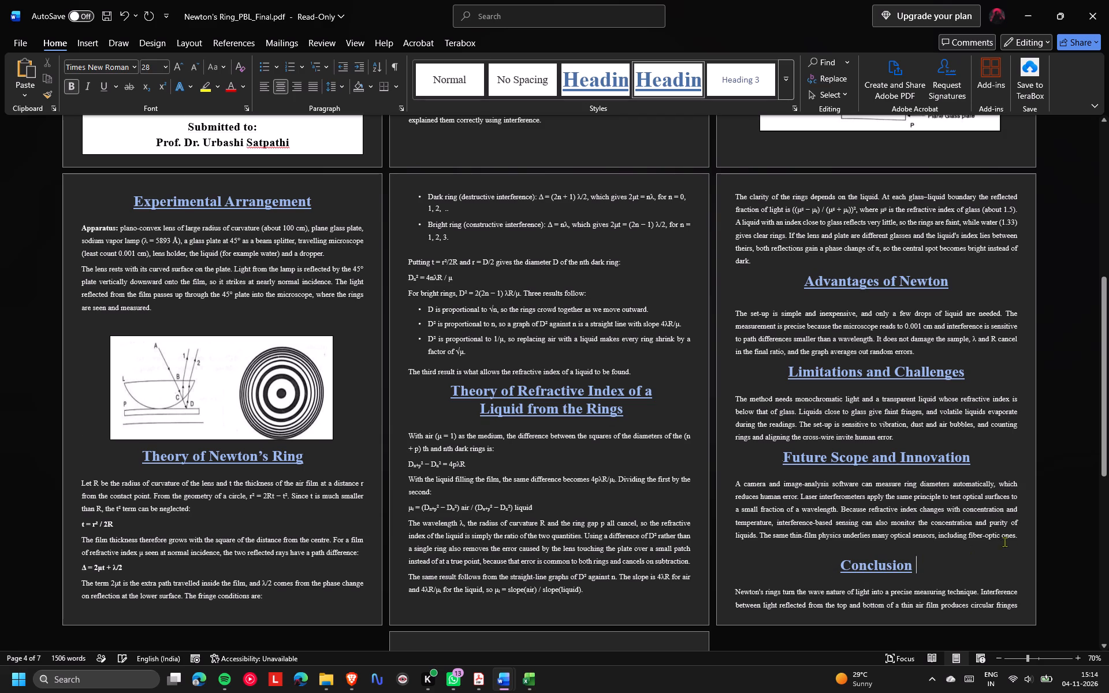
{"action": "left_click", "coordinate": [1031, 535]}
{"action": "key", "text": "Return"}
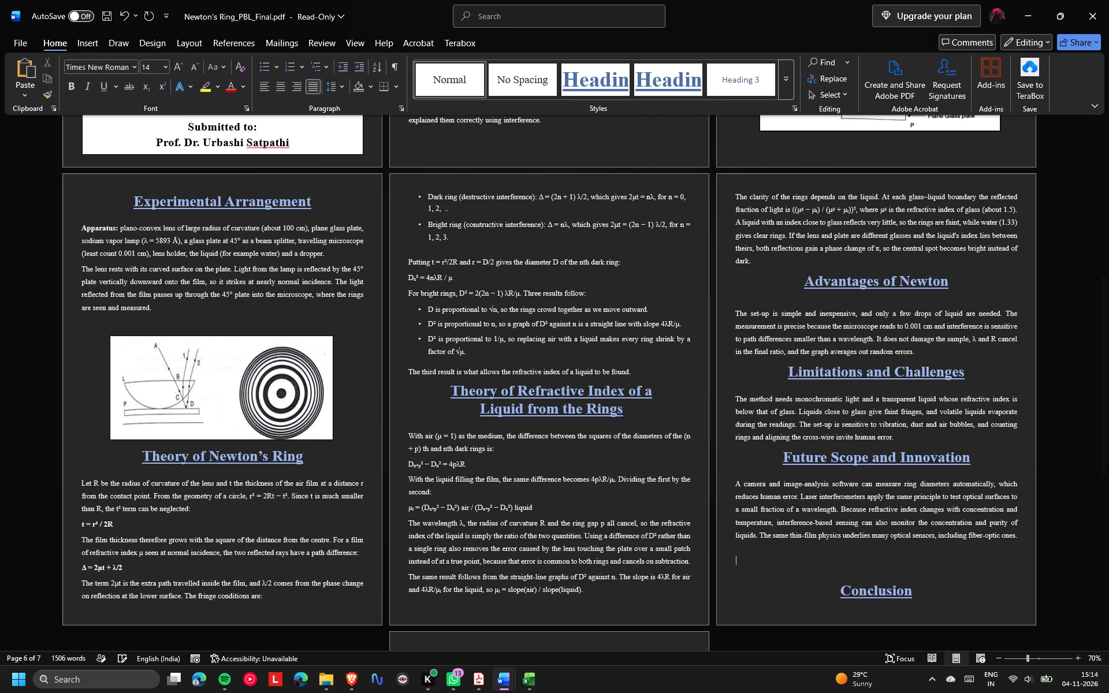
{"action": "key", "text": "Return"}
Delete the blank lines between the Conclusion paragraph and the "References" heading.
{"action": "scroll", "coordinate": [1031, 535], "scroll_direction": "down", "scroll_amount": 2}
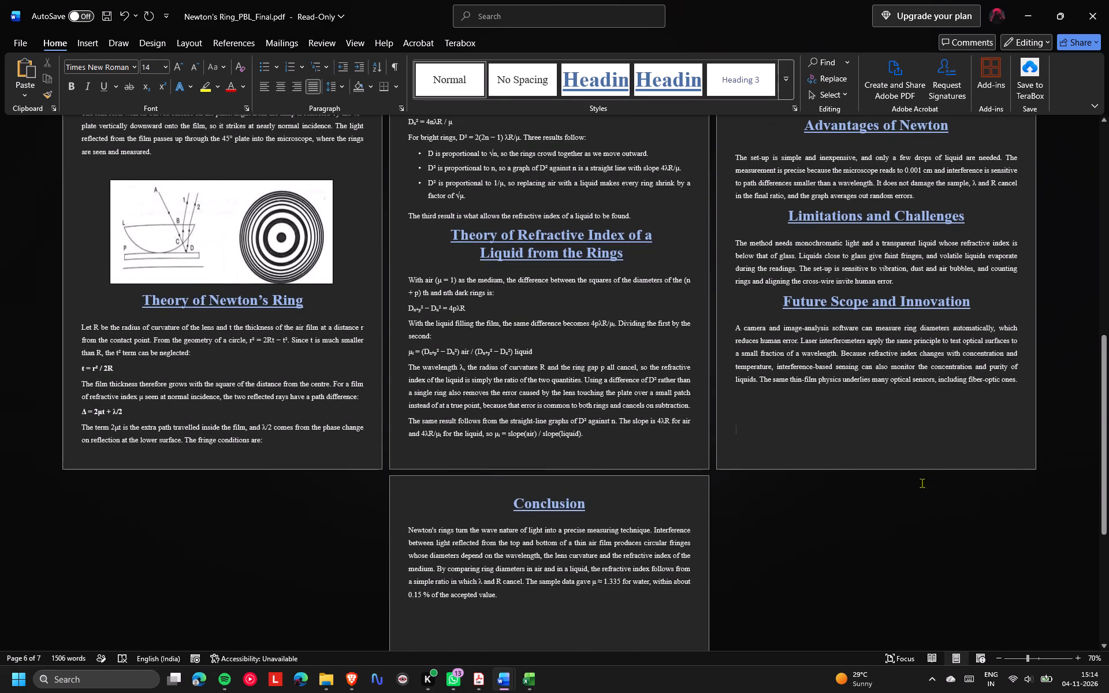
{"action": "scroll", "coordinate": [892, 504], "scroll_direction": "down", "scroll_amount": 2}
{"action": "left_click", "coordinate": [538, 419]}
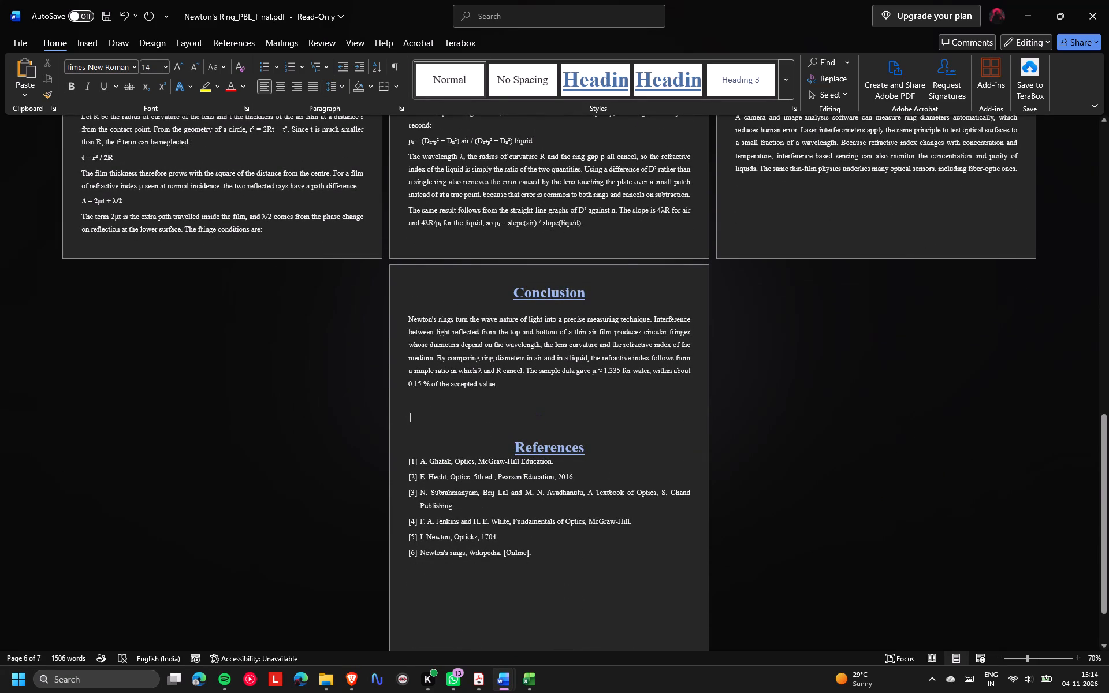
{"action": "key", "text": "BackSpace"}
{"action": "key", "text": "BackSpace"}
{"action": "key", "text": "BackSpace"}
{"action": "key", "text": "BackSpace"}
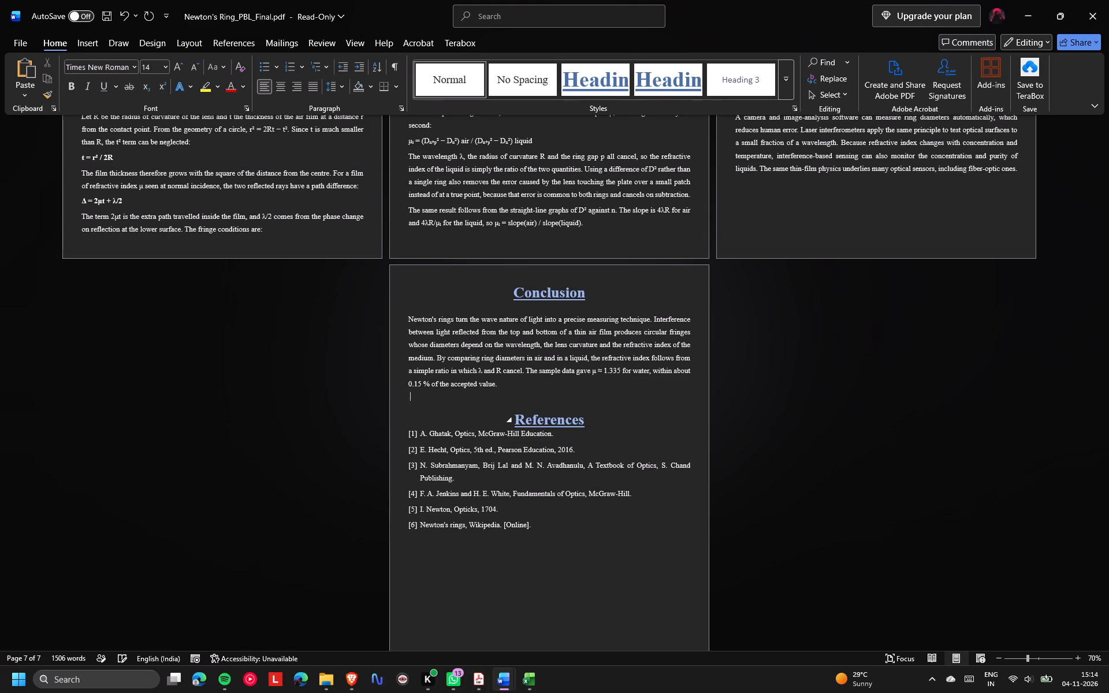
{"action": "key", "text": "BackSpace"}
{"action": "key", "text": "BackSpace"}
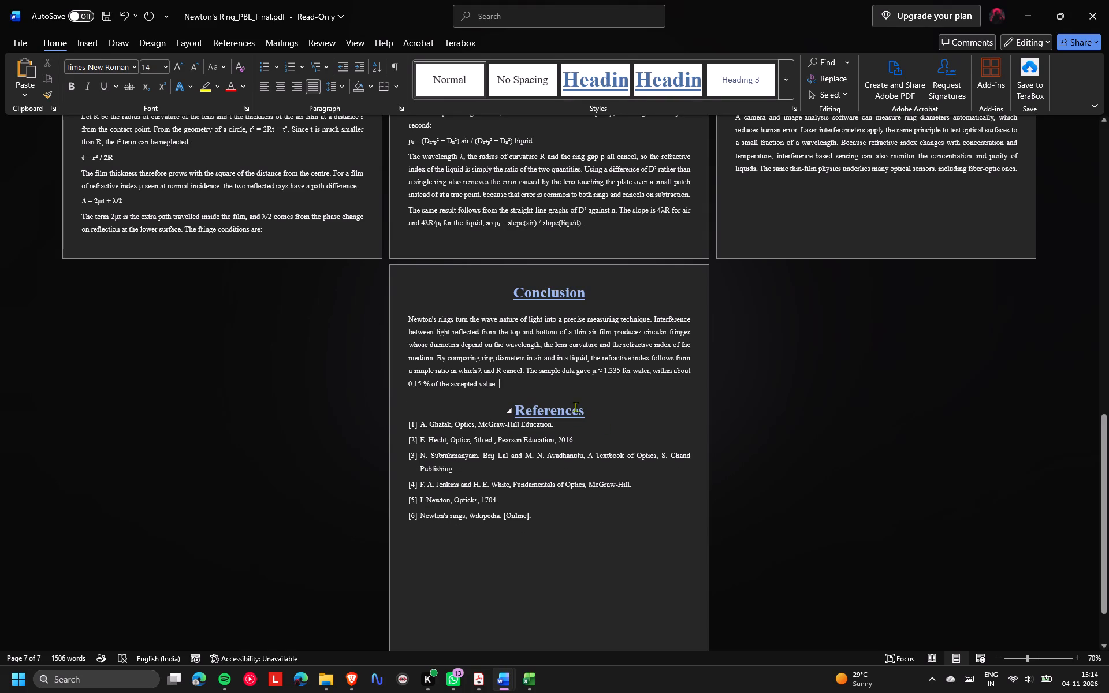
Insert one blank line between the "References" heading and the first reference.
{"action": "left_click", "coordinate": [608, 413]}
{"action": "key", "text": "Return"}
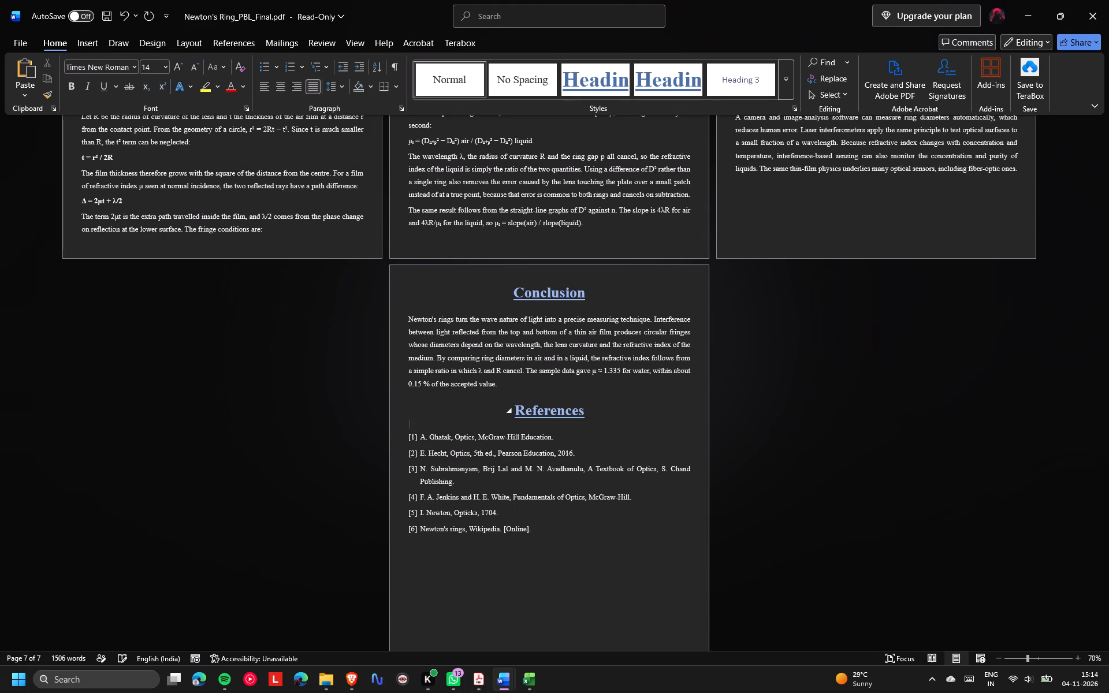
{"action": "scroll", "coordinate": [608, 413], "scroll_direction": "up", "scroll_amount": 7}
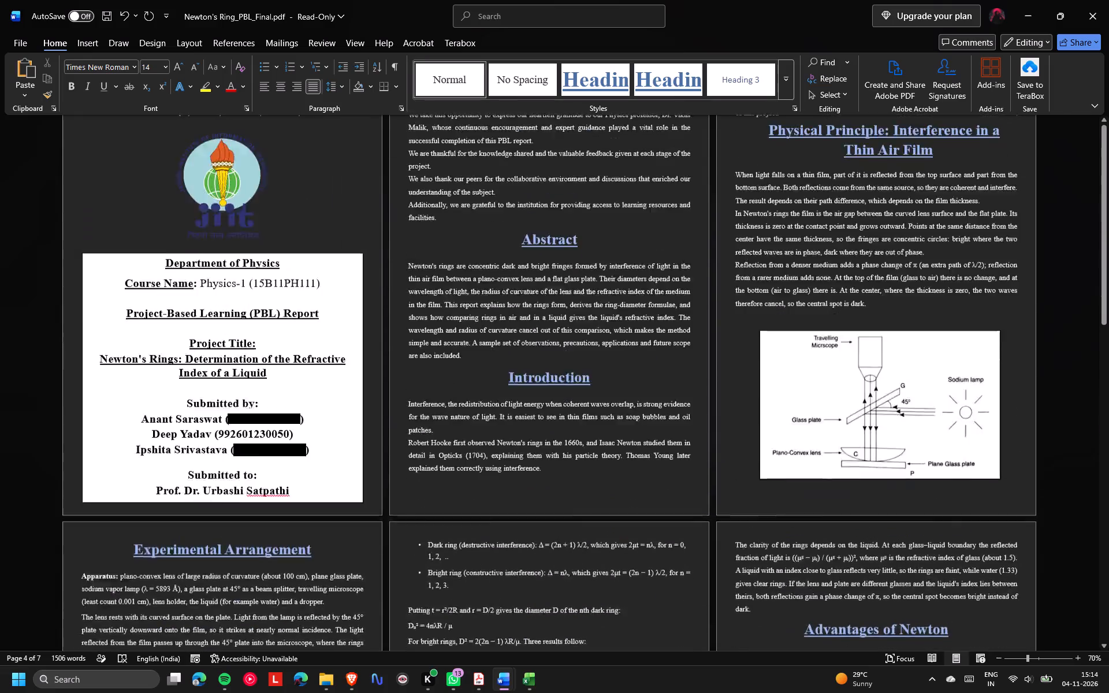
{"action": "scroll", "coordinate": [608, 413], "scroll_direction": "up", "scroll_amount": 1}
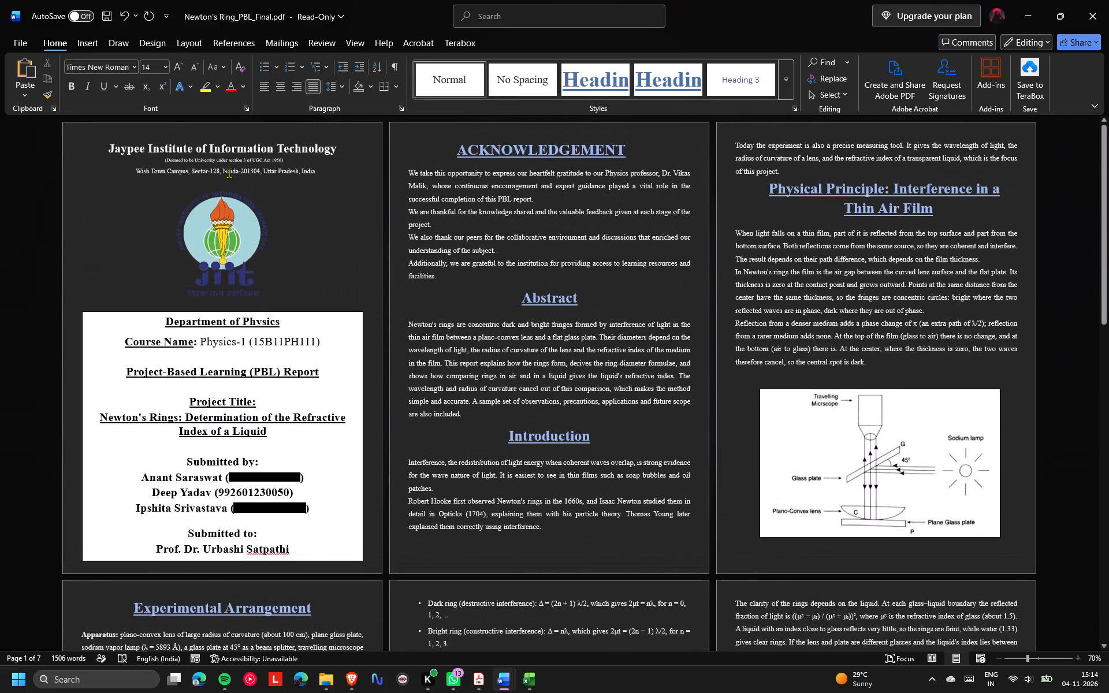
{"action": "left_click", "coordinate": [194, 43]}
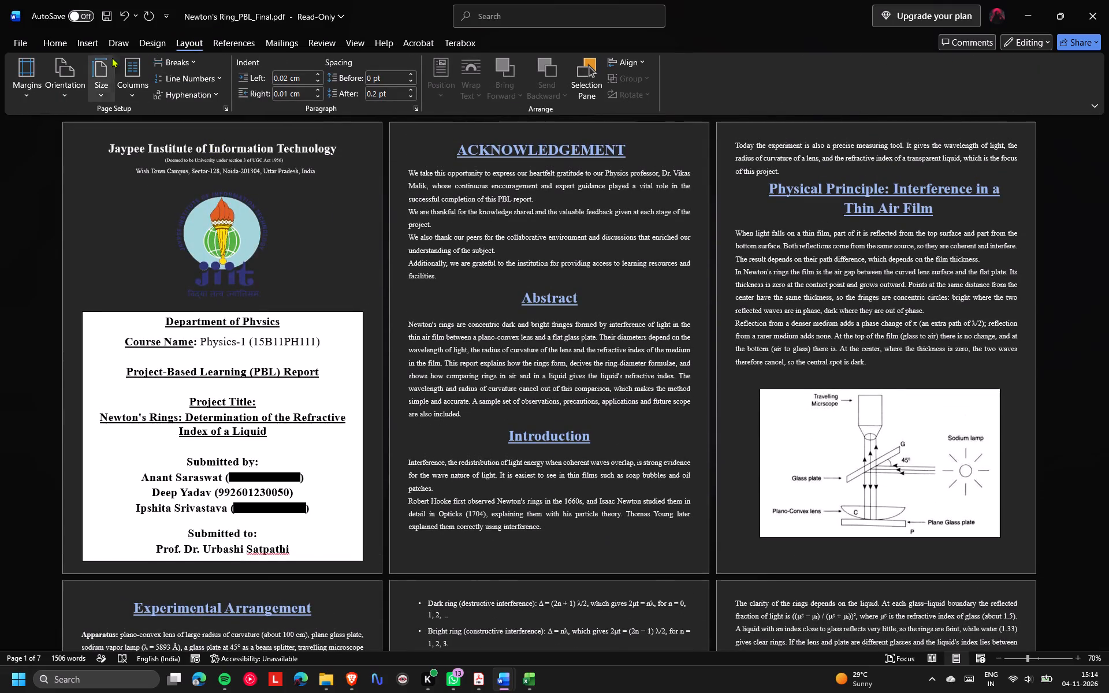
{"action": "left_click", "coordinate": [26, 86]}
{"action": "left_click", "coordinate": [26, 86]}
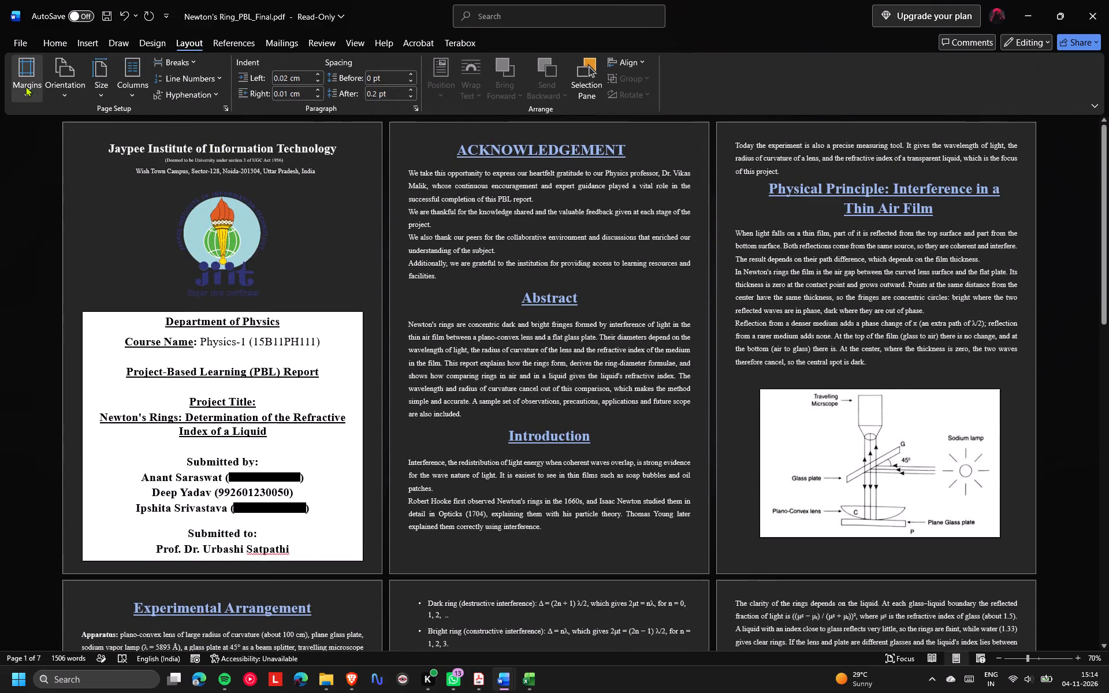
Apply a 3-D page border with the 3 pt diagonally striped line style to the whole document.
{"action": "left_click", "coordinate": [150, 50]}
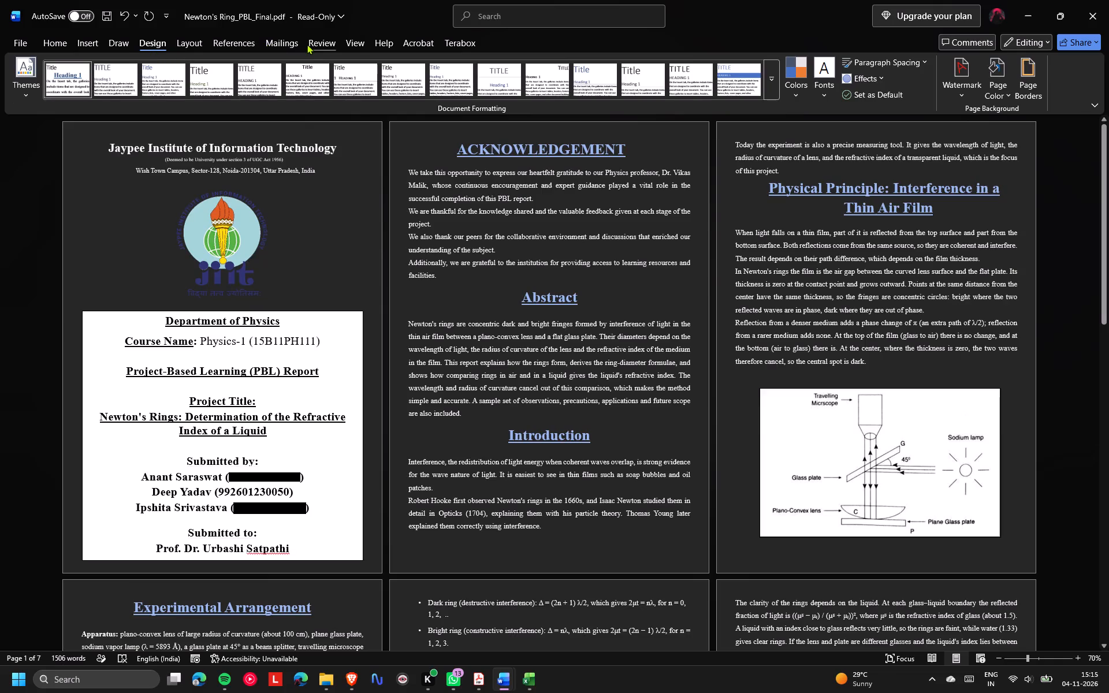
{"action": "left_click", "coordinate": [1039, 83]}
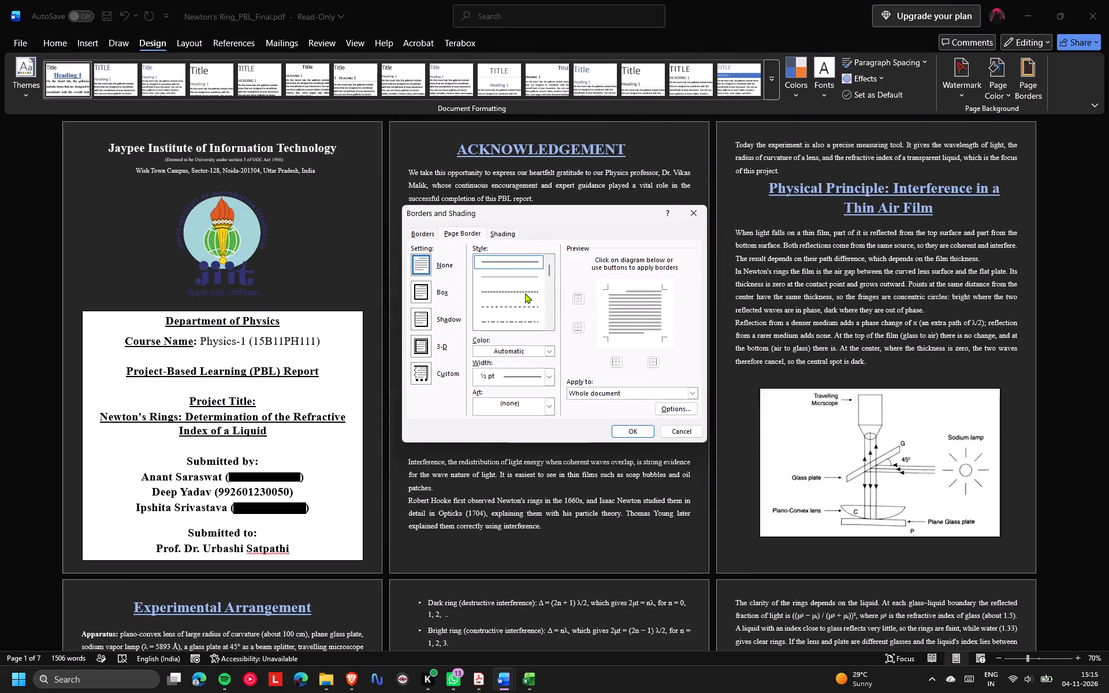
{"action": "left_click", "coordinate": [420, 344]}
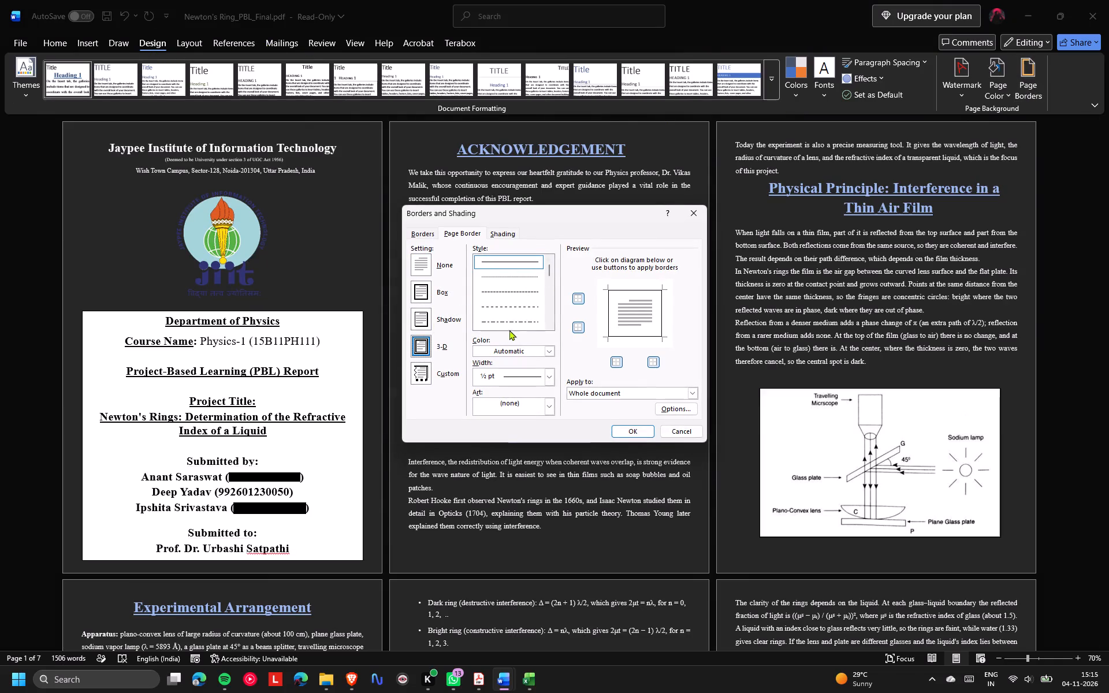
{"action": "left_click", "coordinate": [537, 381]}
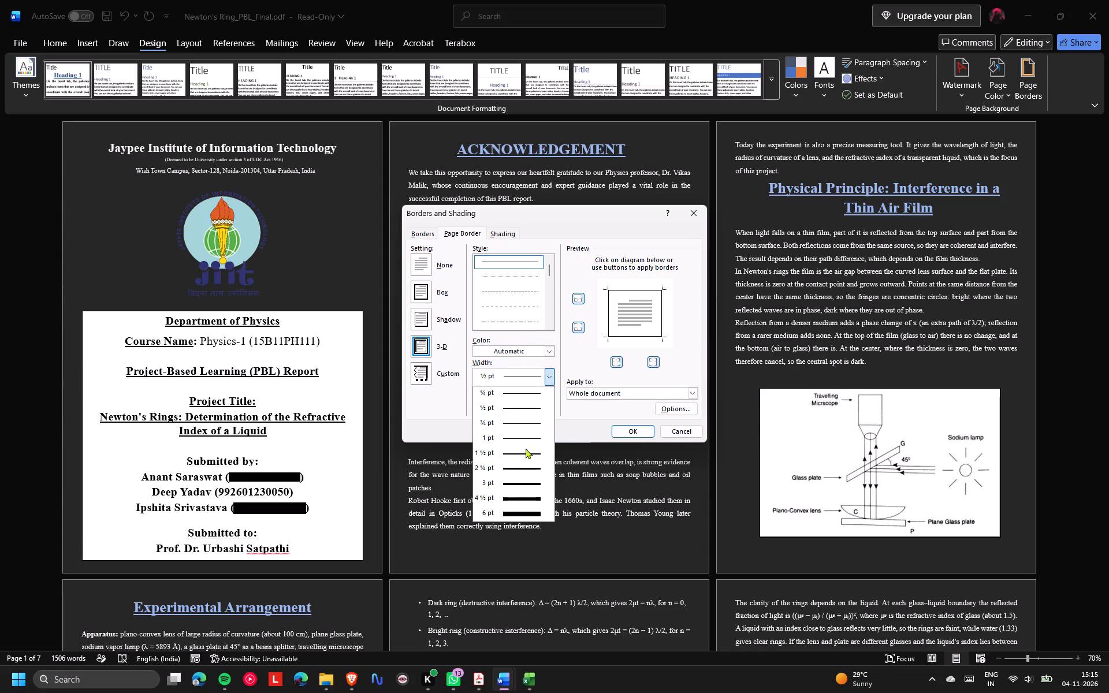
{"action": "left_click", "coordinate": [524, 464]}
{"action": "scroll", "coordinate": [541, 323], "scroll_direction": "down", "scroll_amount": 1}
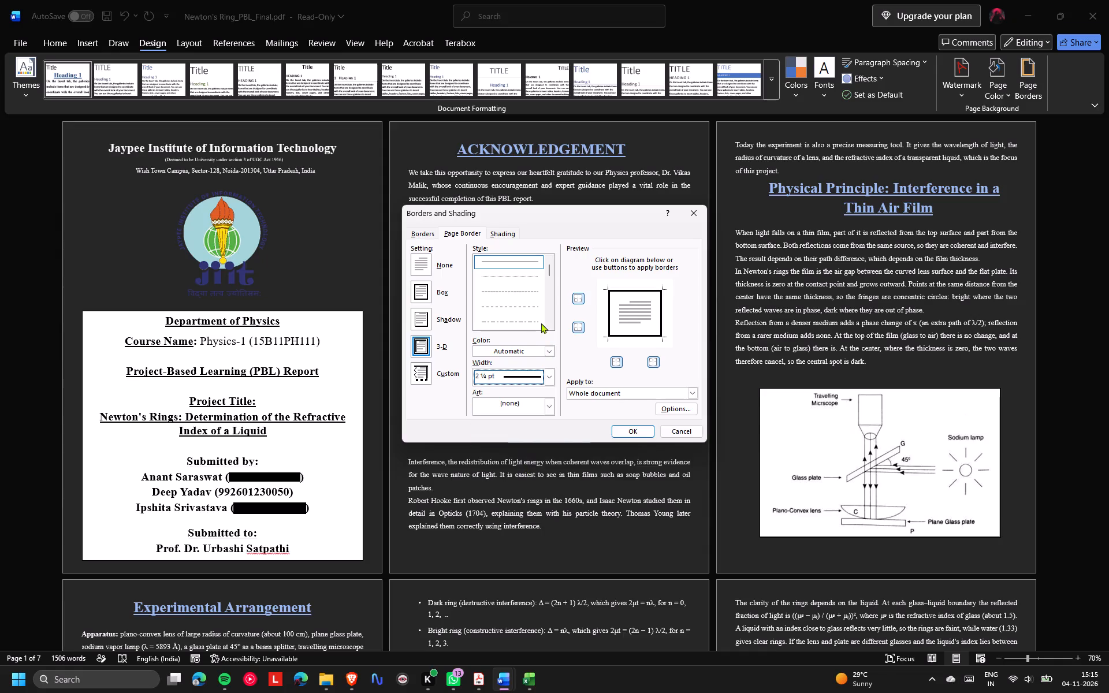
{"action": "left_click_drag", "start_coordinate": [548, 269], "coordinate": [549, 281]}
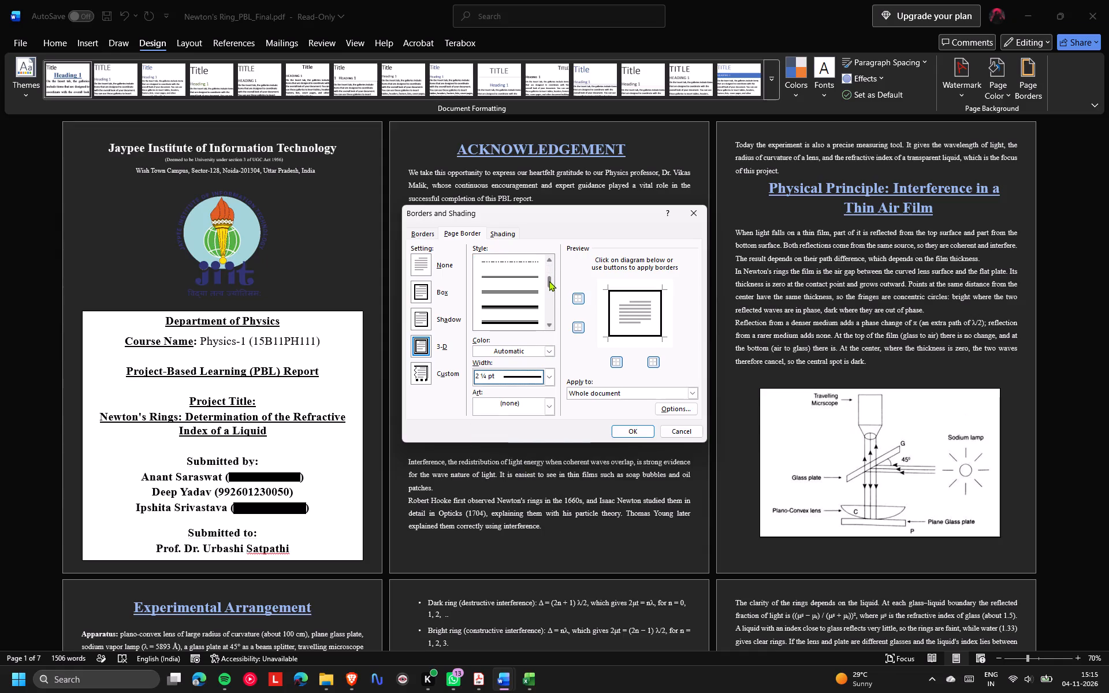
{"action": "left_click_drag", "start_coordinate": [549, 281], "coordinate": [551, 289]}
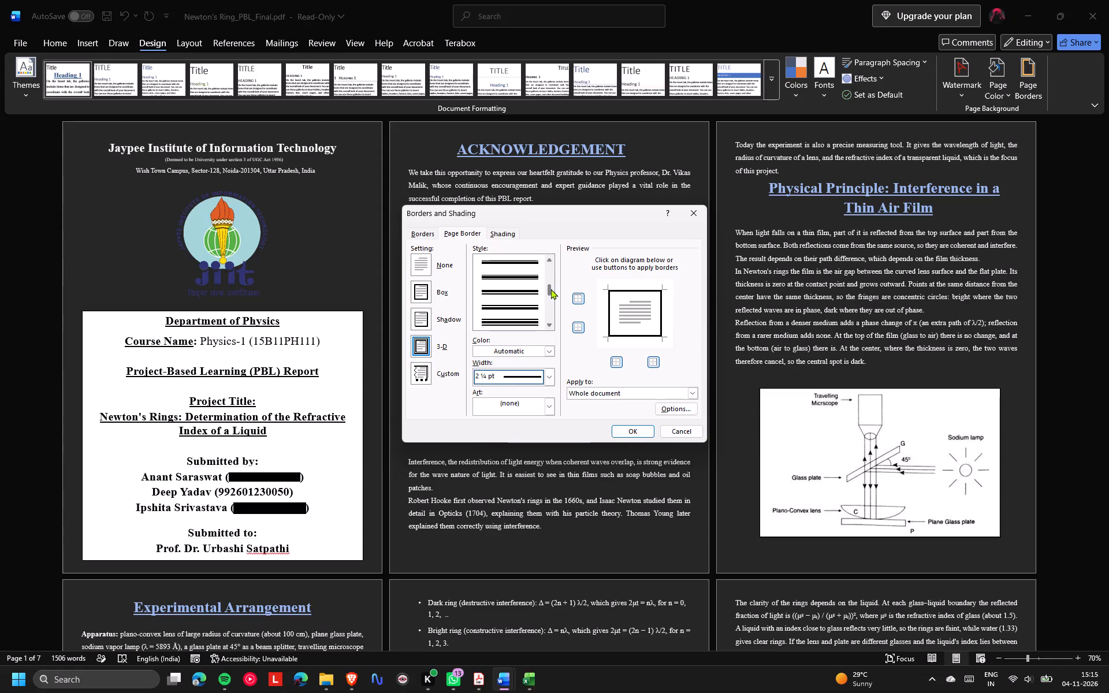
{"action": "left_click_drag", "start_coordinate": [551, 289], "coordinate": [554, 303]}
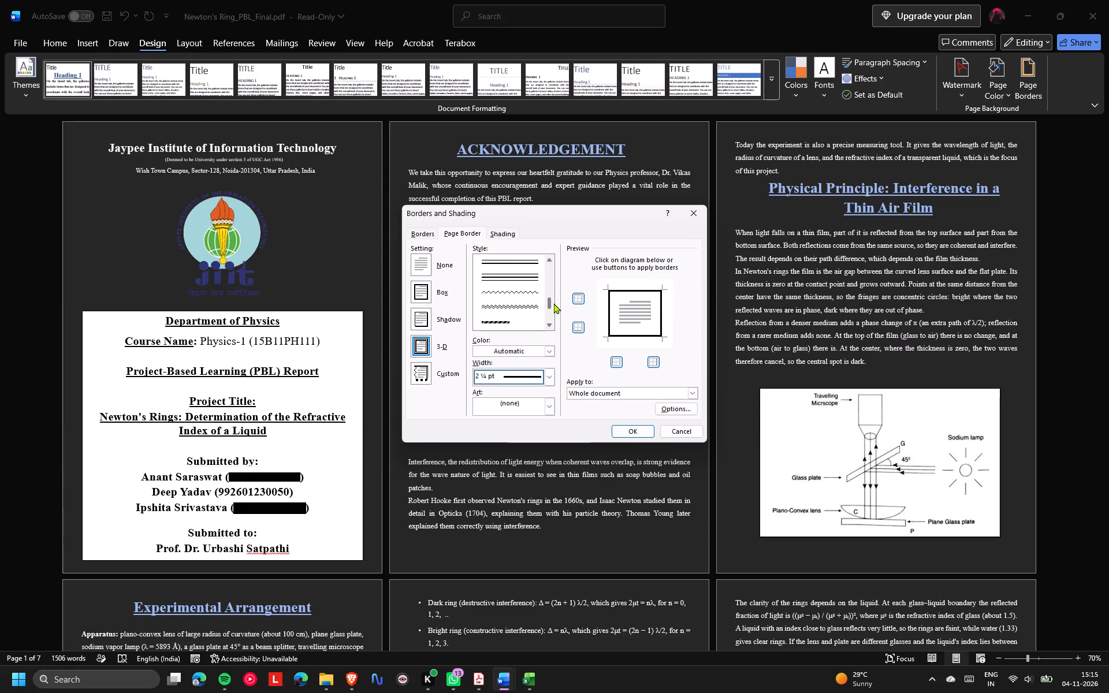
{"action": "left_click_drag", "start_coordinate": [554, 303], "coordinate": [554, 310]}
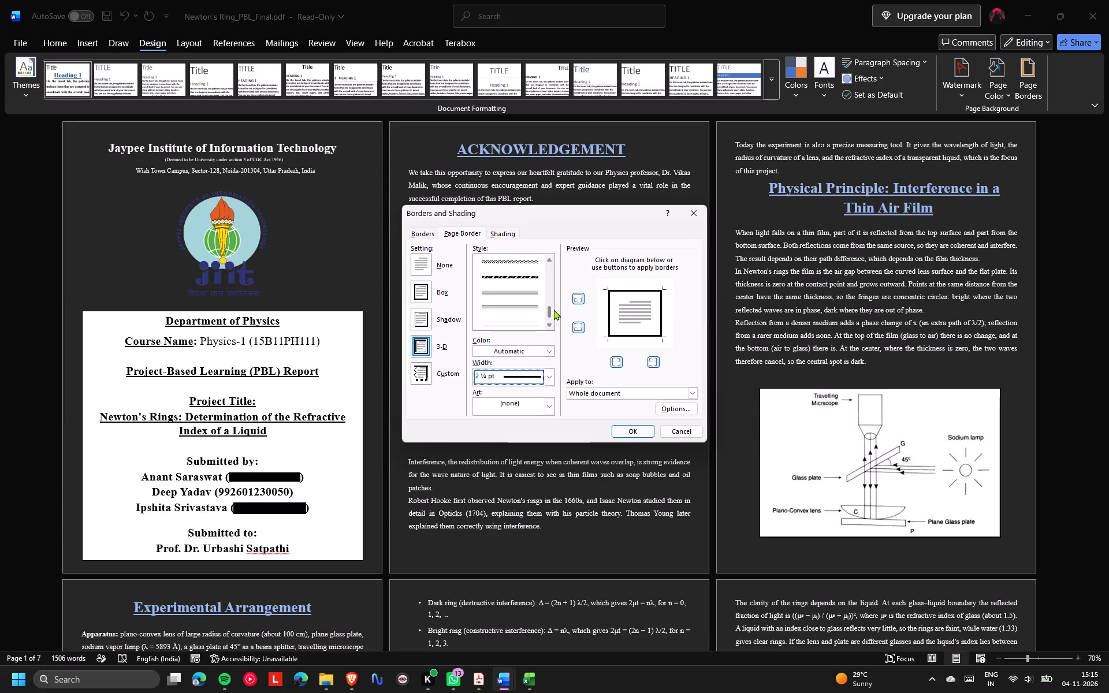
{"action": "left_click", "coordinate": [519, 272]}
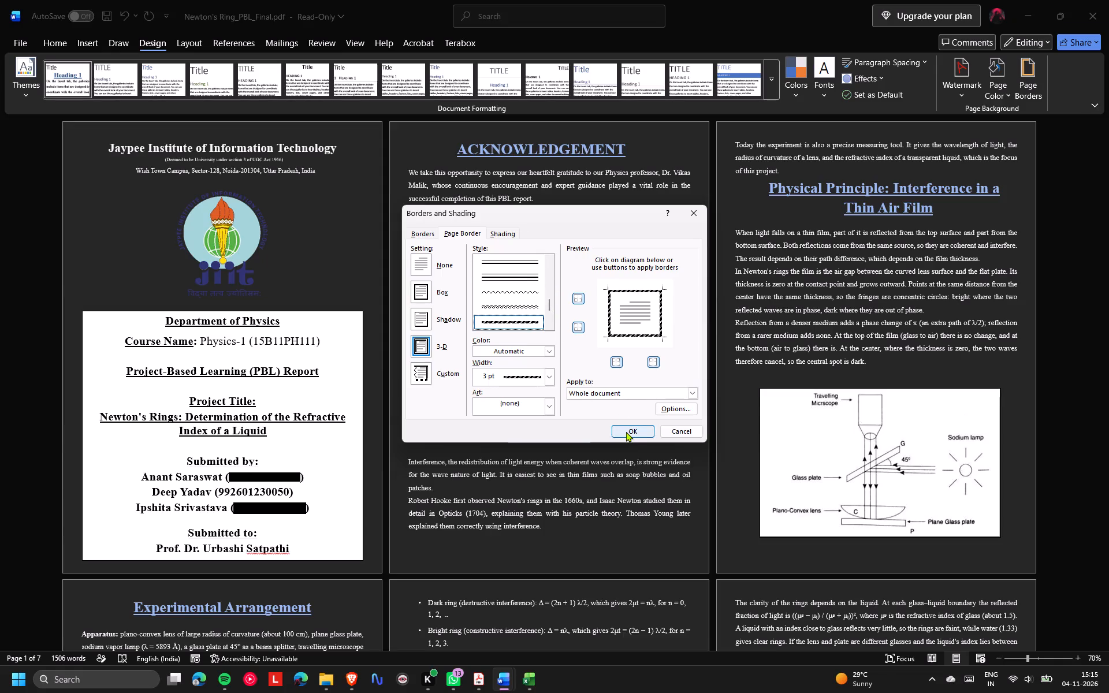
{"action": "left_click", "coordinate": [626, 431]}
Check the bordered cover page in the print preview.
{"action": "scroll", "coordinate": [427, 413], "scroll_direction": "up", "scroll_amount": 5, "text": "ctrl"}
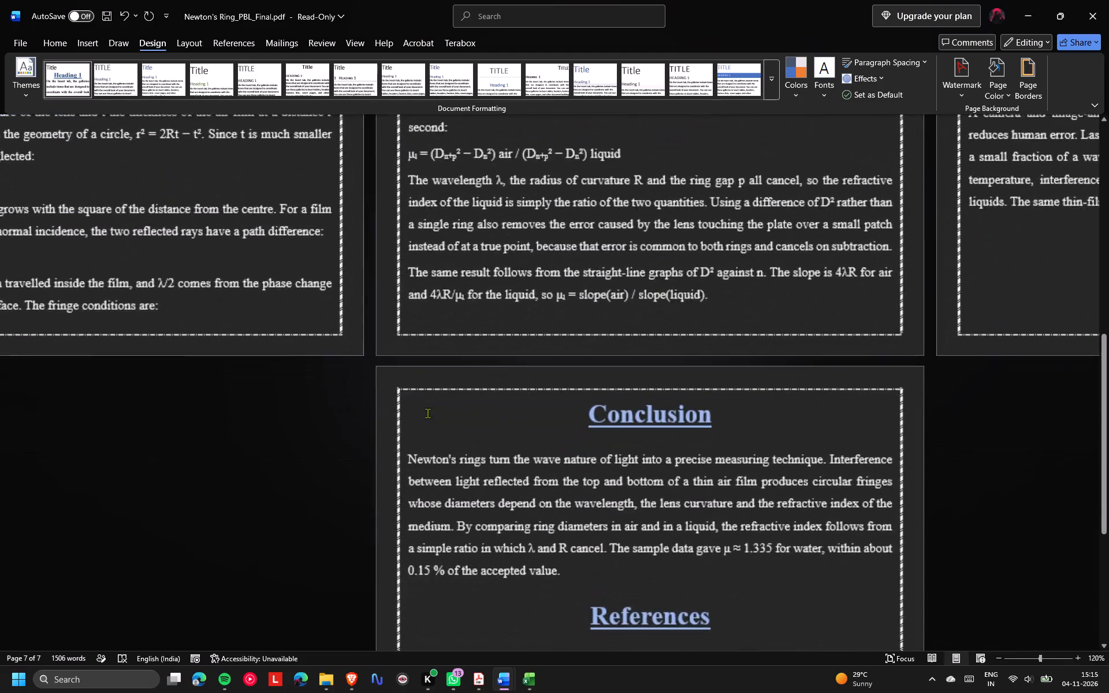
{"action": "scroll", "coordinate": [390, 411], "scroll_direction": "up", "scroll_amount": 20}
{"action": "scroll", "coordinate": [390, 411], "scroll_direction": "up", "scroll_amount": 9}
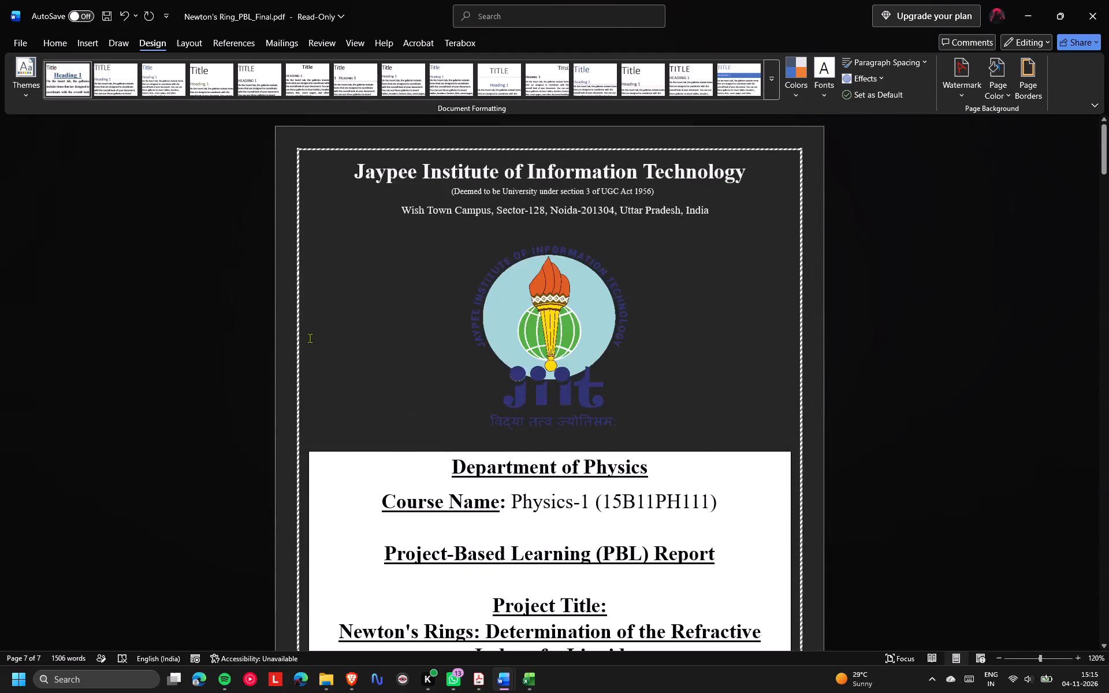
{"action": "key", "text": "ctrl+p"}
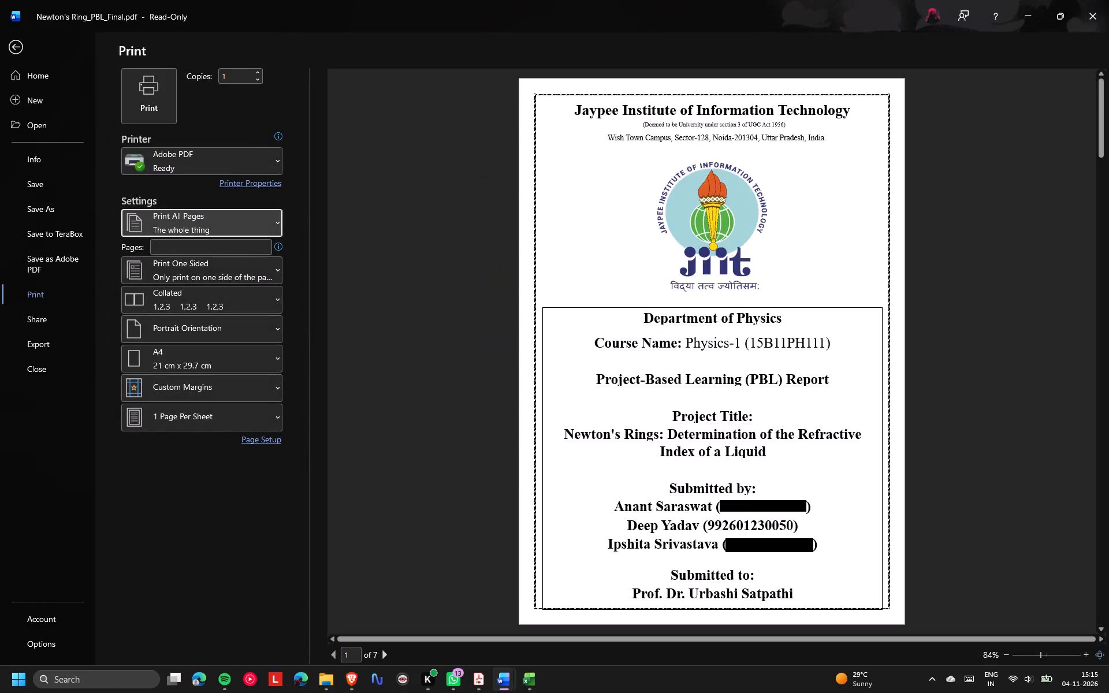
{"action": "left_click", "coordinate": [13, 53]}
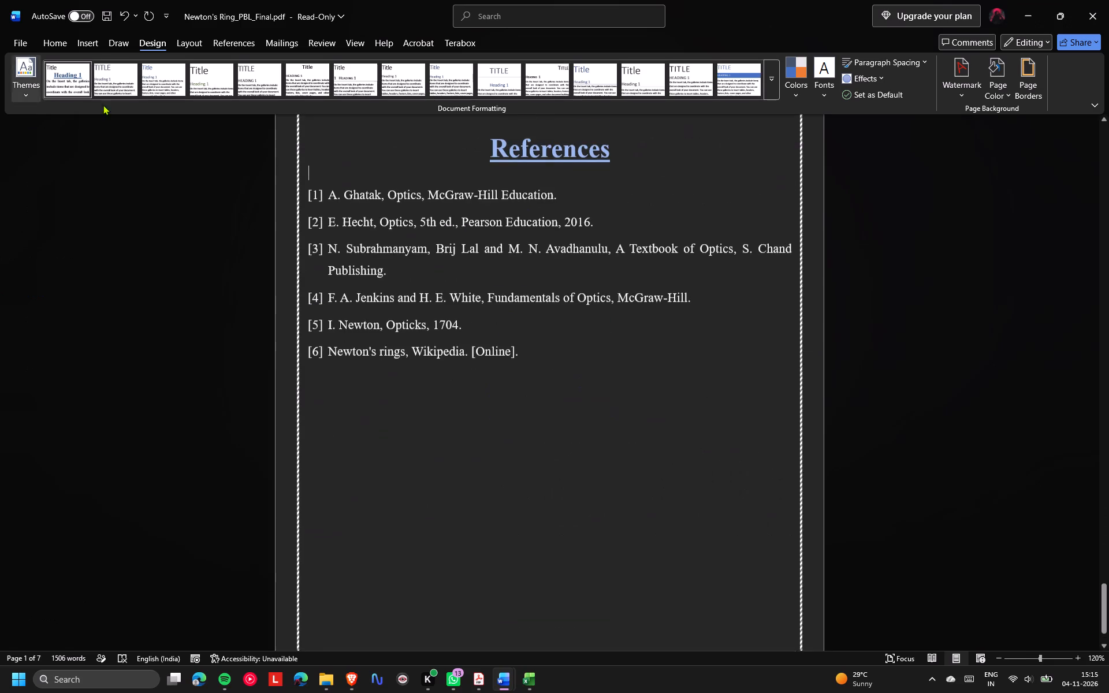
Remove the visible outline around the cover page text box that holds the department, course and project details.
{"action": "left_click", "coordinate": [347, 328]}
{"action": "scroll", "coordinate": [347, 328], "scroll_direction": "up", "scroll_amount": 20}
{"action": "scroll", "coordinate": [347, 328], "scroll_direction": "up", "scroll_amount": 2}
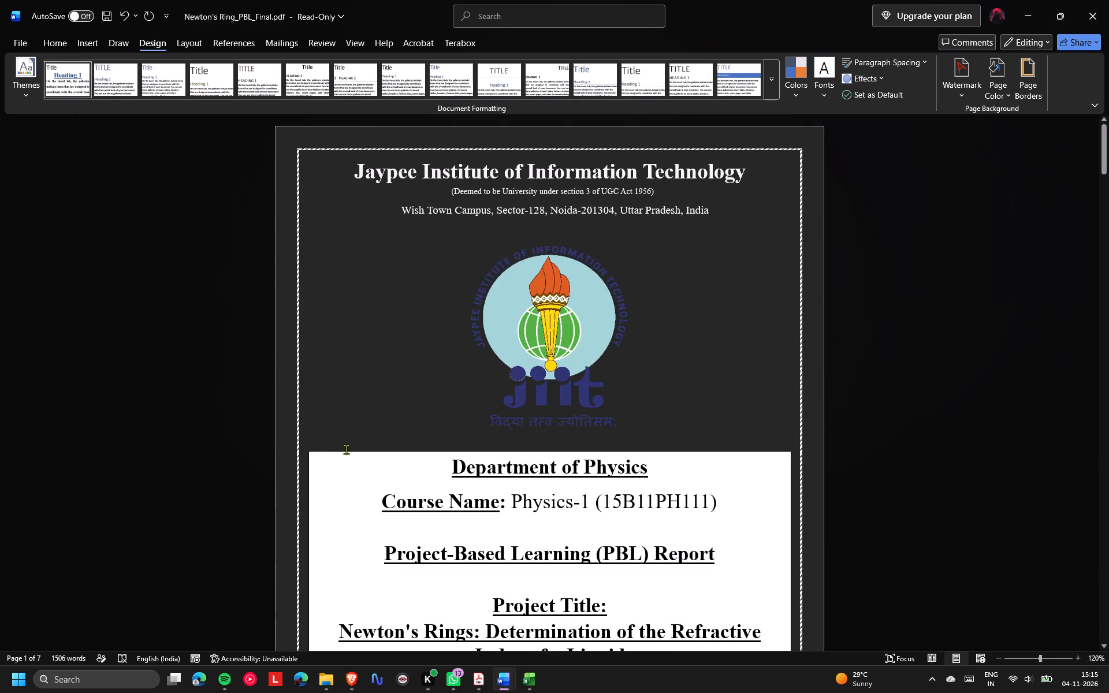
{"action": "left_click", "coordinate": [342, 450]}
{"action": "left_click", "coordinate": [336, 475]}
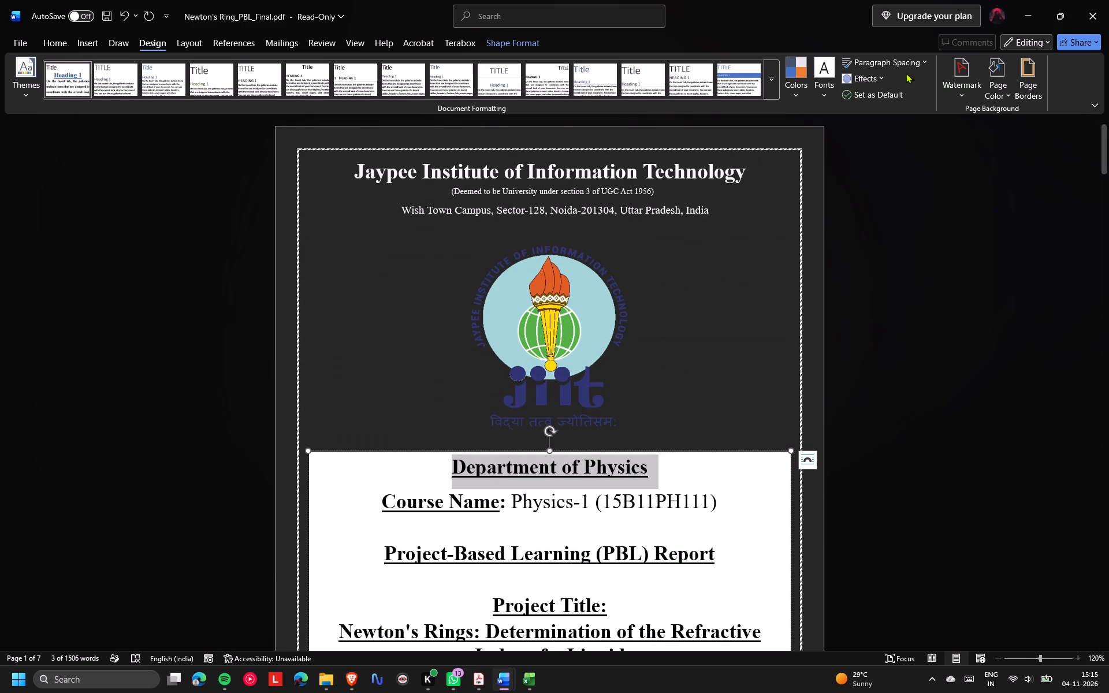
{"action": "left_click", "coordinate": [512, 43]}
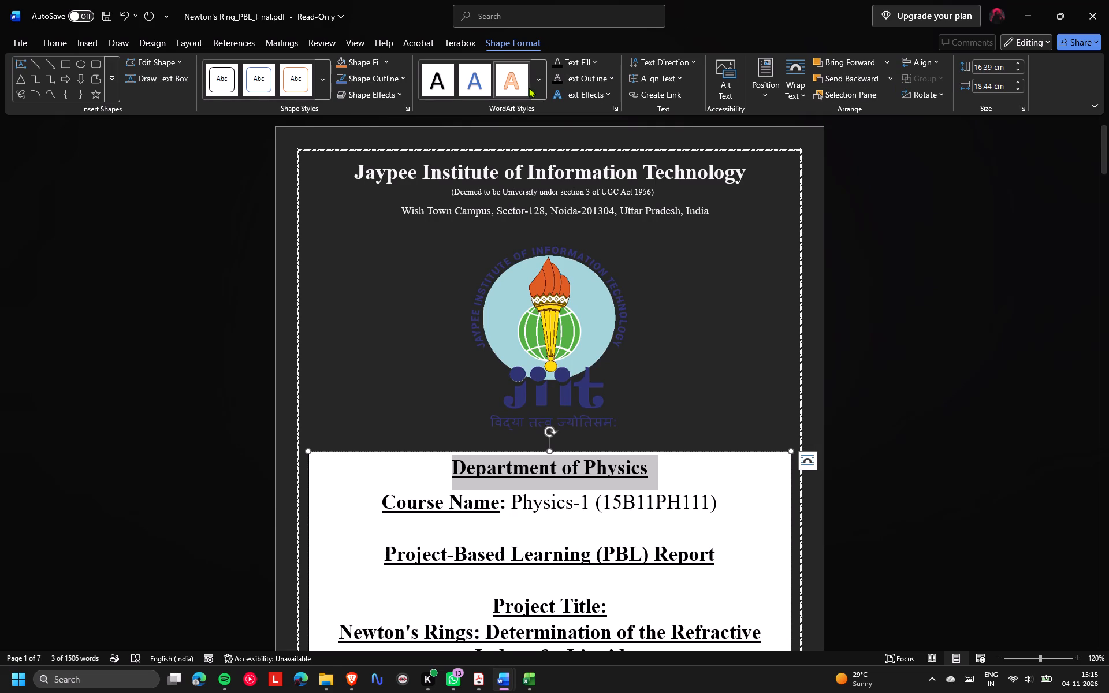
{"action": "left_click", "coordinate": [399, 86]}
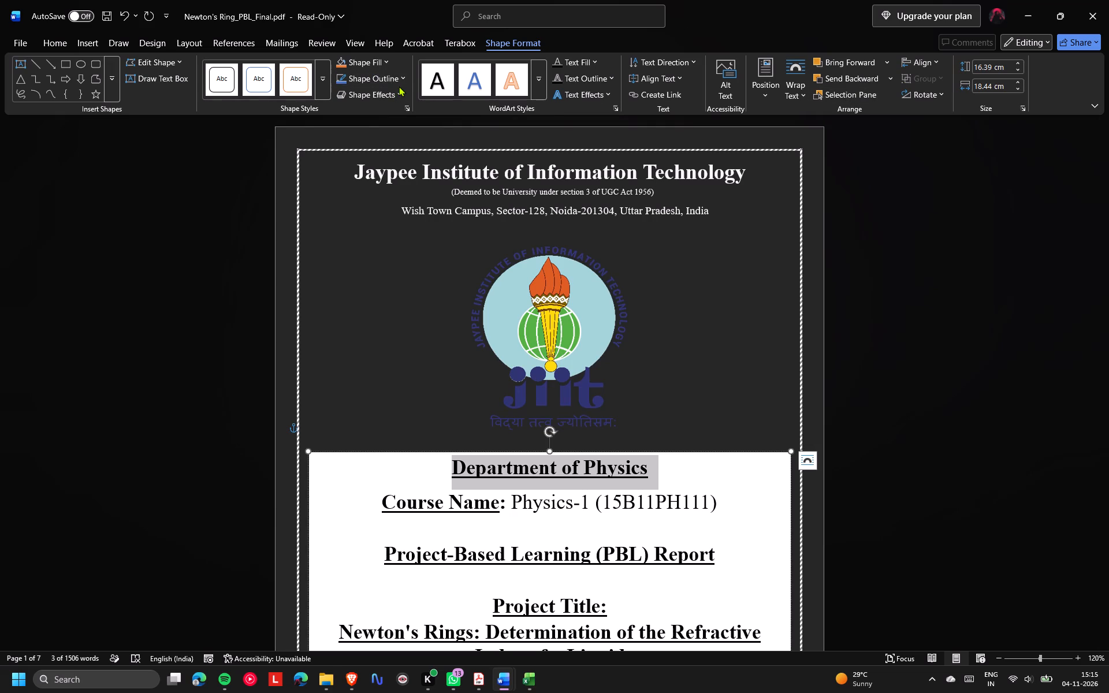
{"action": "left_click", "coordinate": [393, 84]}
{"action": "left_click", "coordinate": [346, 146]}
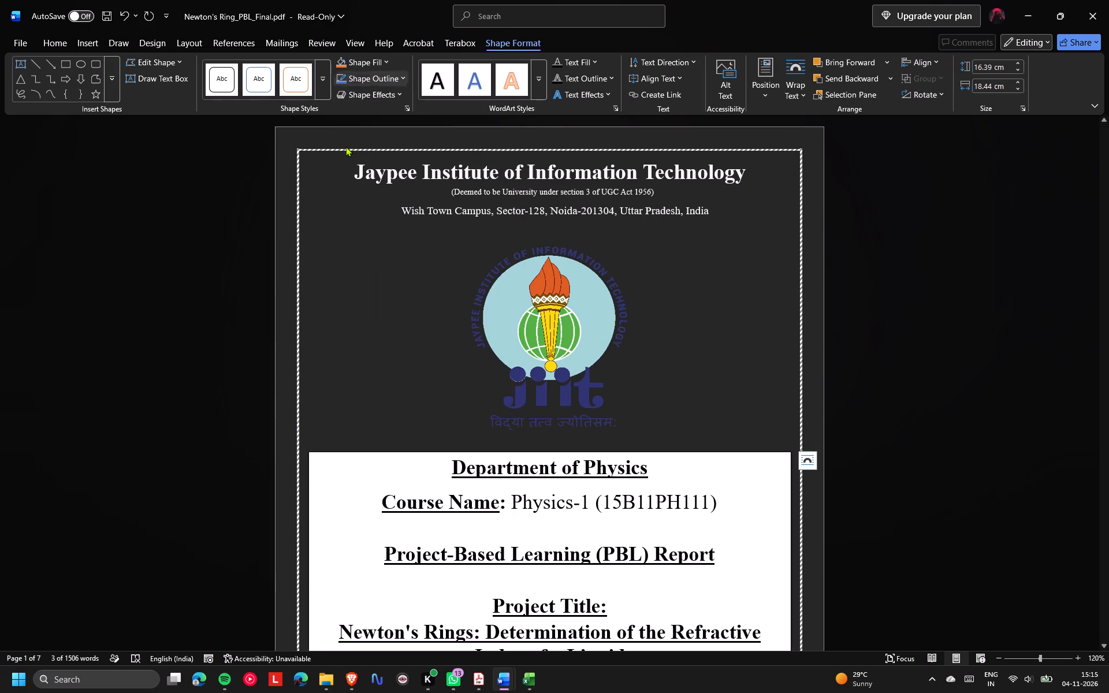
{"action": "key", "text": "Escape"}
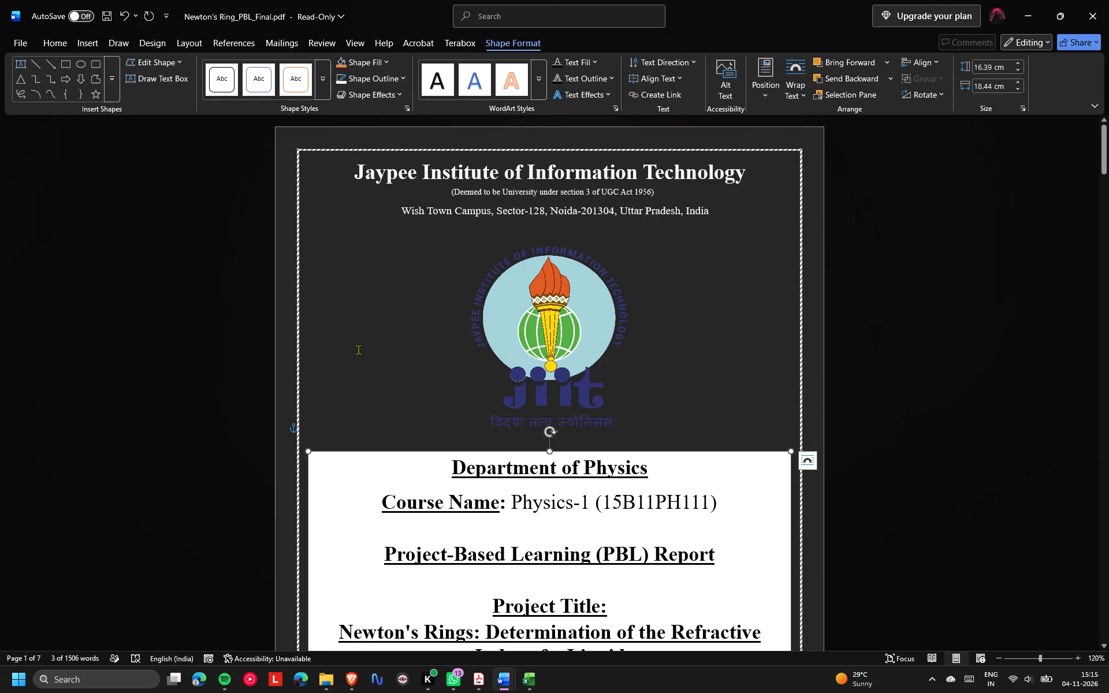
Check the cover page in the print preview, examining its text box and page border.
{"action": "left_click", "coordinate": [358, 349]}
{"action": "key", "text": "ctrl+p"}
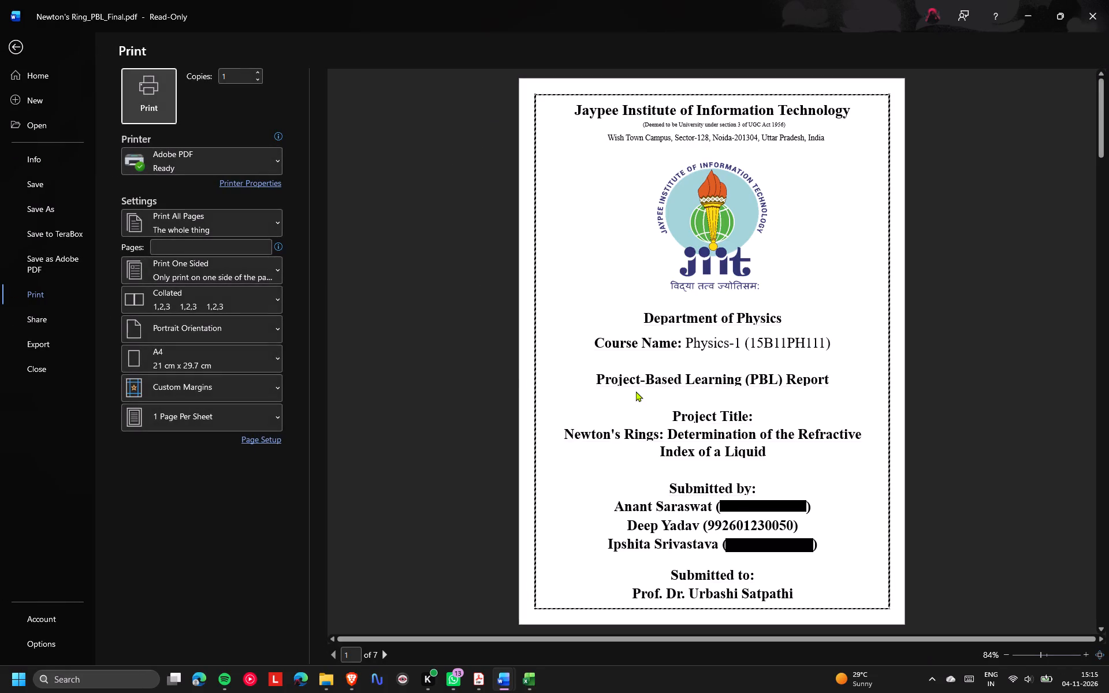
{"action": "left_click", "coordinate": [21, 45]}
{"action": "scroll", "coordinate": [321, 430], "scroll_direction": "down", "scroll_amount": 1}
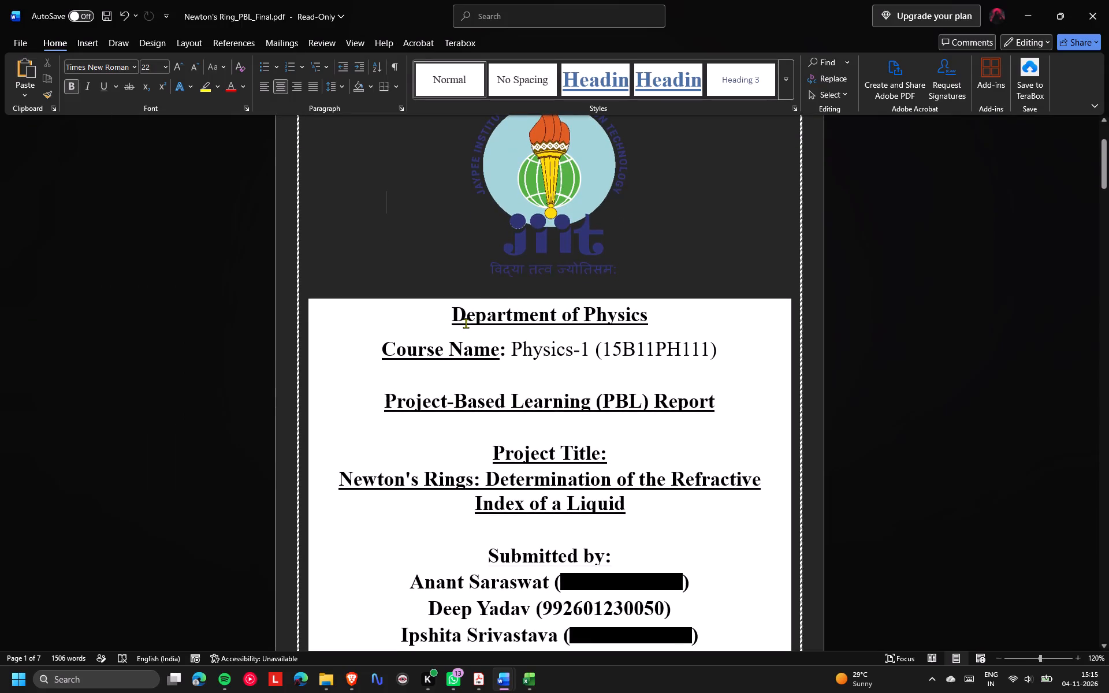
{"action": "left_click", "coordinate": [475, 321]}
{"action": "scroll", "coordinate": [520, 392], "scroll_direction": "down", "scroll_amount": 1}
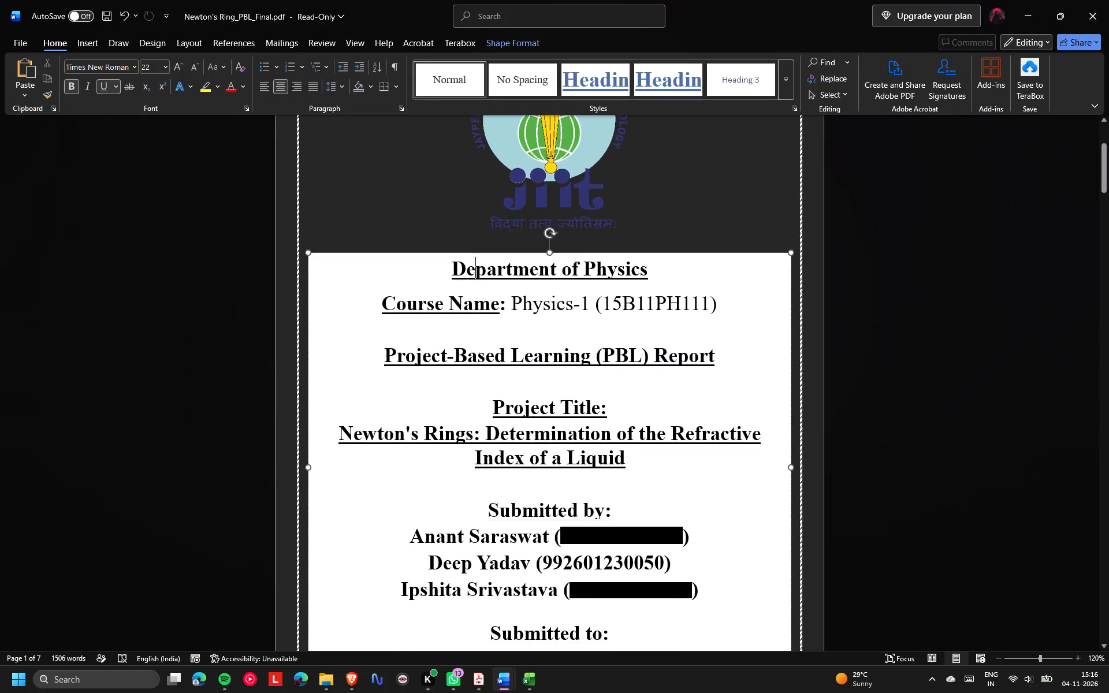
{"action": "left_click", "coordinate": [502, 308]}
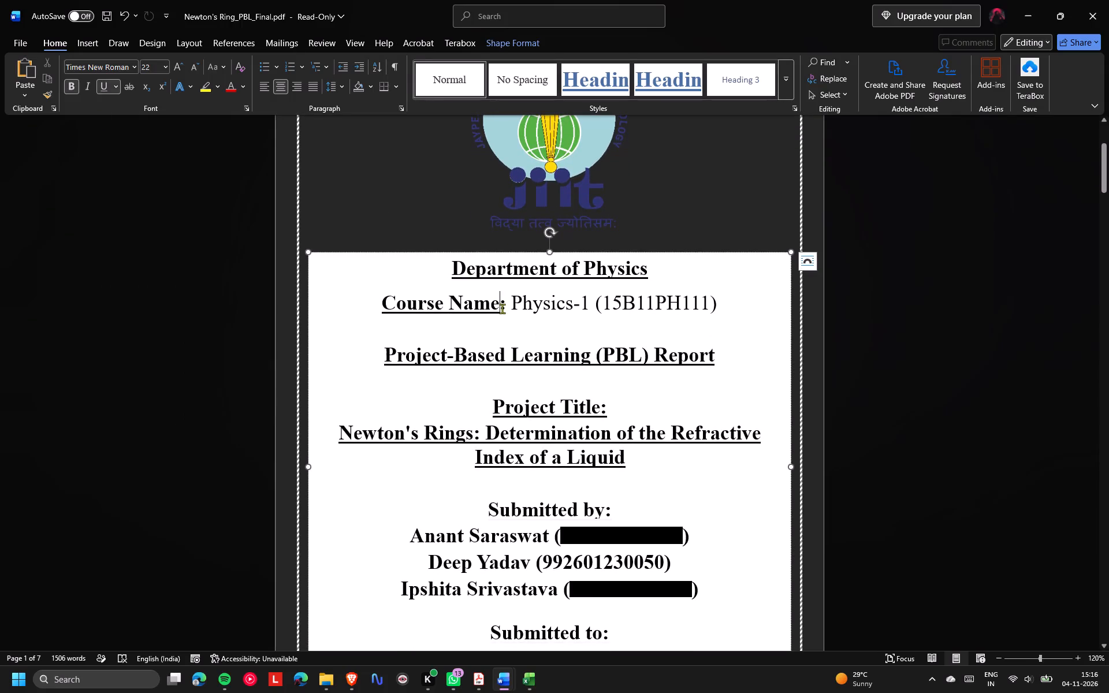
{"action": "key", "text": "ctrl+p"}
{"action": "scroll", "coordinate": [647, 404], "scroll_direction": "up", "scroll_amount": 1}
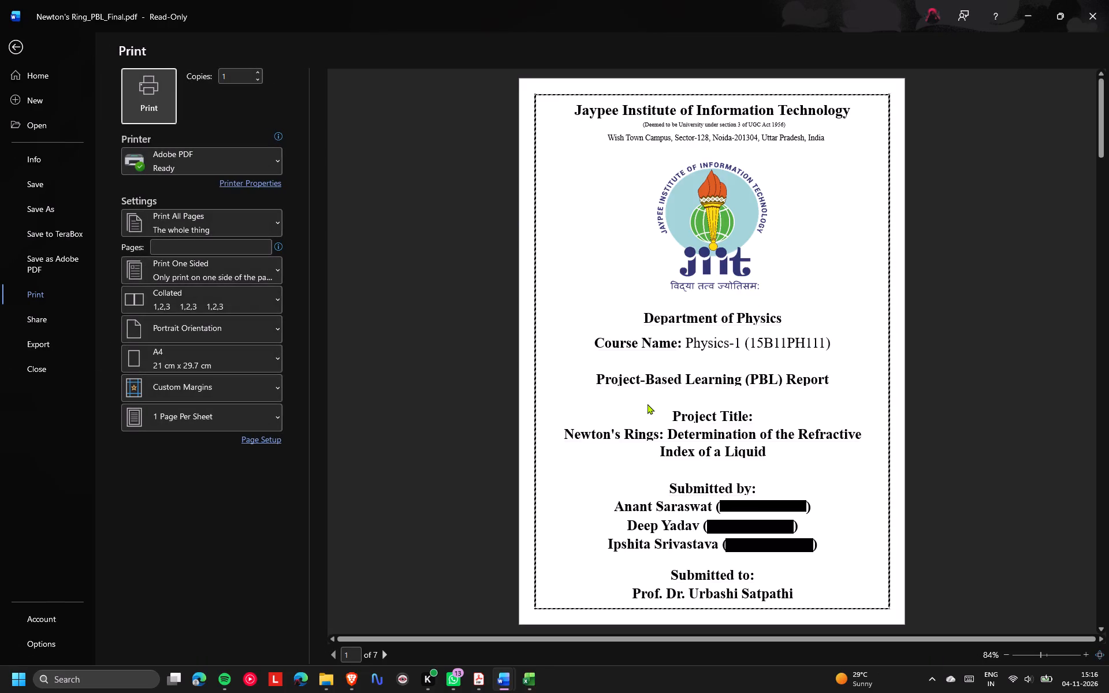
Finish checking the cover page in the print preview and return to the document.
{"action": "scroll", "coordinate": [647, 404], "scroll_direction": "up", "scroll_amount": 1}
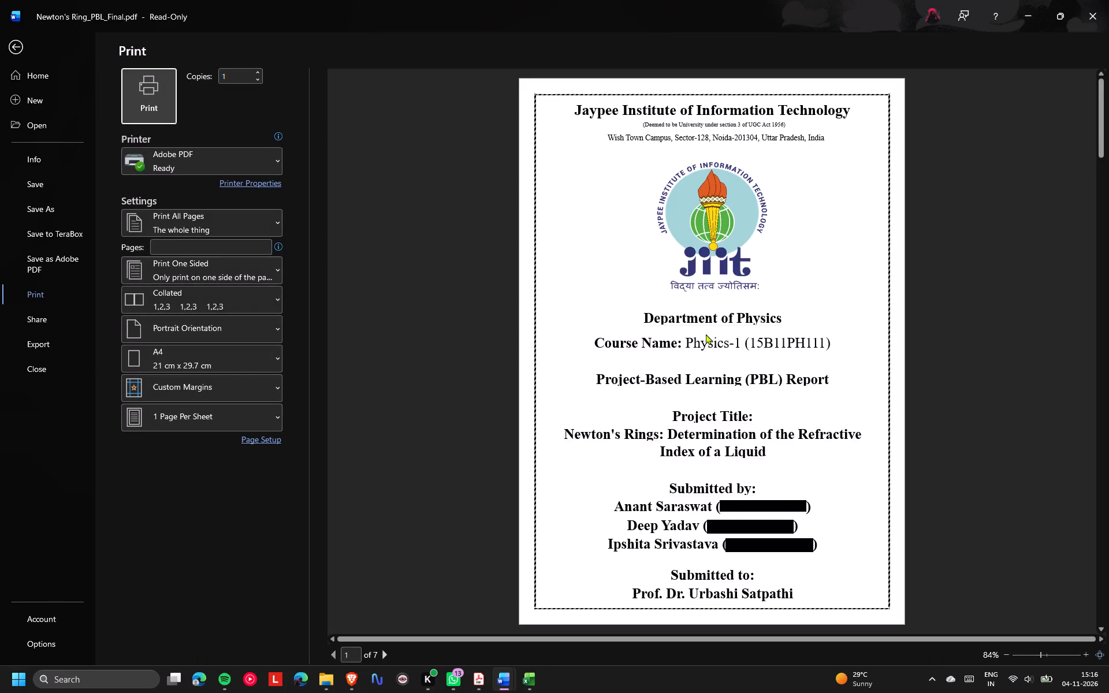
{"action": "left_click", "coordinate": [652, 337]}
{"action": "left_click", "coordinate": [32, 51]}
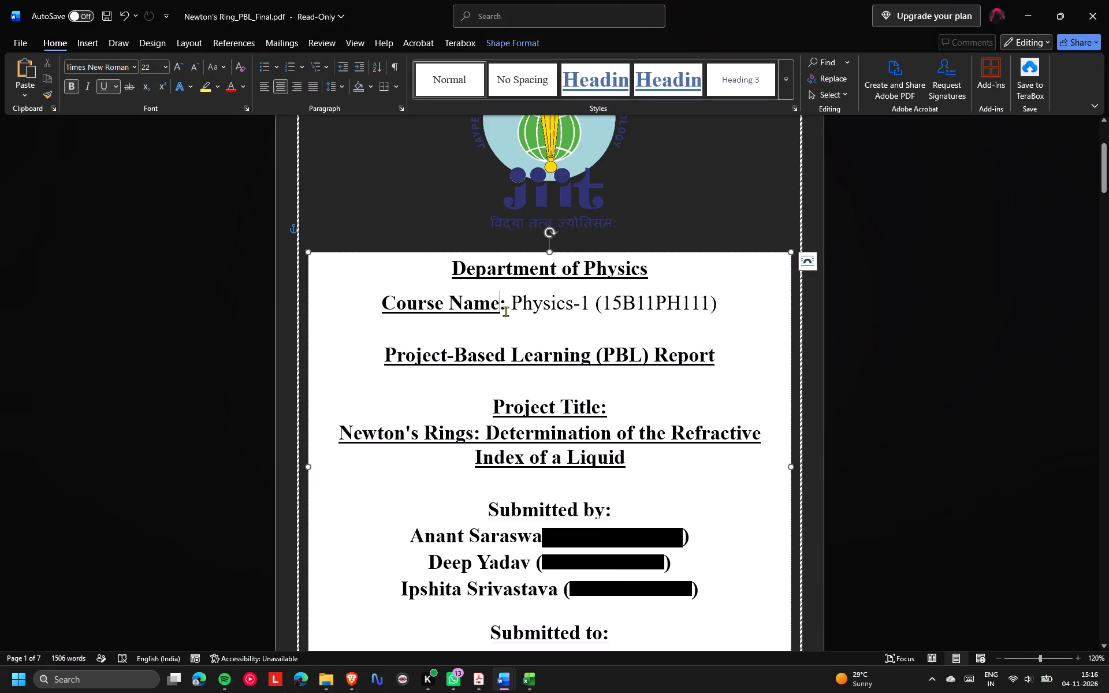
Underline the "Course Name" label in the cover page text box, leaving out its colon.
{"action": "left_click_drag", "start_coordinate": [505, 311], "coordinate": [407, 307]}
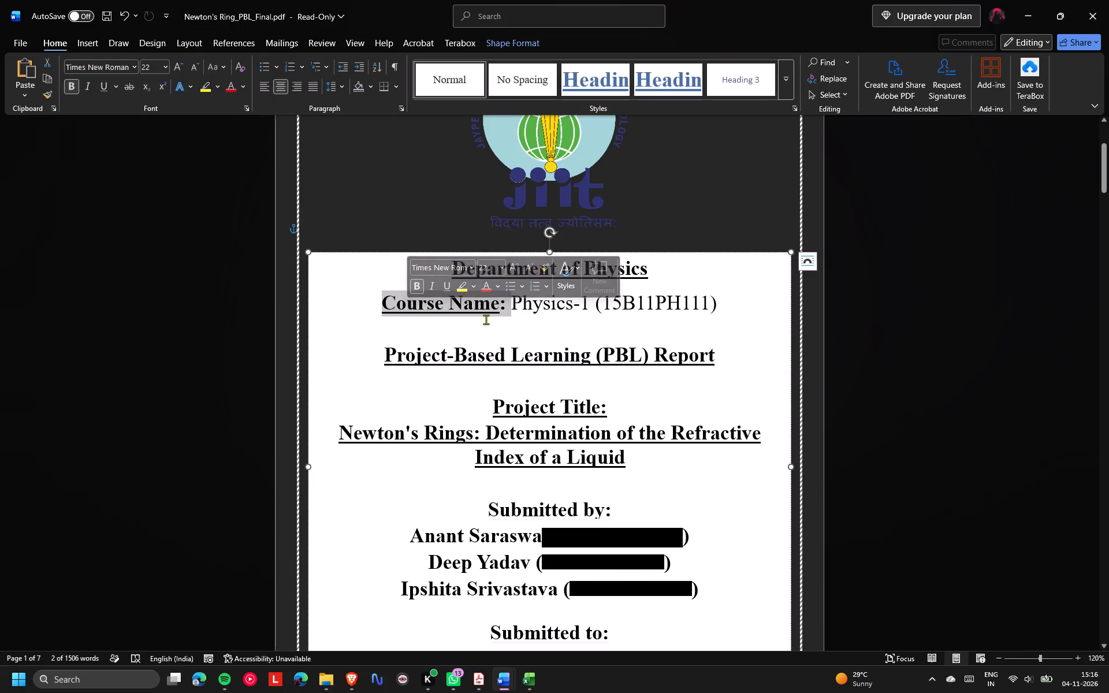
{"action": "left_click", "coordinate": [494, 317]}
{"action": "left_click_drag", "start_coordinate": [497, 308], "coordinate": [481, 304]}
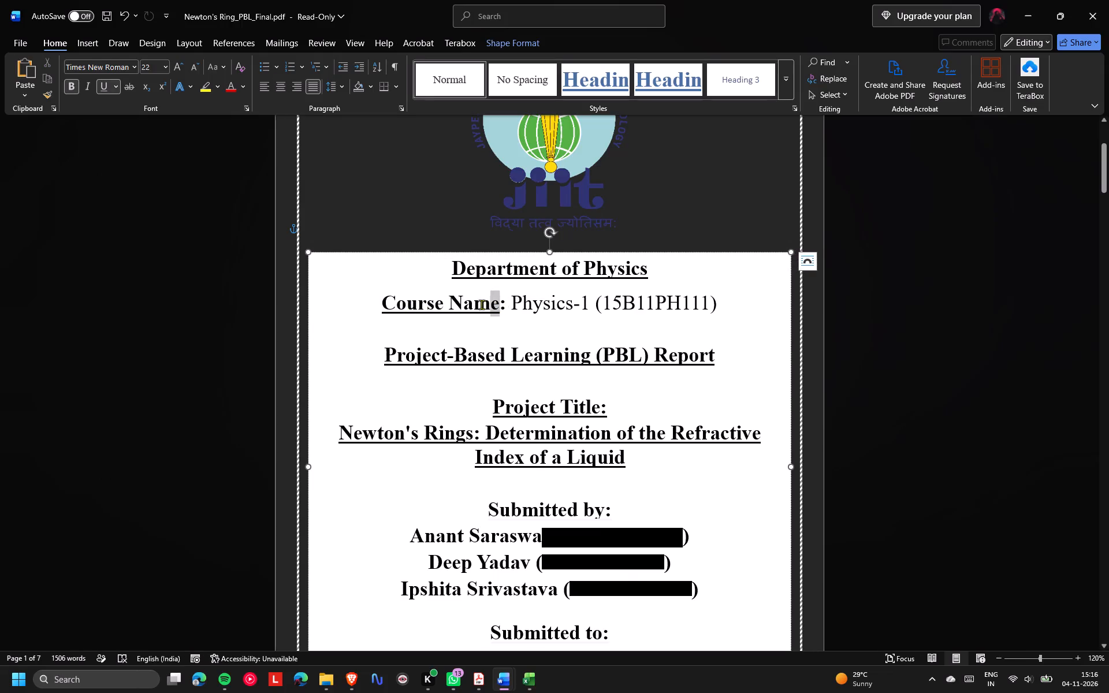
{"action": "left_click_drag", "start_coordinate": [481, 304], "coordinate": [411, 304]}
{"action": "left_click", "coordinate": [452, 286]}
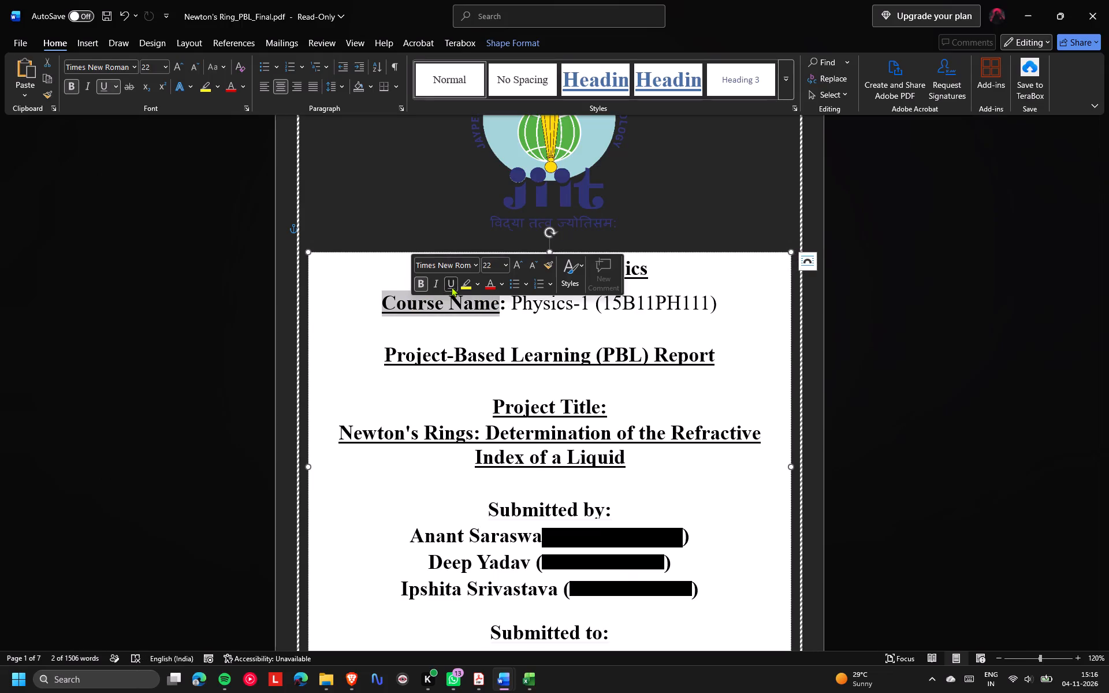
Finish underlining the "Course Name" label in the cover page text box, leaving its colon plain.
{"action": "left_click", "coordinate": [452, 286]}
{"action": "left_click", "coordinate": [477, 326]}
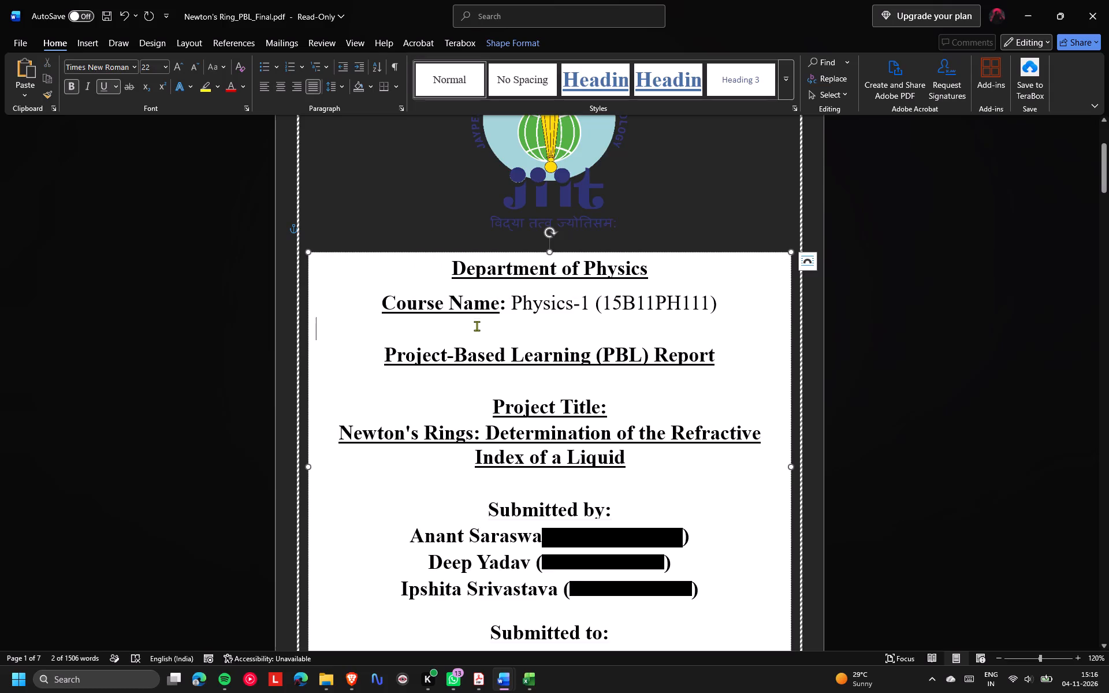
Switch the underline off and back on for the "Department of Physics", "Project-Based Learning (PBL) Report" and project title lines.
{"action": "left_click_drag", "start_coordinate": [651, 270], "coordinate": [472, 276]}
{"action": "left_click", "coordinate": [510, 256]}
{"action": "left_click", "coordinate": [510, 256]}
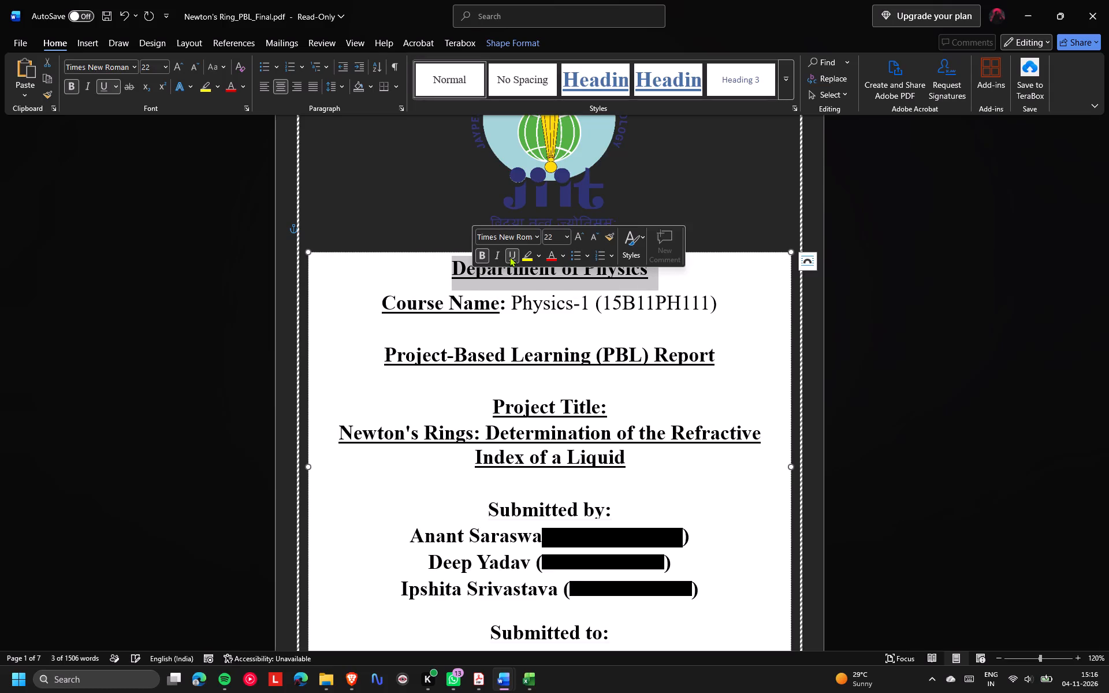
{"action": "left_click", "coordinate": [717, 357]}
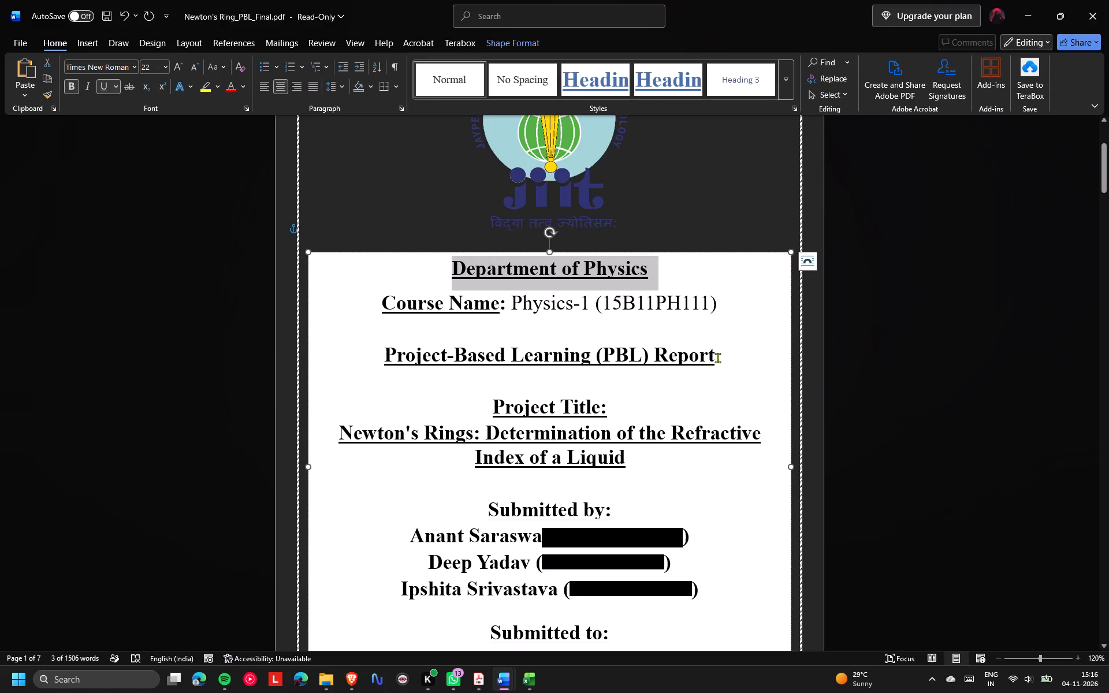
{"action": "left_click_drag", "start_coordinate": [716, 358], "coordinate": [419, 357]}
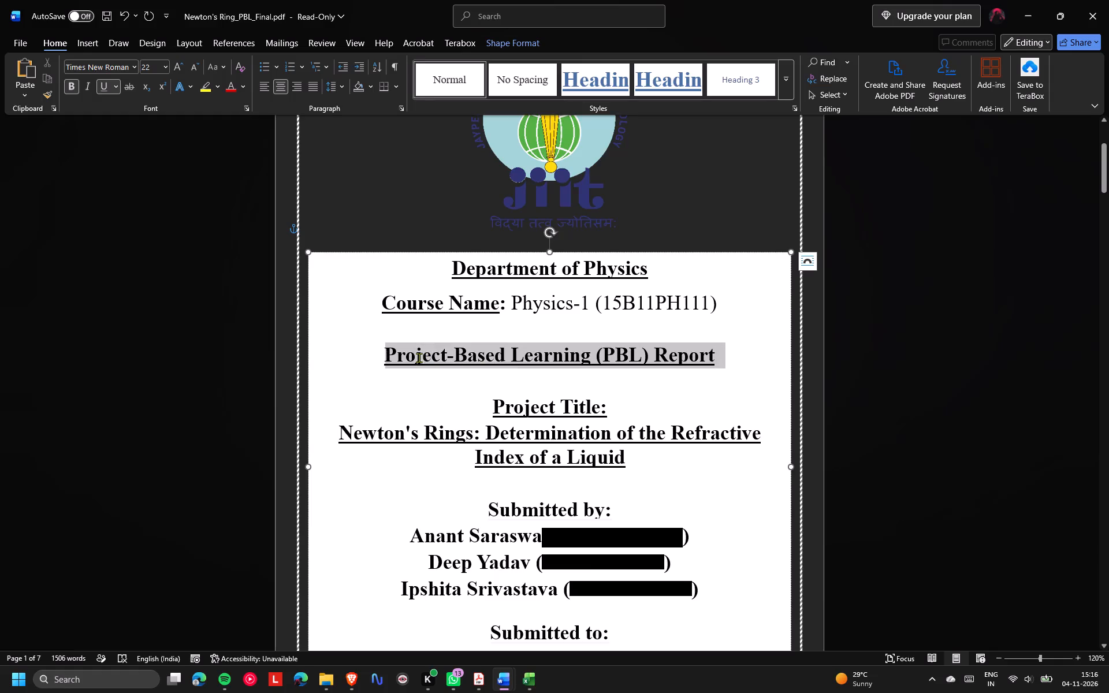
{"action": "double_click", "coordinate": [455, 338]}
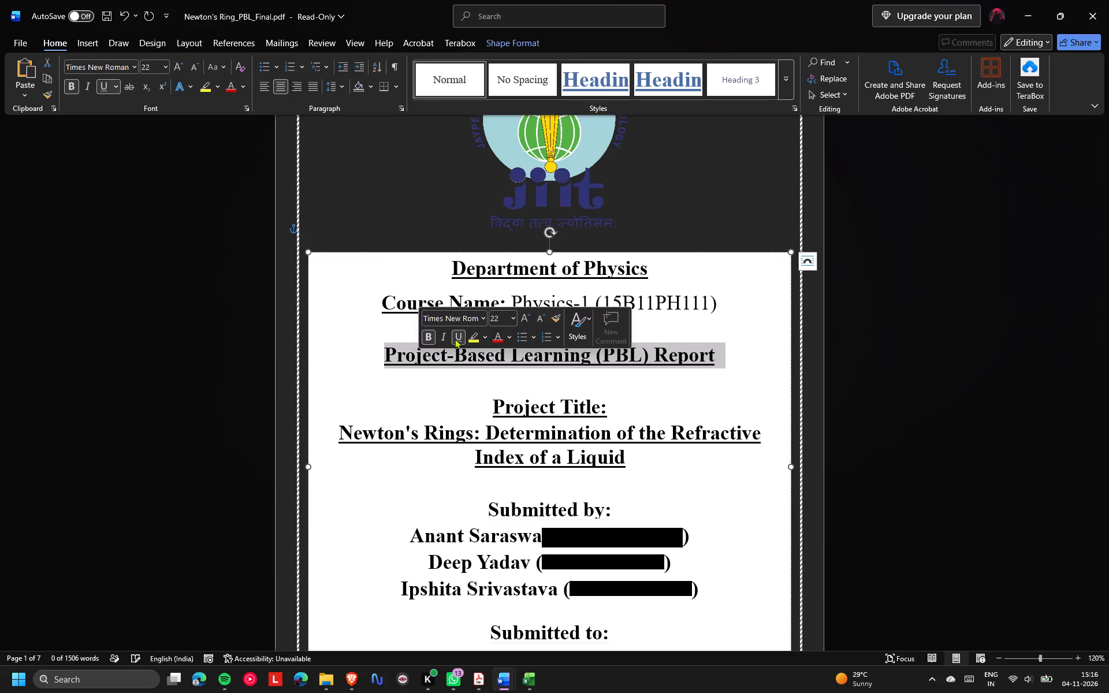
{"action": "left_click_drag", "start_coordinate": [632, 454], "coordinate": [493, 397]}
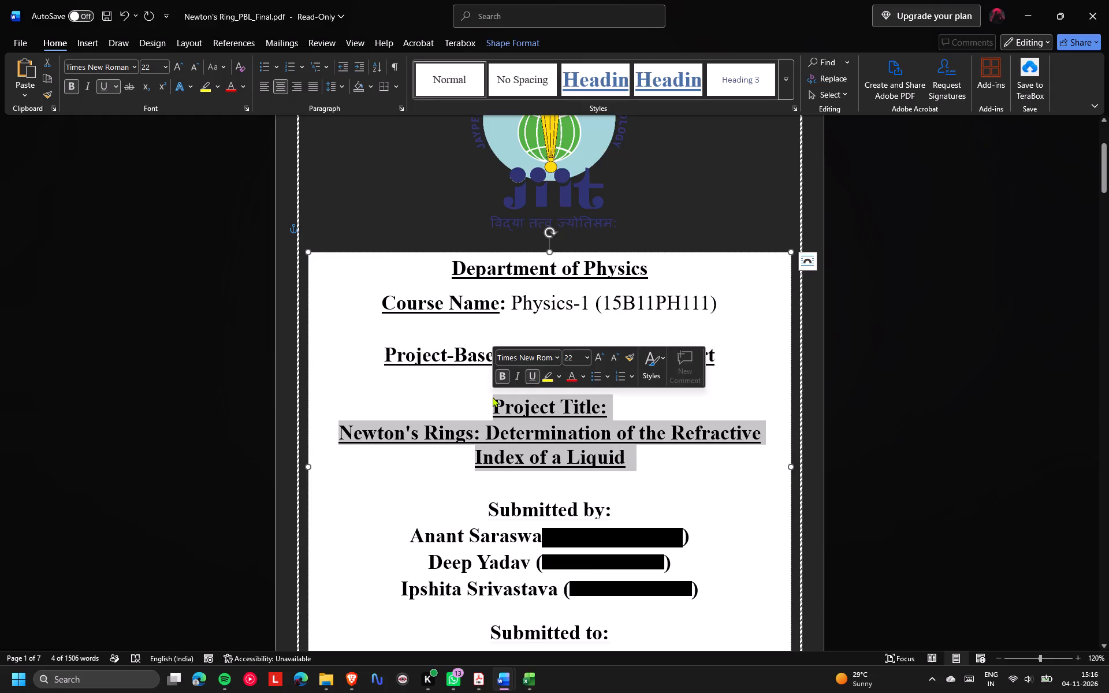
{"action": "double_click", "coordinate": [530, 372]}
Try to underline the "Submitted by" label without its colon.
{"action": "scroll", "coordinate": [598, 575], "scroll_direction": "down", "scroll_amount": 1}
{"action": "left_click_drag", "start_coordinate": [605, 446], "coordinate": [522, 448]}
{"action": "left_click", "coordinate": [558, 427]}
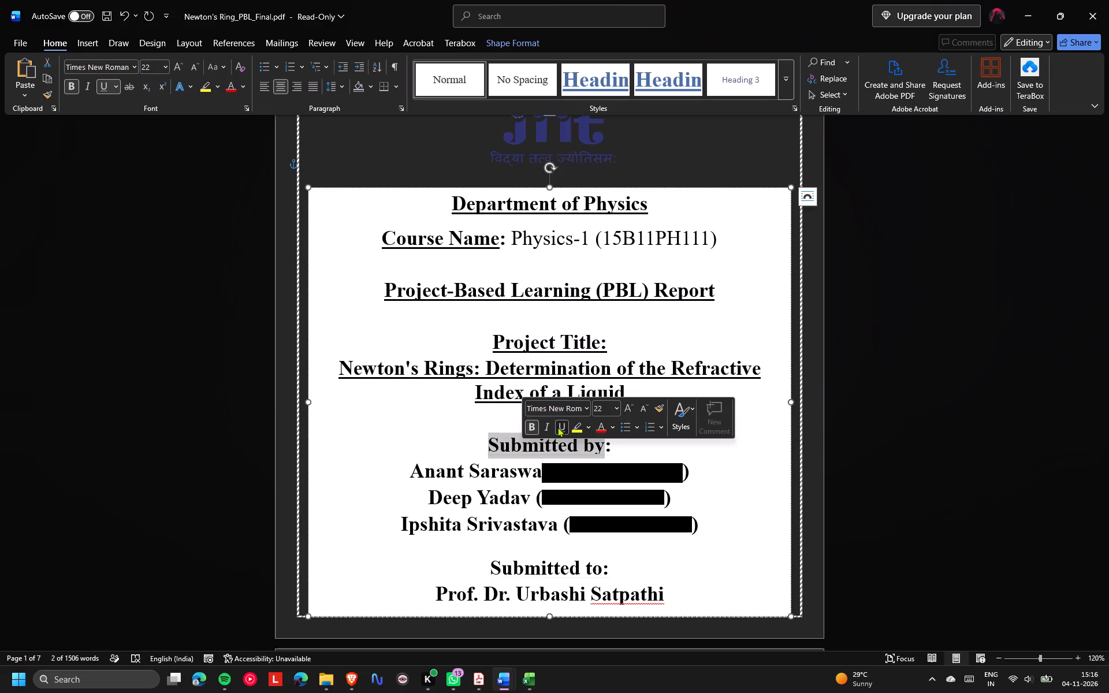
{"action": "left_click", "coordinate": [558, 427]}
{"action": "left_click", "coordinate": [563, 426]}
Make the cover page text box slightly taller by extending its upper edge toward the logo.
{"action": "left_click_drag", "start_coordinate": [549, 616], "coordinate": [549, 629]}
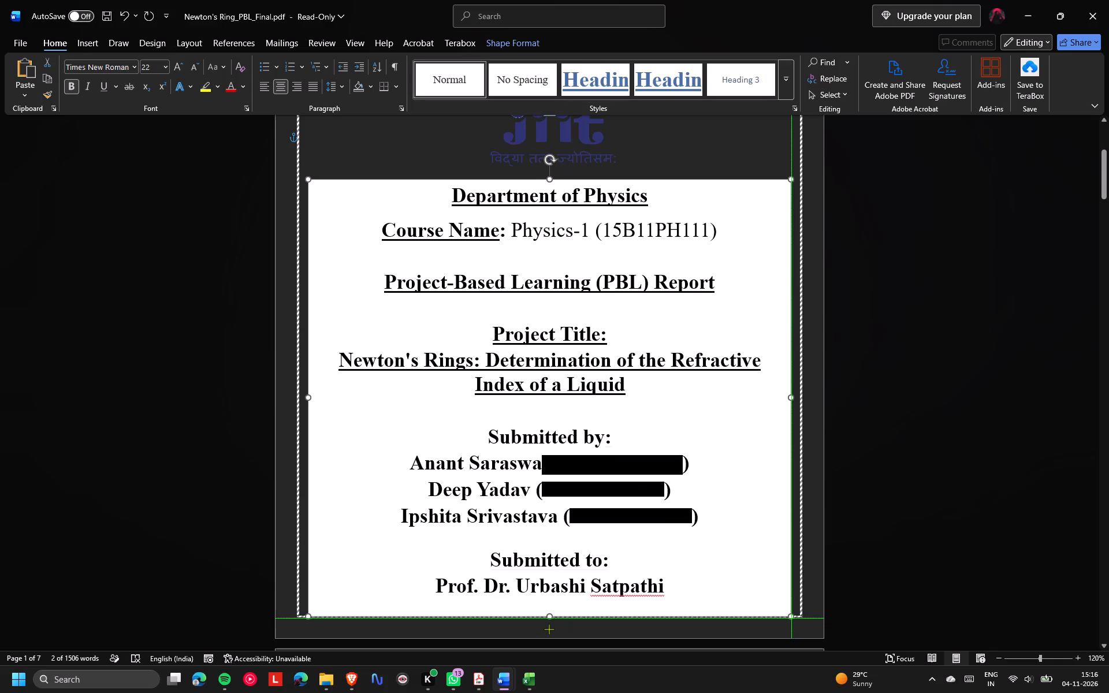
{"action": "left_click_drag", "start_coordinate": [549, 629], "coordinate": [549, 627]}
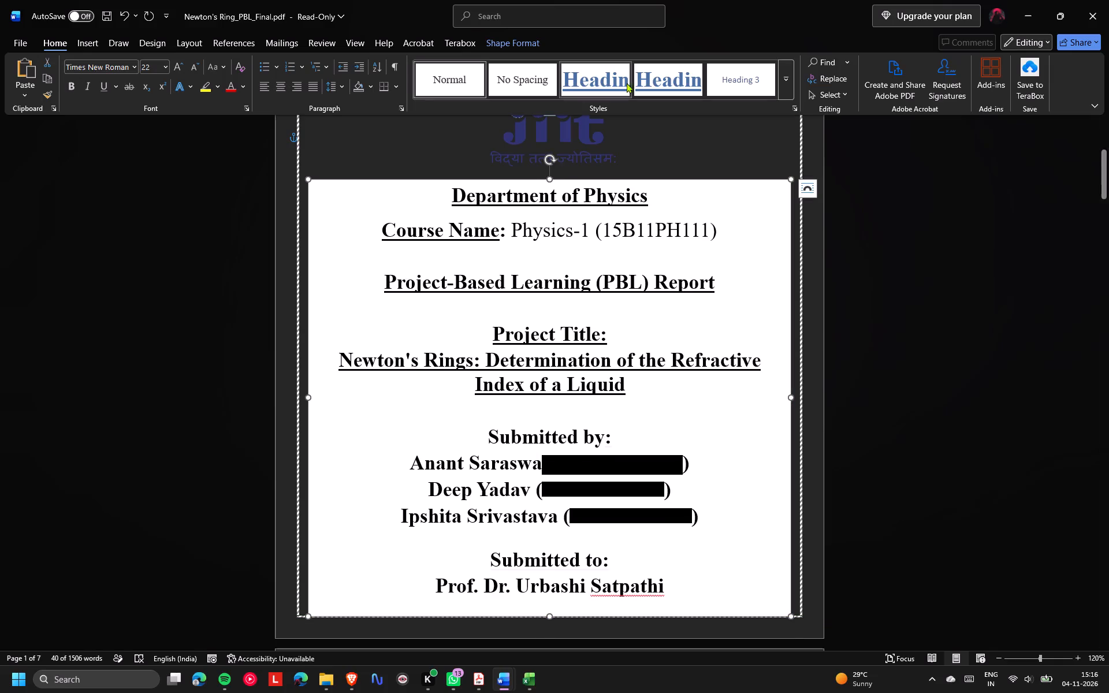
{"action": "left_click_drag", "start_coordinate": [549, 177], "coordinate": [549, 169]}
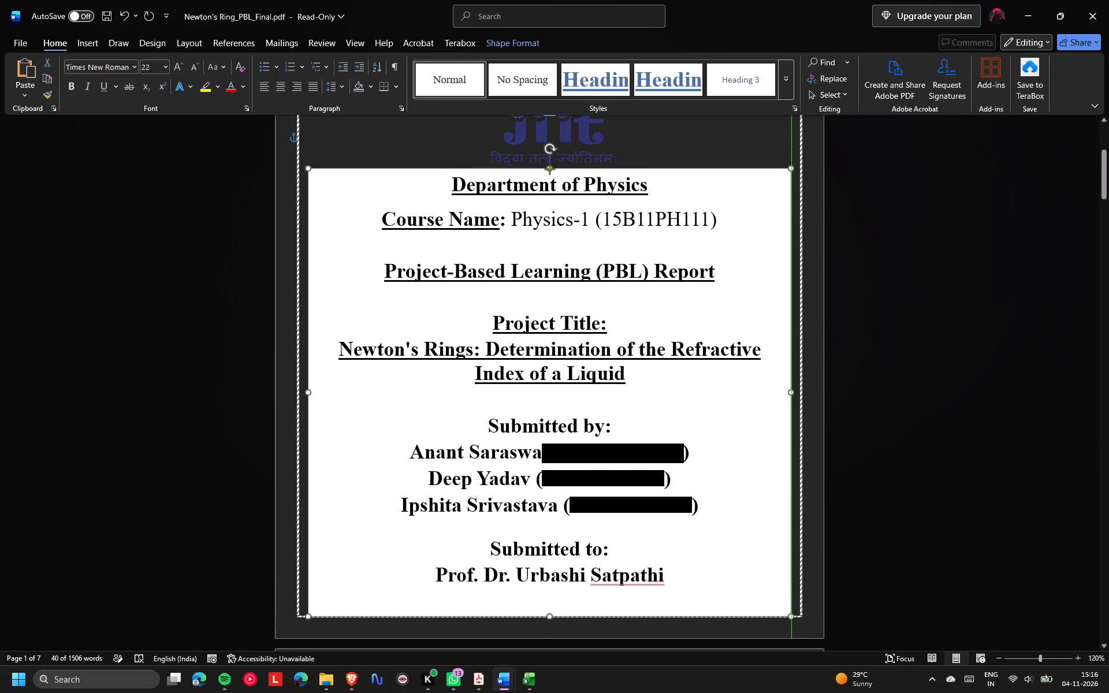
{"action": "left_click_drag", "start_coordinate": [549, 169], "coordinate": [549, 170]}
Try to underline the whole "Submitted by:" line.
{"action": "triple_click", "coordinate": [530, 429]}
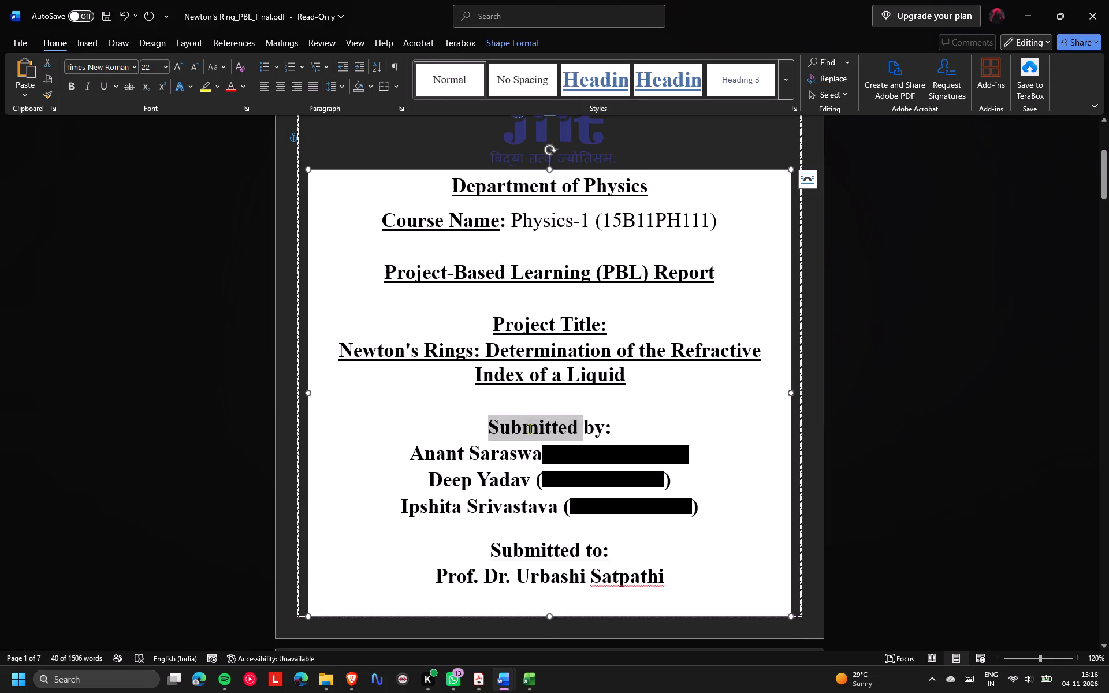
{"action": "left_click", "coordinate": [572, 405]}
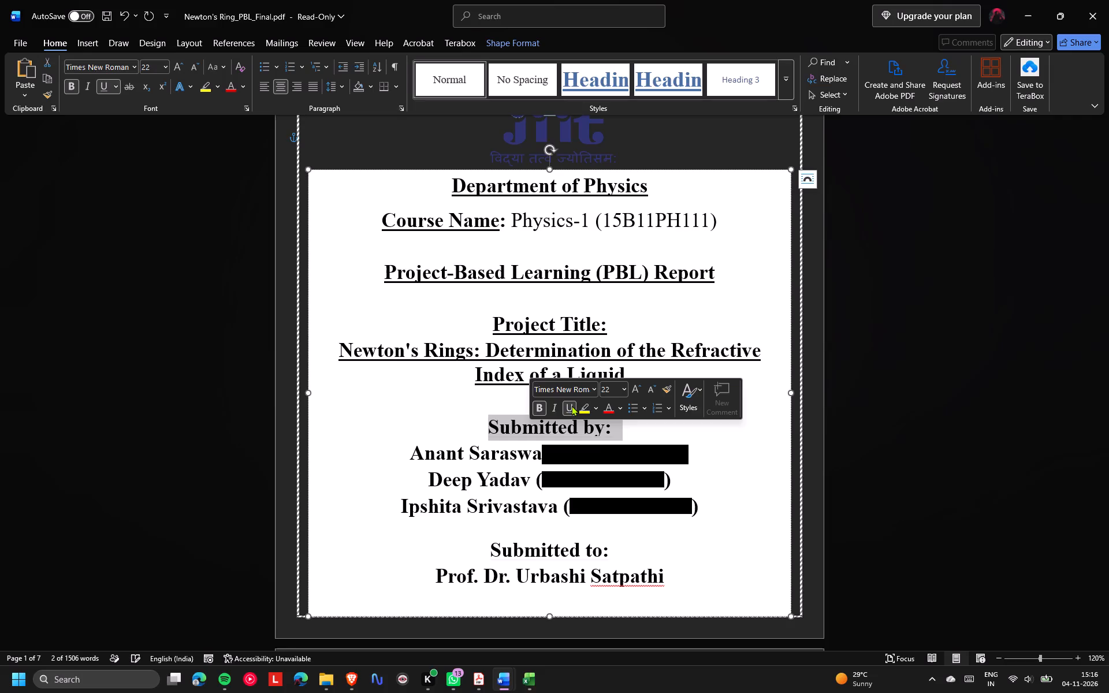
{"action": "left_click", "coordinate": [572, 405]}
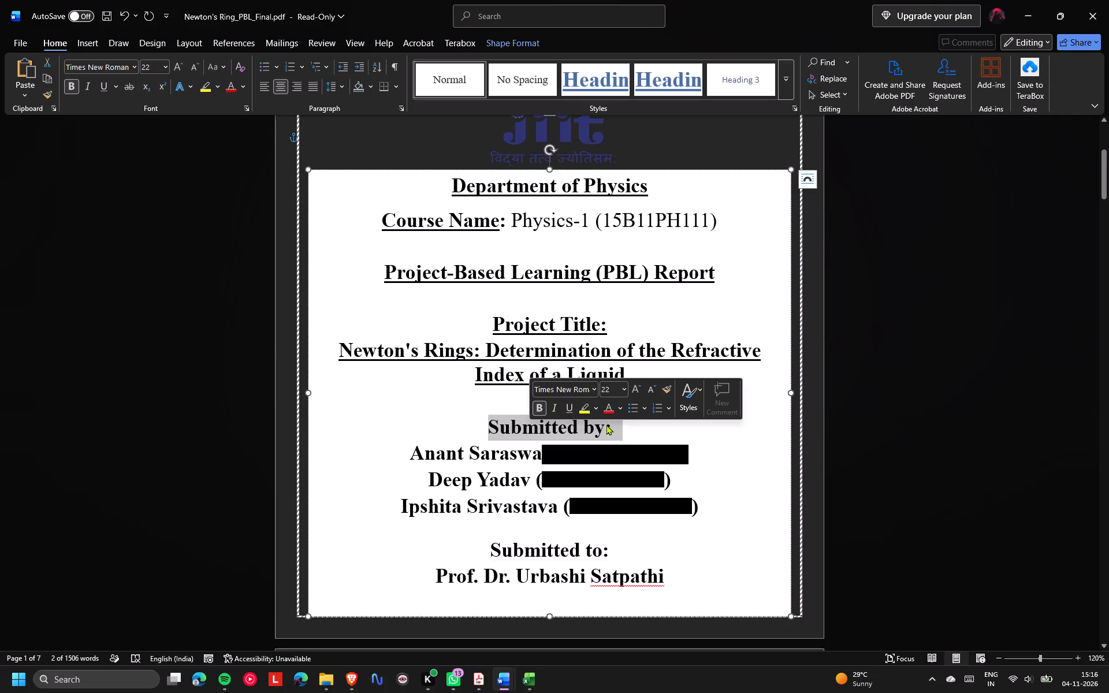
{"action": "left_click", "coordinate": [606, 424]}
Remove the blank line and centring from the "Submitted by:" line, and start it with a space.
{"action": "left_click", "coordinate": [493, 421]}
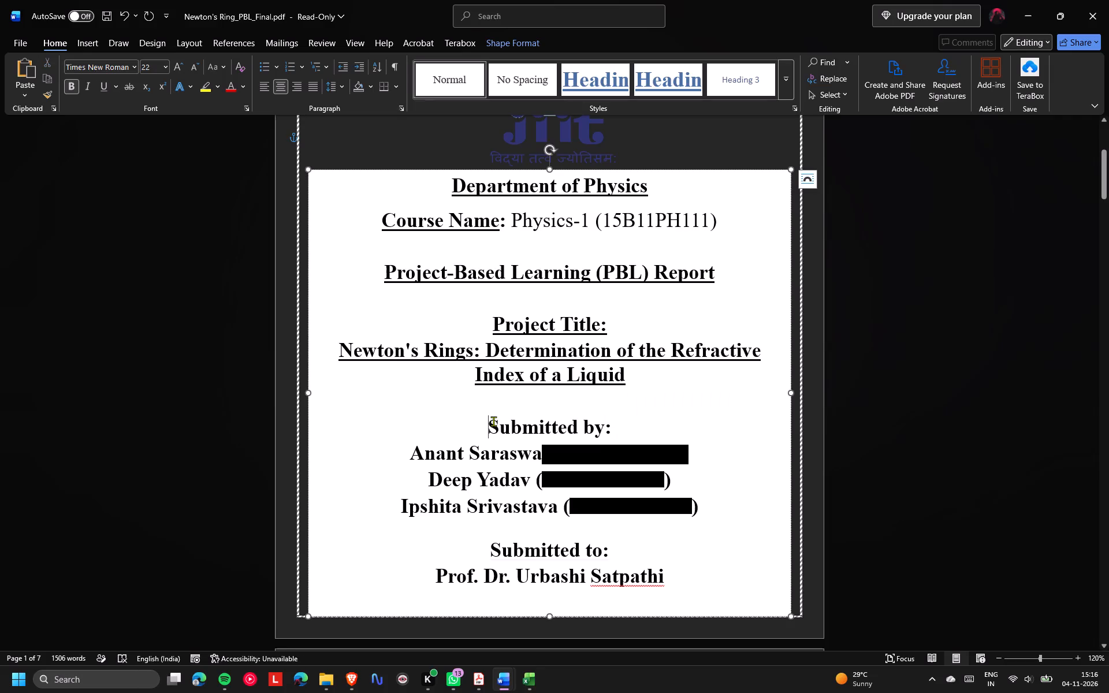
{"action": "key", "text": "BackSpace"}
{"action": "key", "text": "BackSpace"}
{"action": "key", "text": "BackSpace"}
{"action": "key", "text": "Tab"}
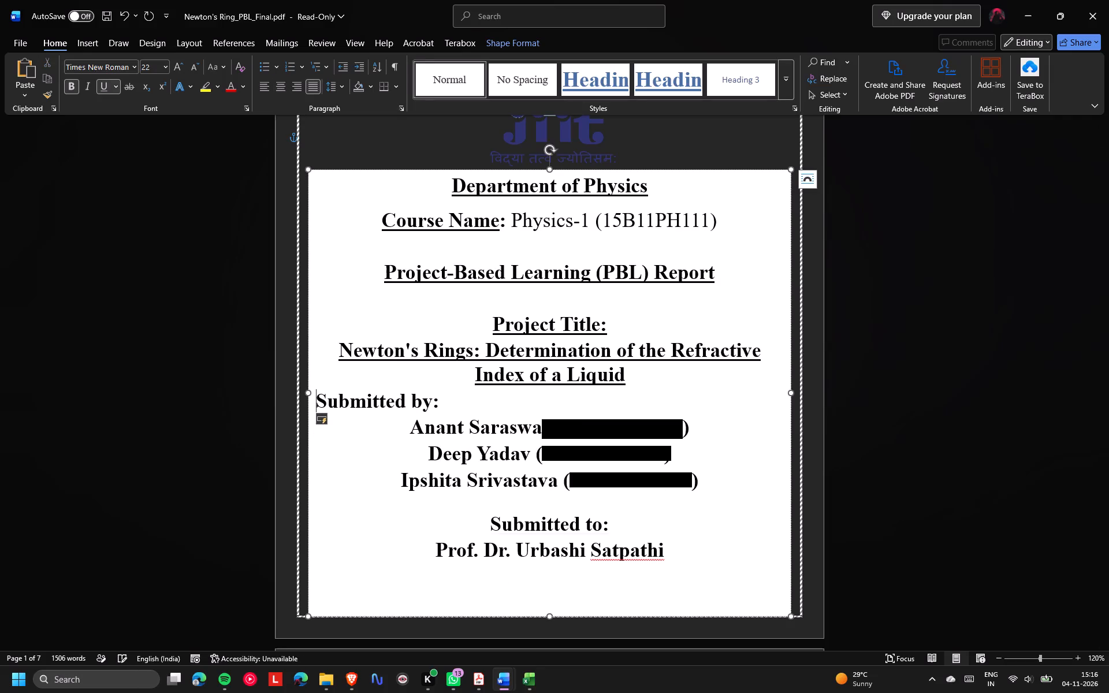
{"action": "key", "text": "Tab"}
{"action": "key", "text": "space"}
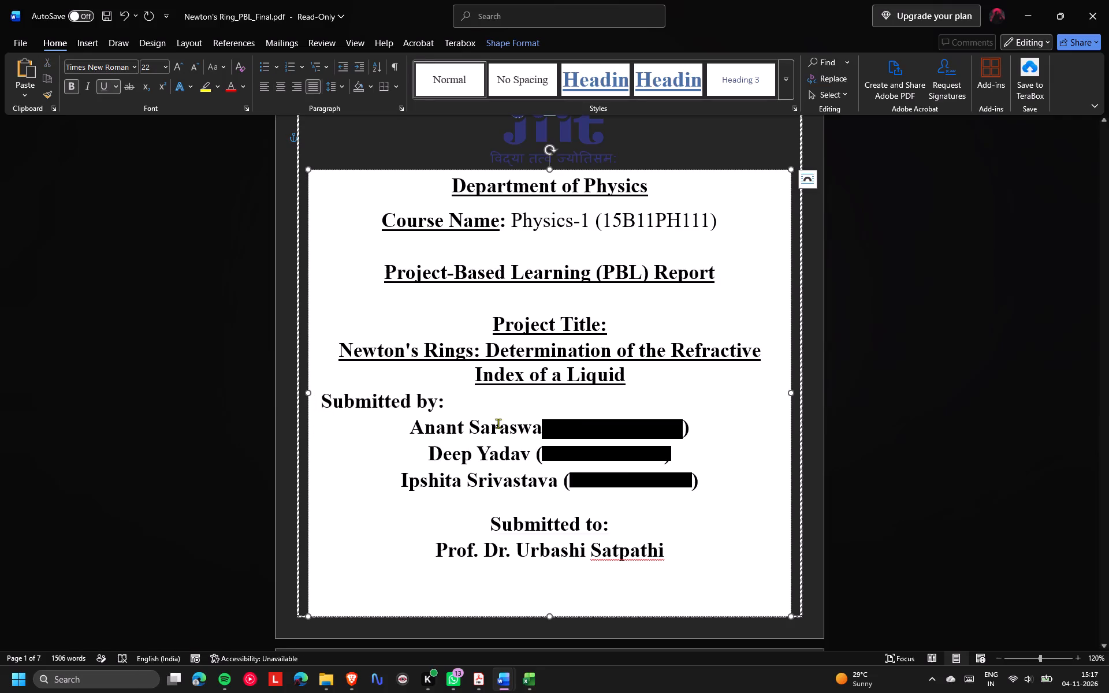
Underline the "Submitted by:" line, including its colon.
{"action": "left_click_drag", "start_coordinate": [451, 405], "coordinate": [346, 397]}
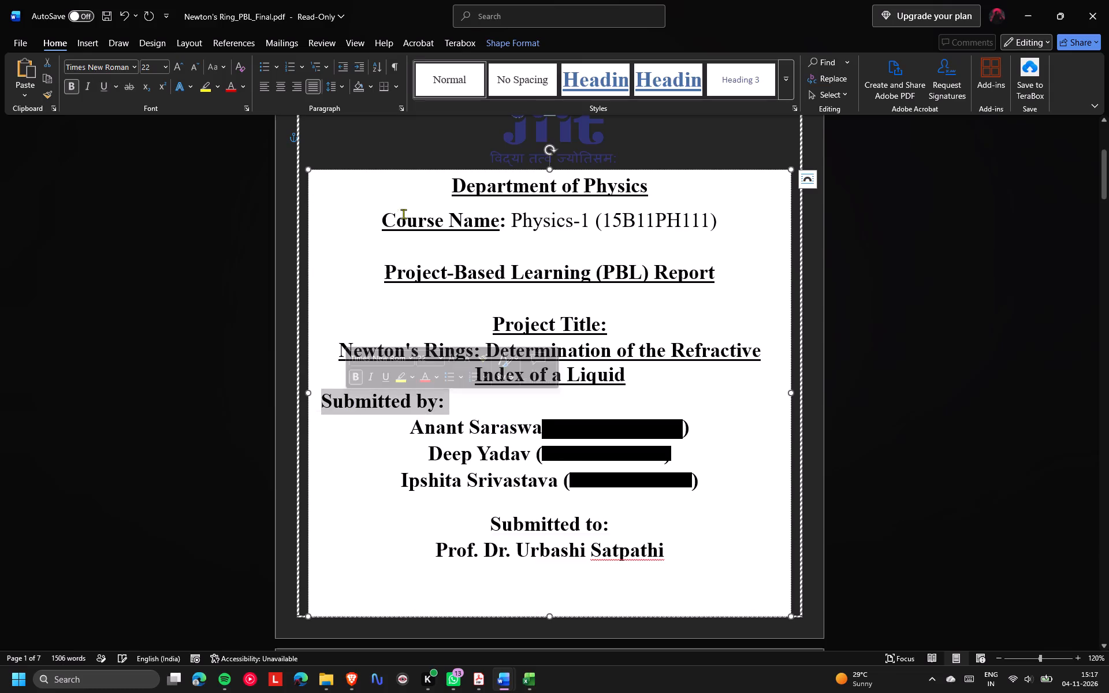
{"action": "left_click", "coordinate": [103, 83]}
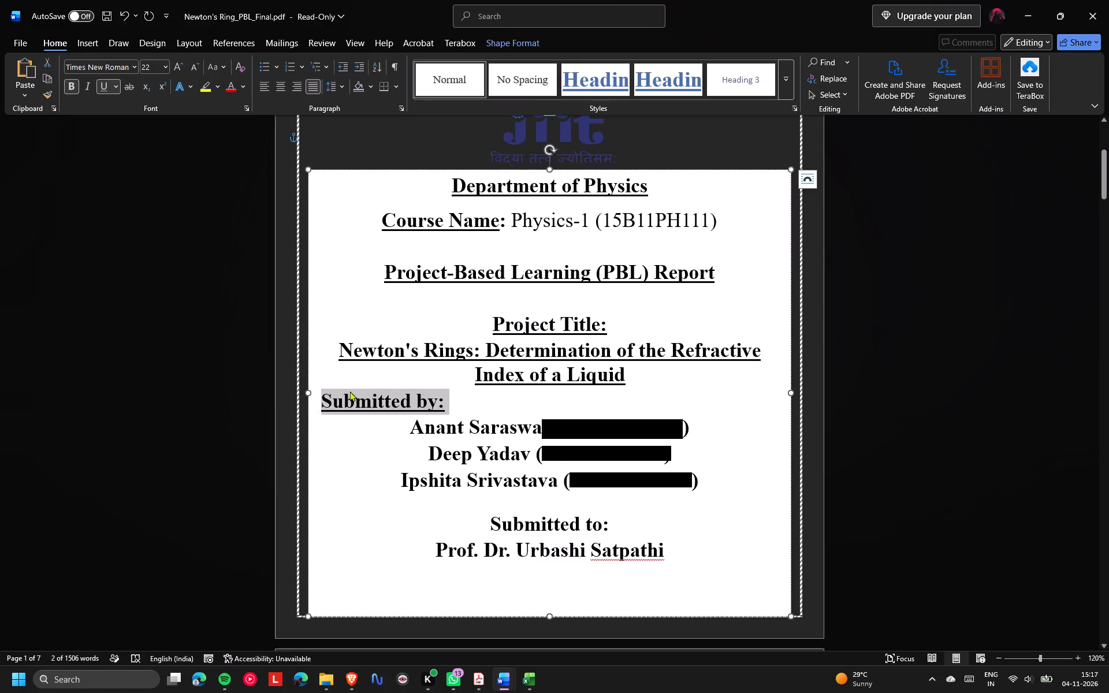
{"action": "left_click", "coordinate": [350, 391]}
Insert a blank line above the "Submitted by:" line and centre that line in the text box.
{"action": "left_click", "coordinate": [320, 402]}
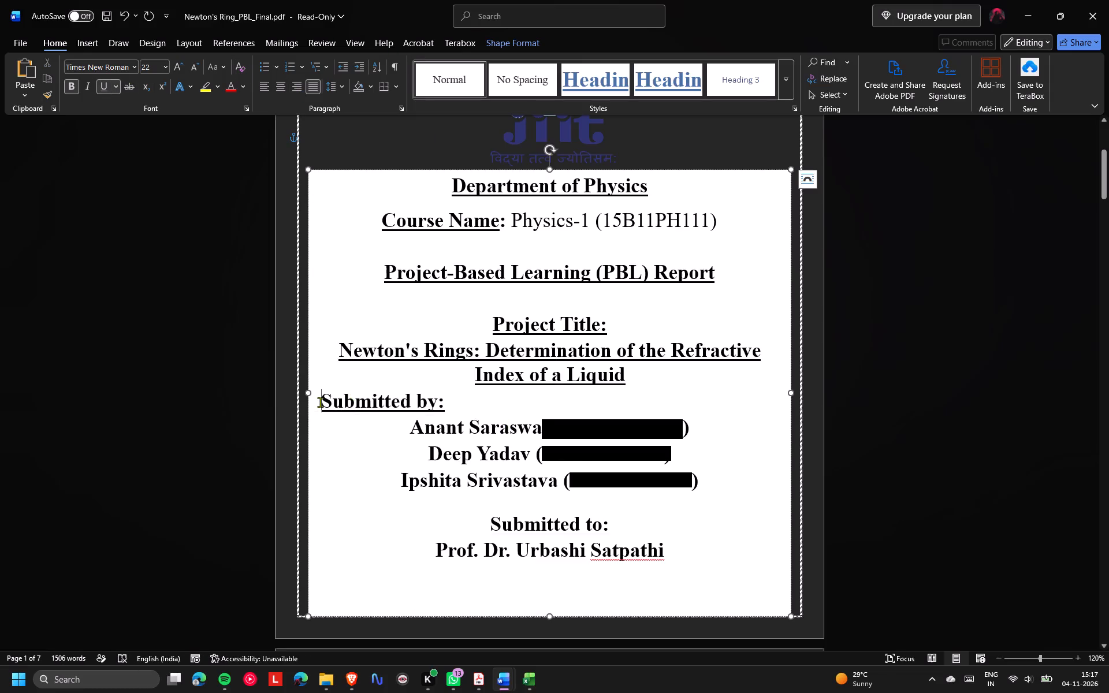
{"action": "key", "text": "Return"}
{"action": "left_click_drag", "start_coordinate": [444, 418], "coordinate": [350, 419]}
{"action": "left_click", "coordinate": [282, 91]}
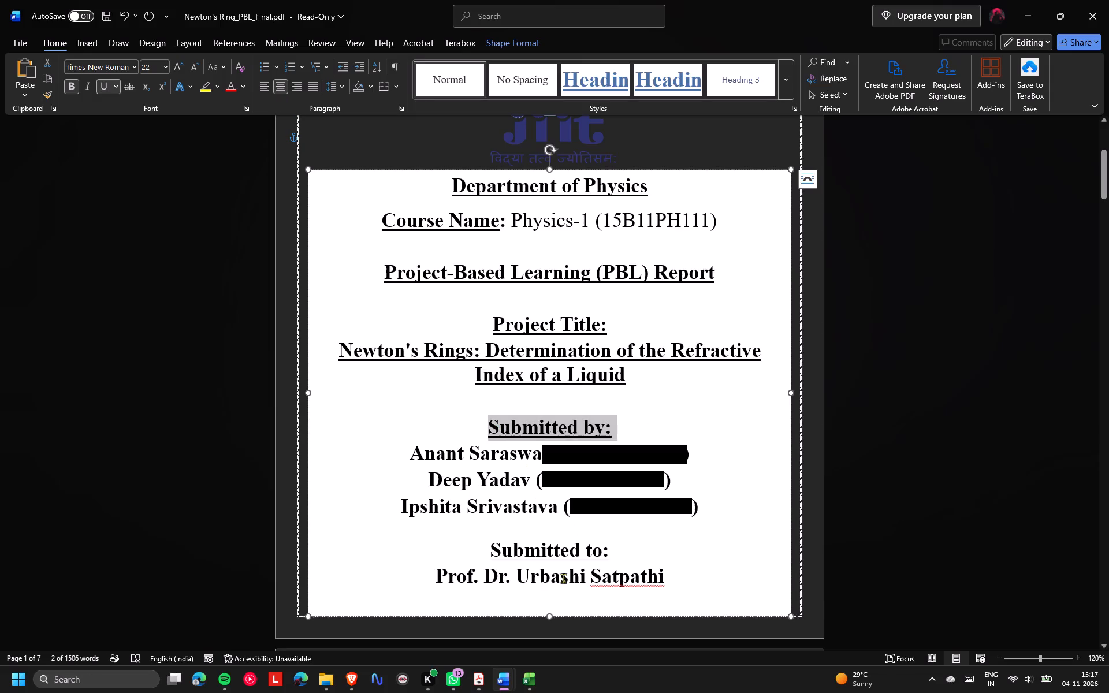
Remove the underline from the colons after "Project Title" and "Submitted by".
{"action": "left_click", "coordinate": [610, 553]}
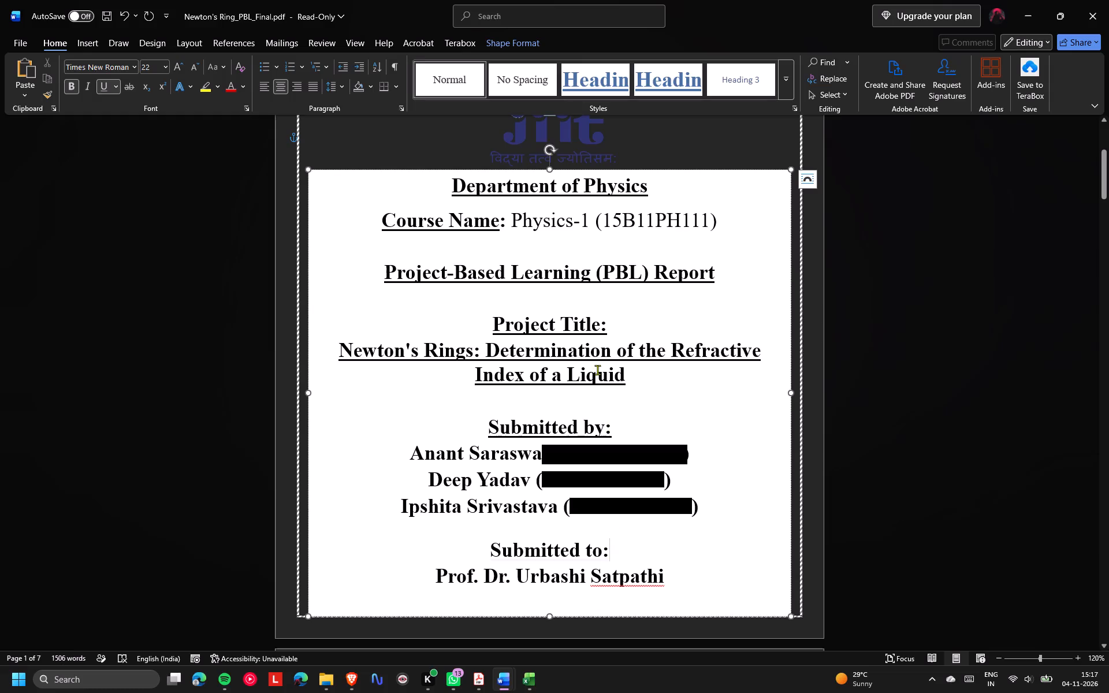
{"action": "left_click_drag", "start_coordinate": [609, 317], "coordinate": [601, 325]}
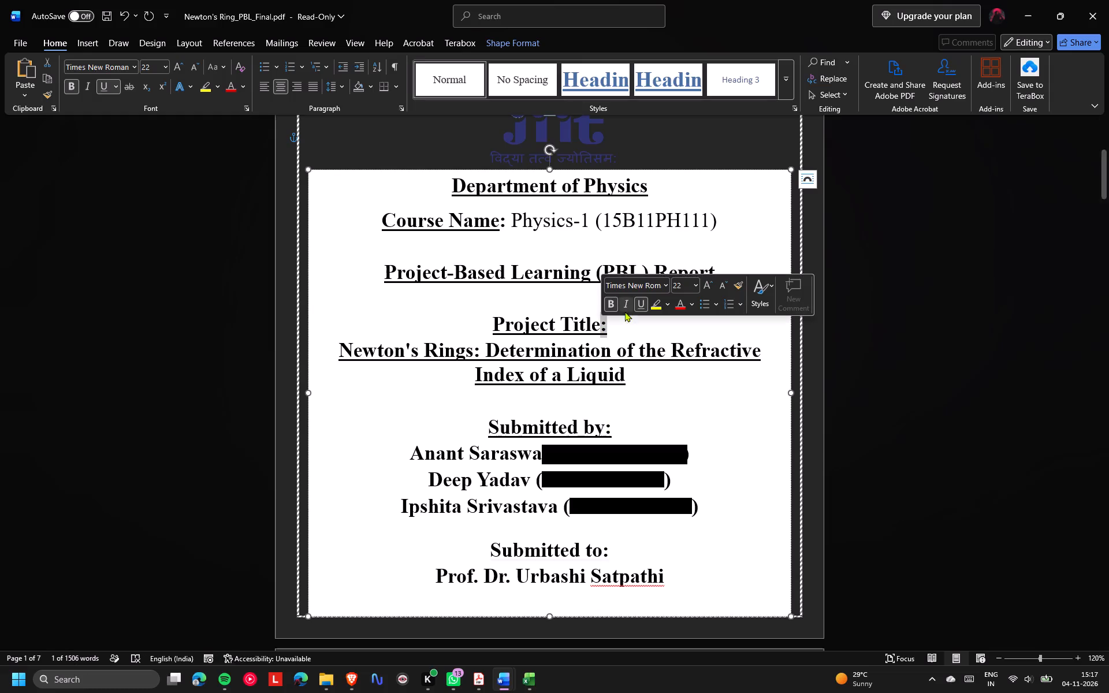
{"action": "left_click", "coordinate": [639, 303]}
{"action": "left_click_drag", "start_coordinate": [613, 431], "coordinate": [605, 431]}
{"action": "left_click", "coordinate": [641, 406]}
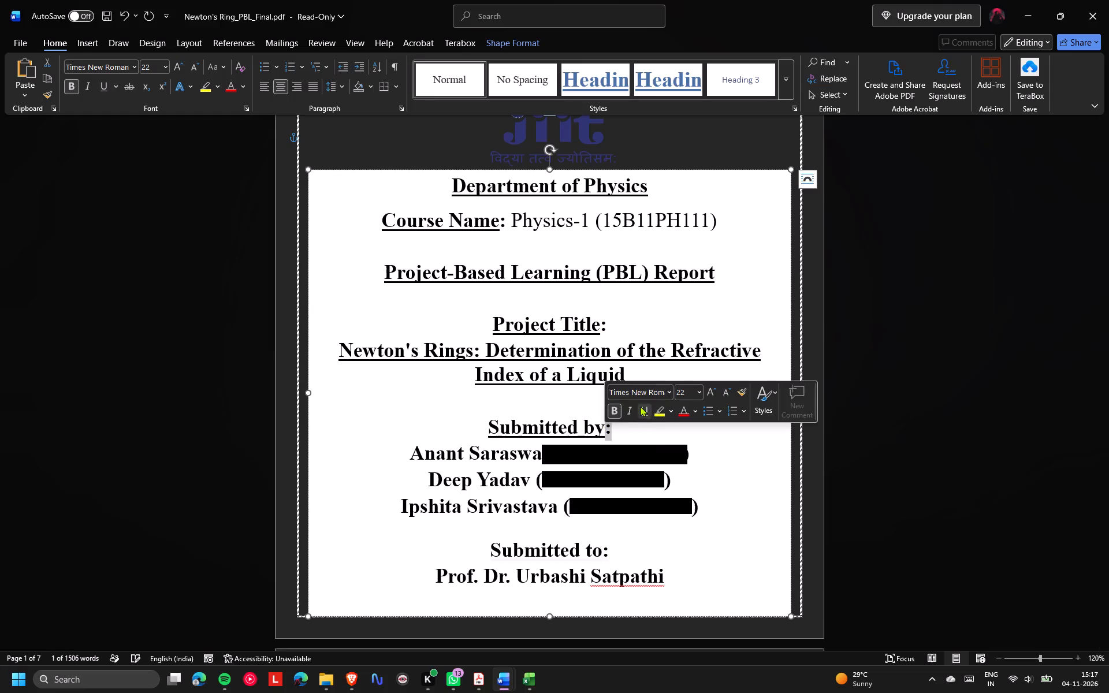
Underline the "Submitted to" label, leaving out its colon.
{"action": "left_click_drag", "start_coordinate": [603, 552], "coordinate": [531, 552]}
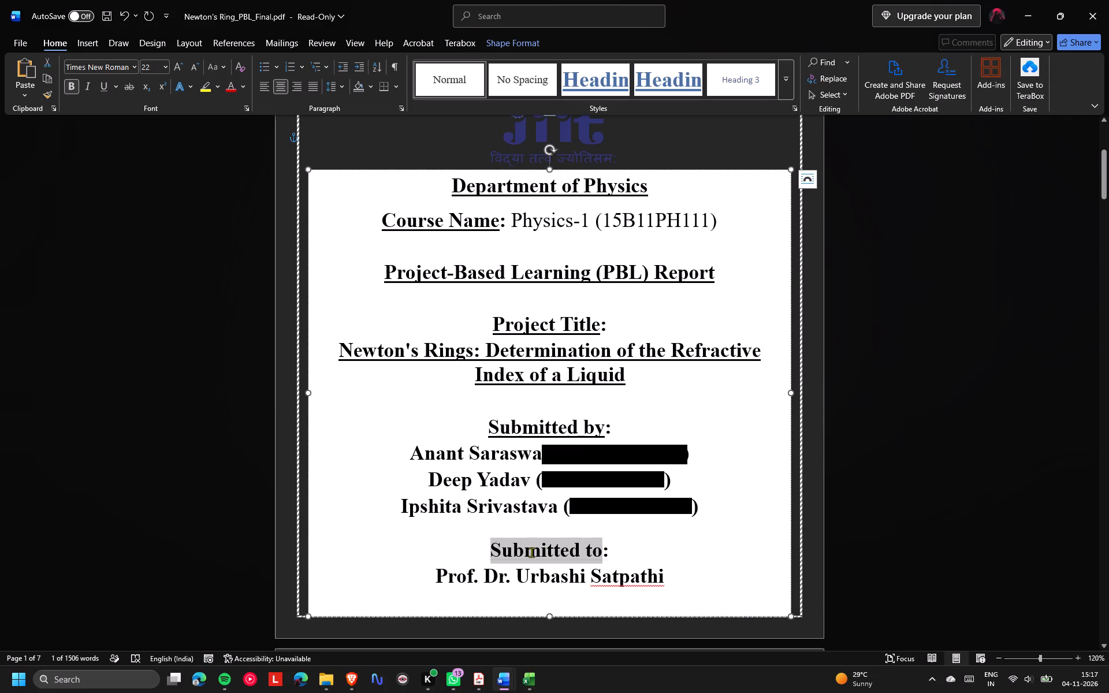
Align the "Submitted to" line flush left in the cover page text box and underline its label without the colon.
{"action": "left_click_drag", "start_coordinate": [531, 552], "coordinate": [527, 552]}
{"action": "left_click", "coordinate": [570, 532]}
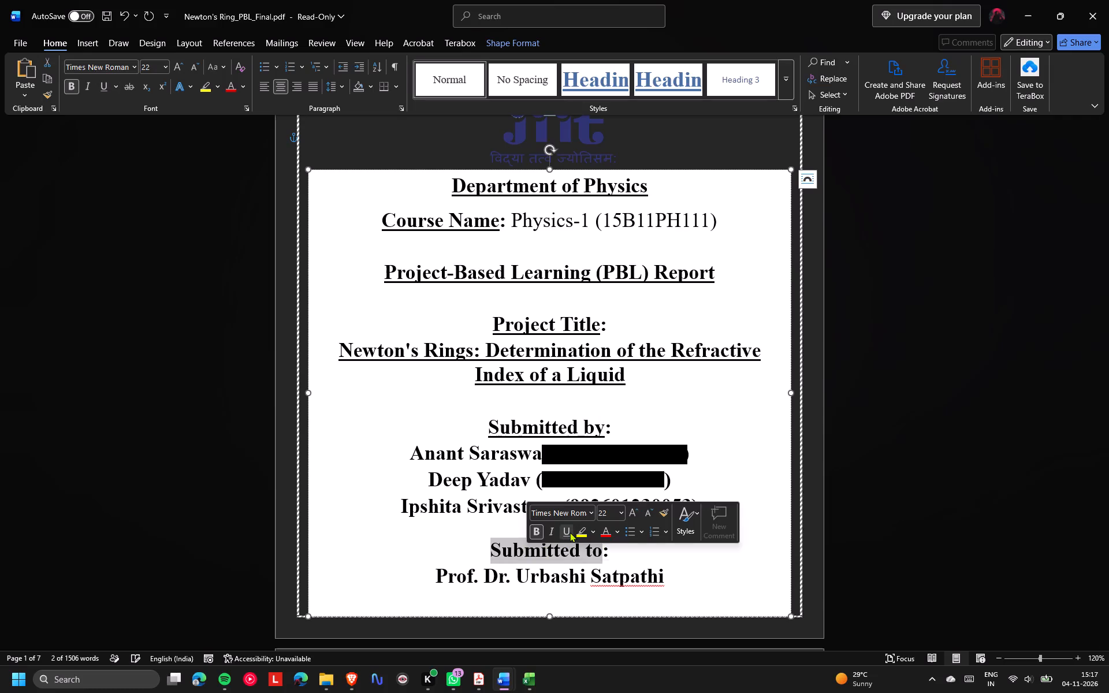
{"action": "left_click", "coordinate": [570, 532]}
{"action": "left_click", "coordinate": [492, 550]}
{"action": "left_click", "coordinate": [492, 550]}
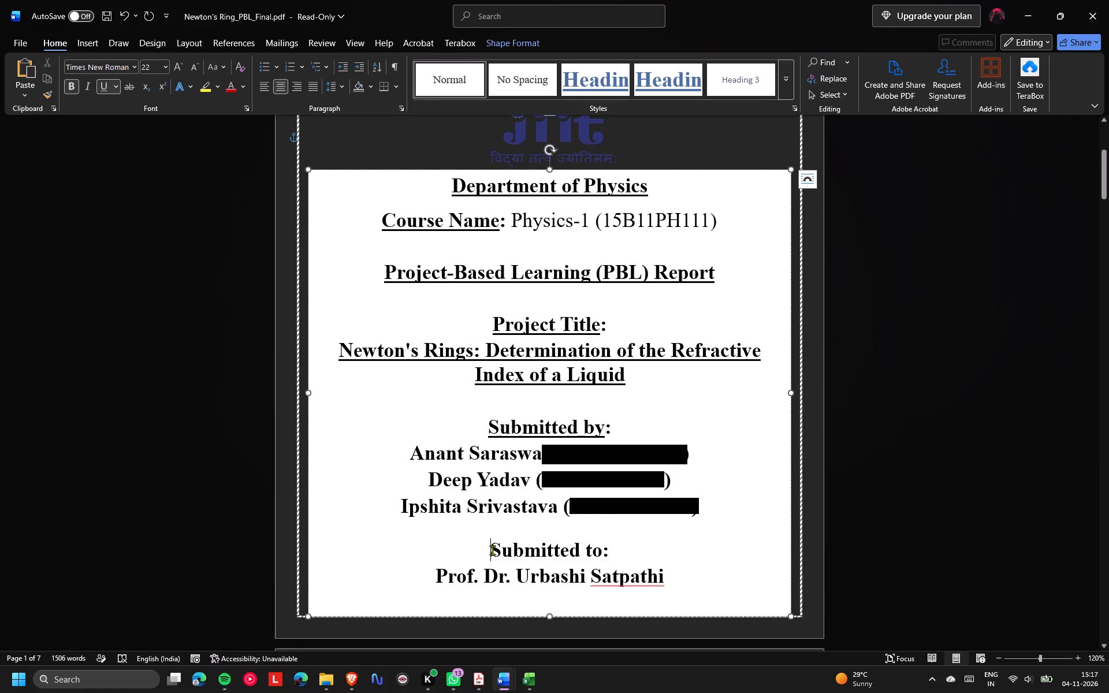
{"action": "key", "text": "BackSpace"}
{"action": "key", "text": "BackSpace"}
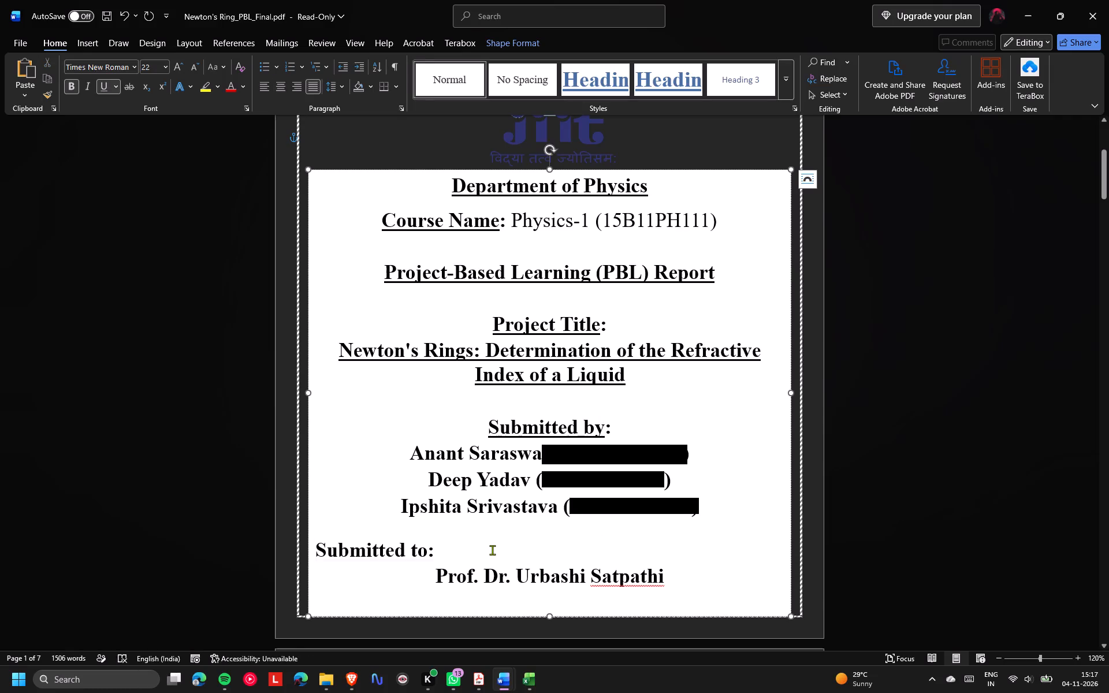
{"action": "left_click_drag", "start_coordinate": [427, 549], "coordinate": [321, 551]}
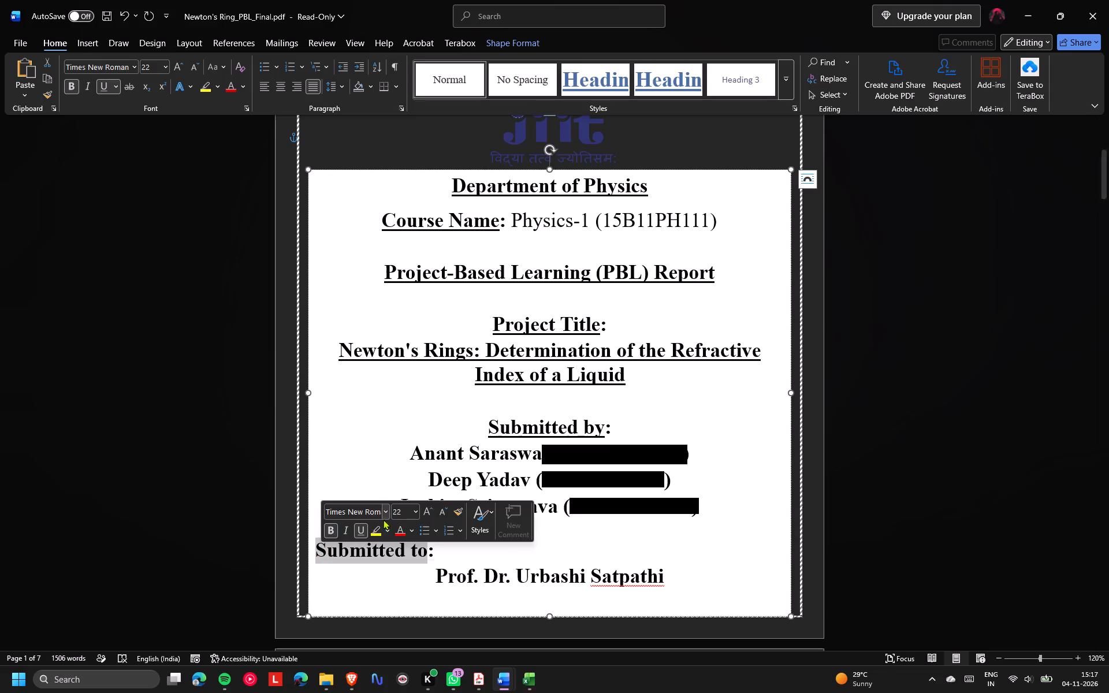
{"action": "left_click", "coordinate": [360, 527]}
{"action": "left_click", "coordinate": [360, 527]}
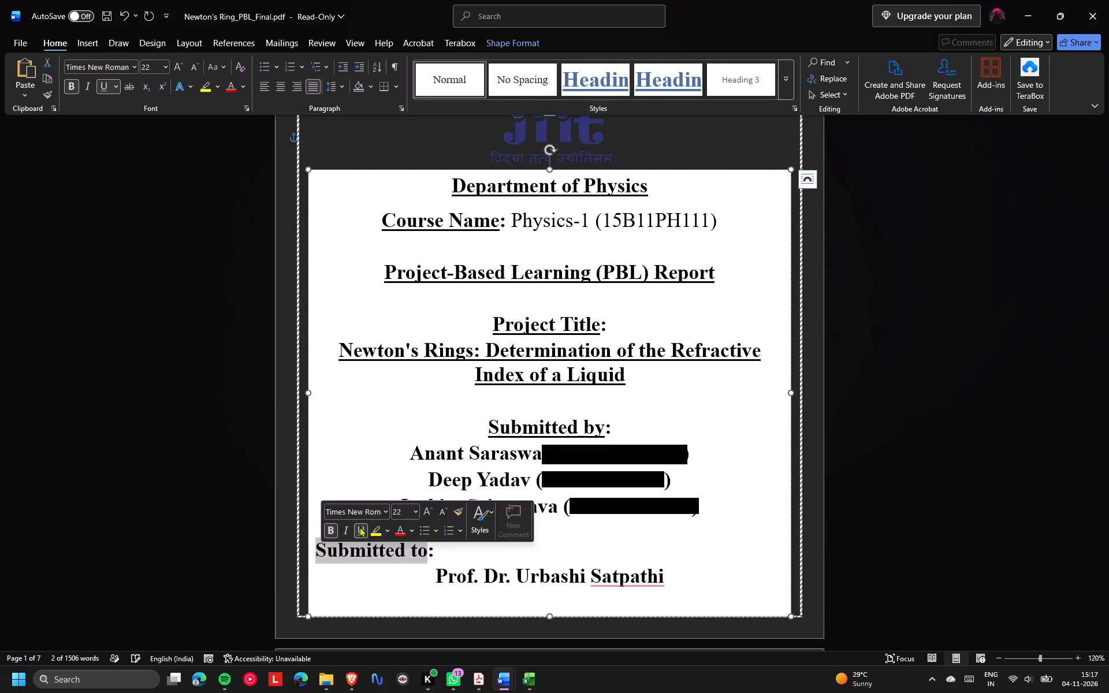
Underline the "Submitted to" label without its colon and centre that line in the cover page text box.
{"action": "double_click", "coordinate": [360, 527]}
{"action": "left_click", "coordinate": [106, 85]}
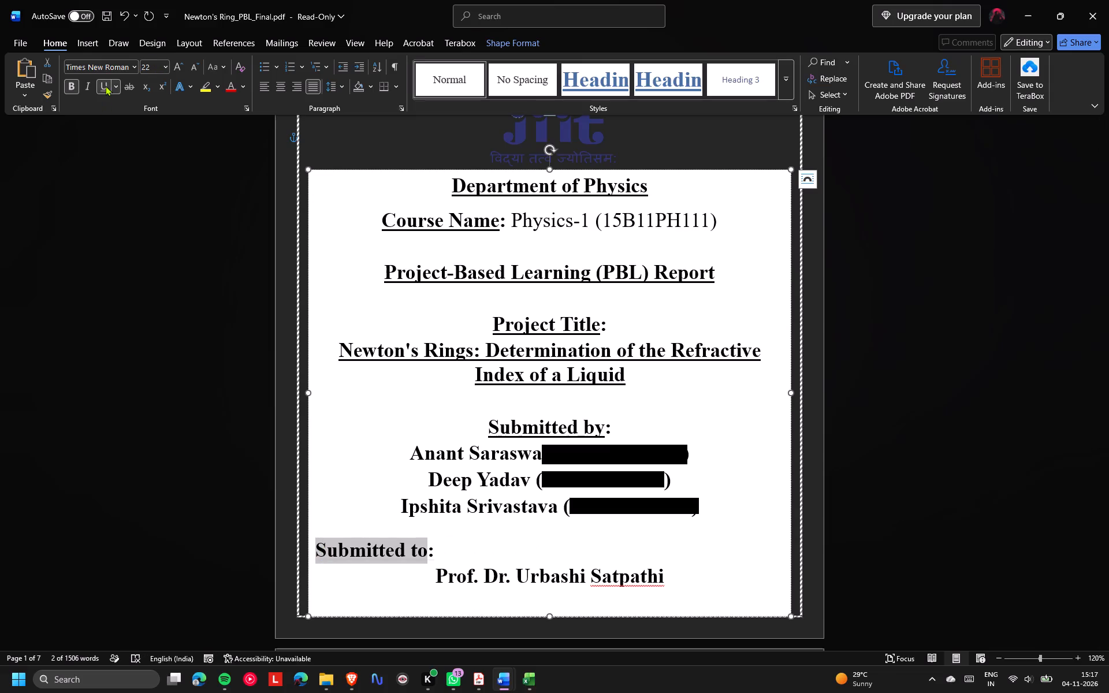
{"action": "left_click", "coordinate": [106, 85]}
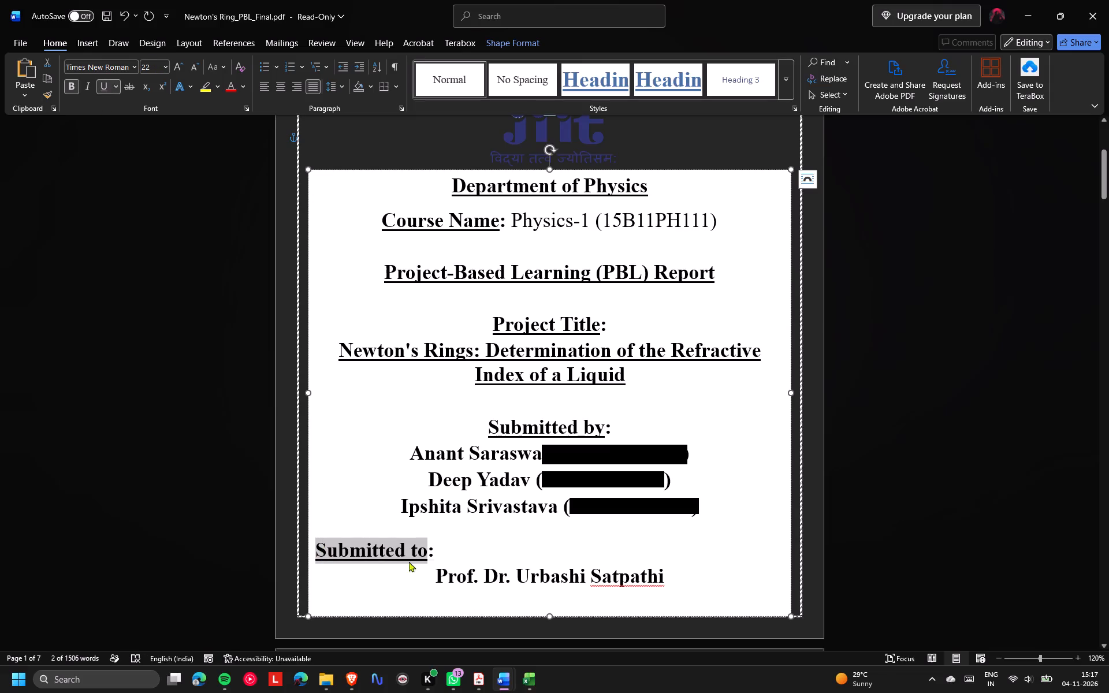
{"action": "left_click_drag", "start_coordinate": [435, 553], "coordinate": [353, 550]}
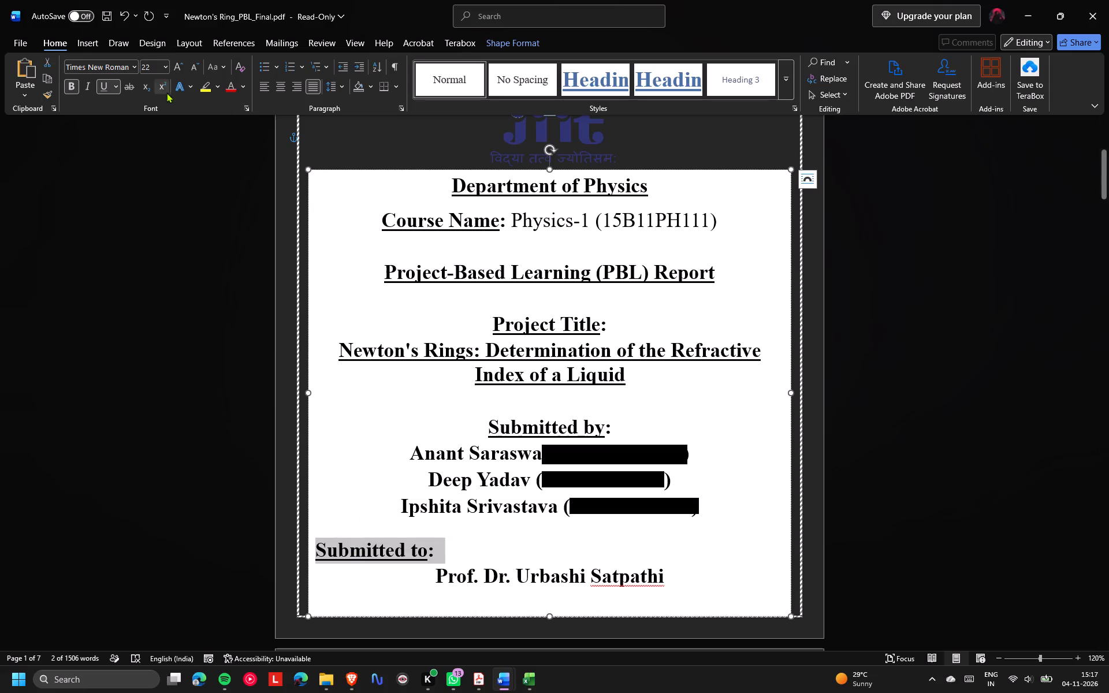
{"action": "left_click", "coordinate": [281, 87]}
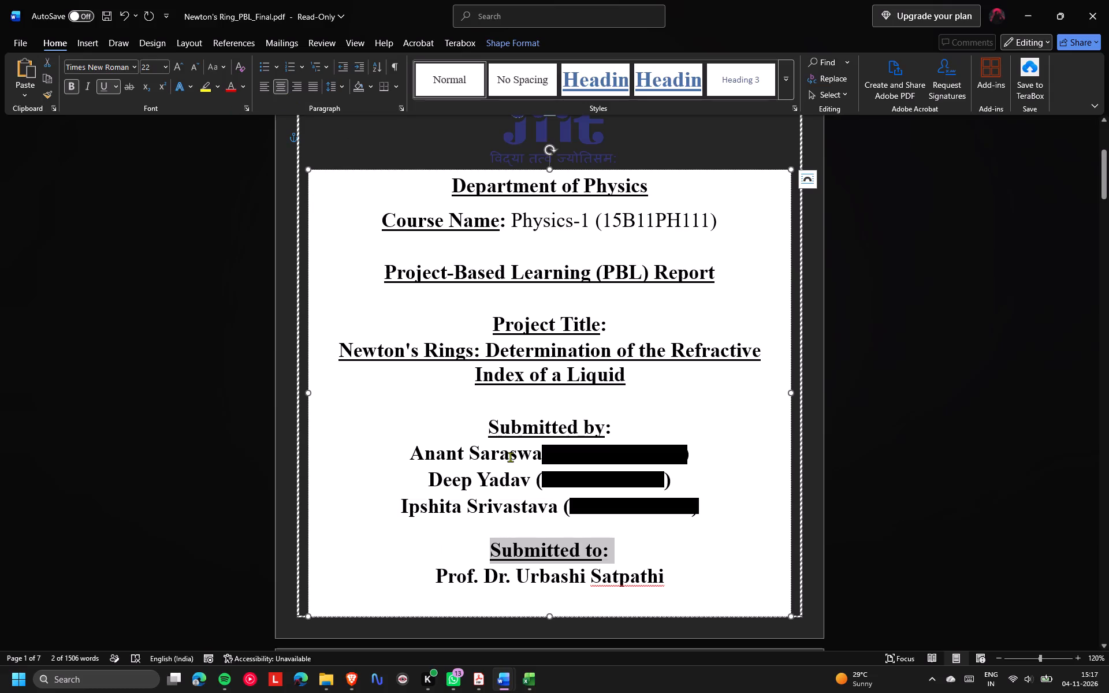
Nudge the institute logo slightly upward on the cover page, between the campus address and the text box.
{"action": "scroll", "coordinate": [556, 454], "scroll_direction": "down", "scroll_amount": 2, "text": "ctrl"}
{"action": "scroll", "coordinate": [556, 454], "scroll_direction": "up", "scroll_amount": 2}
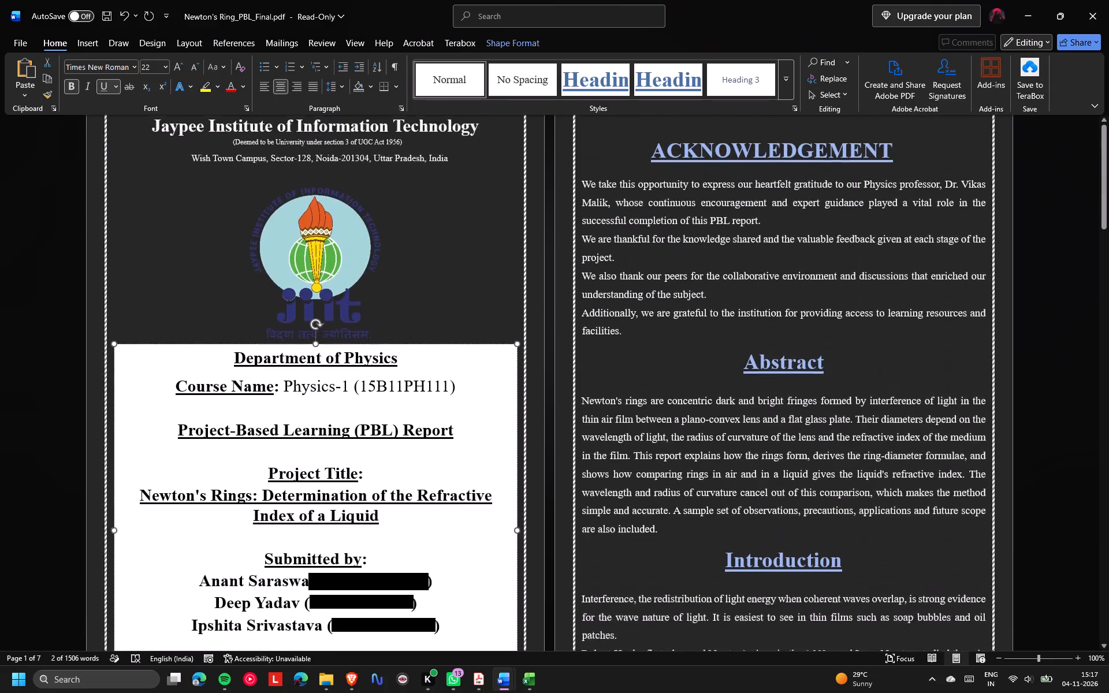
{"action": "left_click", "coordinate": [336, 284]}
{"action": "left_click_drag", "start_coordinate": [318, 284], "coordinate": [319, 275]}
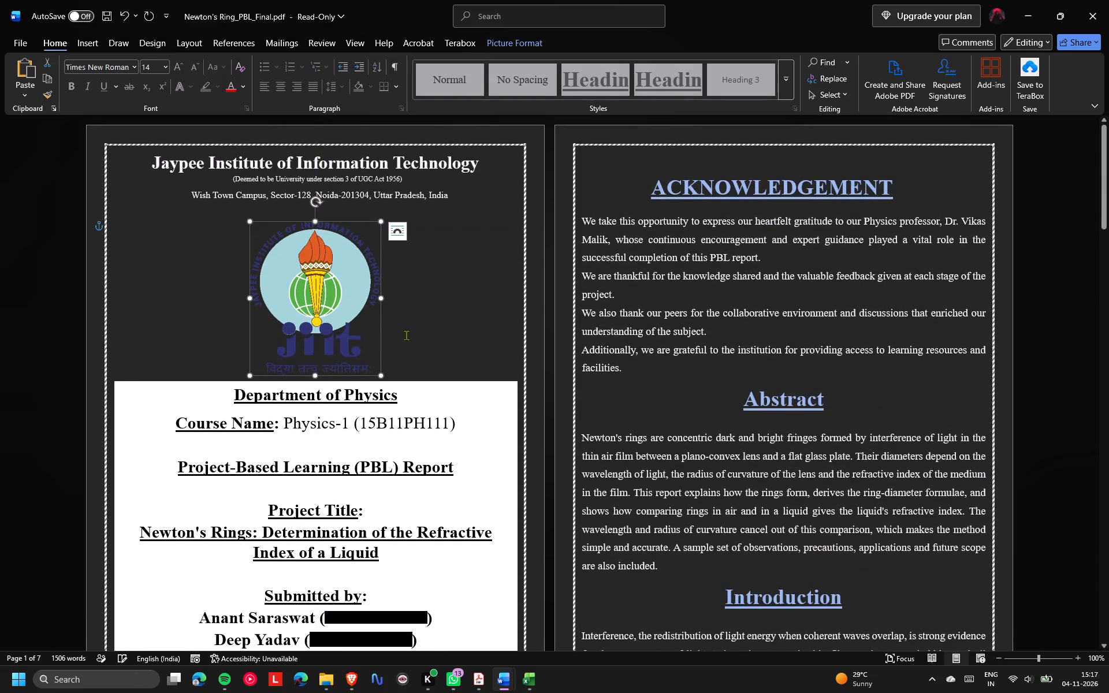
{"action": "left_click", "coordinate": [425, 334]}
{"action": "key", "text": "Escape"}
Check the cover page's logo placement and text box formatting in the print preview and return to the document.
{"action": "key", "text": "ctrl+p"}
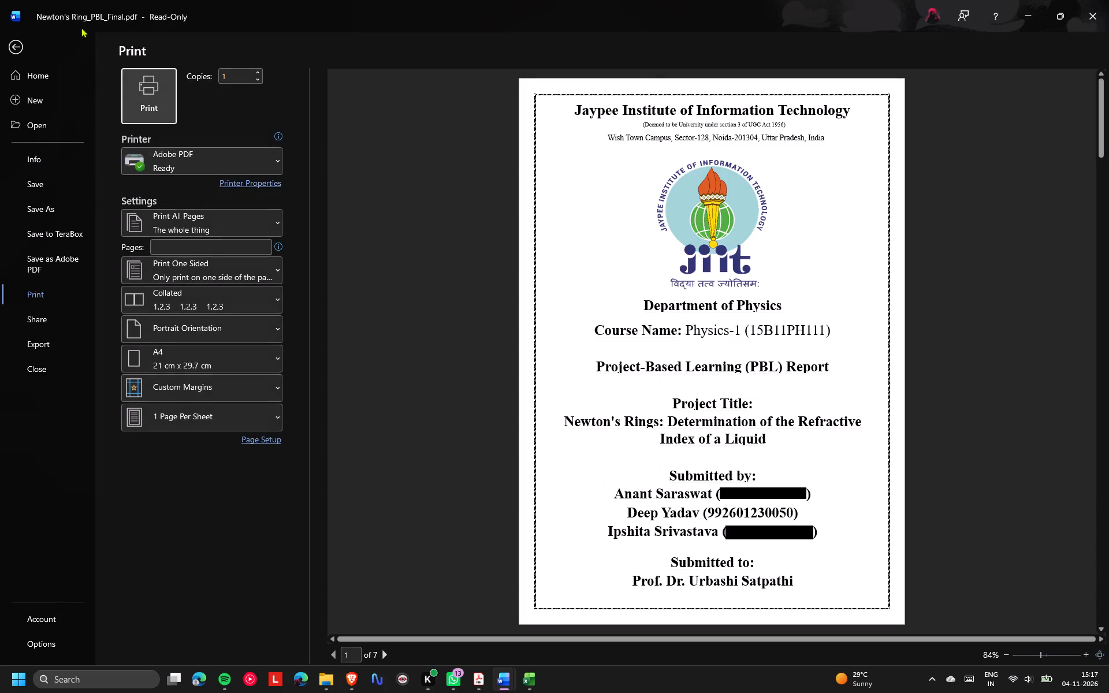
{"action": "left_click", "coordinate": [25, 45]}
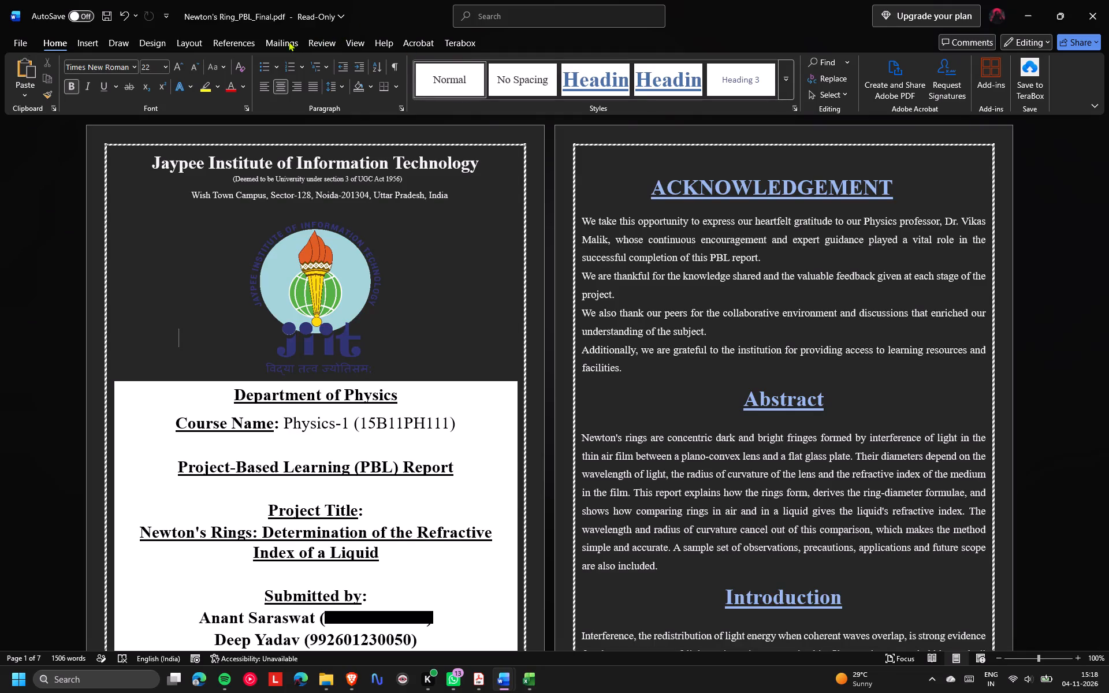
Select the cover page text box that holds the department and project details, ready for shape formatting.
{"action": "left_click", "coordinate": [240, 40]}
{"action": "left_click", "coordinate": [325, 45]}
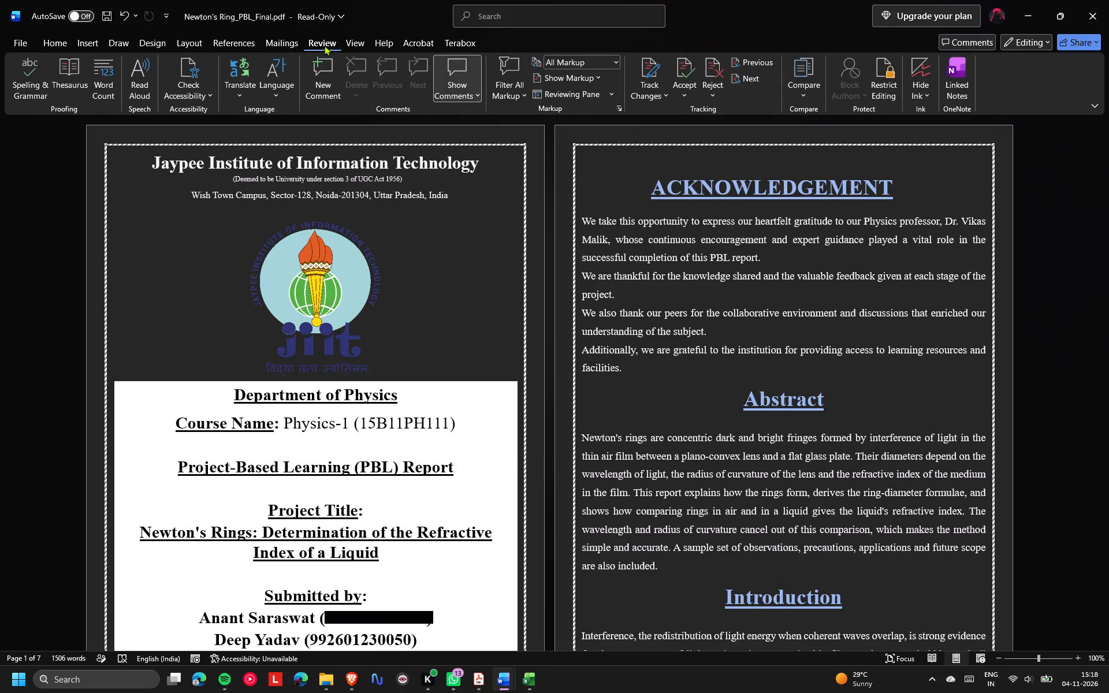
{"action": "left_click", "coordinate": [462, 397]}
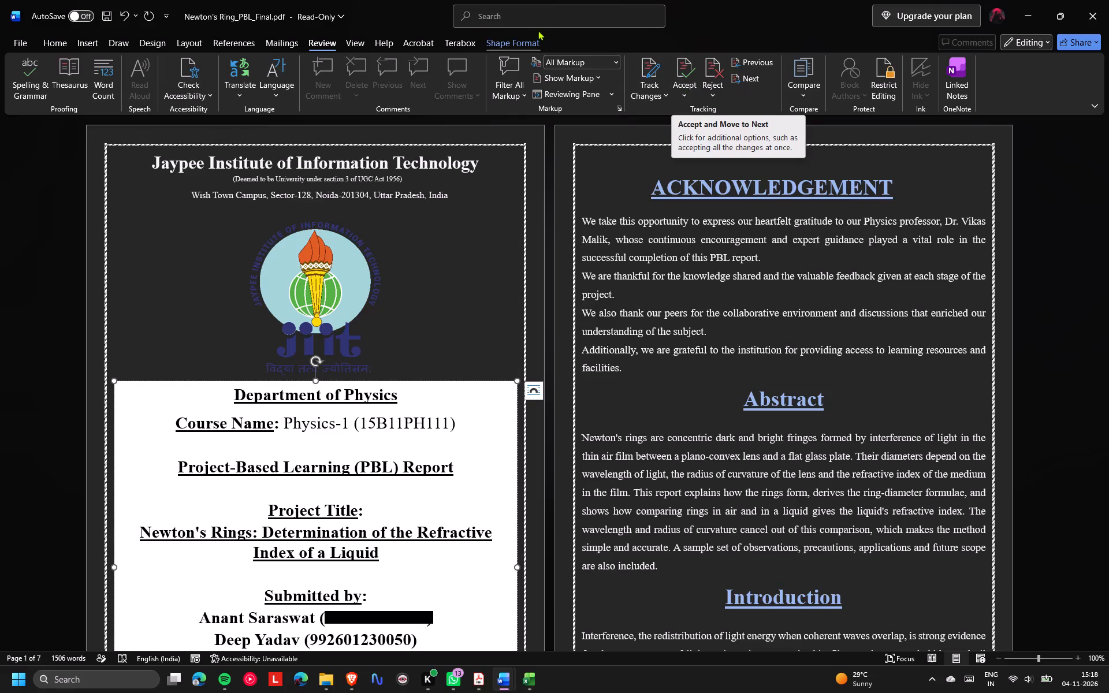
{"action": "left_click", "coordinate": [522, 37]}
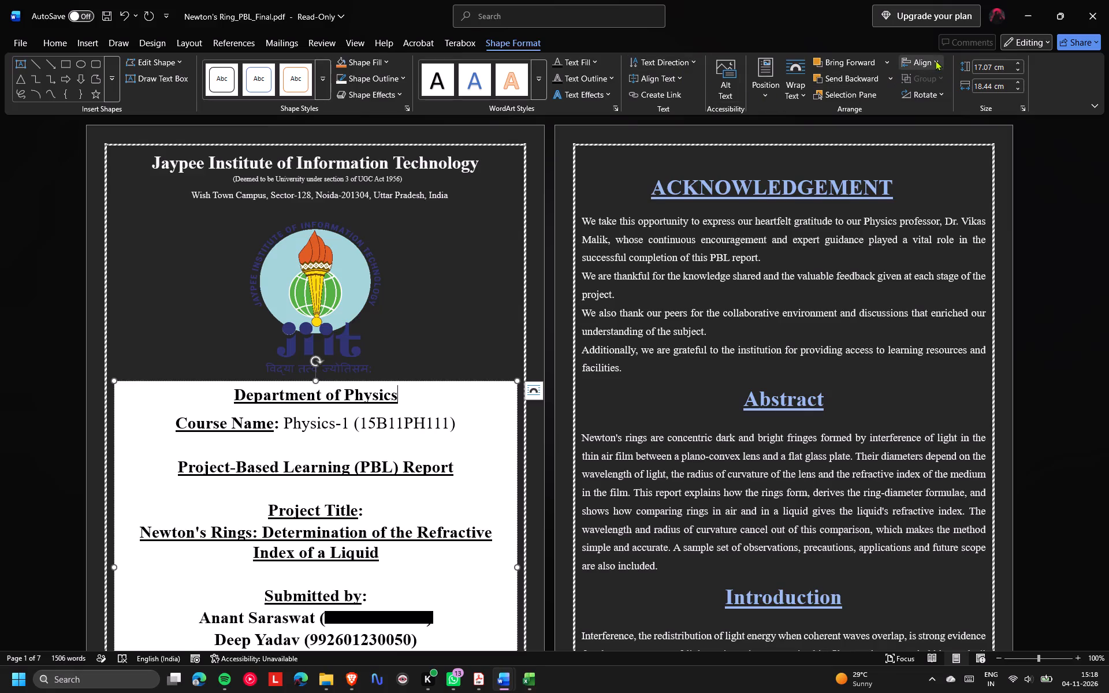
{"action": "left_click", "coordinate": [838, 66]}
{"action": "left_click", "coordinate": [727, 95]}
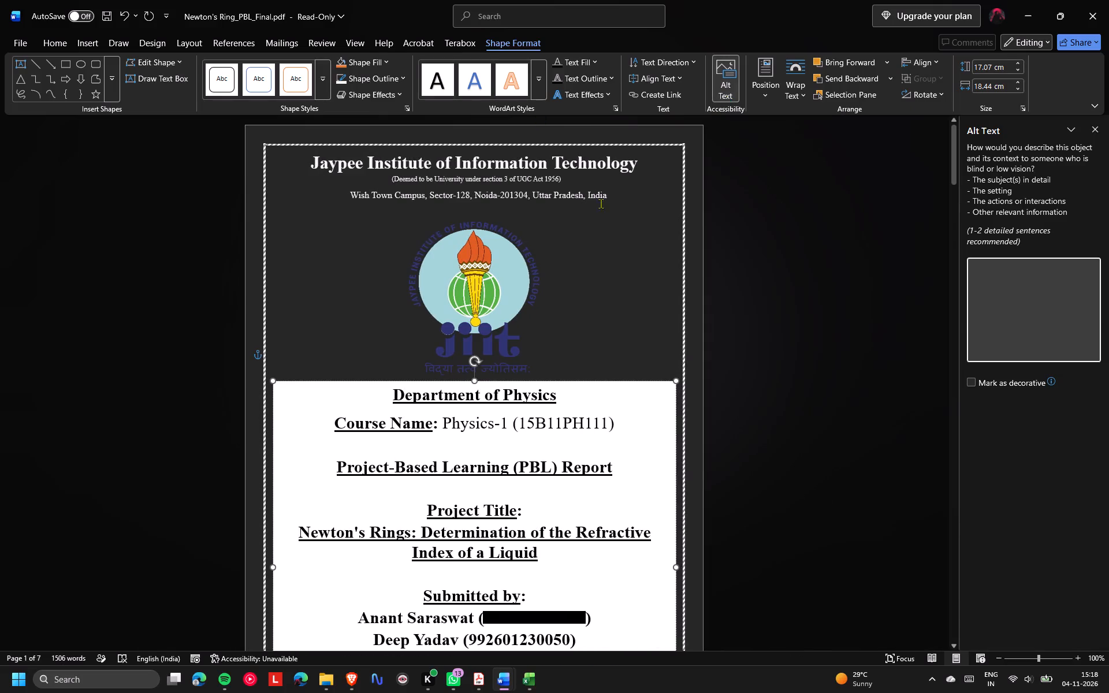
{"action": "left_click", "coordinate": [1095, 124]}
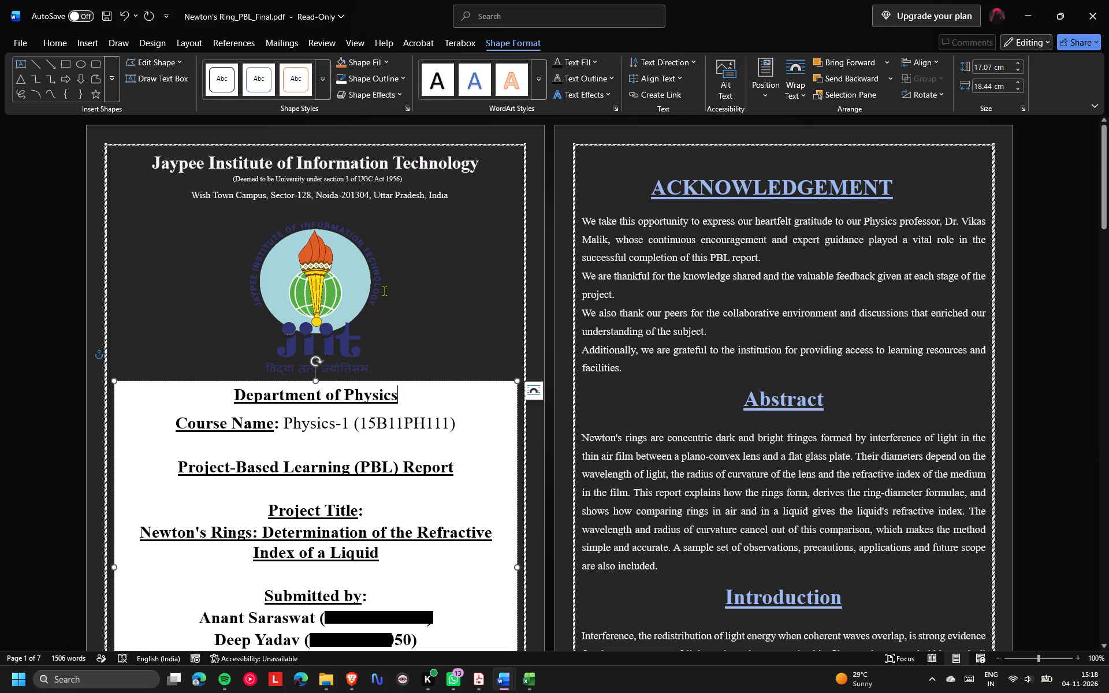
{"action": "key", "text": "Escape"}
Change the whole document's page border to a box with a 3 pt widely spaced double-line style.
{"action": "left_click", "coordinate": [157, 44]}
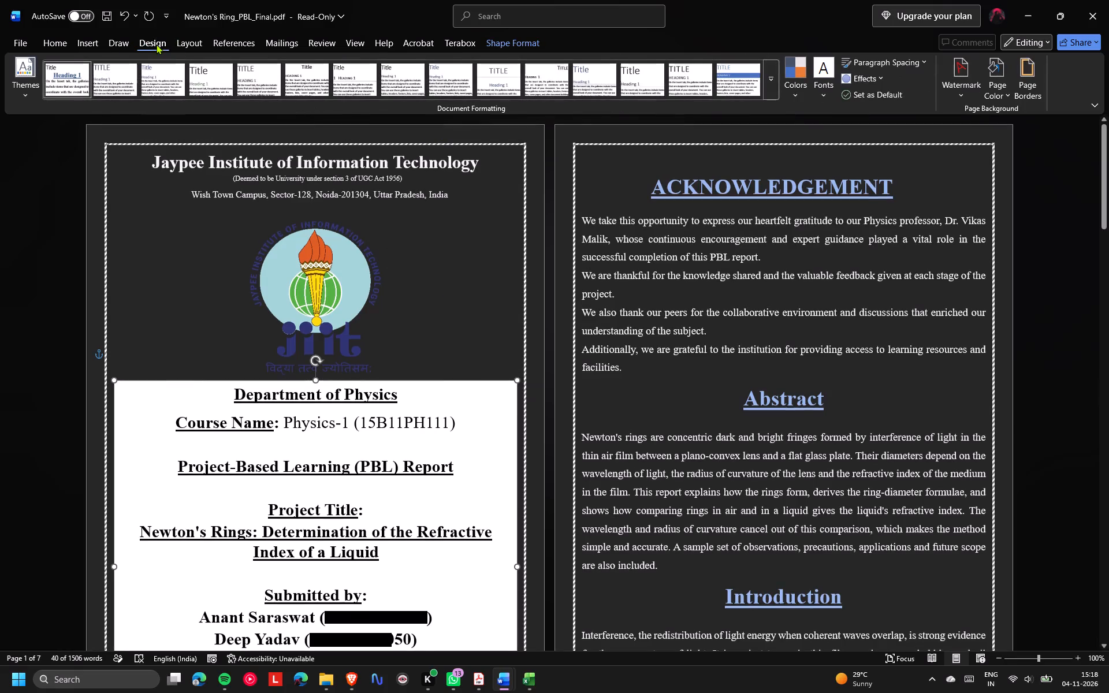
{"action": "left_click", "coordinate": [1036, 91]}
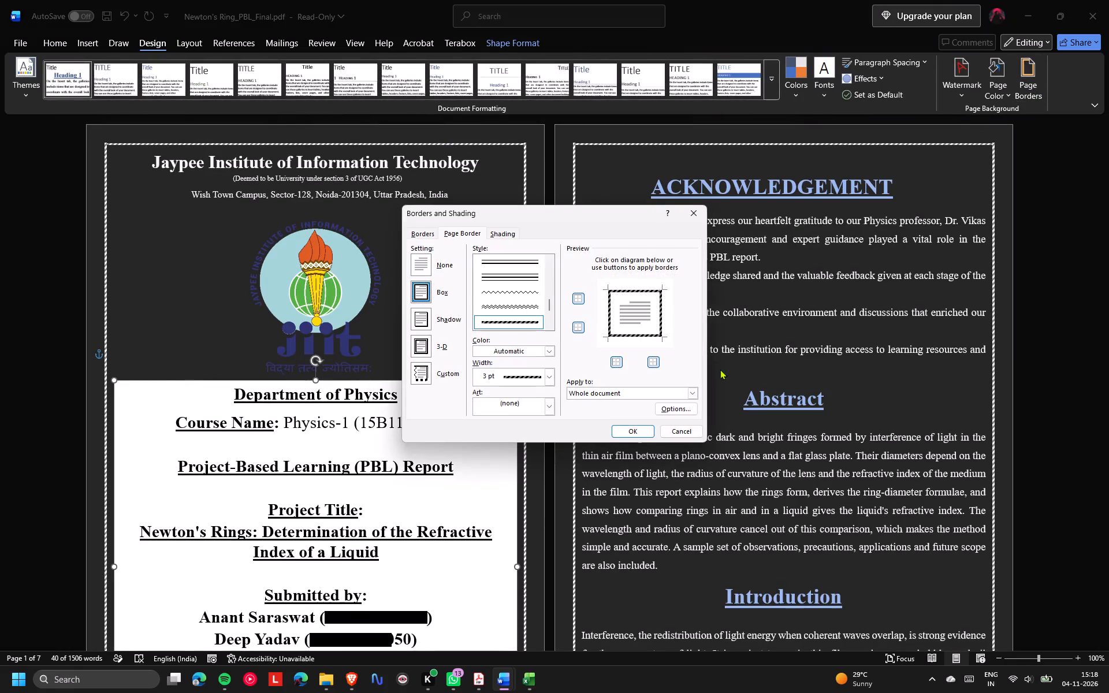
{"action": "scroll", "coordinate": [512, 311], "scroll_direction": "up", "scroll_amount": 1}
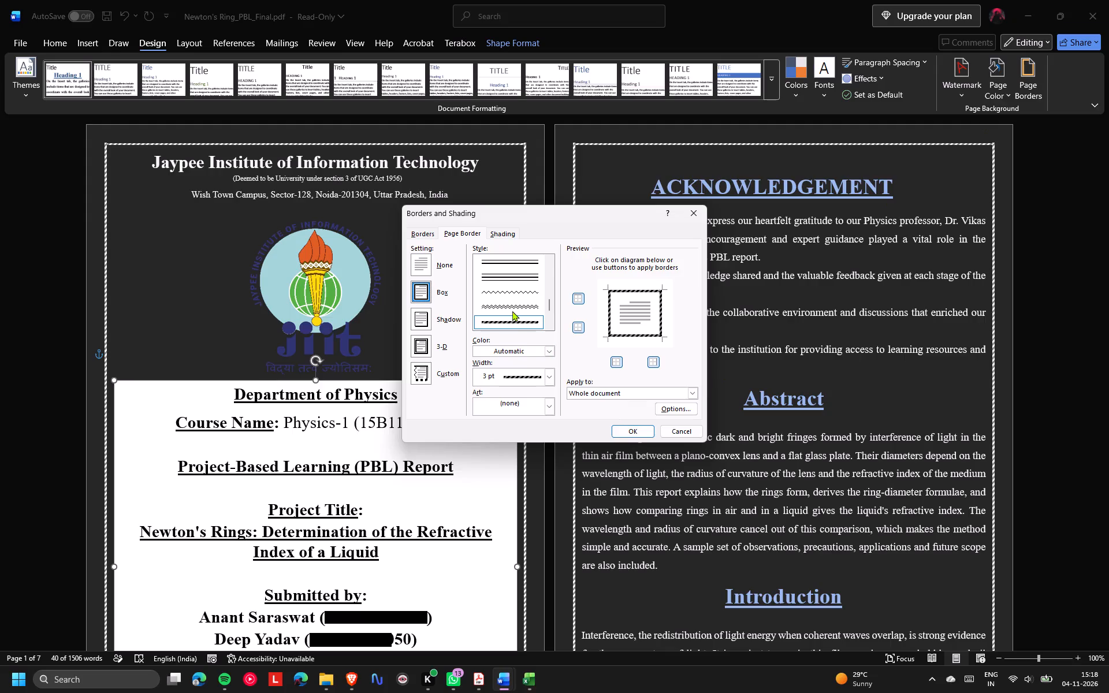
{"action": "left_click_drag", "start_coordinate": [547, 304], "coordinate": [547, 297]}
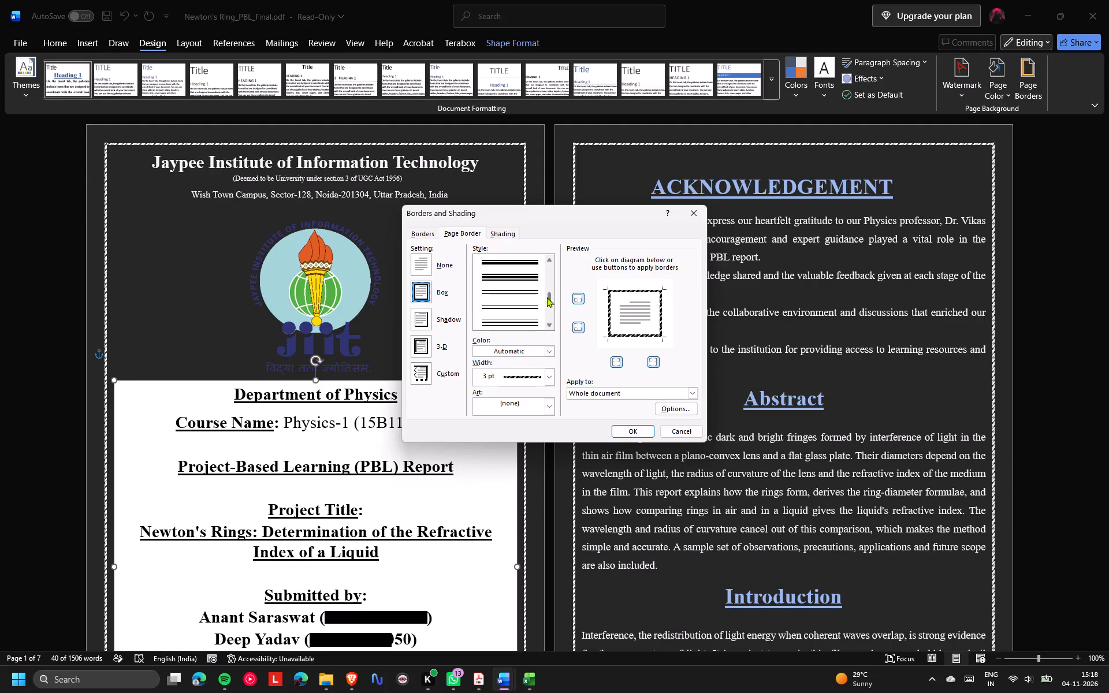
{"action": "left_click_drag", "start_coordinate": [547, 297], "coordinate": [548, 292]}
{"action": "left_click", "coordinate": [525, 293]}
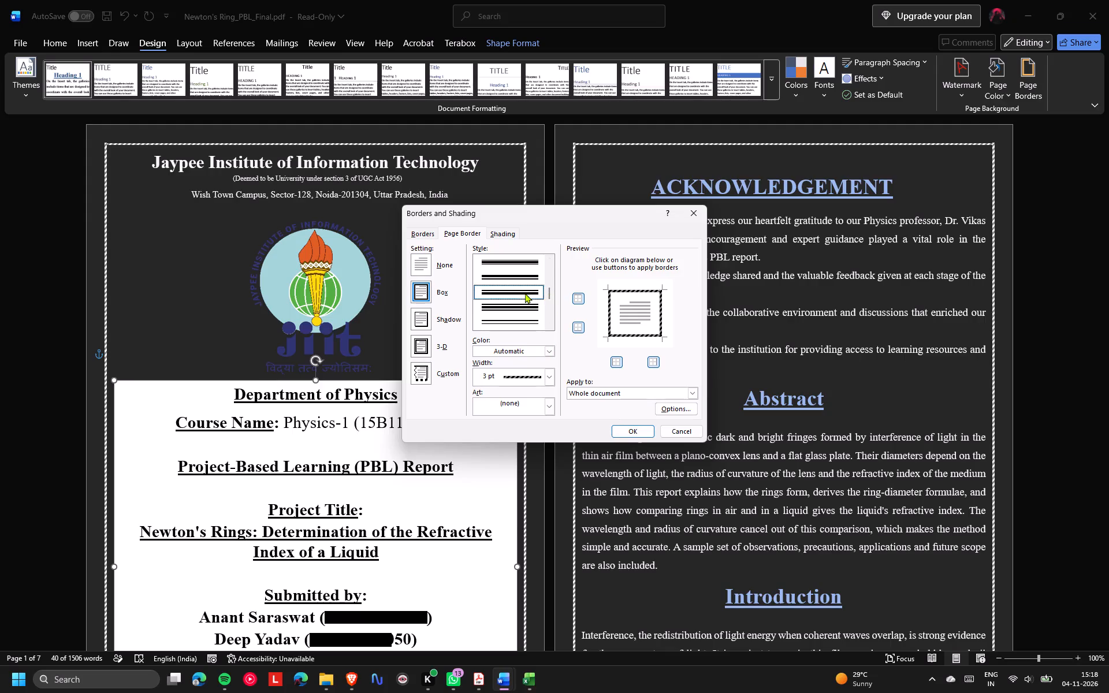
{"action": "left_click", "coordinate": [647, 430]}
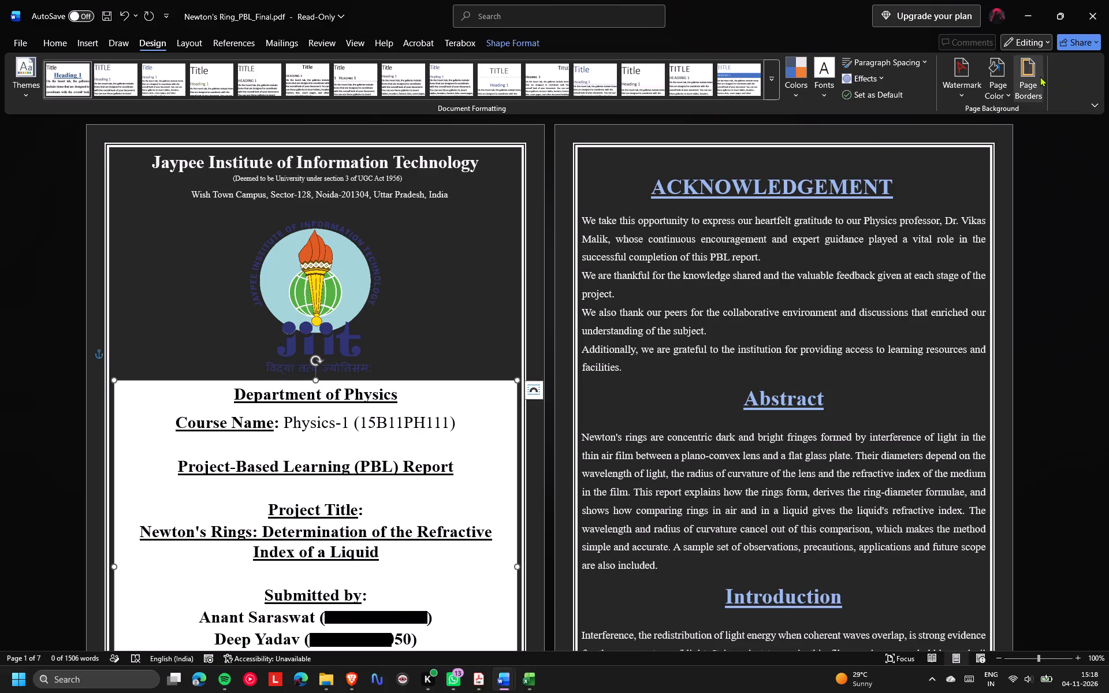
Change the whole document's page border to the 3 pt thick-and-thin double-line style with a narrow gap.
{"action": "left_click", "coordinate": [1040, 76]}
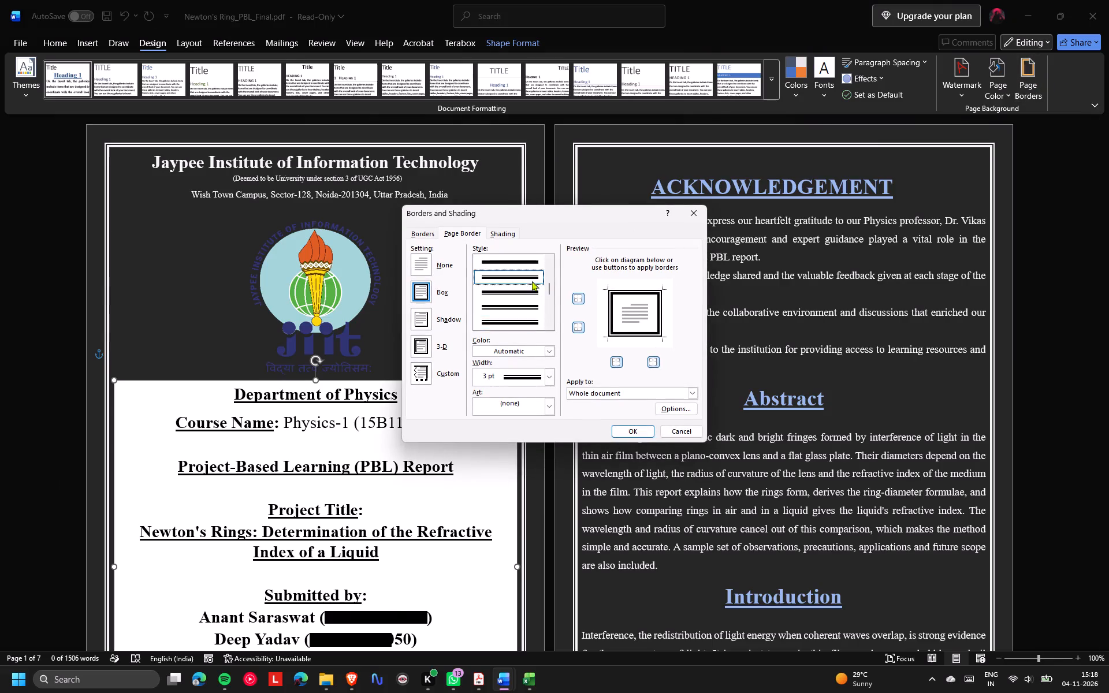
{"action": "left_click", "coordinate": [532, 281]}
{"action": "left_click", "coordinate": [627, 430]}
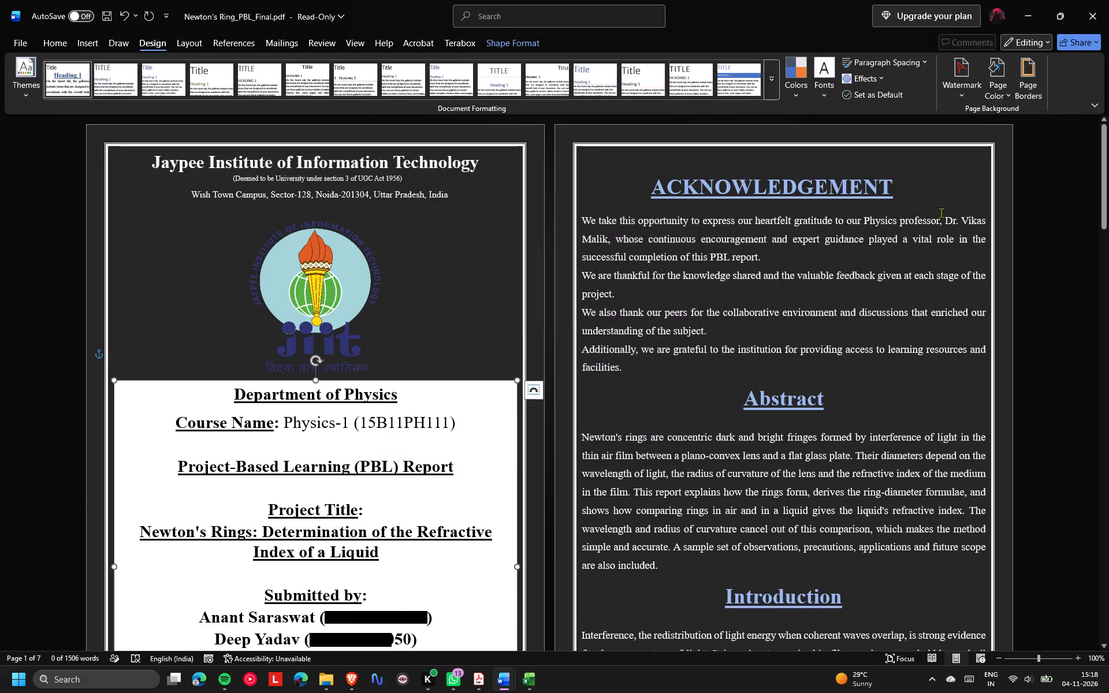
Set the width of the thick-and-thin page border to 2 ¼ pt for the whole document.
{"action": "left_click", "coordinate": [1032, 80]}
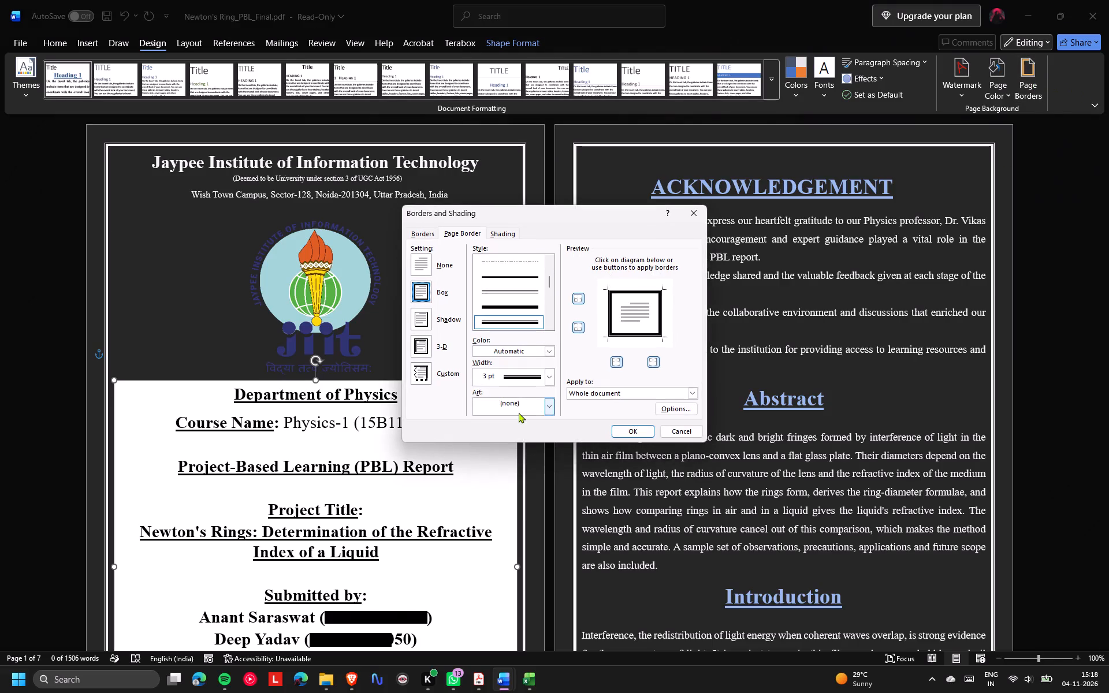
{"action": "left_click", "coordinate": [519, 374]}
{"action": "left_click", "coordinate": [519, 406]}
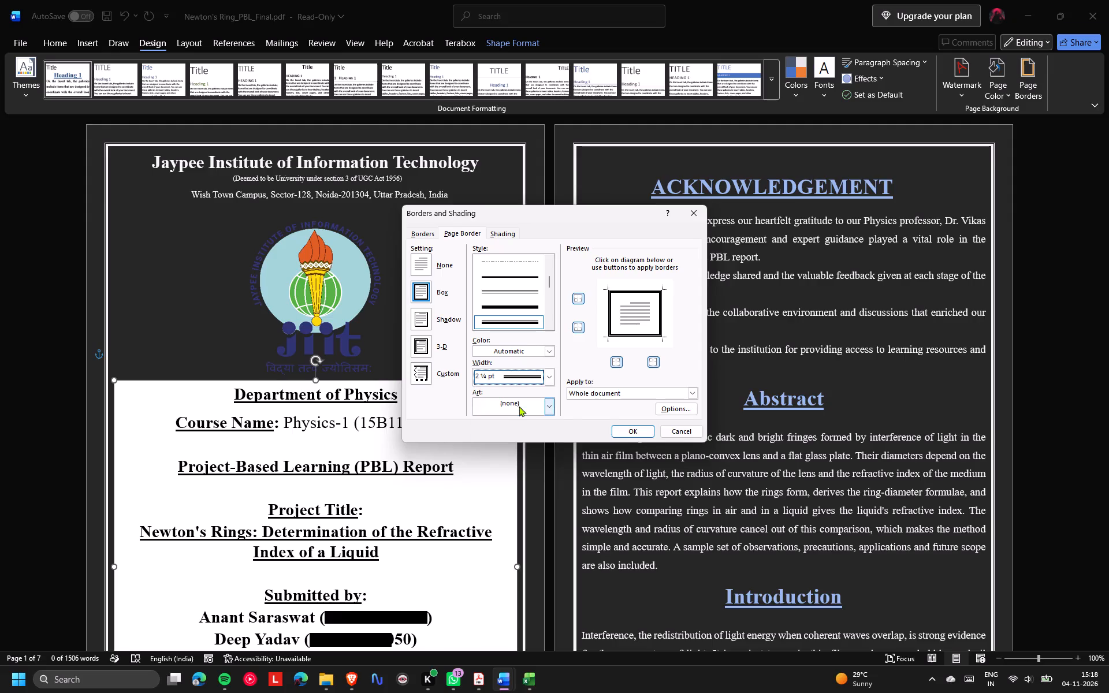
{"action": "left_click_drag", "start_coordinate": [550, 281], "coordinate": [550, 277]}
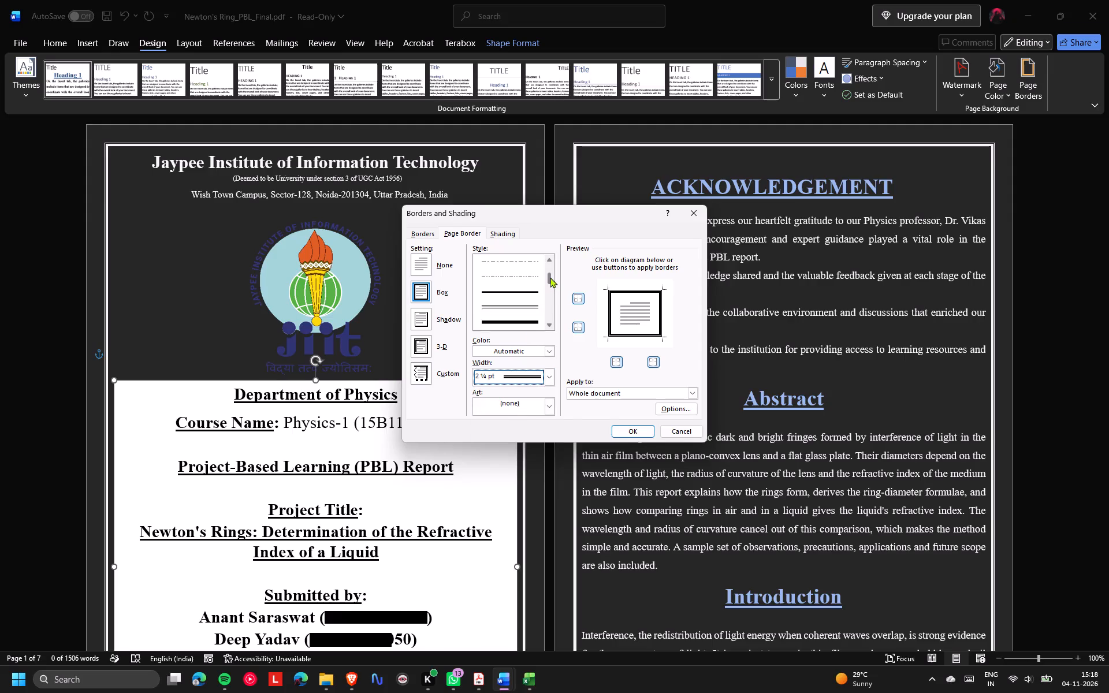
{"action": "left_click_drag", "start_coordinate": [550, 277], "coordinate": [552, 273]}
{"action": "left_click", "coordinate": [628, 431]}
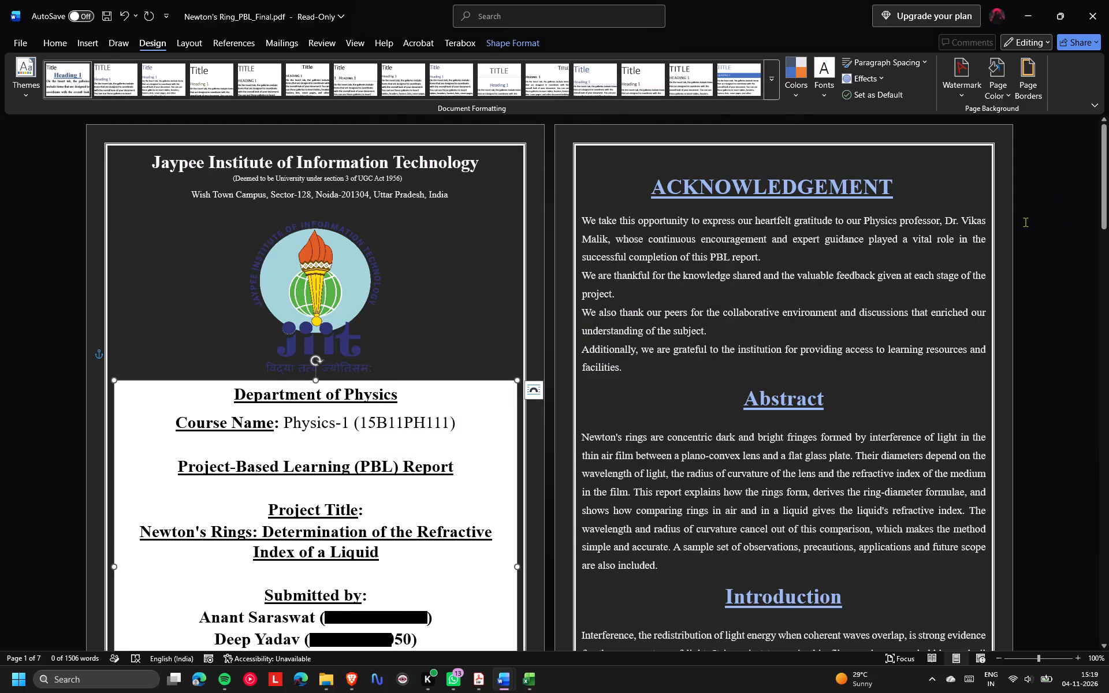
Check the page border on the Acknowledgement page in the print preview.
{"action": "left_click", "coordinate": [921, 271]}
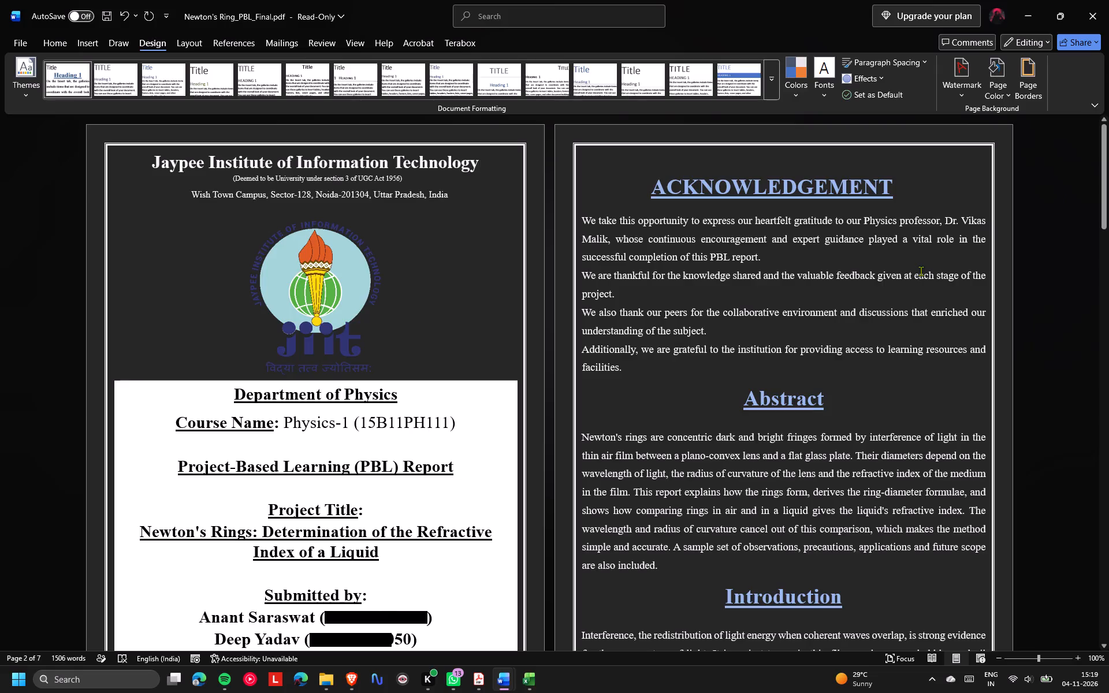
{"action": "key", "text": "ctrl+p"}
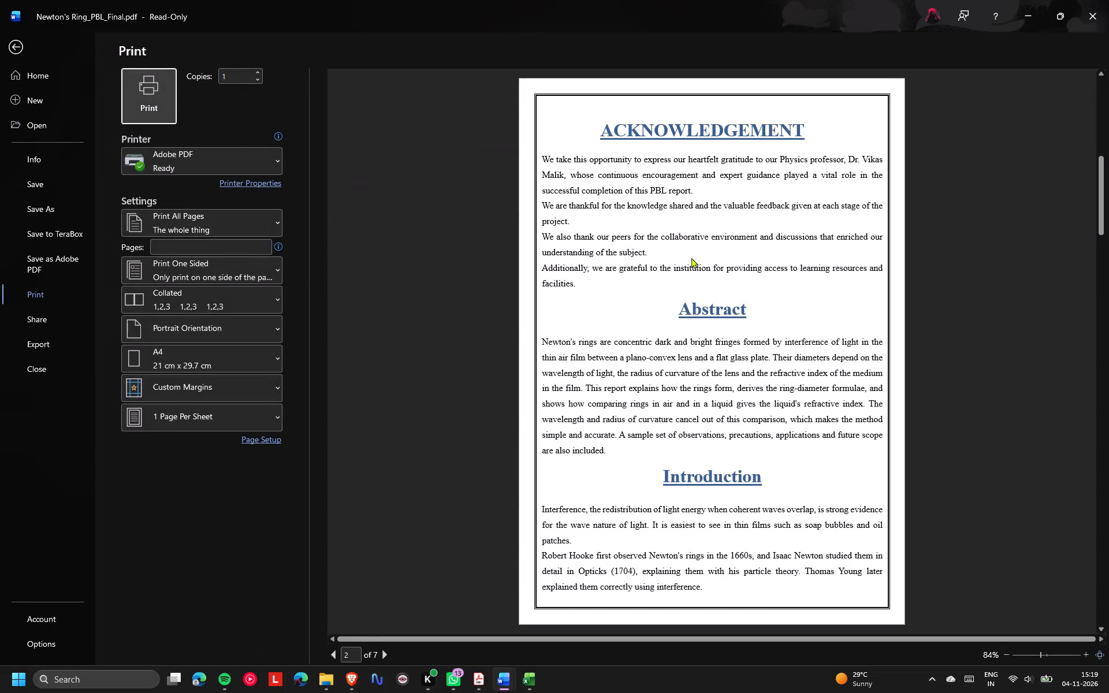
{"action": "left_click", "coordinate": [6, 53]}
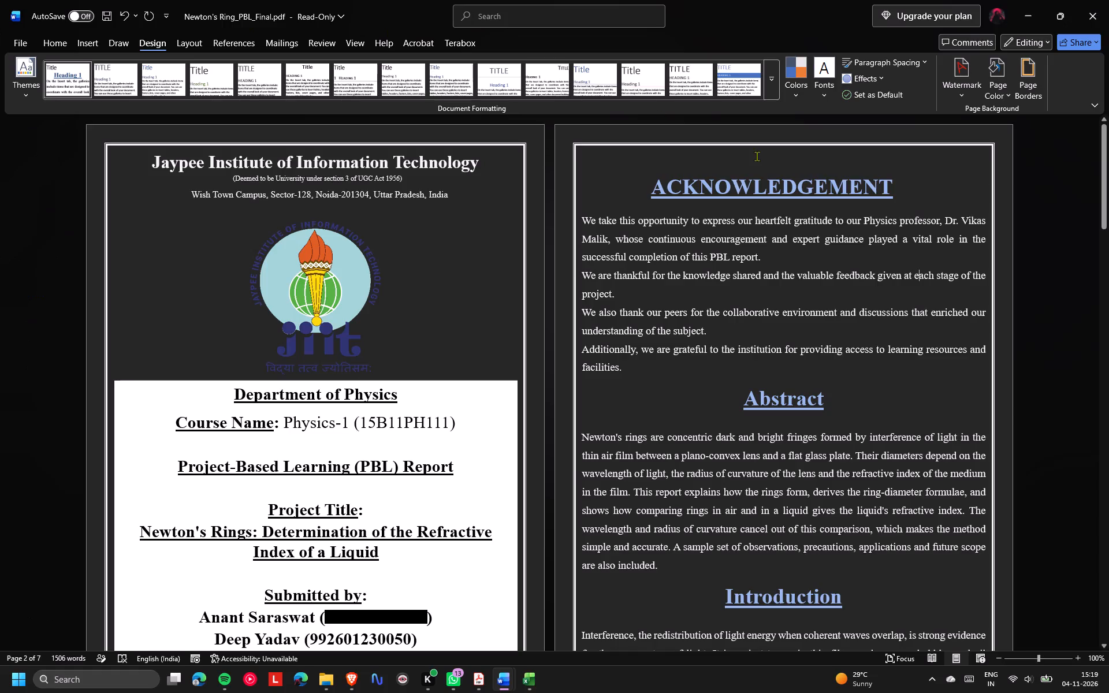
Apply the 3-D setting to the 2 ¼ pt page border, keeping the automatic color, for the whole document.
{"action": "left_click", "coordinate": [1034, 83]}
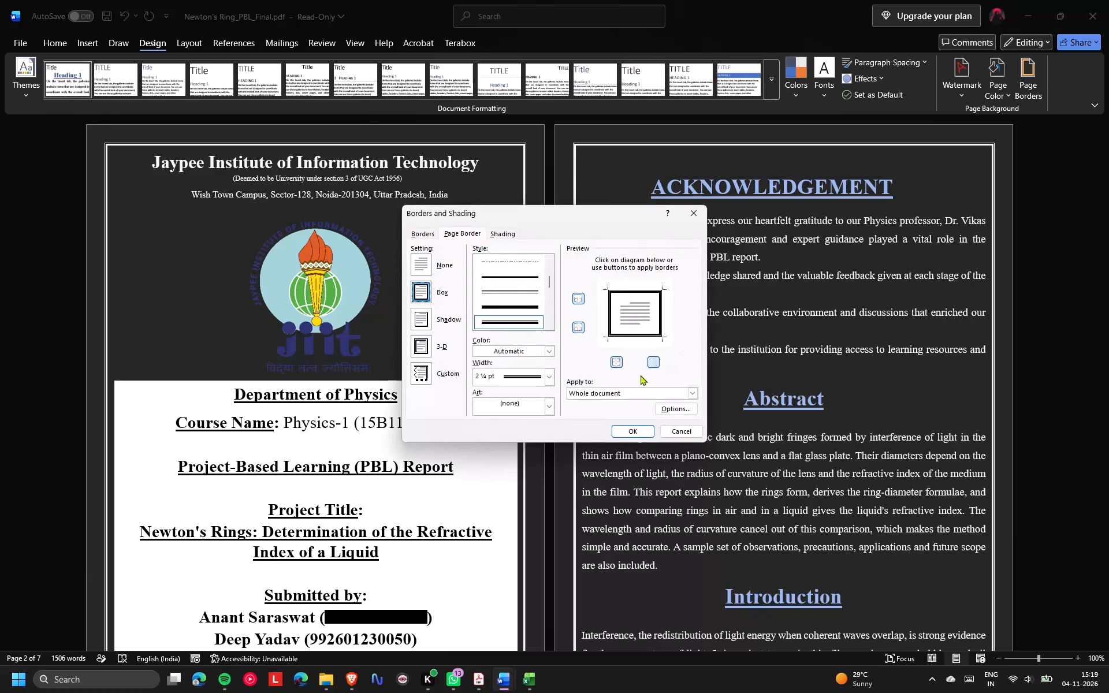
{"action": "left_click", "coordinate": [538, 354]}
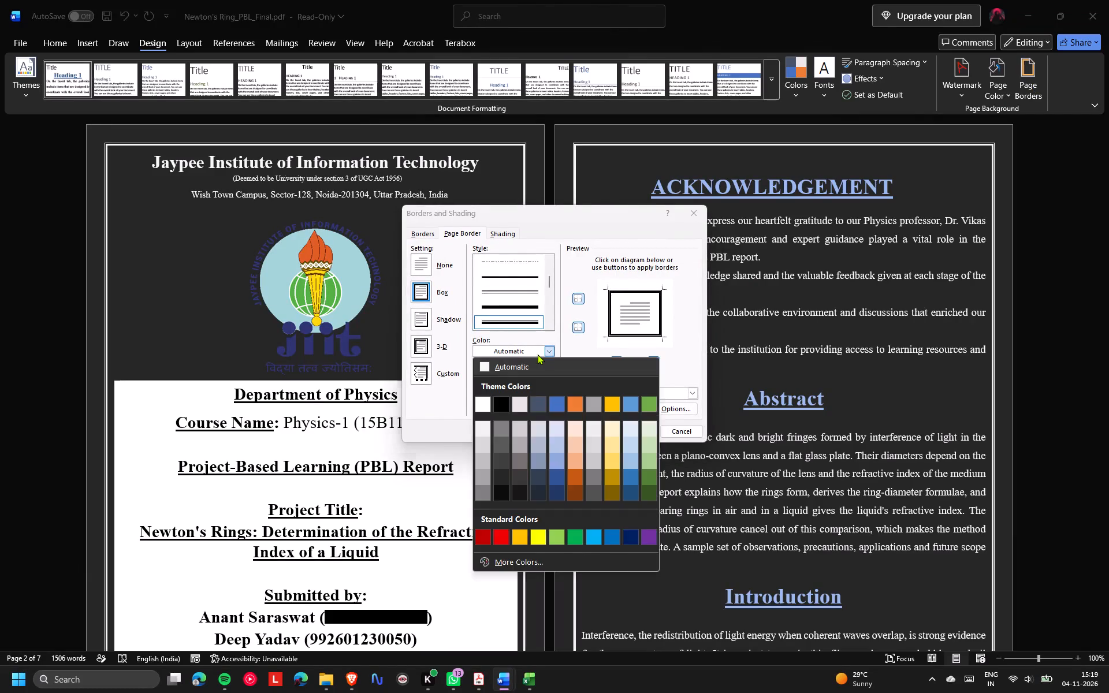
{"action": "left_click", "coordinate": [538, 354]}
{"action": "left_click", "coordinate": [451, 354]}
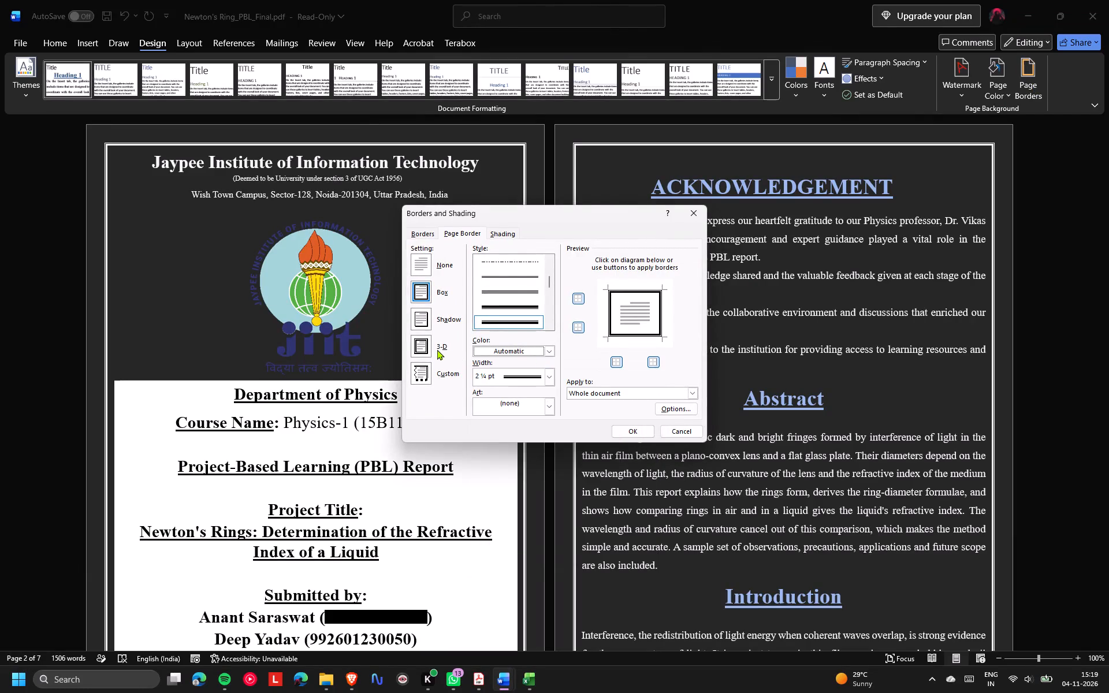
{"action": "left_click", "coordinate": [437, 349]}
{"action": "left_click", "coordinate": [426, 346]}
{"action": "triple_click", "coordinate": [426, 346]}
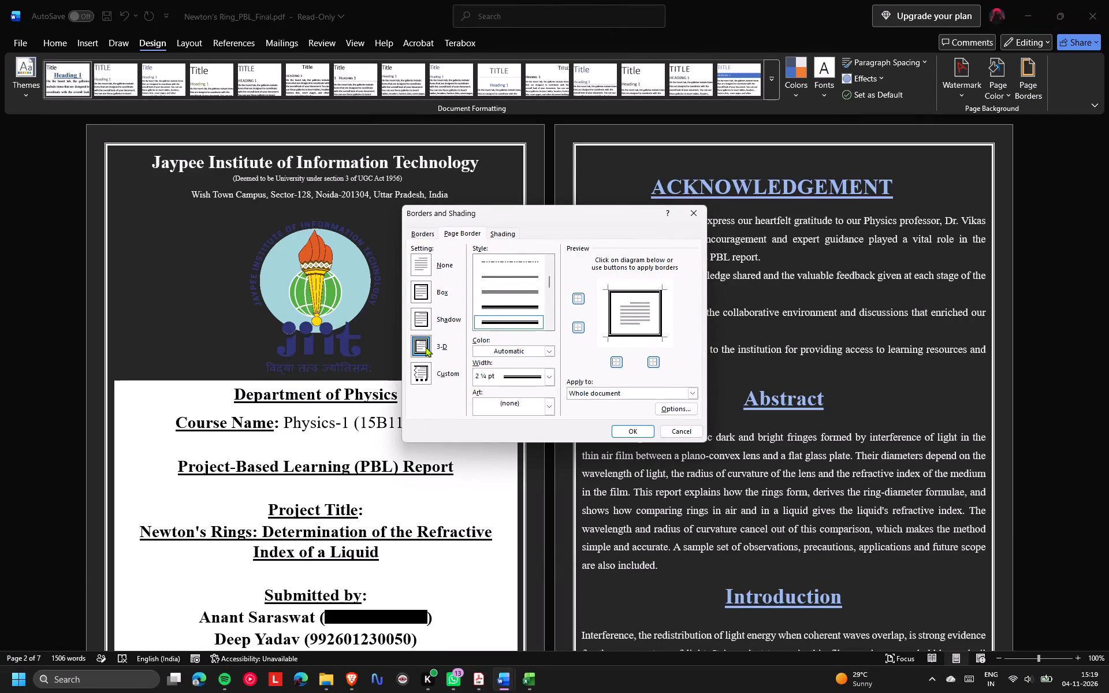
{"action": "left_click", "coordinate": [634, 429]}
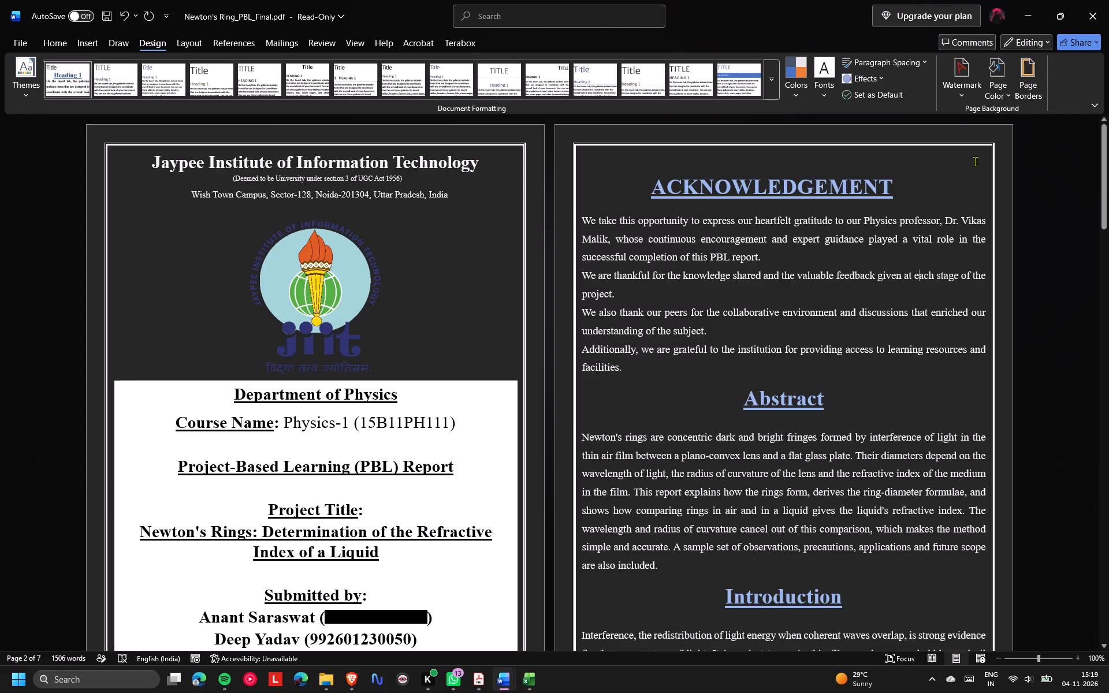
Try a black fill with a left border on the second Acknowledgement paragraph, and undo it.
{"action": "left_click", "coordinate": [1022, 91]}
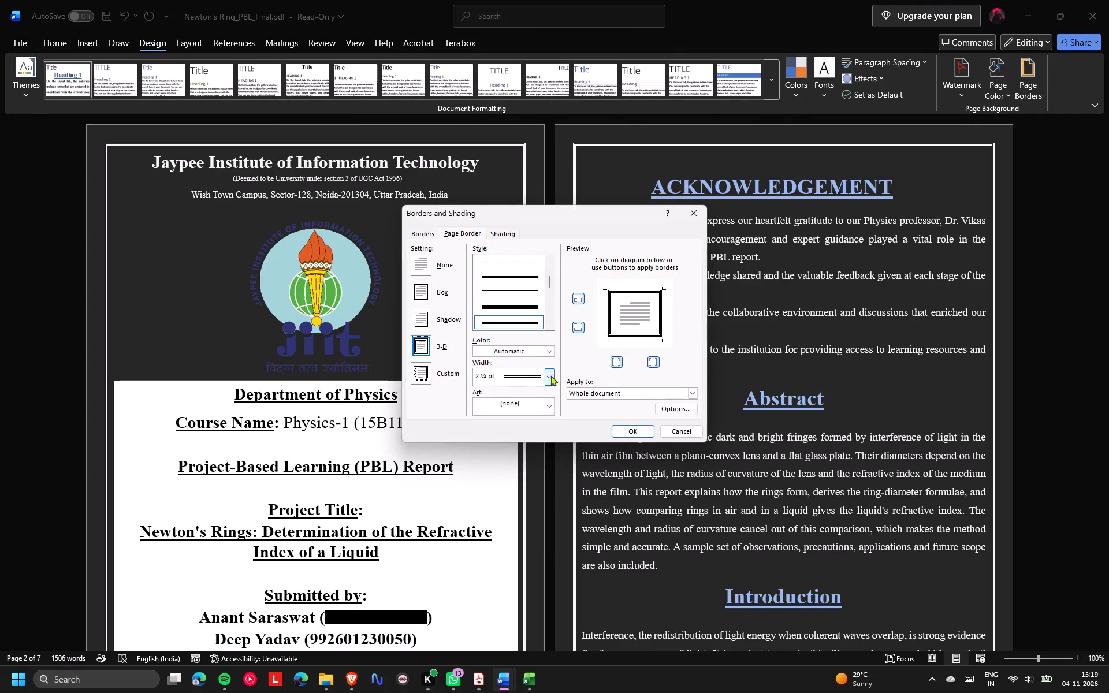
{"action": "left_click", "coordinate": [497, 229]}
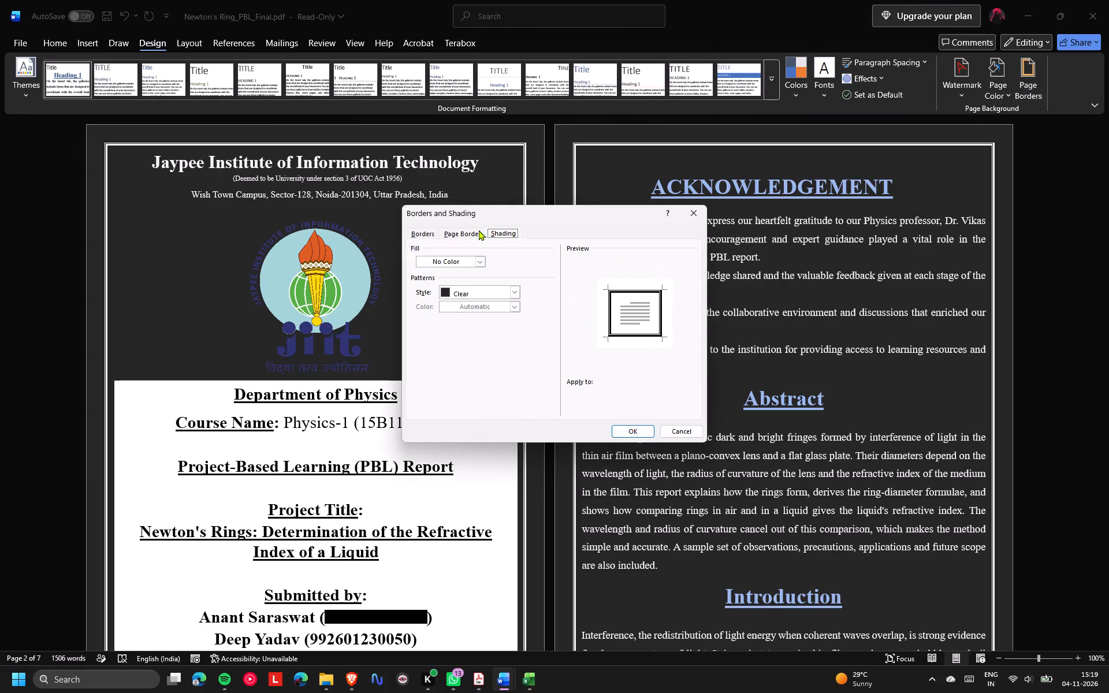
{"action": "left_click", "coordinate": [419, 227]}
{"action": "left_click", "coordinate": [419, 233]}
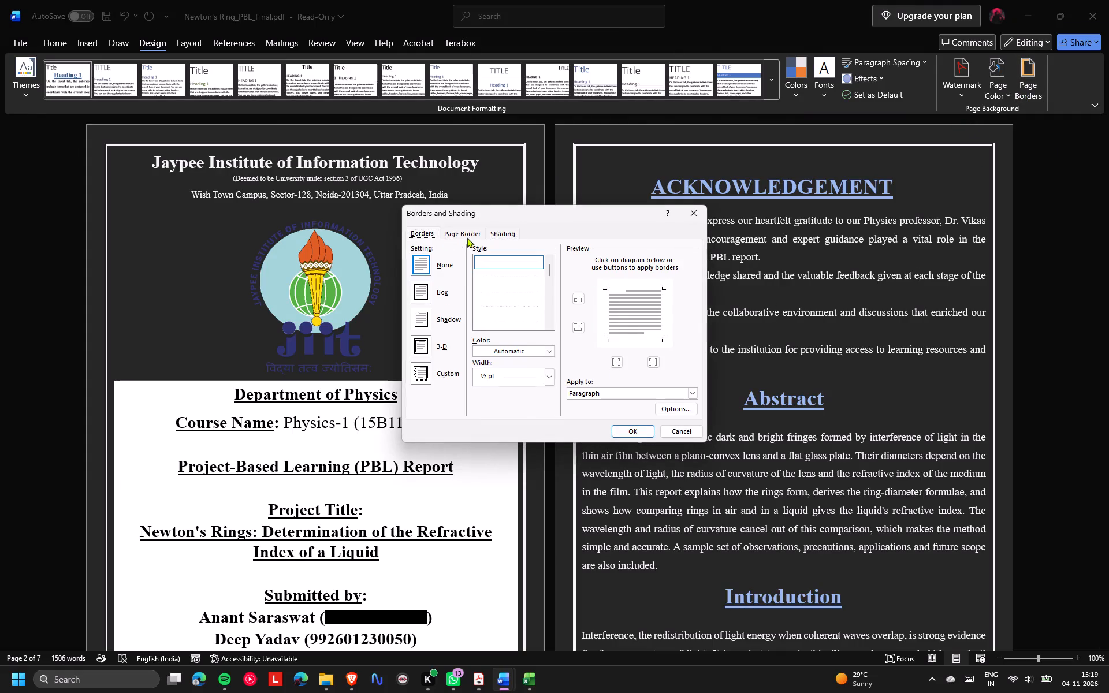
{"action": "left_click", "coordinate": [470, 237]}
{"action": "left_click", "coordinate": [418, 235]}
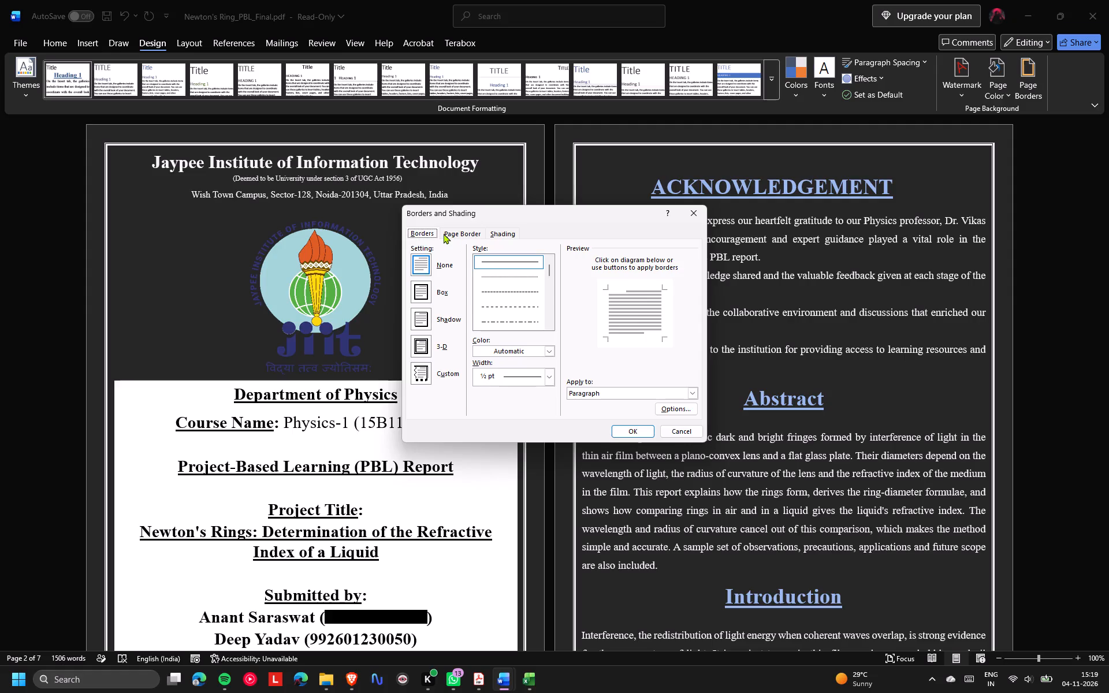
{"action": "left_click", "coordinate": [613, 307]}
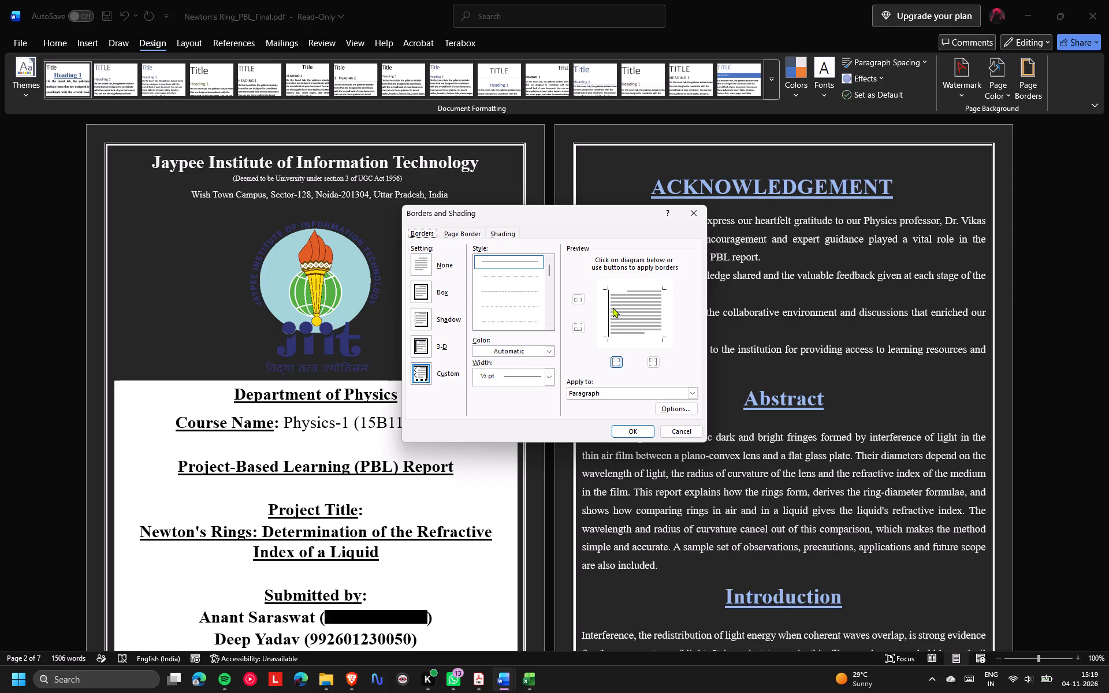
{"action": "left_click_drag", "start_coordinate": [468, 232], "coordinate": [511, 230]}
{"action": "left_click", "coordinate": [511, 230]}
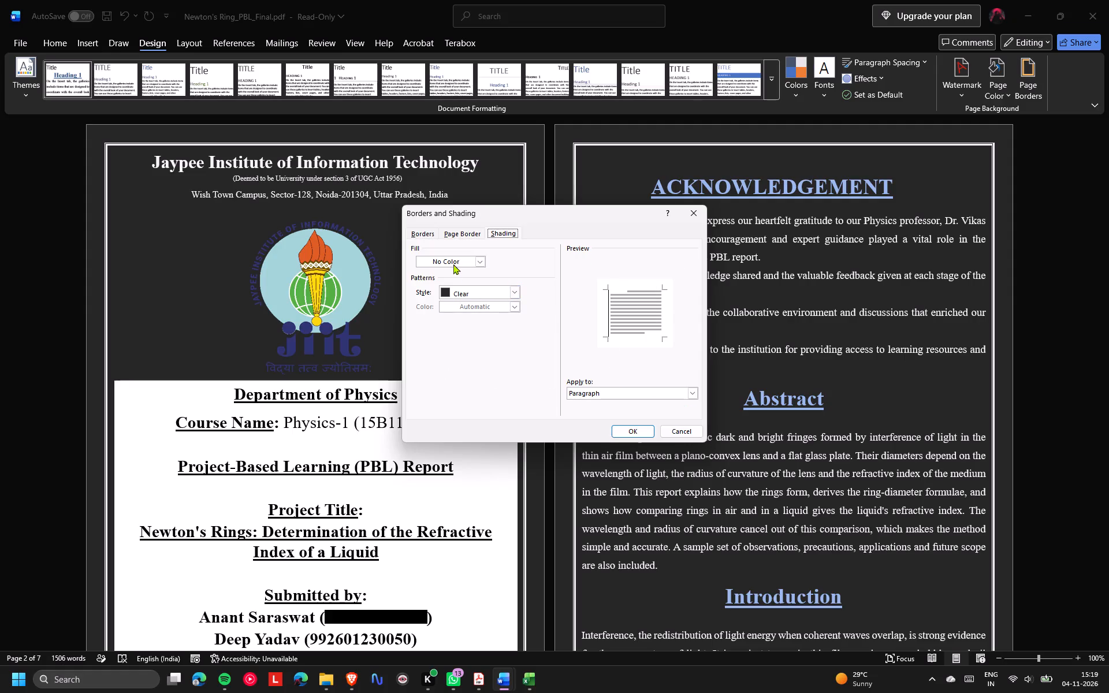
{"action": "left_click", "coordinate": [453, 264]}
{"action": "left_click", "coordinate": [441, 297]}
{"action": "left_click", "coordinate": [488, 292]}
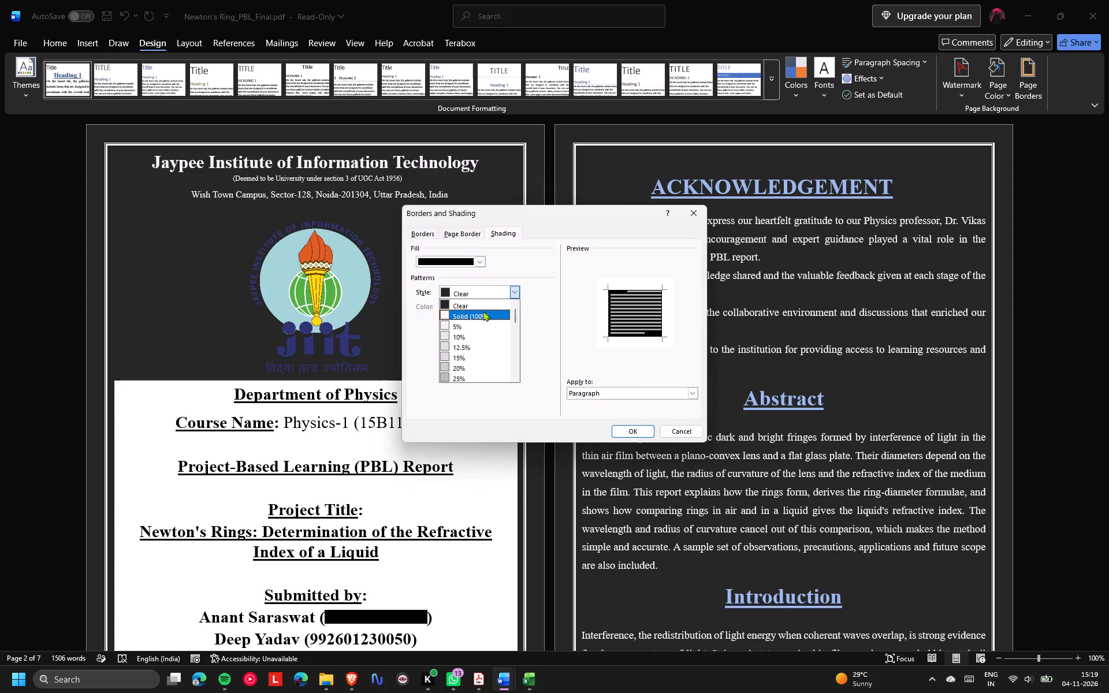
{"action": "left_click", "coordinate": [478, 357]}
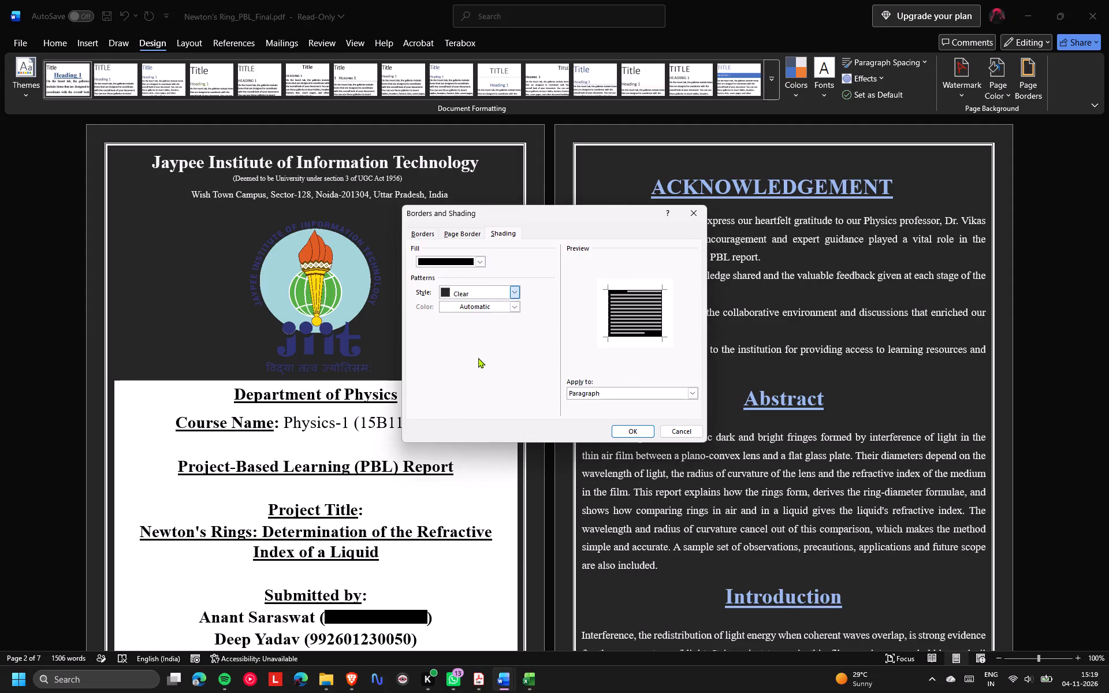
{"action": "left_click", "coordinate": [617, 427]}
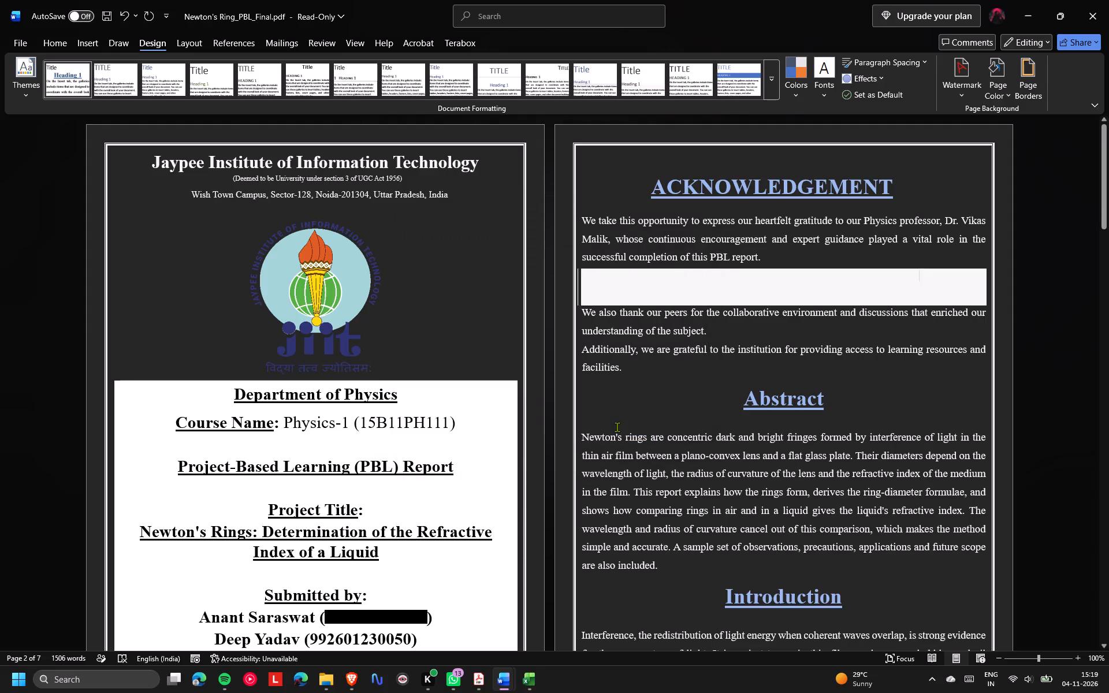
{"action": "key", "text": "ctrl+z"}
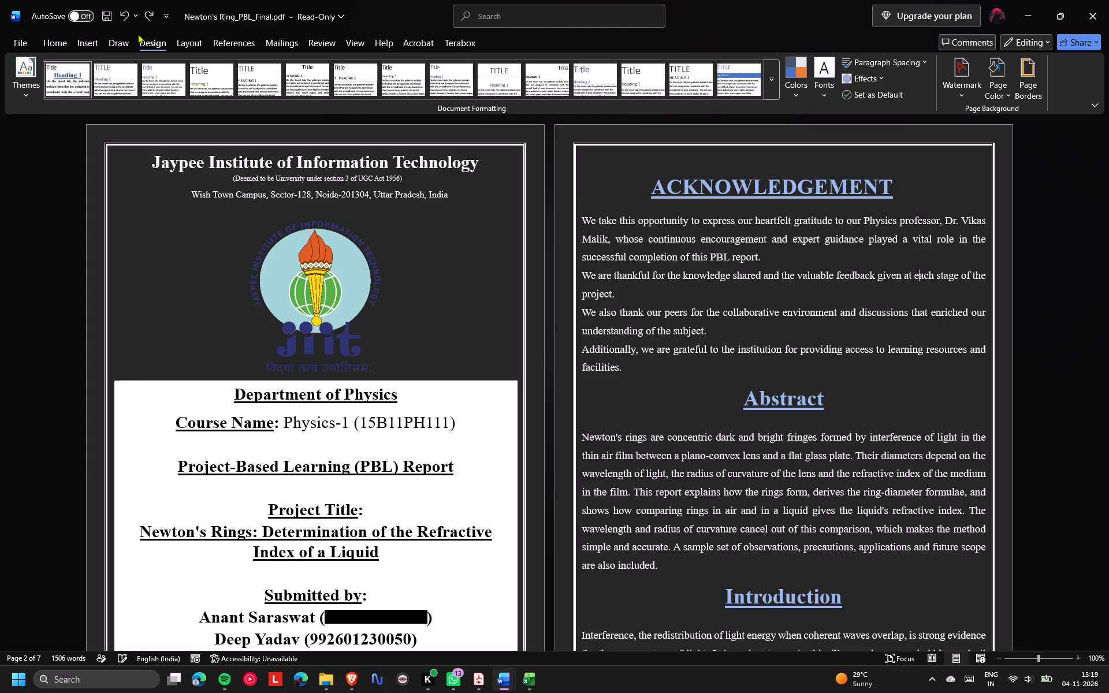
Set the page margins to the Narrow preset.
{"action": "left_click", "coordinate": [248, 43]}
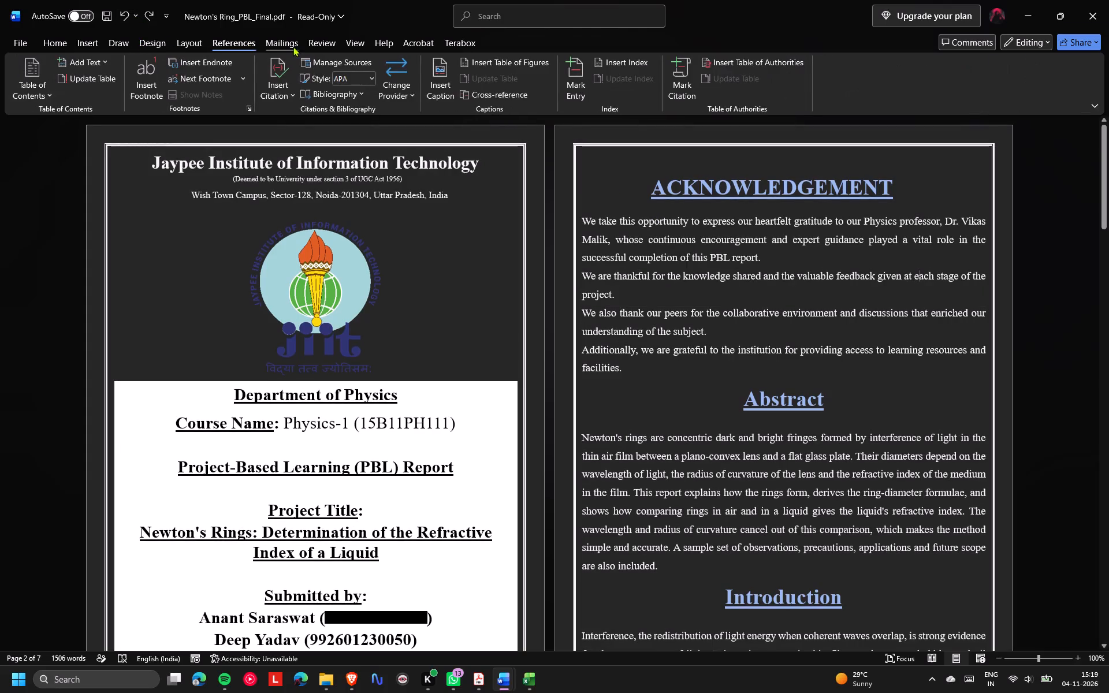
{"action": "left_click", "coordinate": [293, 46]}
{"action": "left_click", "coordinate": [358, 42]}
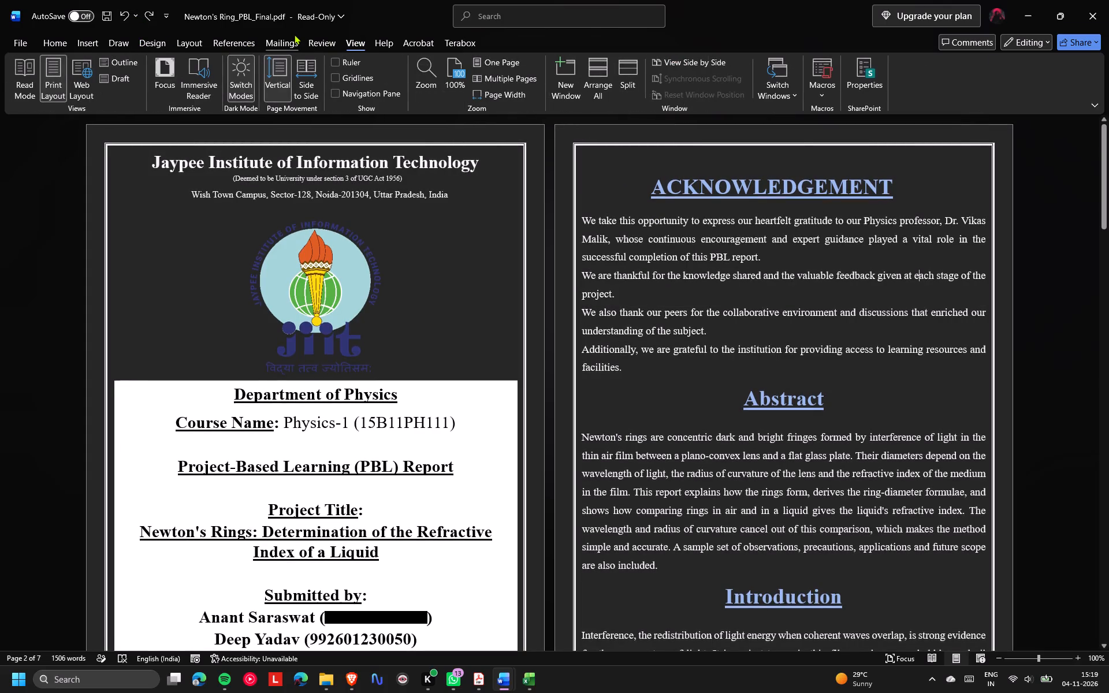
{"action": "left_click", "coordinate": [295, 34]}
{"action": "left_click", "coordinate": [174, 42]}
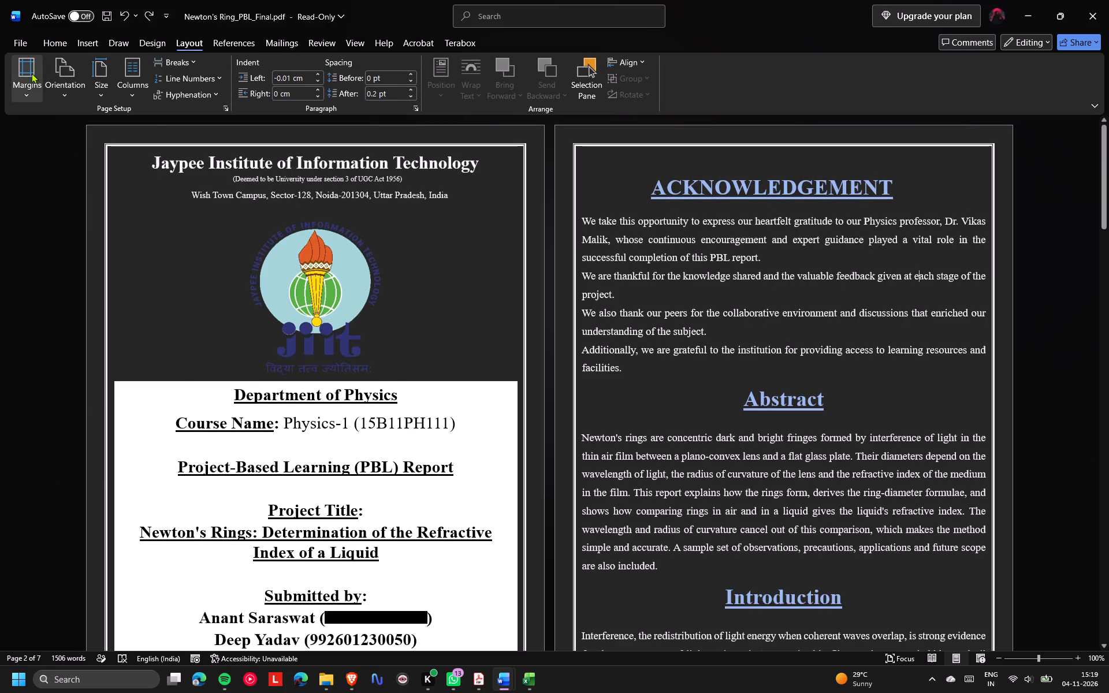
{"action": "left_click", "coordinate": [32, 73]}
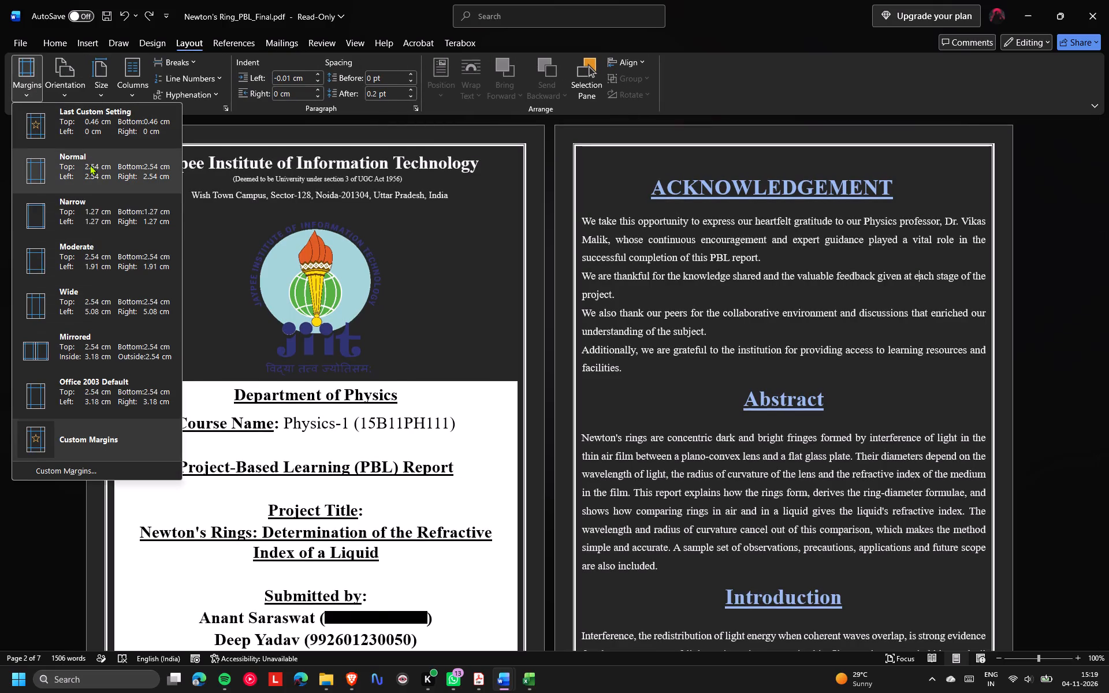
{"action": "left_click", "coordinate": [96, 215]}
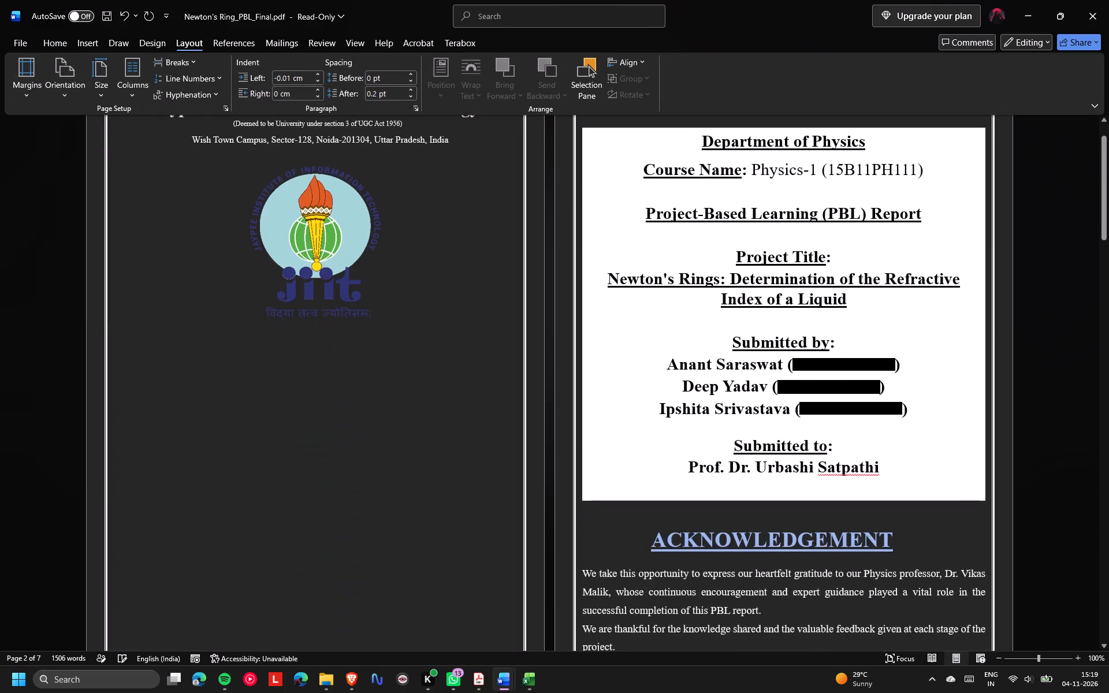
Delete blank lines above the Department of Physics block to bring it back onto the cover page.
{"action": "scroll", "coordinate": [96, 215], "scroll_direction": "up", "scroll_amount": 2}
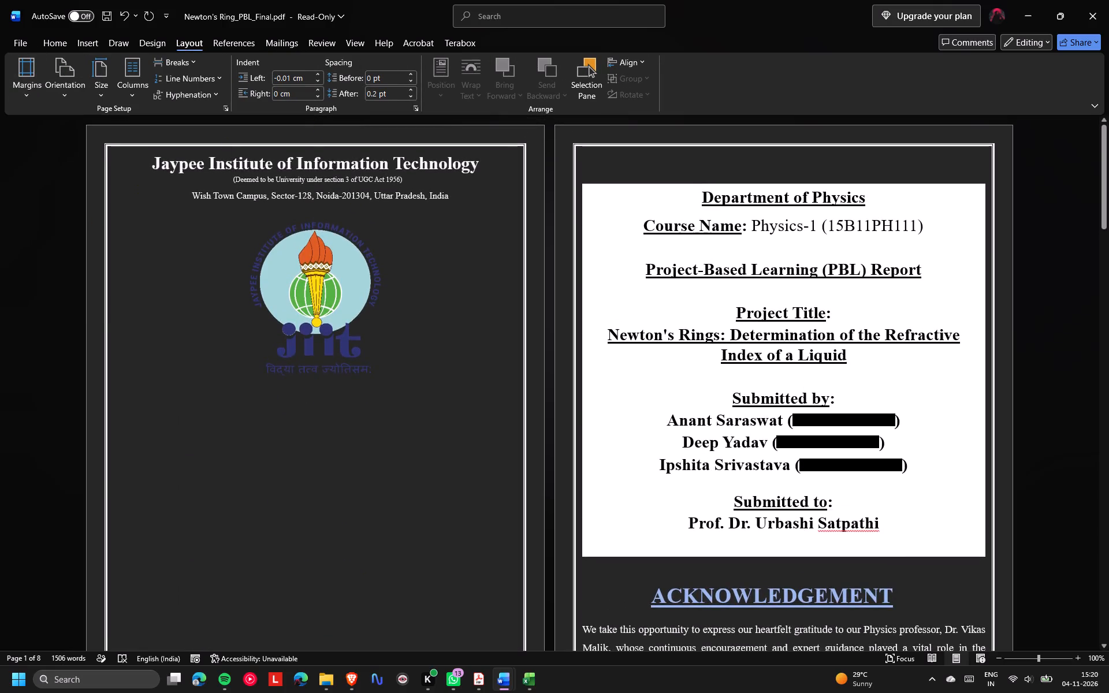
{"action": "scroll", "coordinate": [362, 223], "scroll_direction": "right", "scroll_amount": 1}
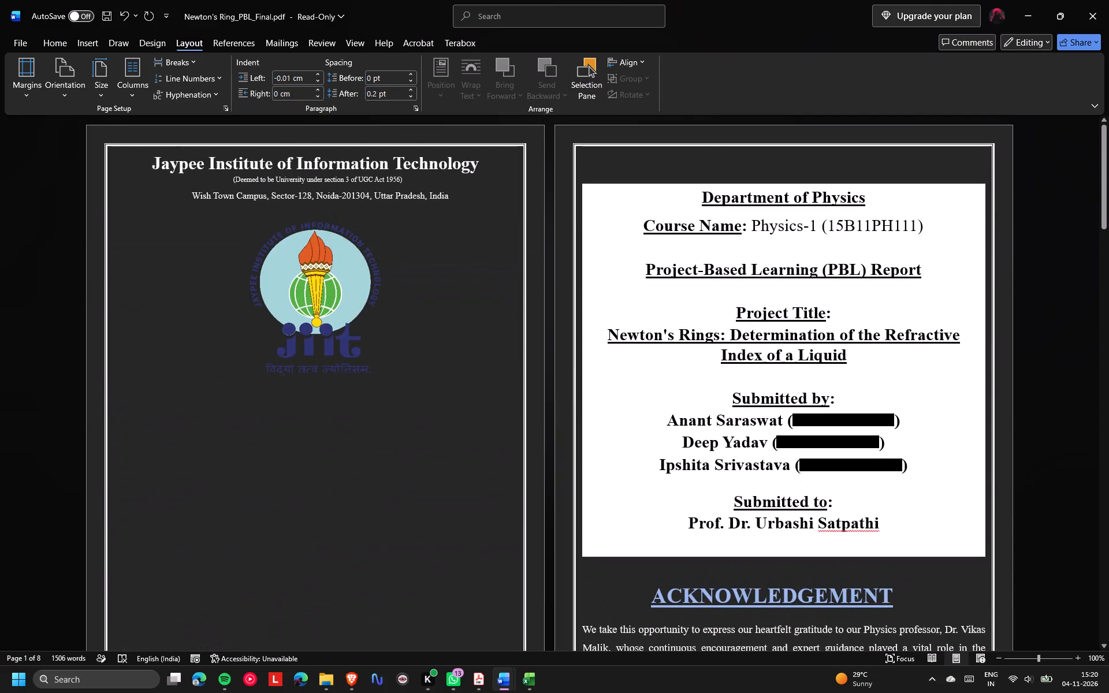
{"action": "scroll", "coordinate": [646, 172], "scroll_direction": "down", "scroll_amount": 7}
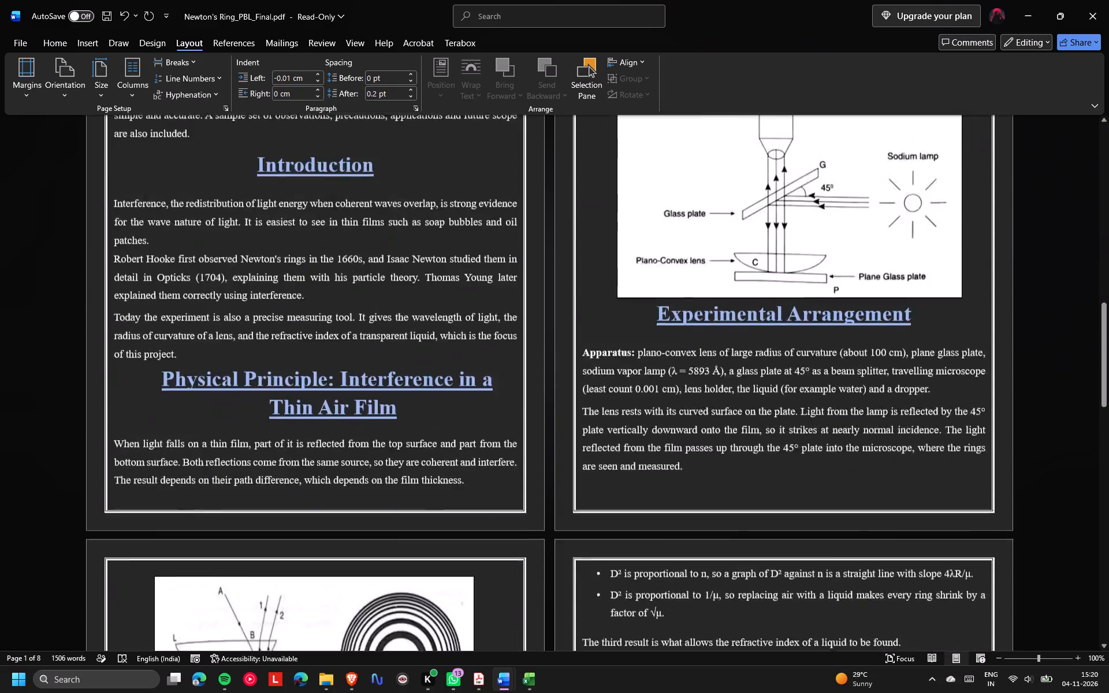
{"action": "scroll", "coordinate": [646, 172], "scroll_direction": "down", "scroll_amount": 4}
{"action": "scroll", "coordinate": [646, 172], "scroll_direction": "up", "scroll_amount": 10}
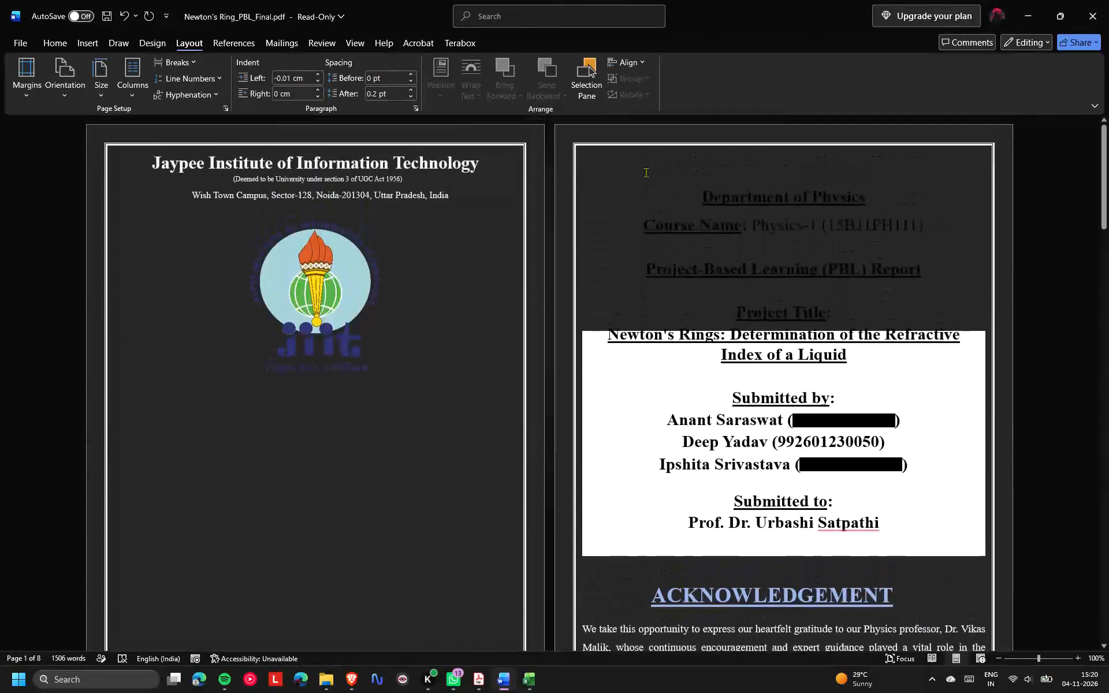
{"action": "left_click", "coordinate": [635, 170]}
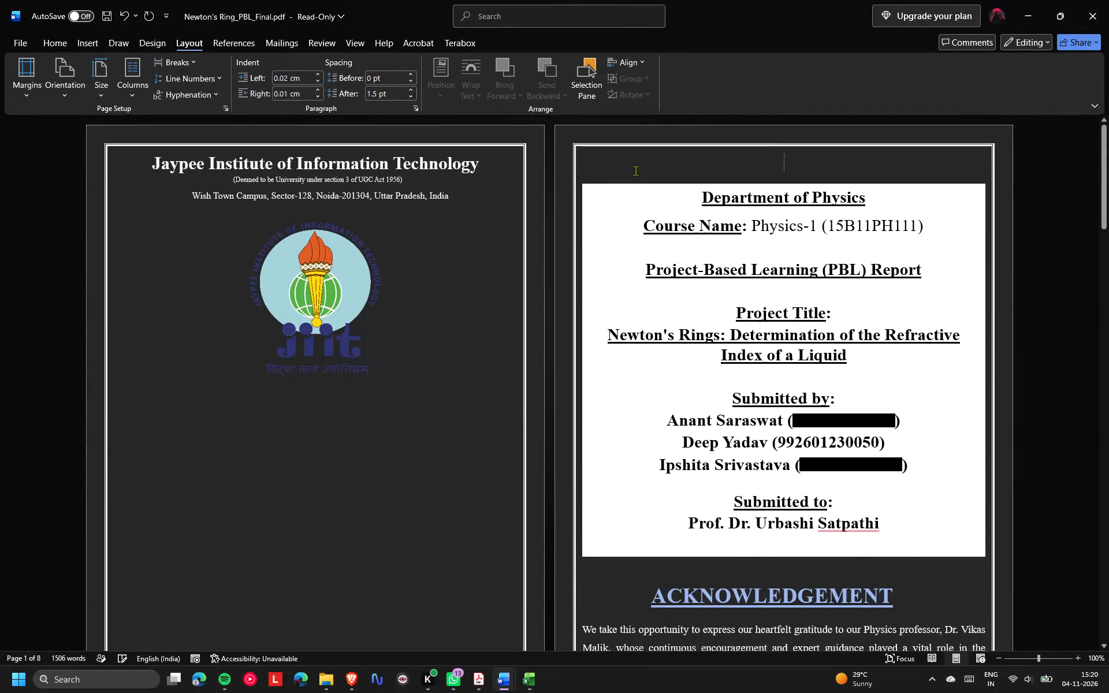
{"action": "key", "text": "BackSpace"}
{"action": "key", "text": "BackSpace"}
{"action": "key", "text": "BackSpace"}
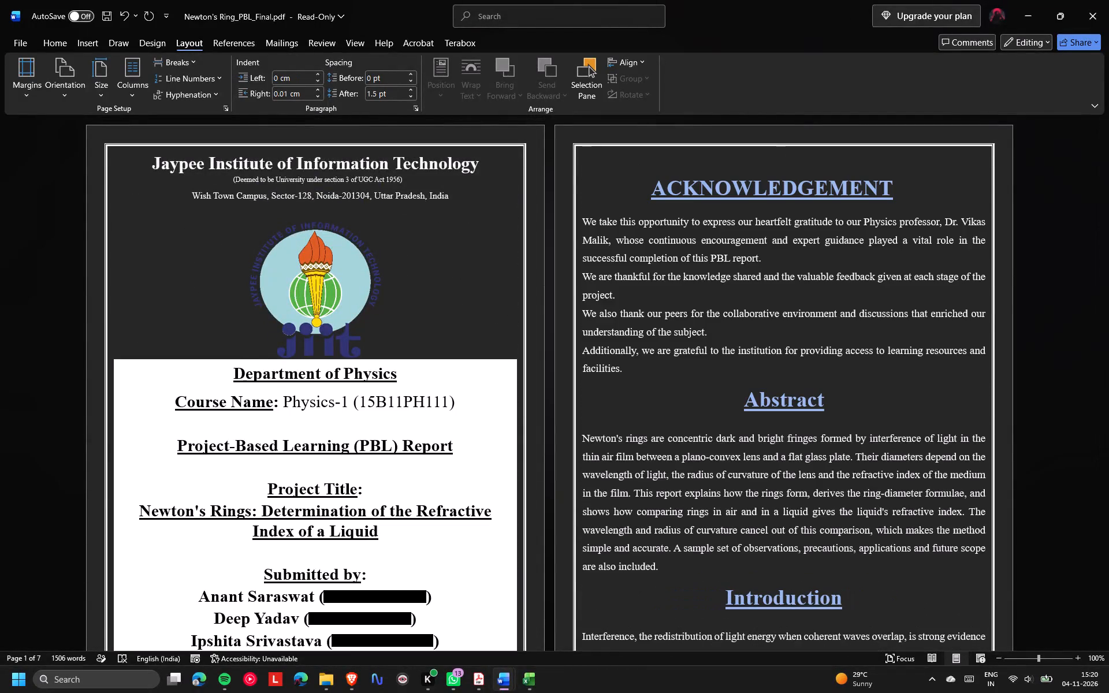
Move the institute logo up on the cover, centred between the campus address and the Department of Physics block.
{"action": "scroll", "coordinate": [635, 170], "scroll_direction": "up", "scroll_amount": 1}
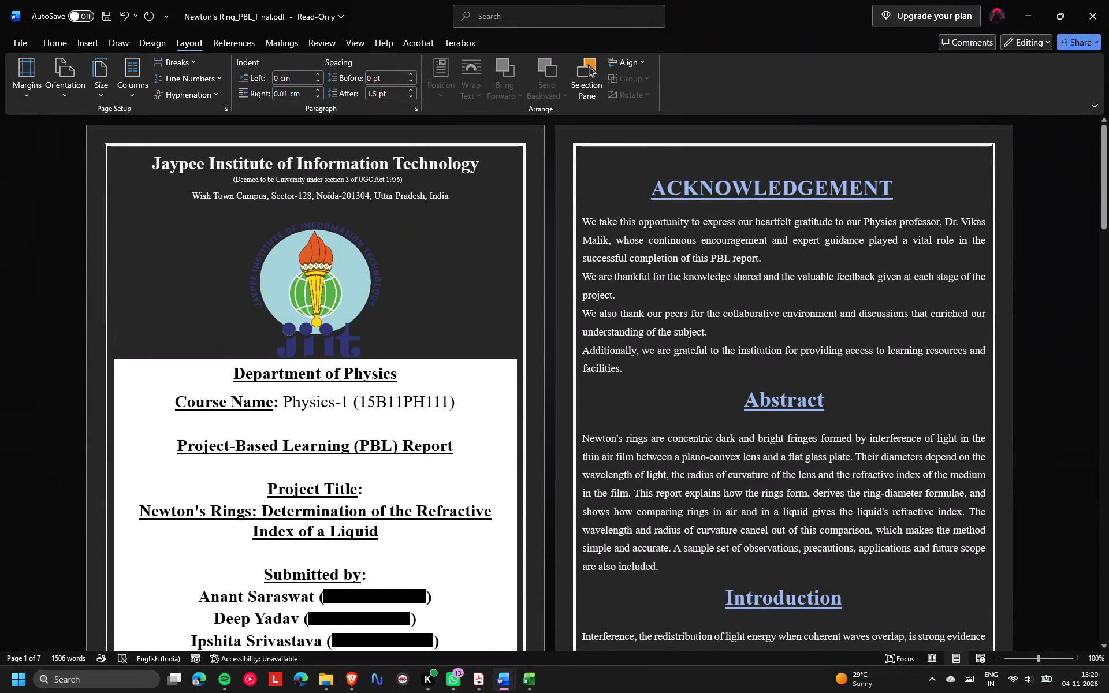
{"action": "left_click", "coordinate": [325, 310]}
{"action": "left_click_drag", "start_coordinate": [302, 286], "coordinate": [304, 269]}
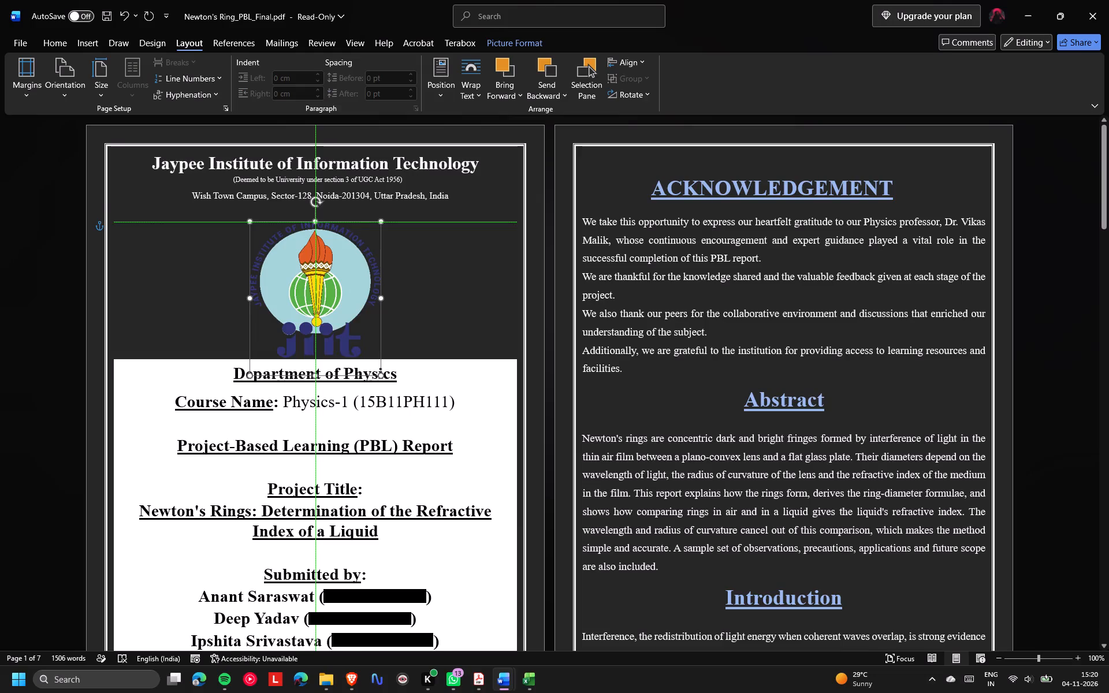
{"action": "left_click_drag", "start_coordinate": [304, 269], "coordinate": [304, 270]}
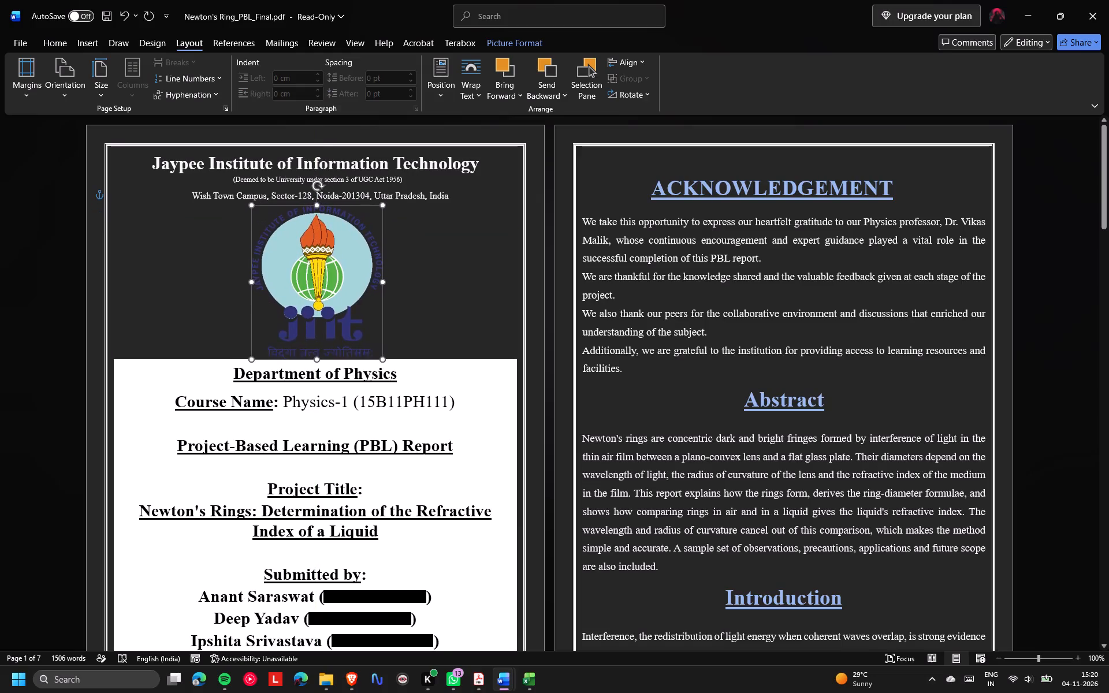
{"action": "left_click_drag", "start_coordinate": [304, 270], "coordinate": [304, 268]}
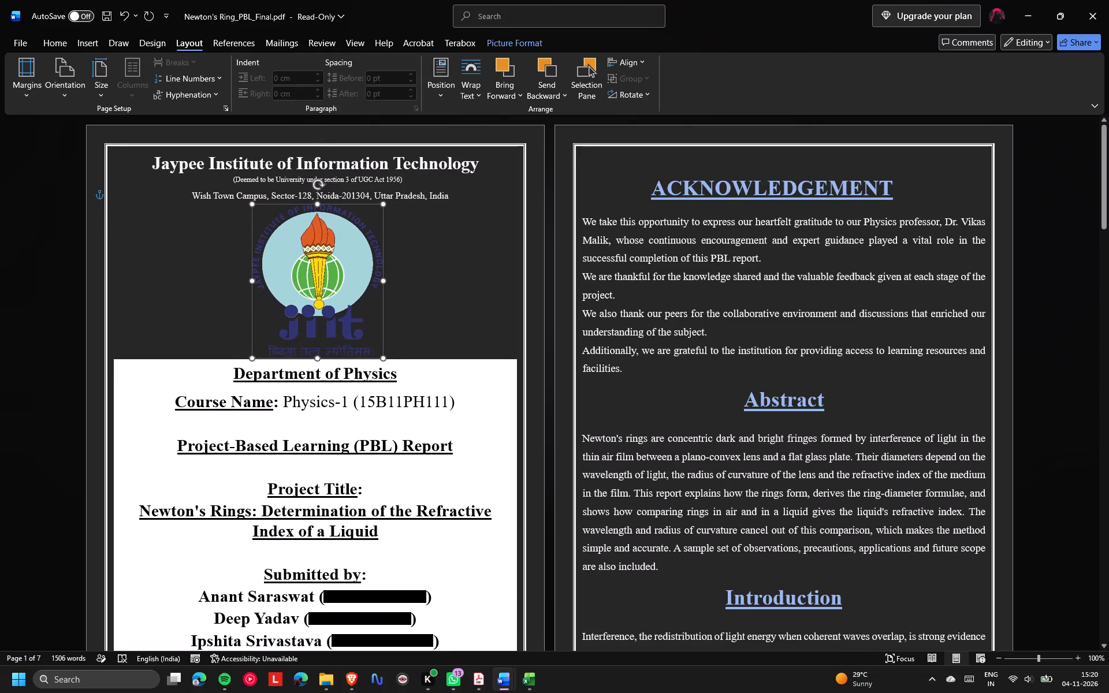
{"action": "left_click_drag", "start_coordinate": [304, 268], "coordinate": [301, 269]}
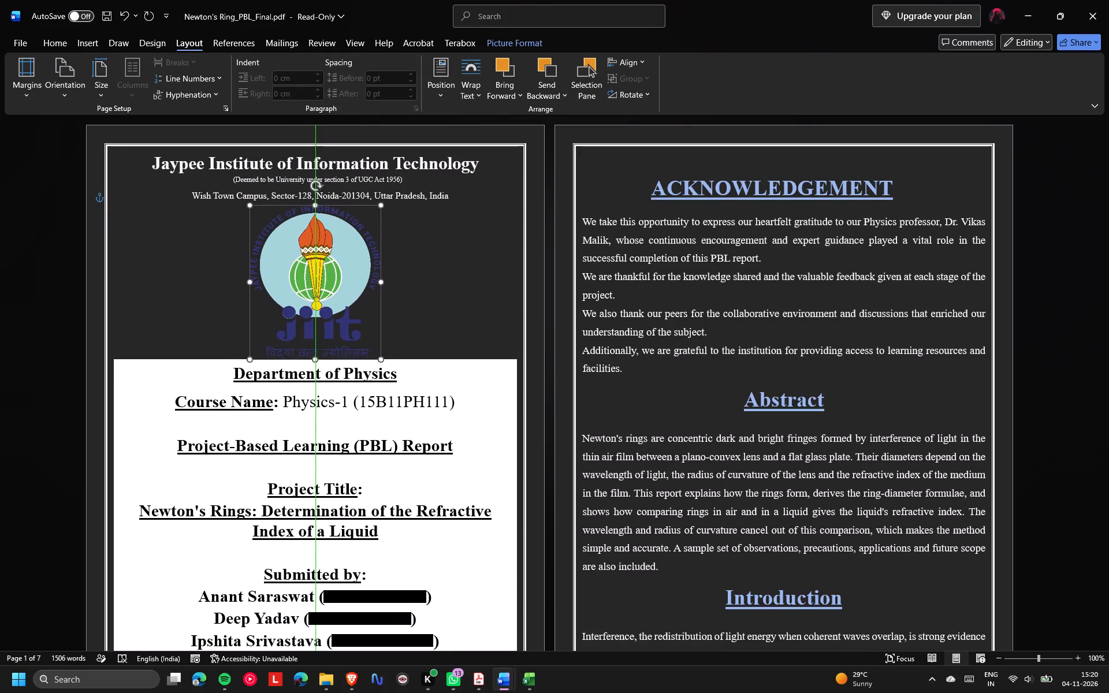
{"action": "left_click_drag", "start_coordinate": [301, 269], "coordinate": [302, 268]}
{"action": "scroll", "coordinate": [446, 298], "scroll_direction": "right", "scroll_amount": 1}
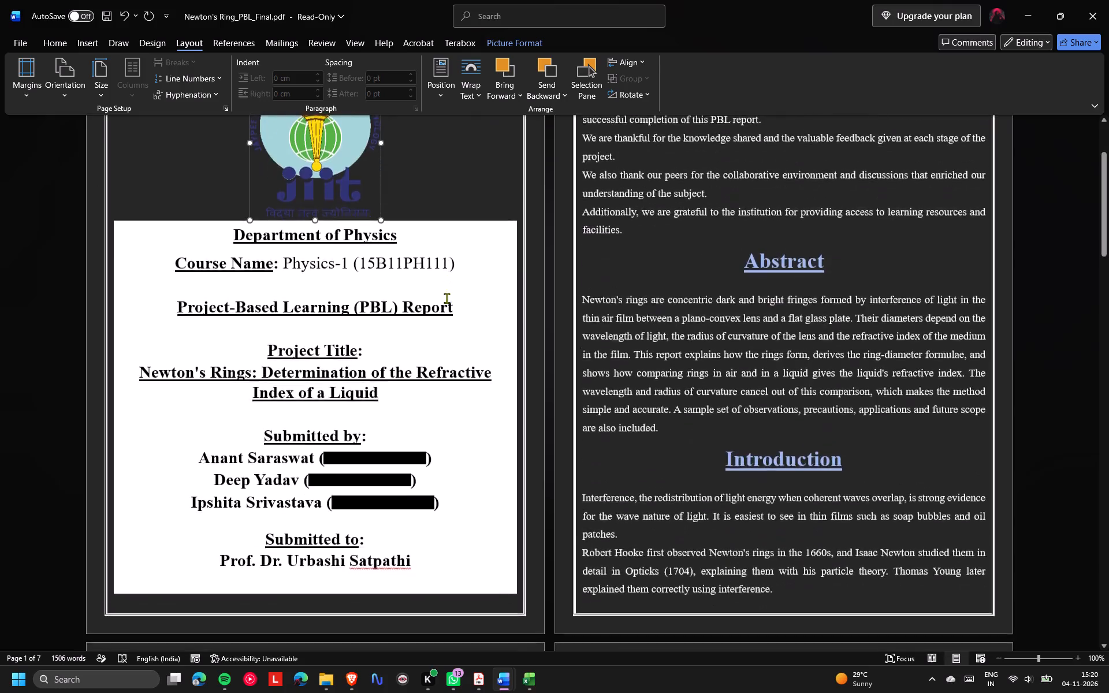
{"action": "scroll", "coordinate": [446, 298], "scroll_direction": "right", "scroll_amount": 1}
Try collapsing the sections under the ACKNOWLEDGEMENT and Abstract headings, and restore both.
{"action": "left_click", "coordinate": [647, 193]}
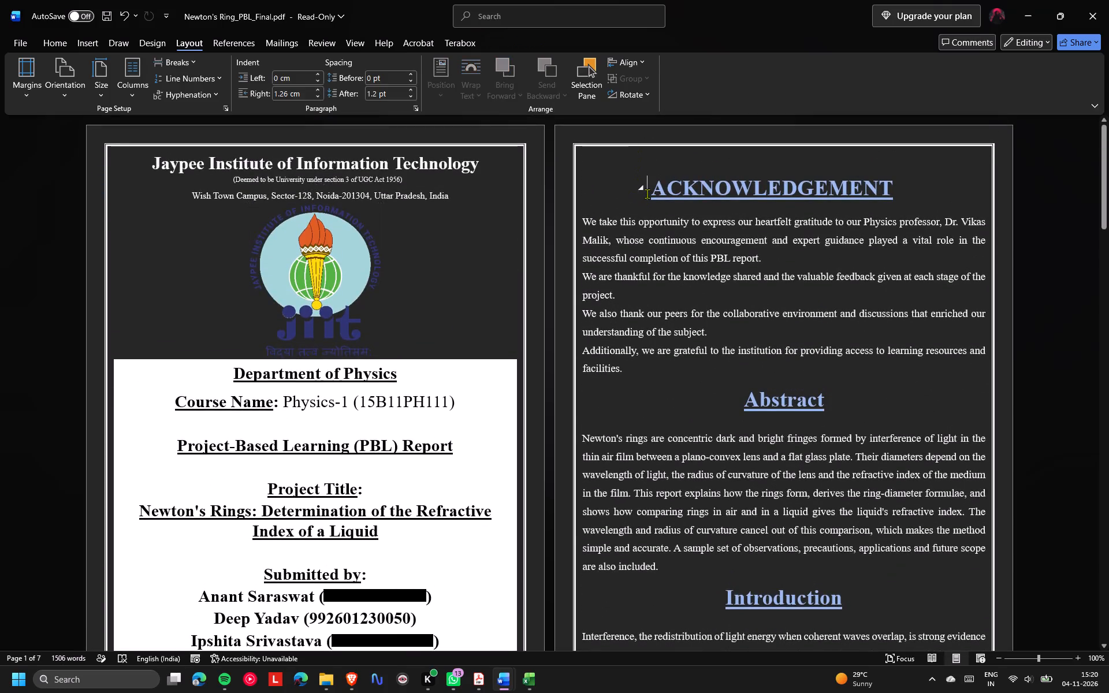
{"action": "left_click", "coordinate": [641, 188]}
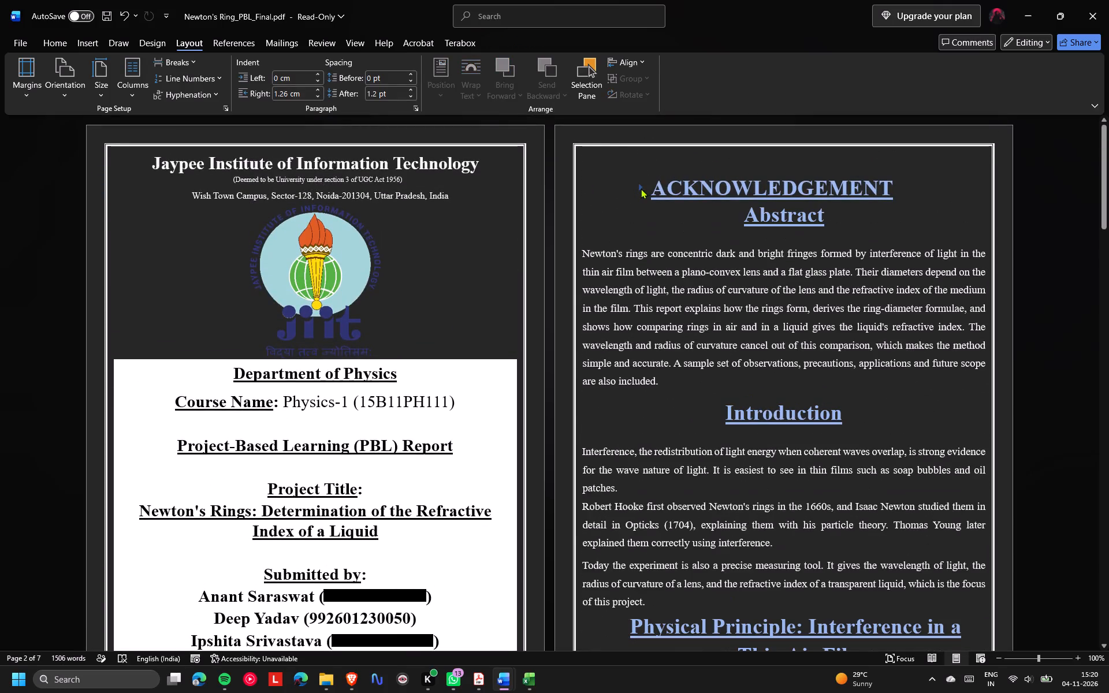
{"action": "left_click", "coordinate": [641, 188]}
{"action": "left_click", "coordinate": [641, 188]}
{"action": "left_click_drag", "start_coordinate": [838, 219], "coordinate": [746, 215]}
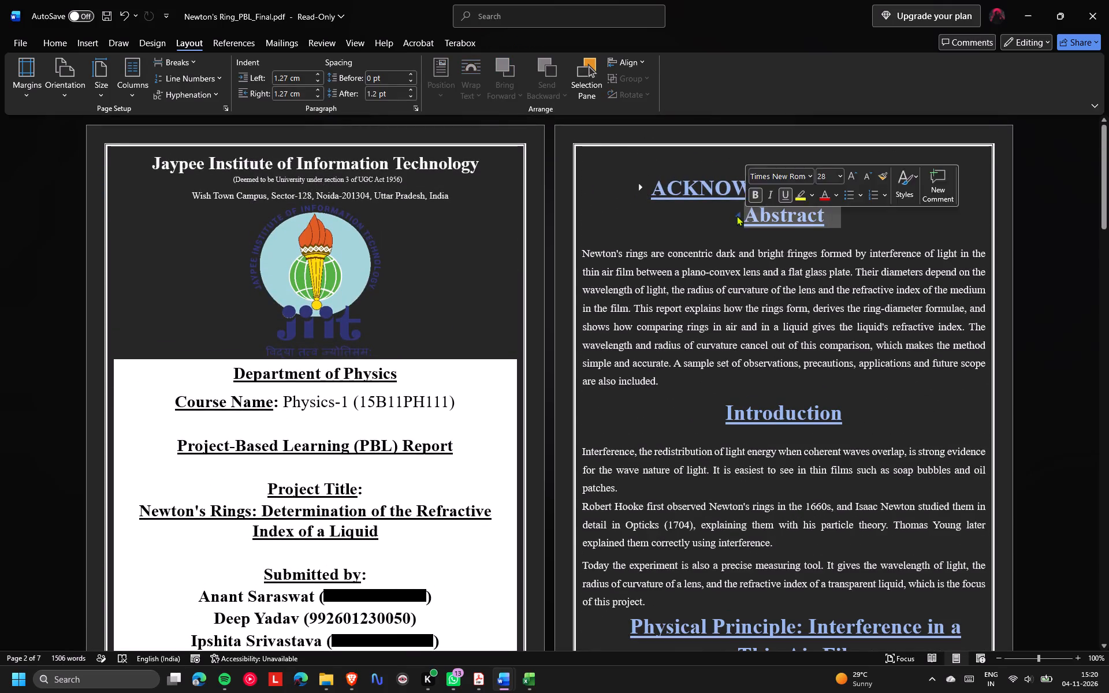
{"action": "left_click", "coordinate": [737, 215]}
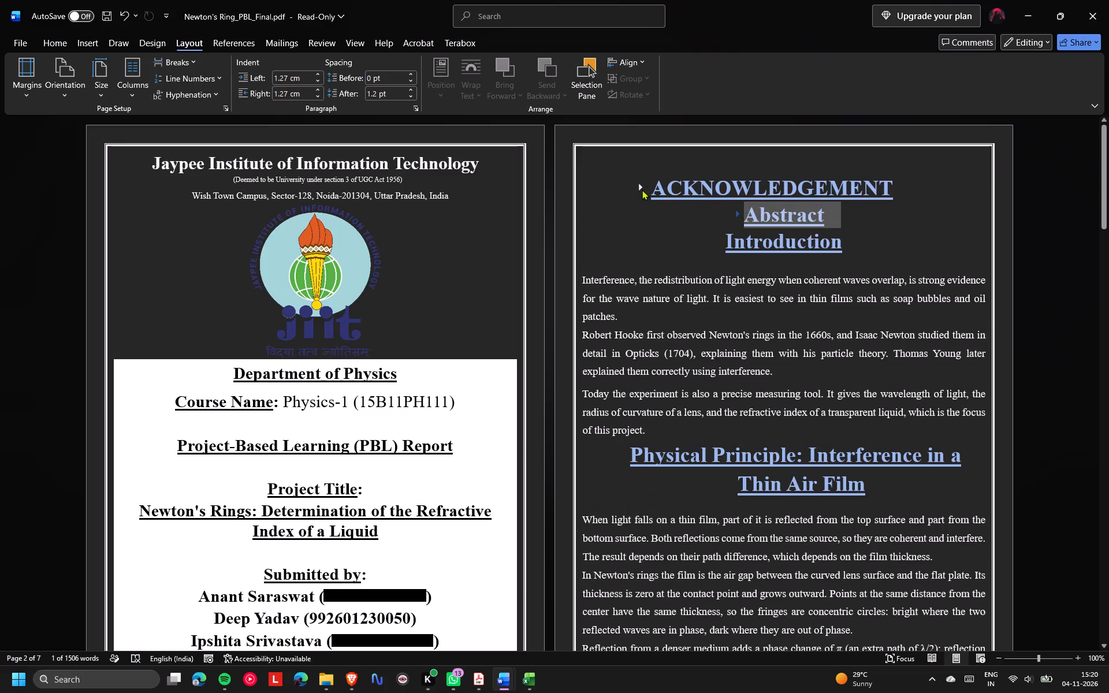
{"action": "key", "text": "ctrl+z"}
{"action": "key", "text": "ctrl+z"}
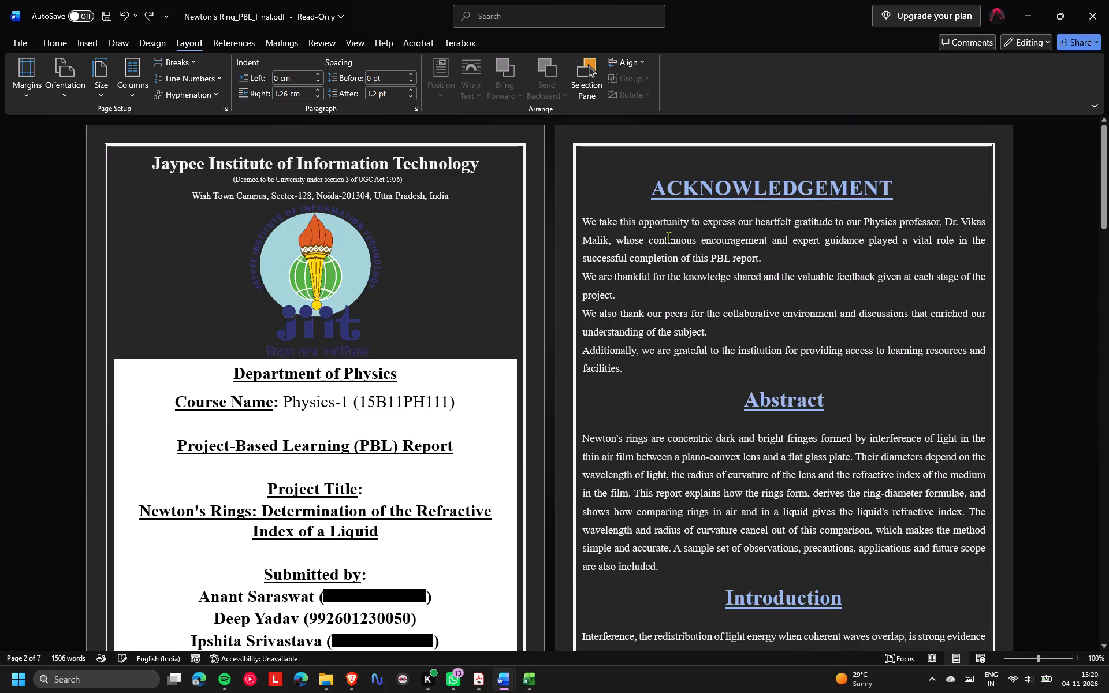
Reapply centre alignment to the ACKNOWLEDGEMENT heading on page 2.
{"action": "left_click_drag", "start_coordinate": [653, 185], "coordinate": [872, 198]}
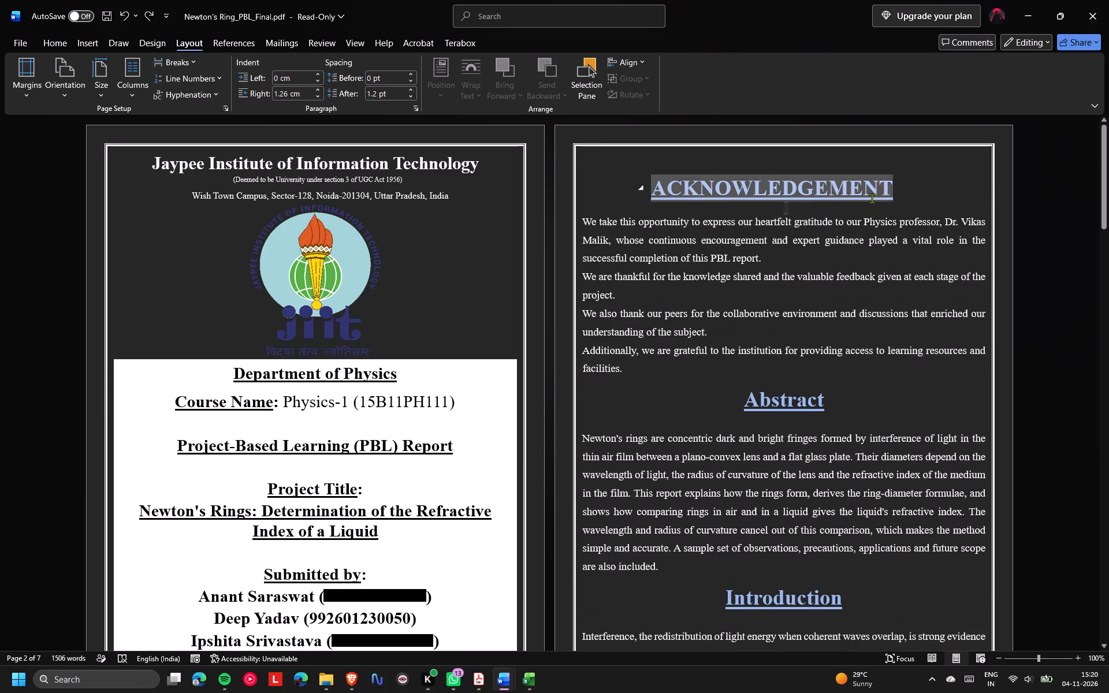
{"action": "left_click_drag", "start_coordinate": [872, 198], "coordinate": [874, 197]}
{"action": "left_click", "coordinate": [900, 197]}
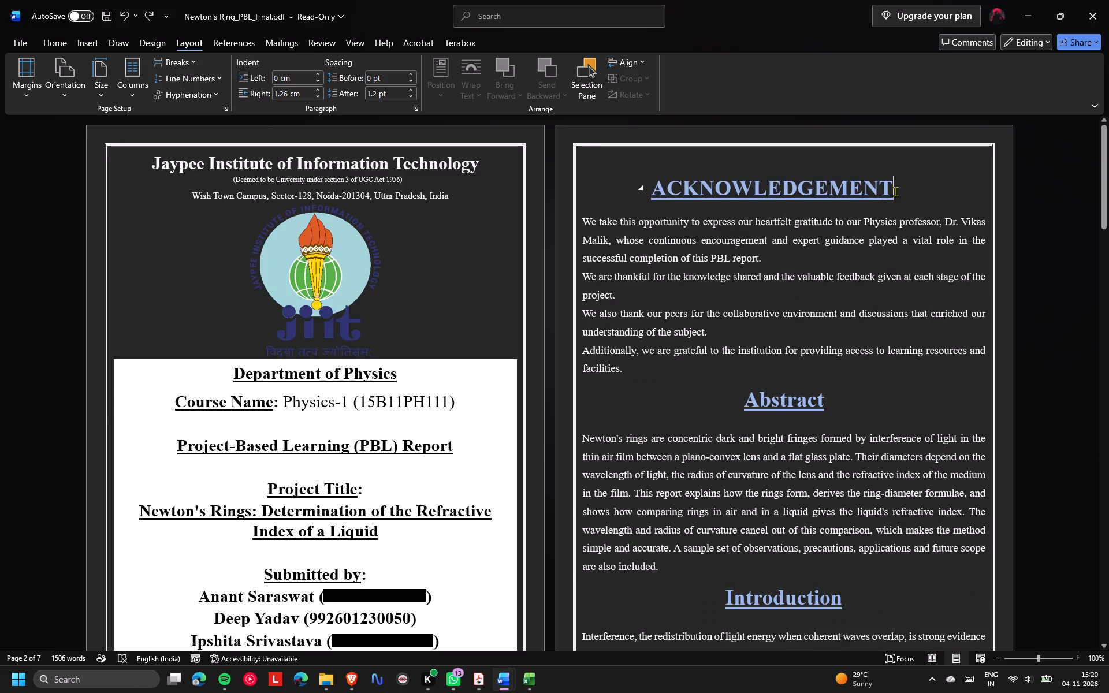
{"action": "left_click_drag", "start_coordinate": [895, 191], "coordinate": [651, 189]}
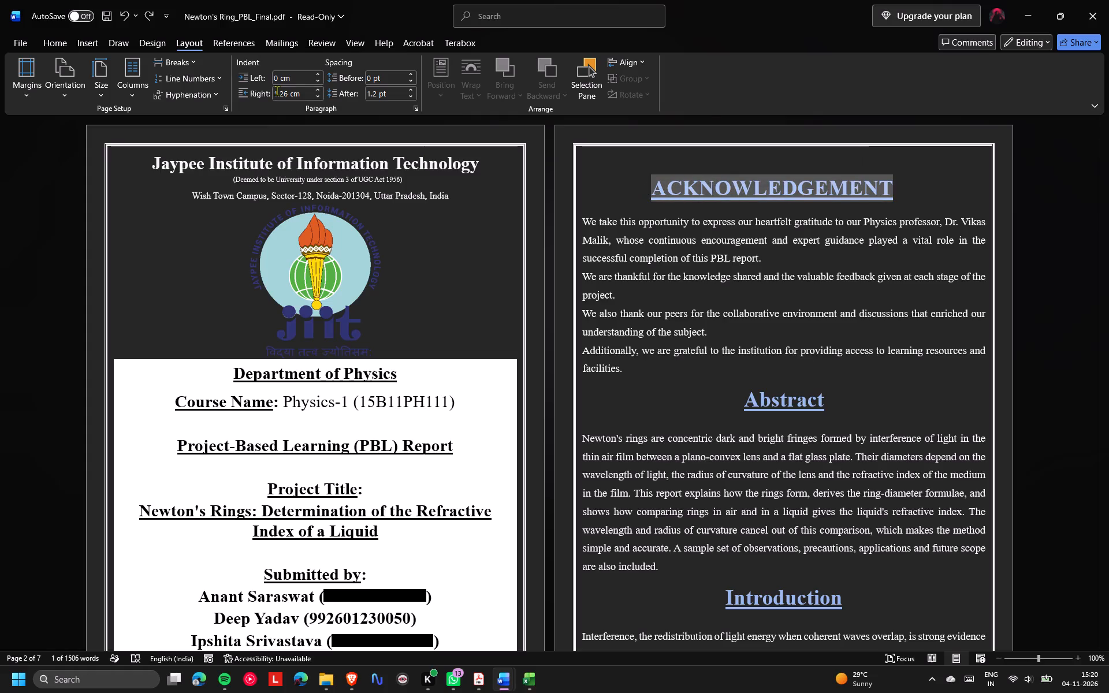
{"action": "left_click", "coordinate": [55, 46]}
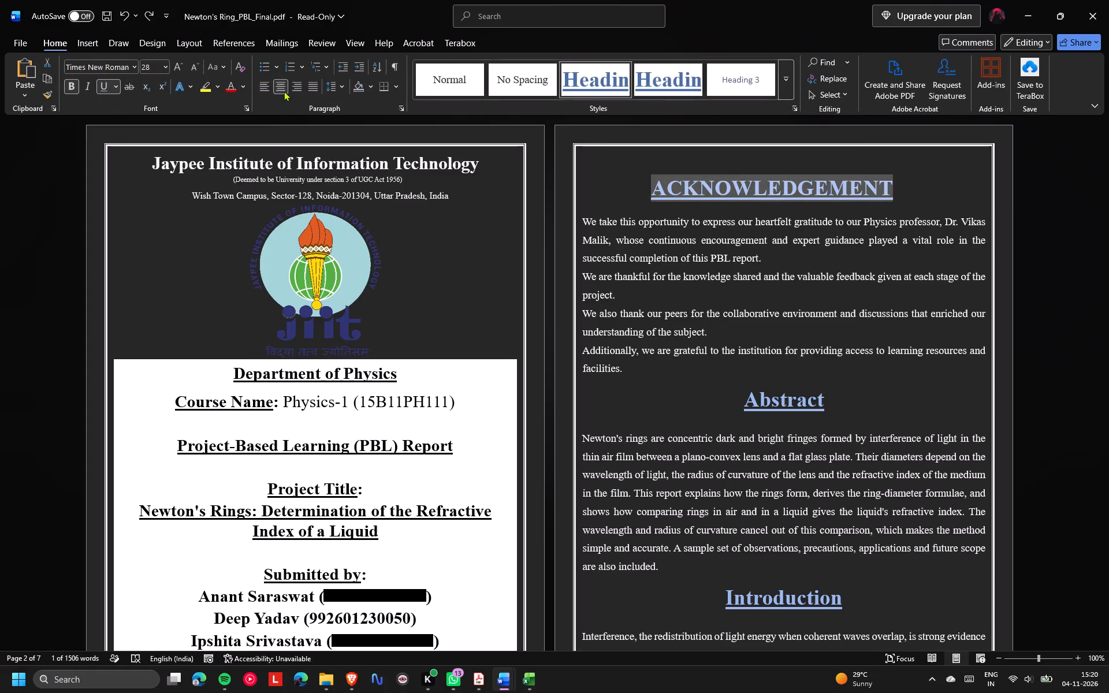
{"action": "left_click", "coordinate": [259, 83]}
{"action": "left_click", "coordinate": [286, 86]}
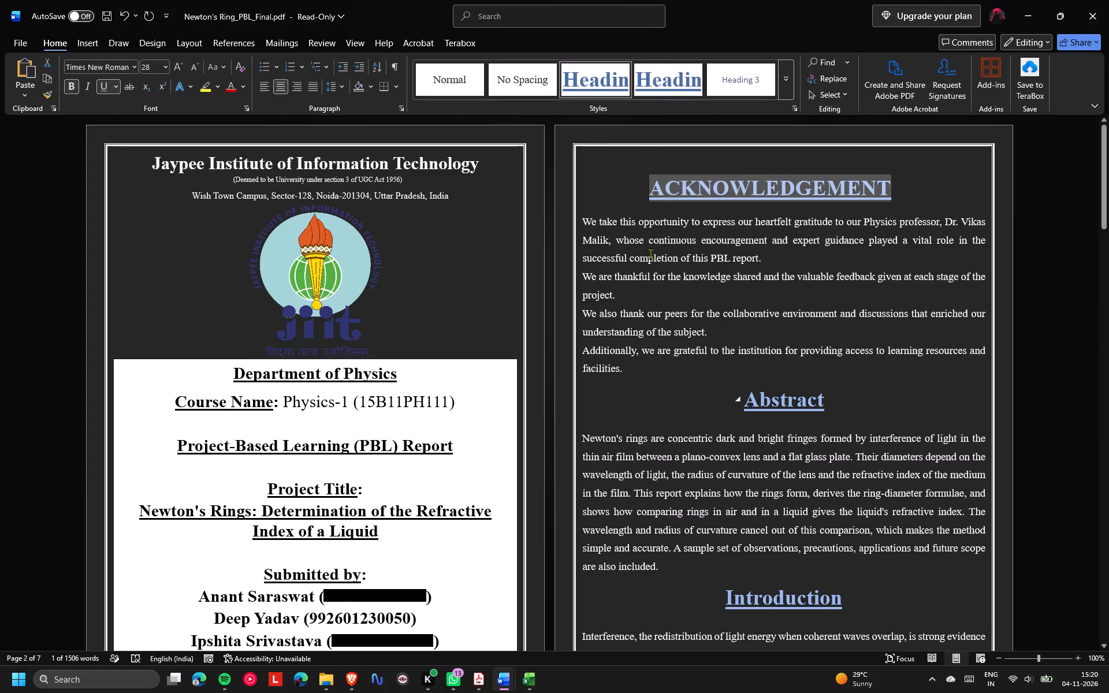
{"action": "scroll", "coordinate": [747, 419], "scroll_direction": "down", "scroll_amount": 1}
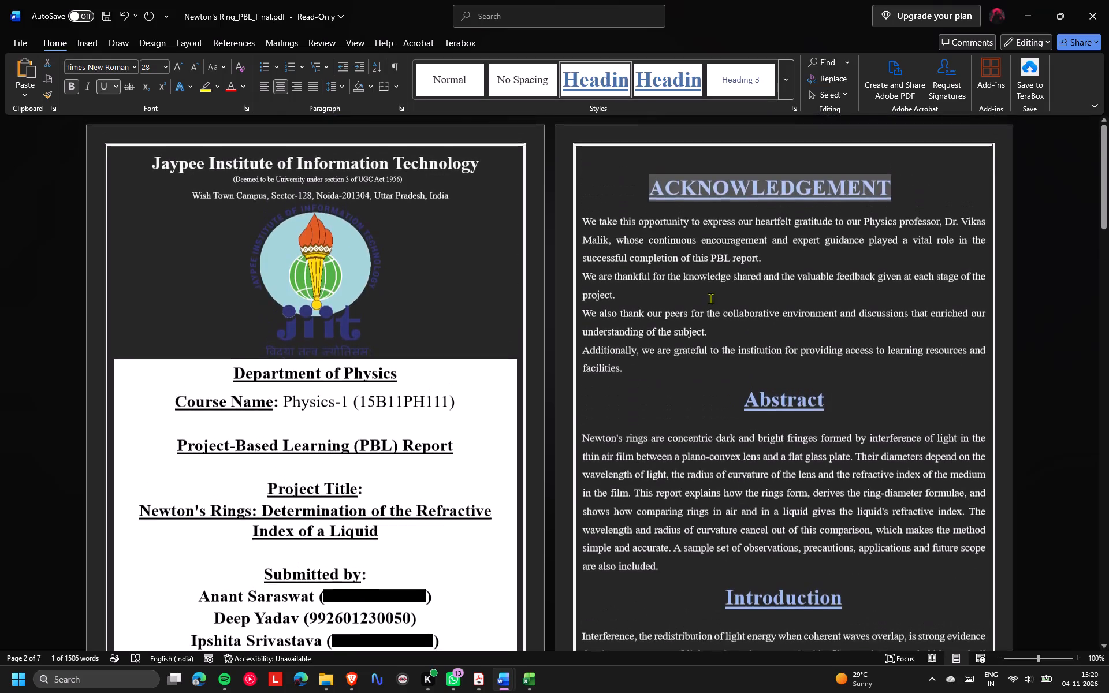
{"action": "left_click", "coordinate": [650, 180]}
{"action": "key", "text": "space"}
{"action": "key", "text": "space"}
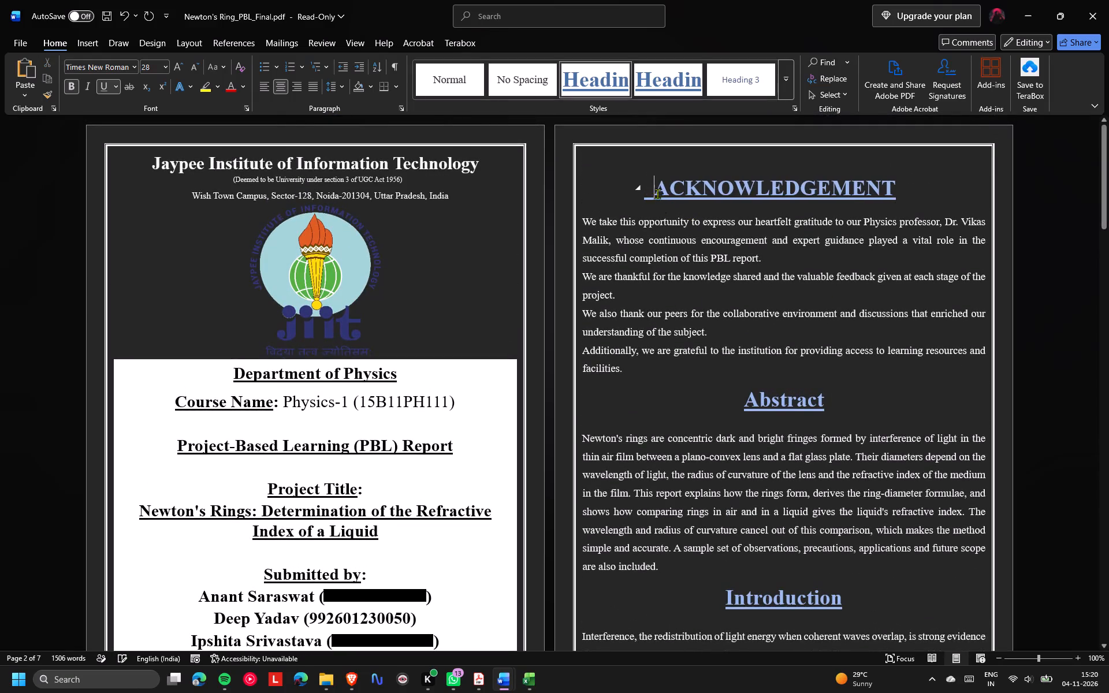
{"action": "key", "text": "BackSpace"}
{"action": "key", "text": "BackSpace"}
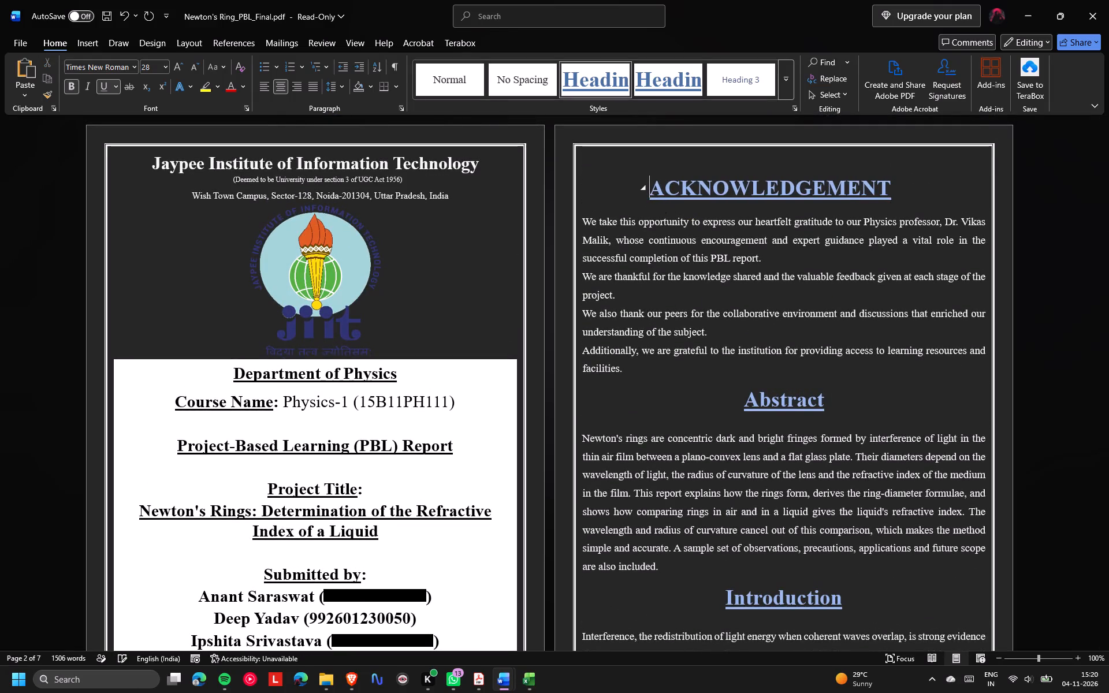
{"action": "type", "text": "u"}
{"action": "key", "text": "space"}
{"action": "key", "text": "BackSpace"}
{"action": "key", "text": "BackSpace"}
Turn off underlining before the ACKNOWLEDGEMENT heading and insert four leading spaces to nudge the heading sideways.
{"action": "left_click", "coordinate": [101, 88]}
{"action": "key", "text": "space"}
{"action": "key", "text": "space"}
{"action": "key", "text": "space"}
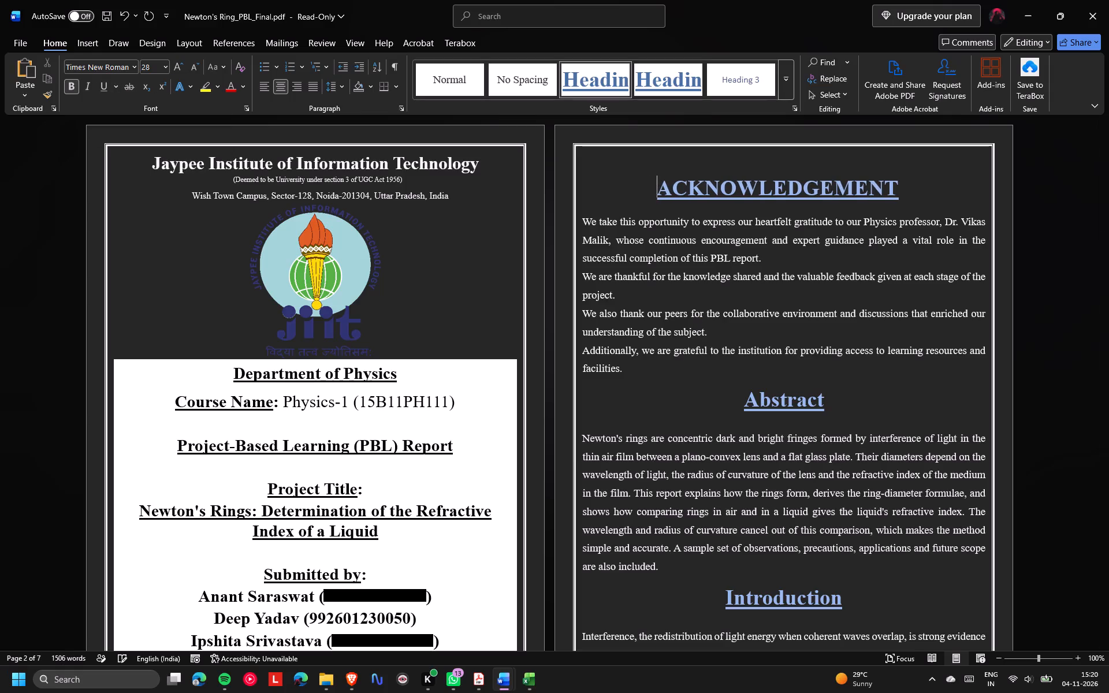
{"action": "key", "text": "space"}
Look through the document from the cover to the References to check the page layout and headings.
{"action": "scroll", "coordinate": [947, 677], "scroll_direction": "down", "scroll_amount": 2}
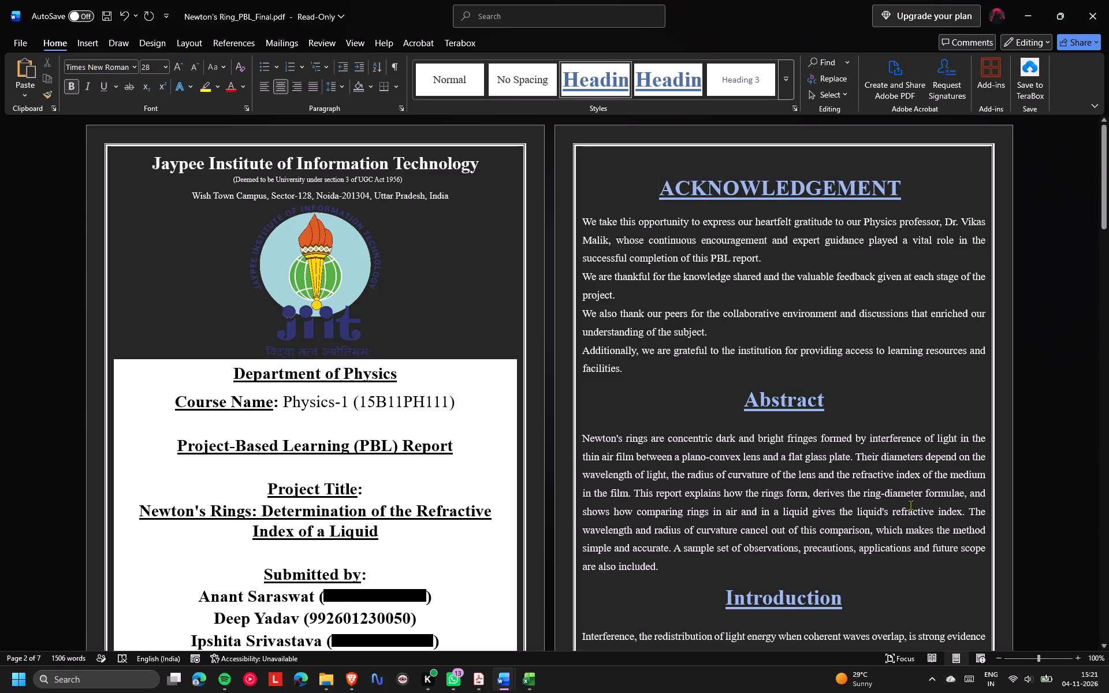
{"action": "scroll", "coordinate": [910, 505], "scroll_direction": "down", "scroll_amount": 4}
{"action": "scroll", "coordinate": [910, 505], "scroll_direction": "right", "scroll_amount": 1}
{"action": "scroll", "coordinate": [910, 505], "scroll_direction": "down", "scroll_amount": 1}
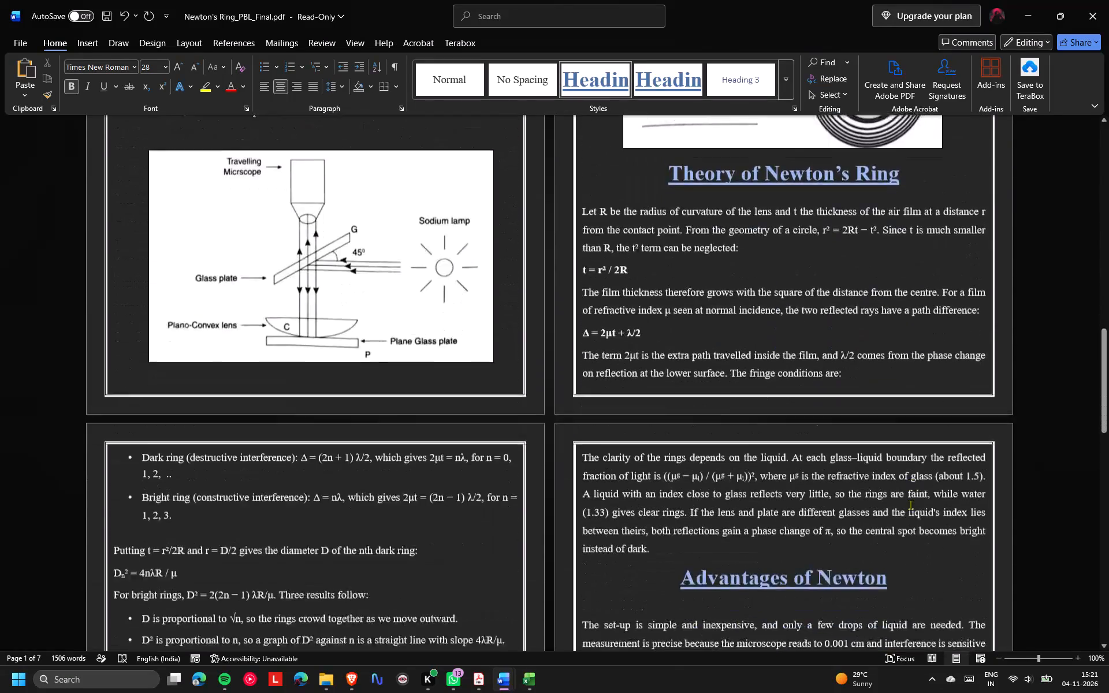
{"action": "scroll", "coordinate": [910, 505], "scroll_direction": "down", "scroll_amount": 3}
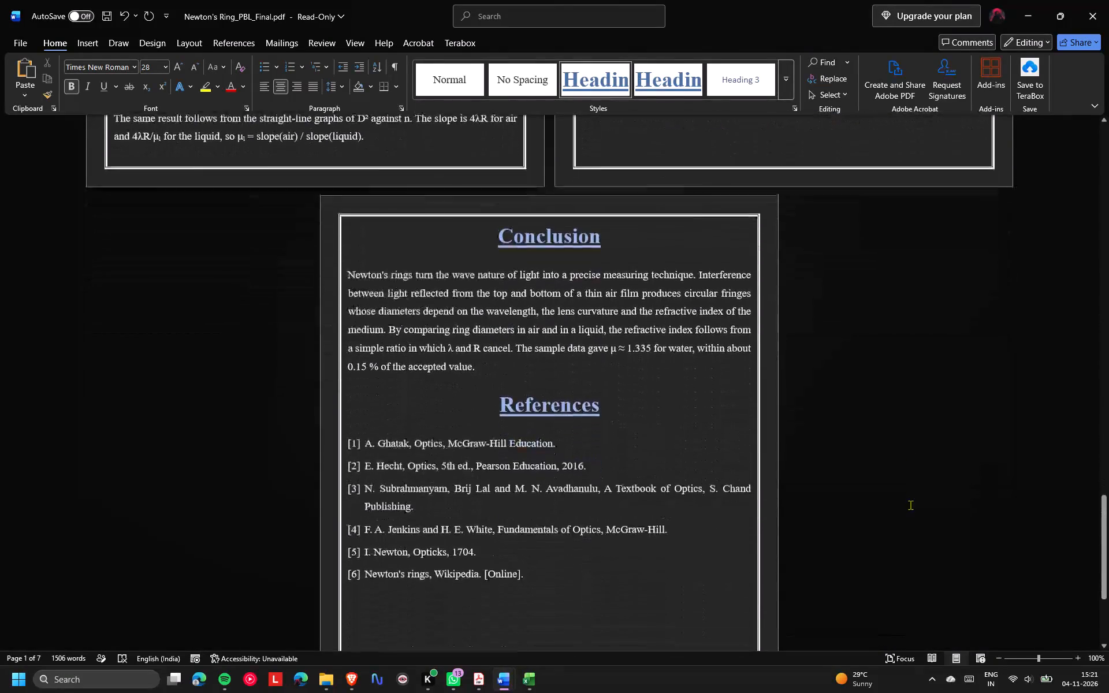
{"action": "scroll", "coordinate": [910, 505], "scroll_direction": "down", "scroll_amount": 1}
{"action": "scroll", "coordinate": [910, 505], "scroll_direction": "down", "scroll_amount": 3, "text": "ctrl"}
{"action": "scroll", "coordinate": [910, 505], "scroll_direction": "up", "scroll_amount": 5}
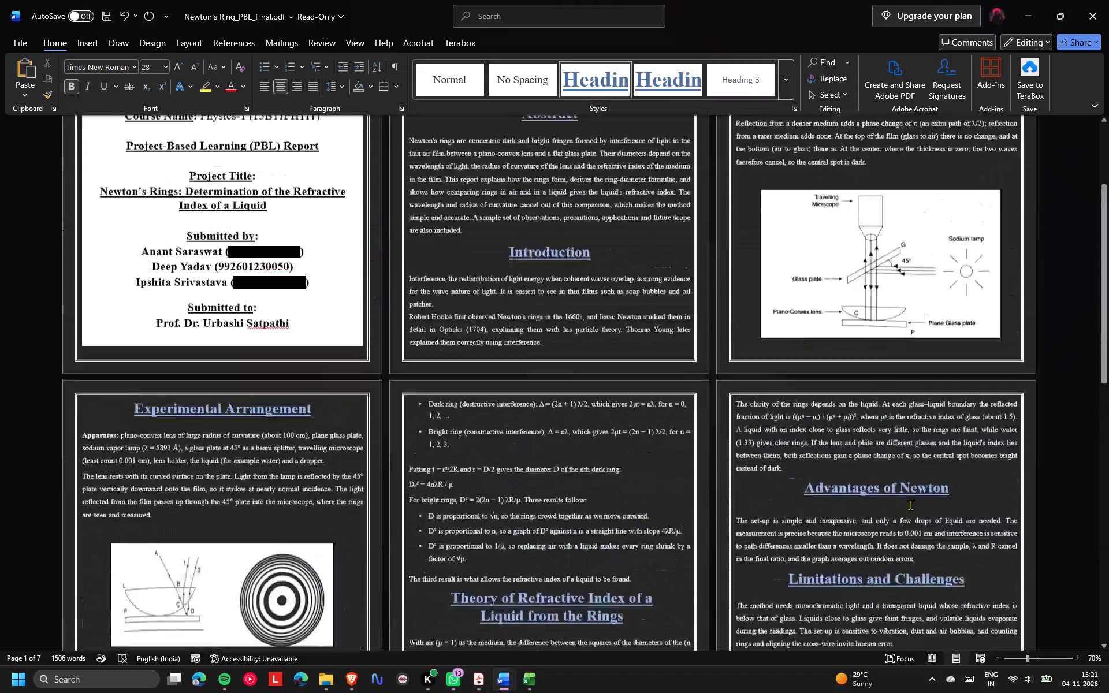
{"action": "scroll", "coordinate": [910, 505], "scroll_direction": "up", "scroll_amount": 6}
Examine the ACKNOWLEDGEMENT page and the cover in the print preview, and return to the document.
{"action": "key", "text": "ctrl+p"}
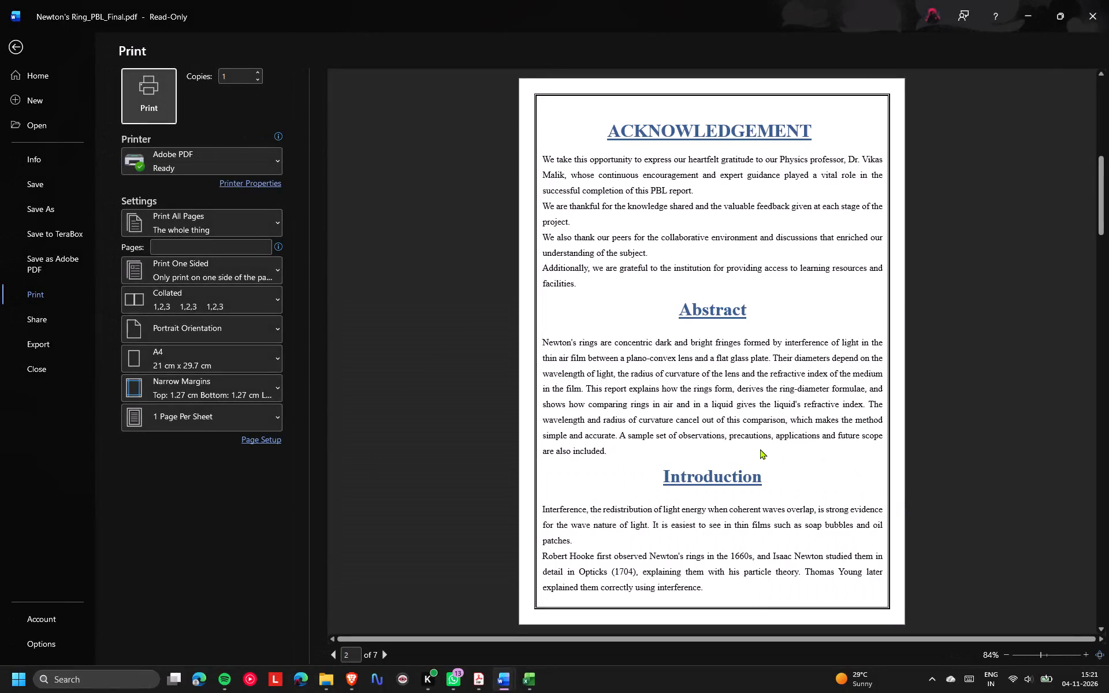
{"action": "scroll", "coordinate": [729, 357], "scroll_direction": "up", "scroll_amount": 1}
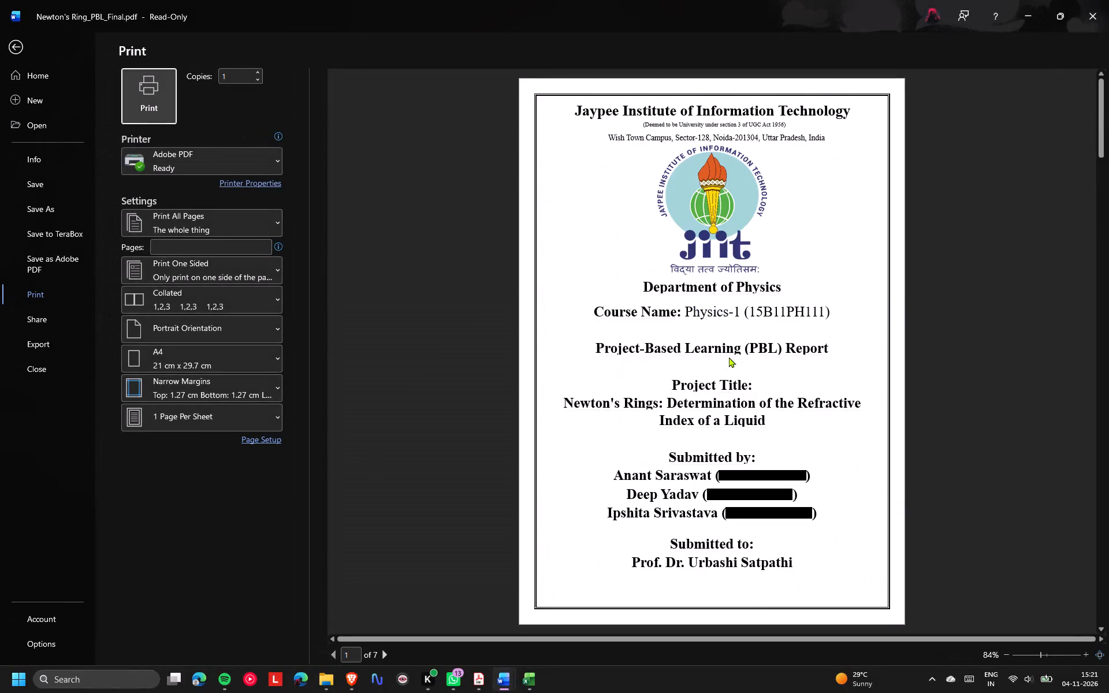
{"action": "scroll", "coordinate": [729, 357], "scroll_direction": "up", "scroll_amount": 1}
{"action": "scroll", "coordinate": [639, 348], "scroll_direction": "up", "scroll_amount": 4, "text": "ctrl"}
{"action": "scroll", "coordinate": [652, 518], "scroll_direction": "down", "scroll_amount": 1}
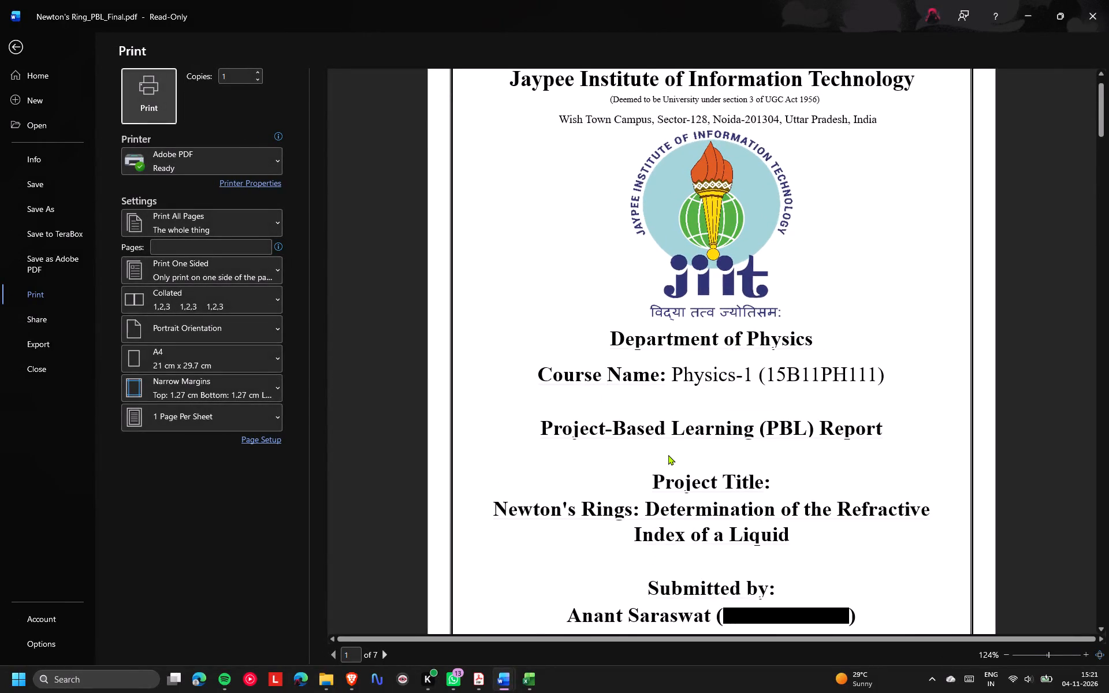
{"action": "left_click", "coordinate": [12, 45]}
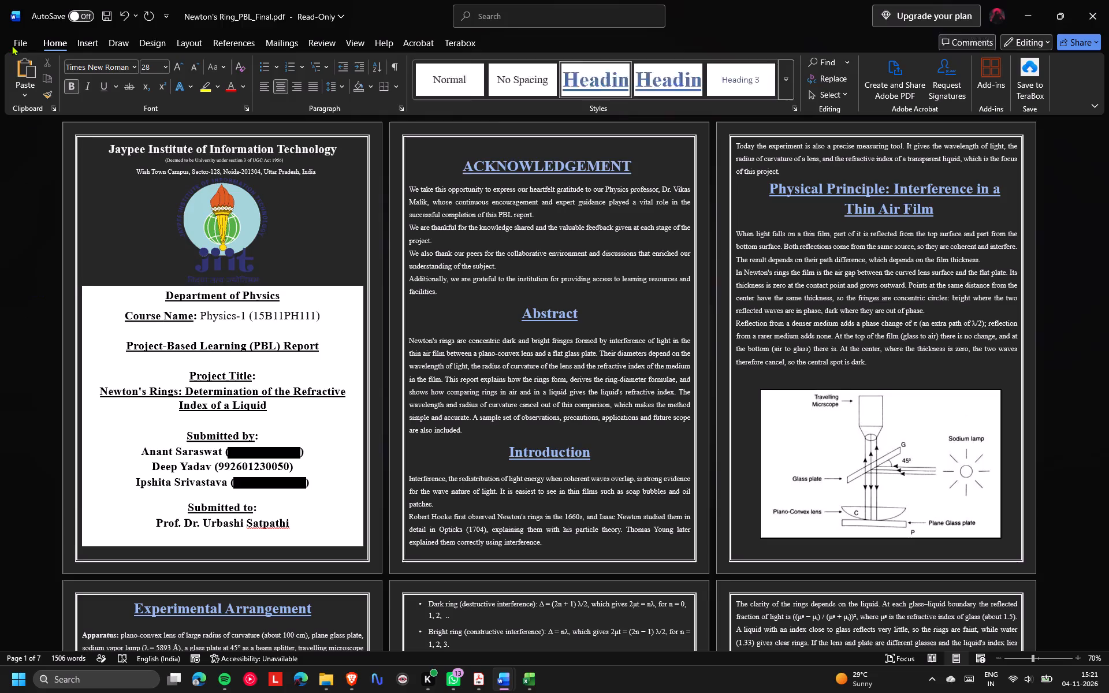
Set the underline colour of the whole "Department of Physics" line on the cover to black.
{"action": "left_click", "coordinate": [200, 298]}
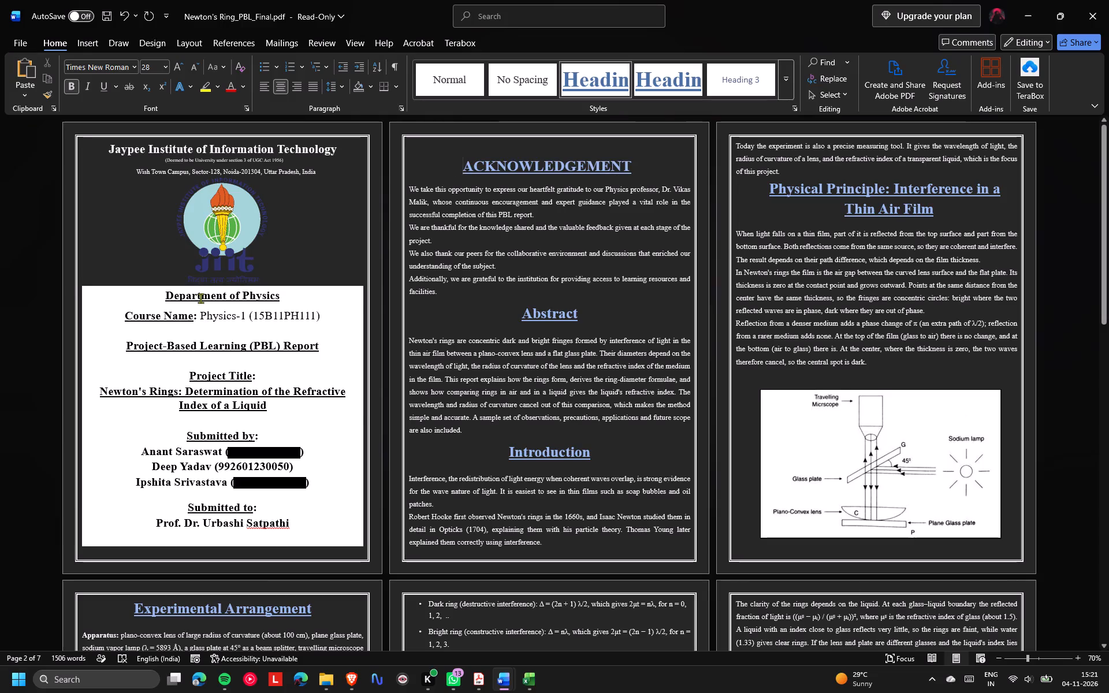
{"action": "left_click", "coordinate": [115, 84]}
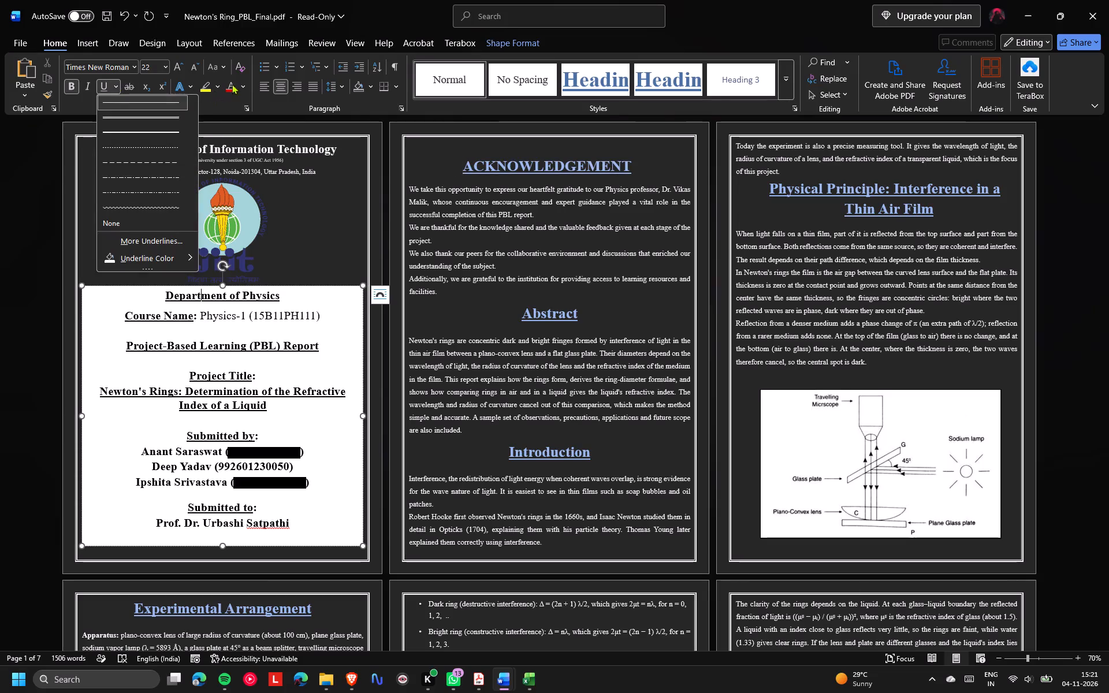
{"action": "left_click", "coordinate": [246, 80]}
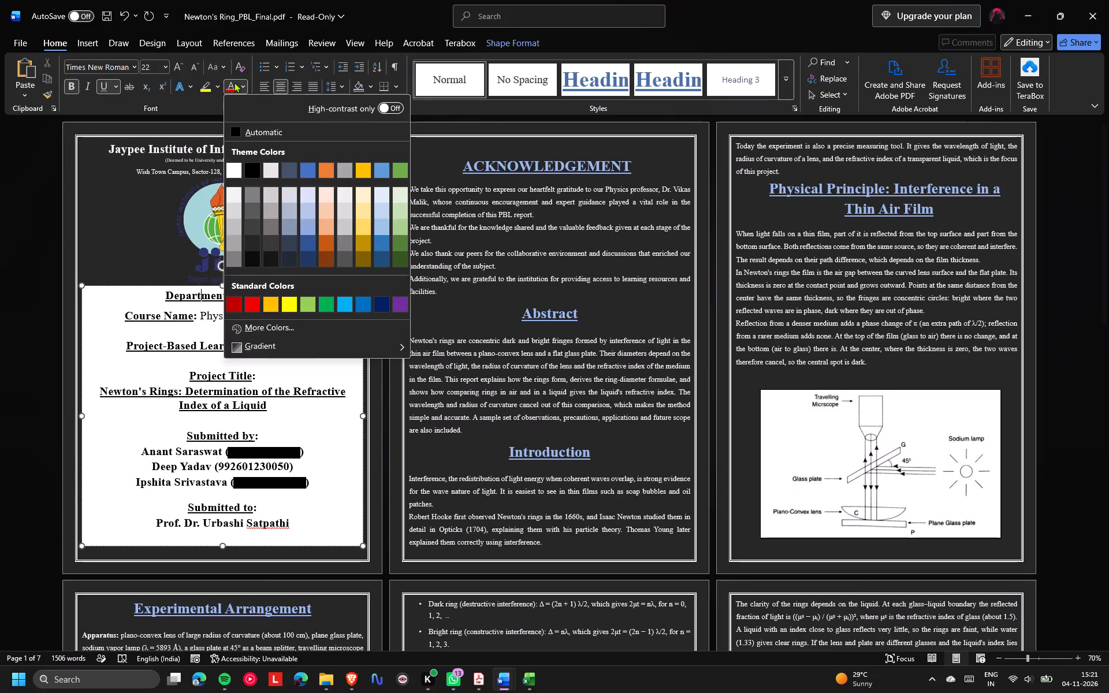
{"action": "left_click", "coordinate": [114, 88]}
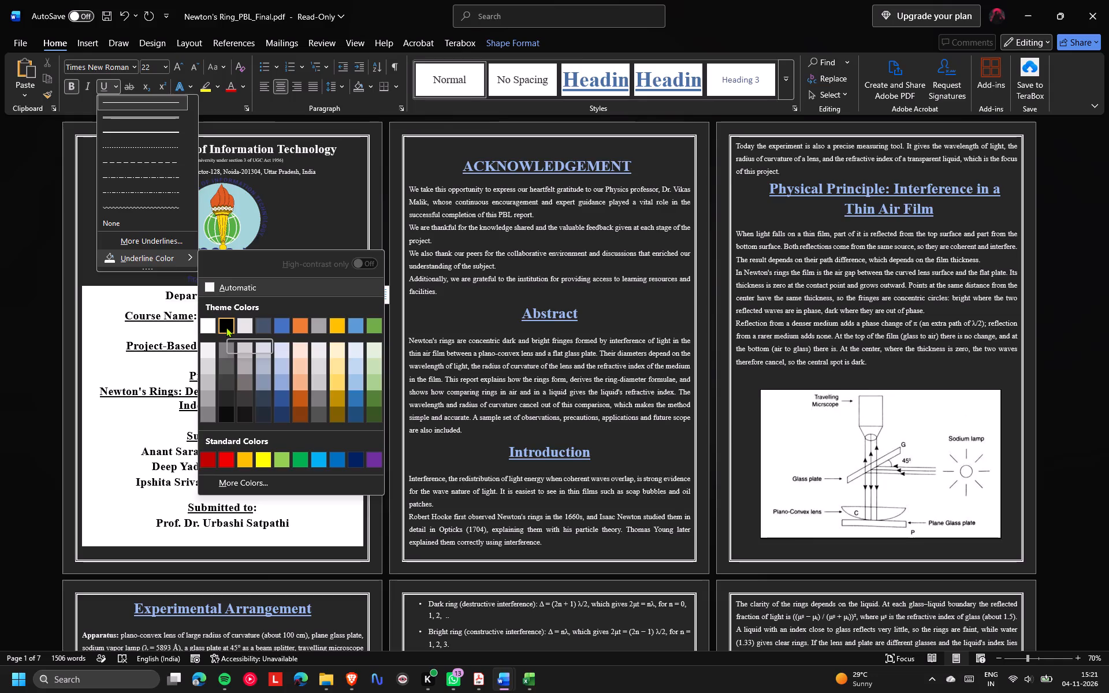
{"action": "left_click", "coordinate": [226, 327]}
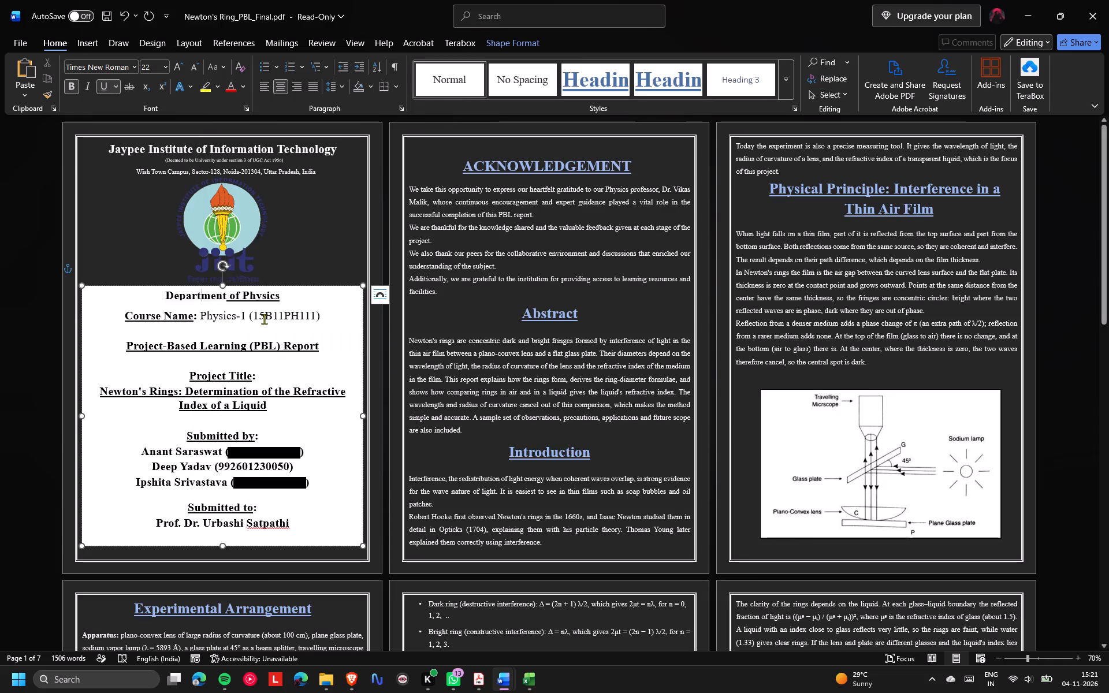
{"action": "left_click", "coordinate": [243, 300]}
{"action": "left_click_drag", "start_coordinate": [288, 297], "coordinate": [178, 297]}
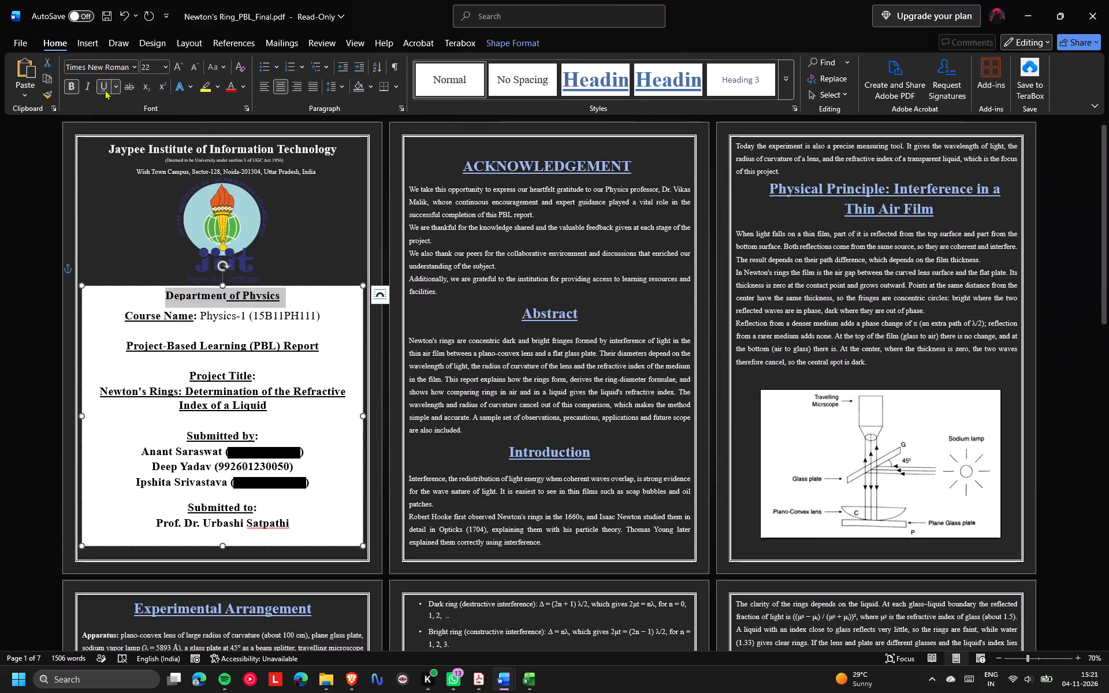
{"action": "left_click", "coordinate": [112, 84]}
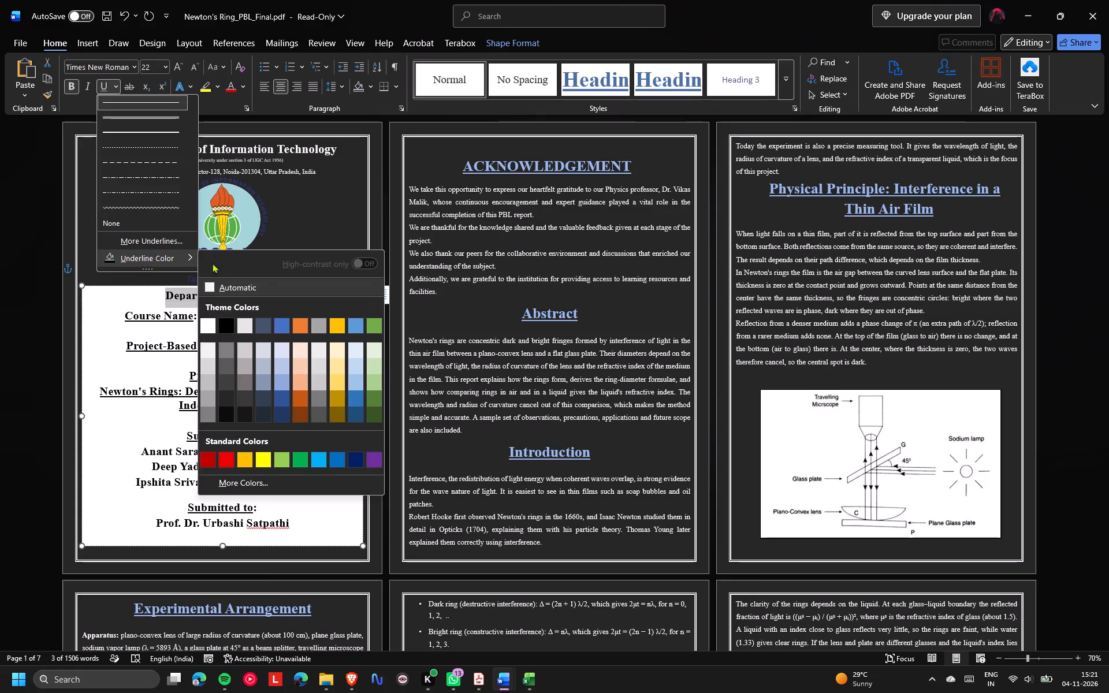
{"action": "left_click", "coordinate": [224, 325]}
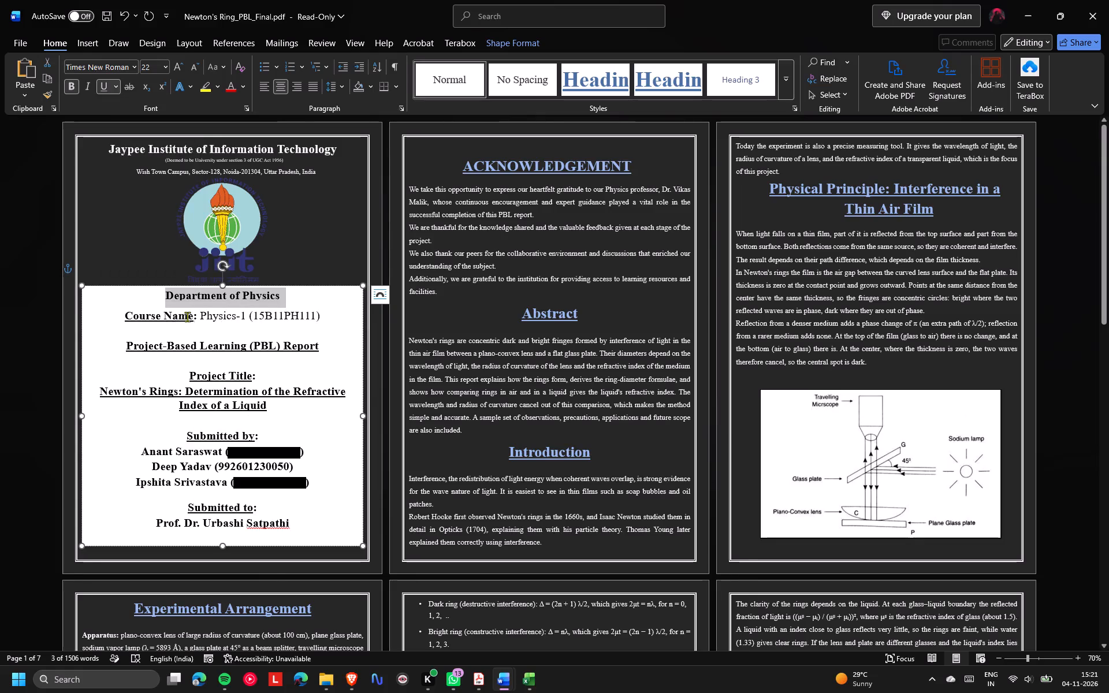
Set the underline colour of the cover label "Course Name", excluding its colon, to white.
{"action": "left_click_drag", "start_coordinate": [198, 316], "coordinate": [134, 316]}
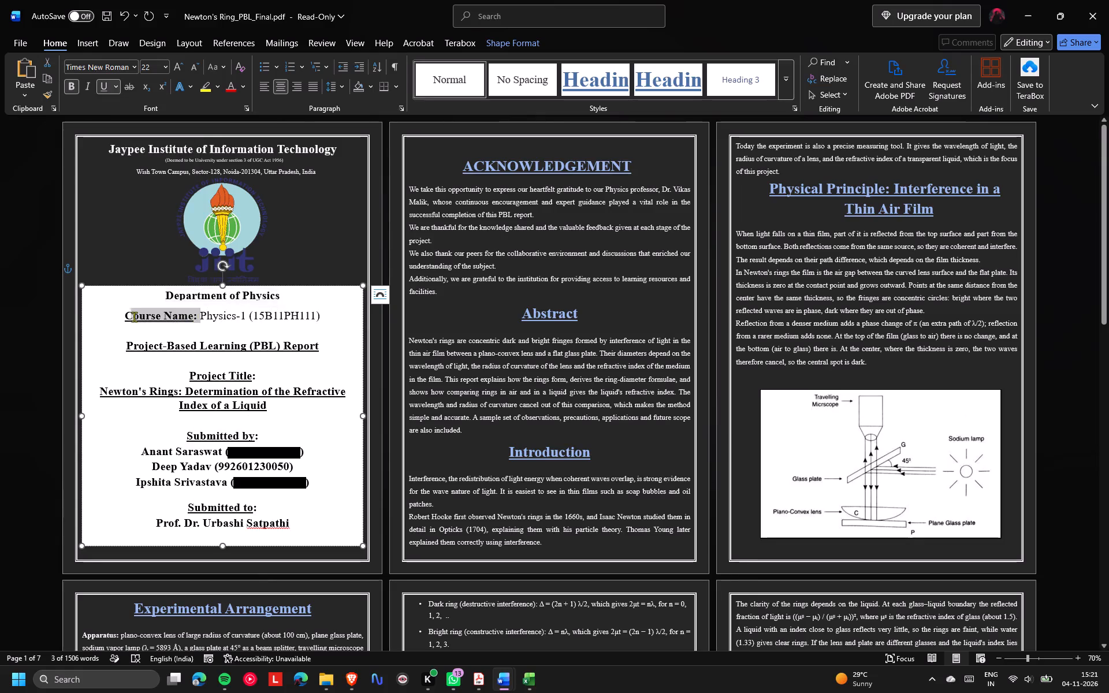
{"action": "left_click_drag", "start_coordinate": [134, 316], "coordinate": [130, 316]}
{"action": "left_click", "coordinate": [195, 317]}
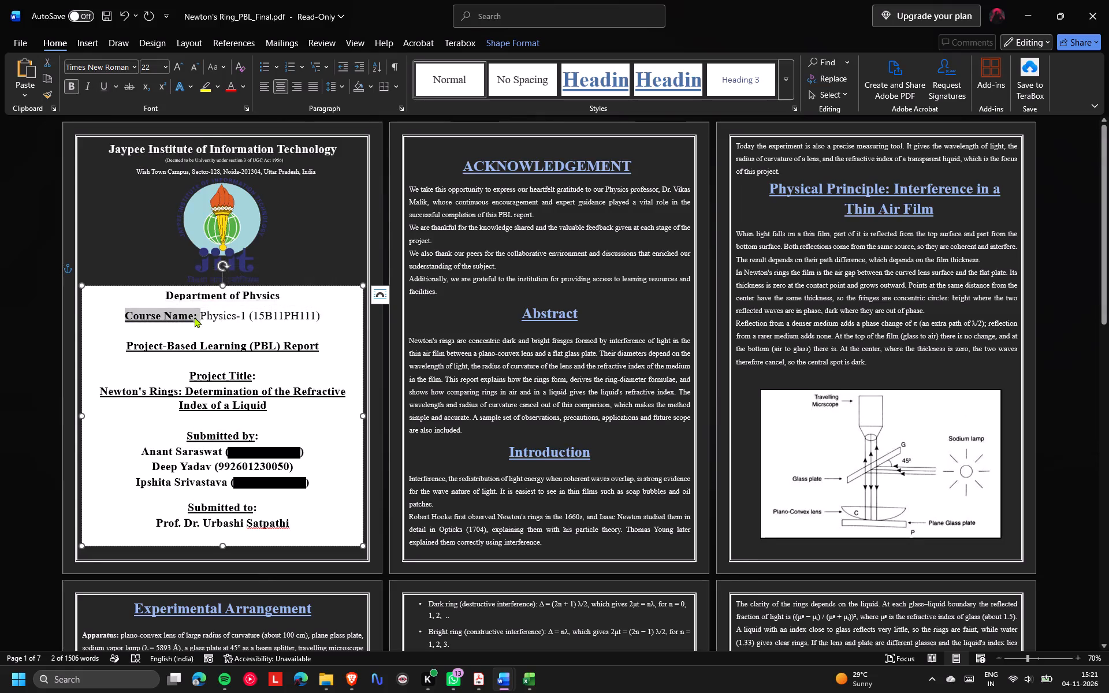
{"action": "key", "text": "shift+Left"}
{"action": "key", "text": "shift+Left"}
{"action": "key", "text": "shift+Left"}
{"action": "key", "text": "shift+Left"}
{"action": "key", "text": "shift+Left"}
{"action": "key", "text": "shift+Left"}
{"action": "key", "text": "shift+Left"}
{"action": "key", "text": "shift+Left"}
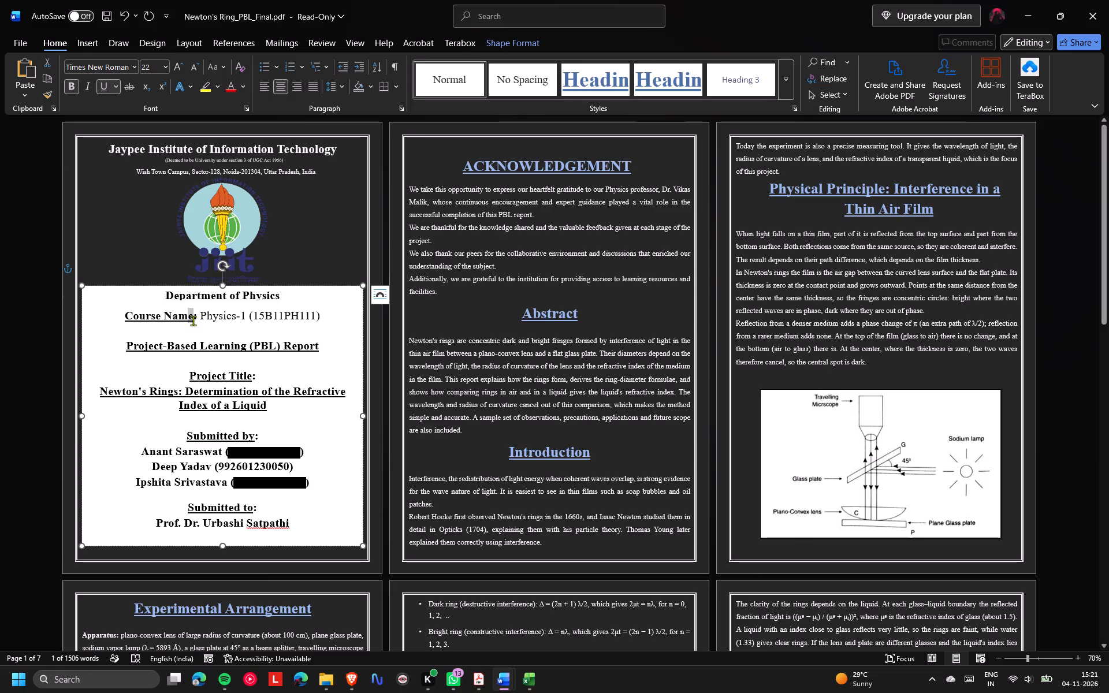
{"action": "key", "text": "shift+Left"}
{"action": "key", "text": "shift+Left"}
{"action": "key", "text": "shift+Left"}
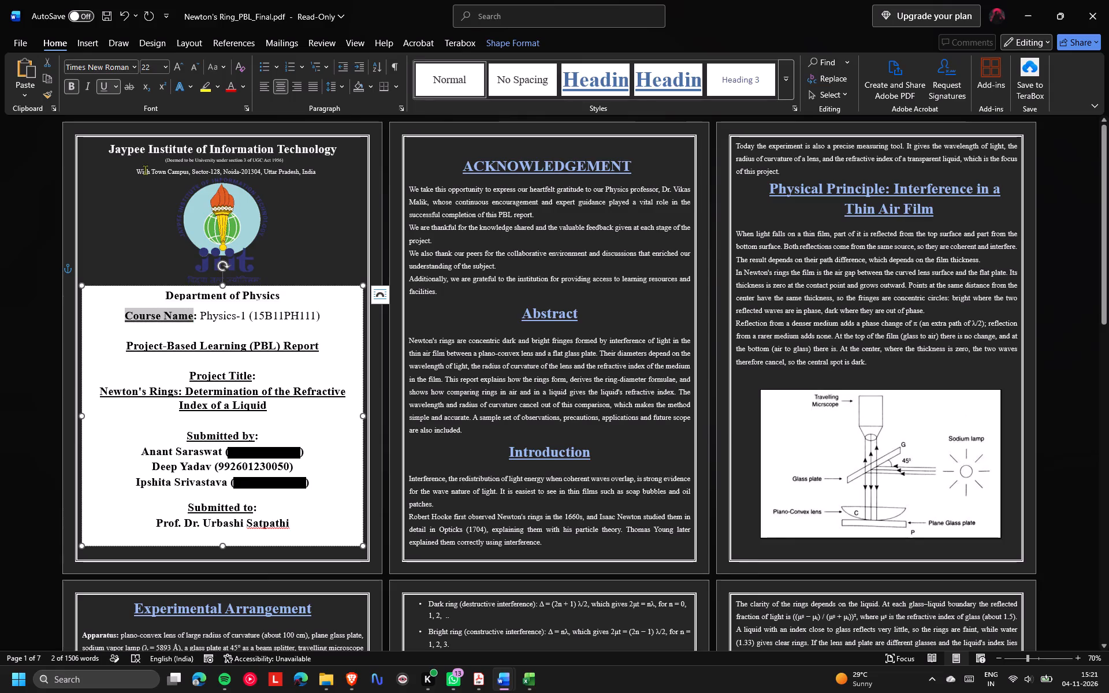
{"action": "left_click", "coordinate": [118, 88]}
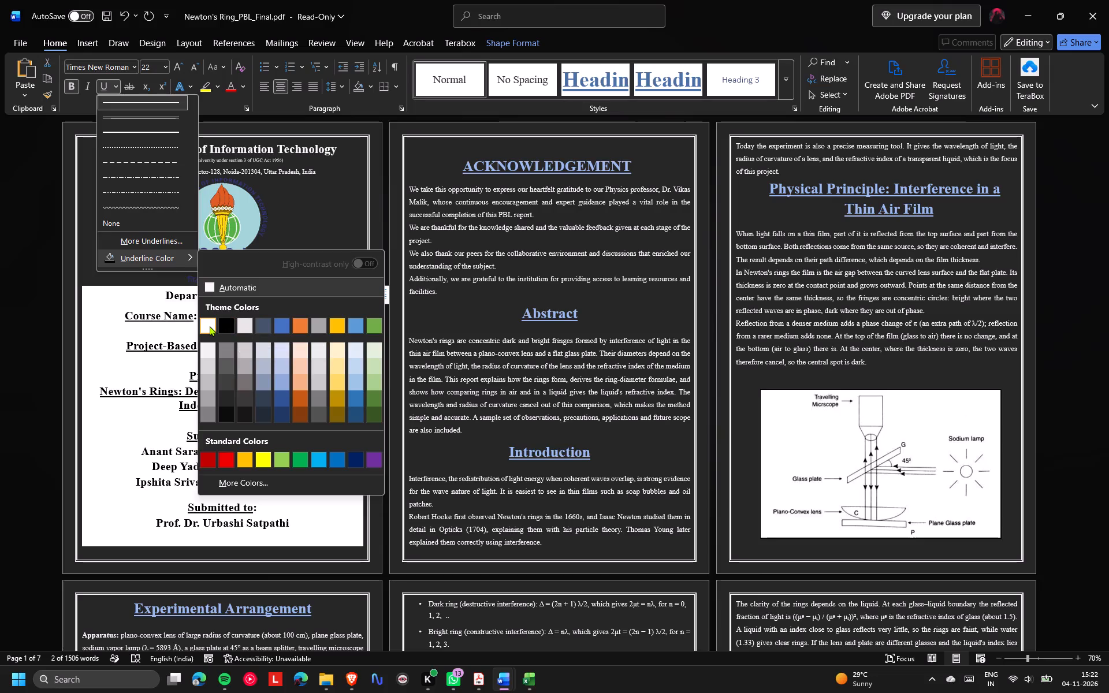
{"action": "left_click", "coordinate": [209, 326]}
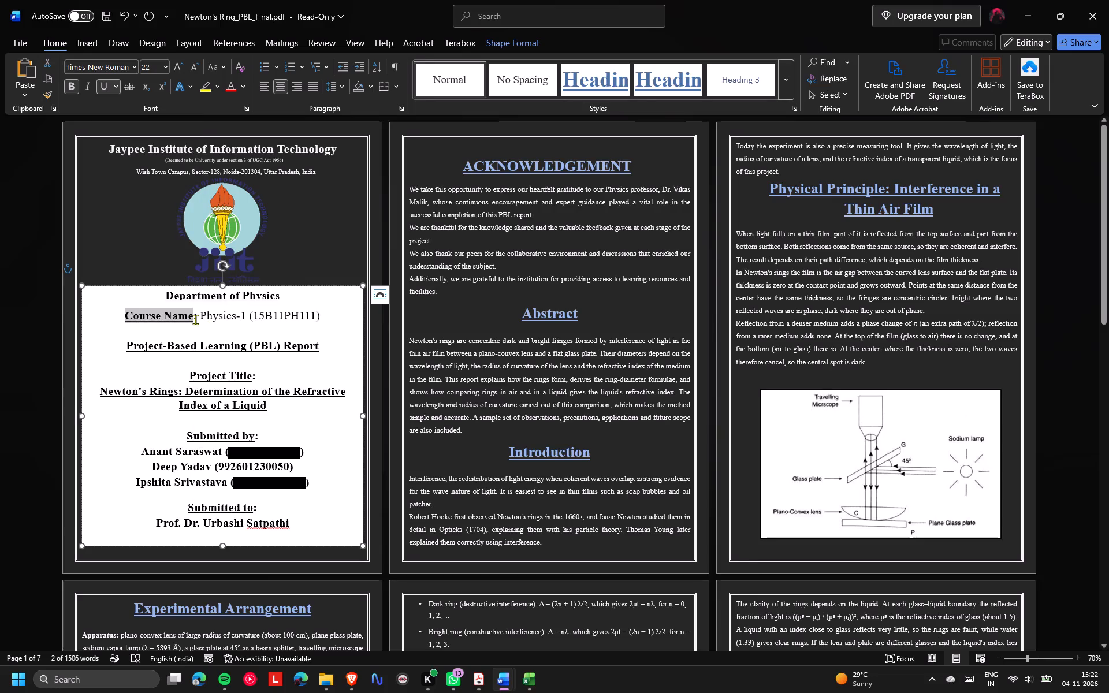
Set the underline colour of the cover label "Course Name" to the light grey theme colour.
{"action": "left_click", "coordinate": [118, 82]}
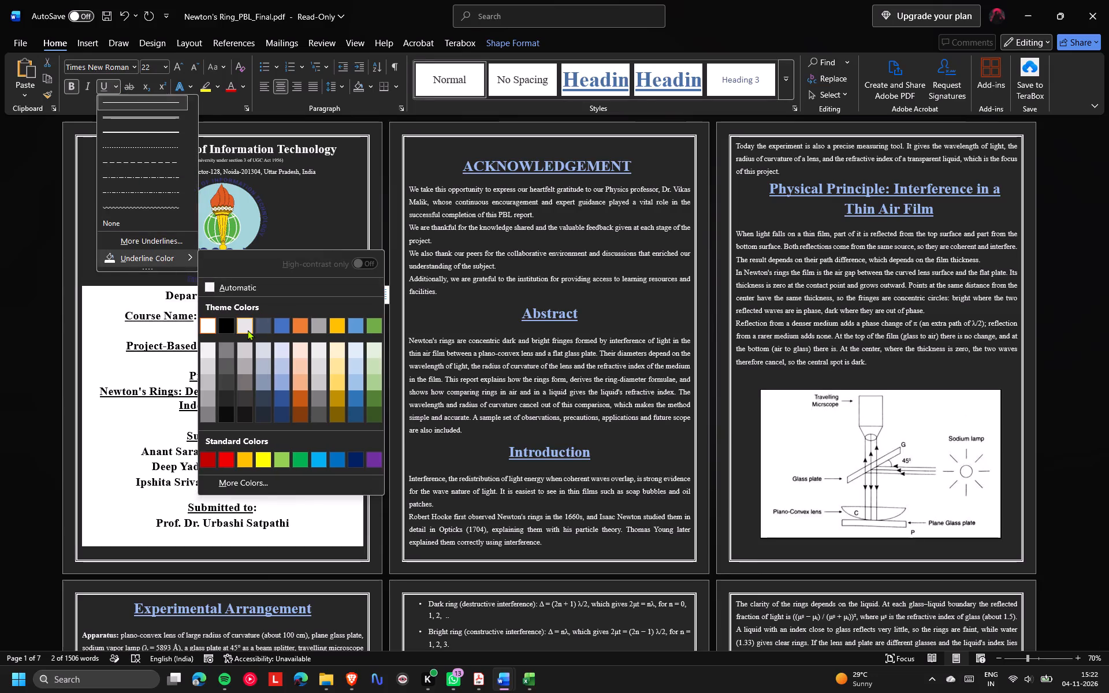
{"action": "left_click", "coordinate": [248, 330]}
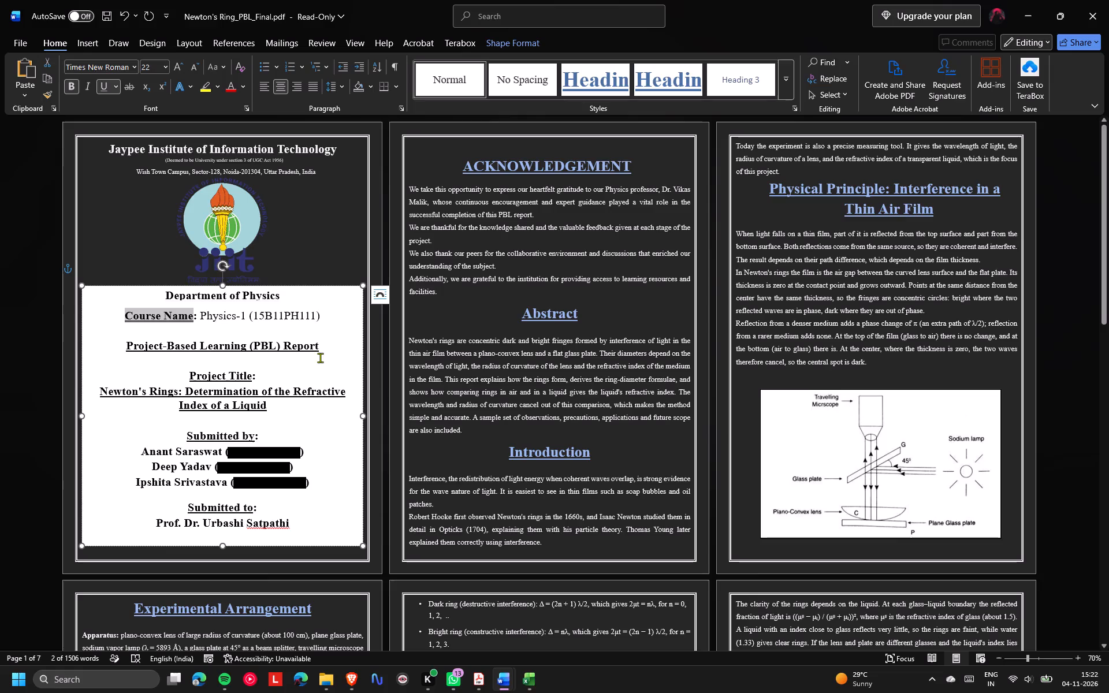
Set the underline colour of the cover line "Project-Based Learning (PBL) Report" to black.
{"action": "left_click_drag", "start_coordinate": [323, 348], "coordinate": [139, 341]}
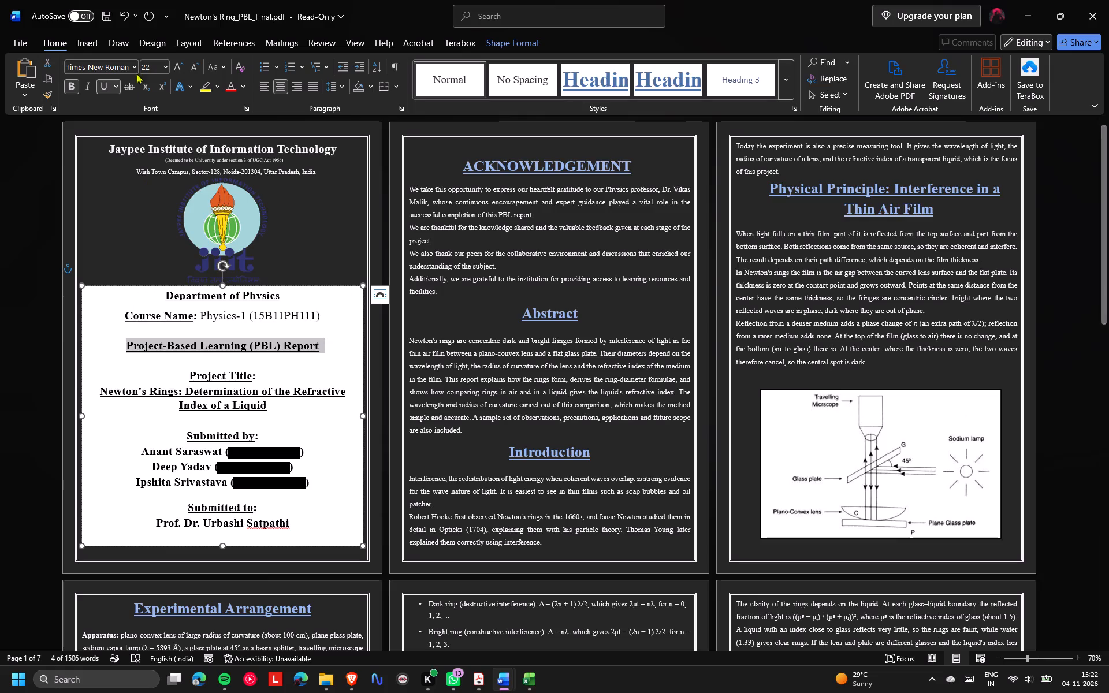
{"action": "left_click", "coordinate": [114, 90]}
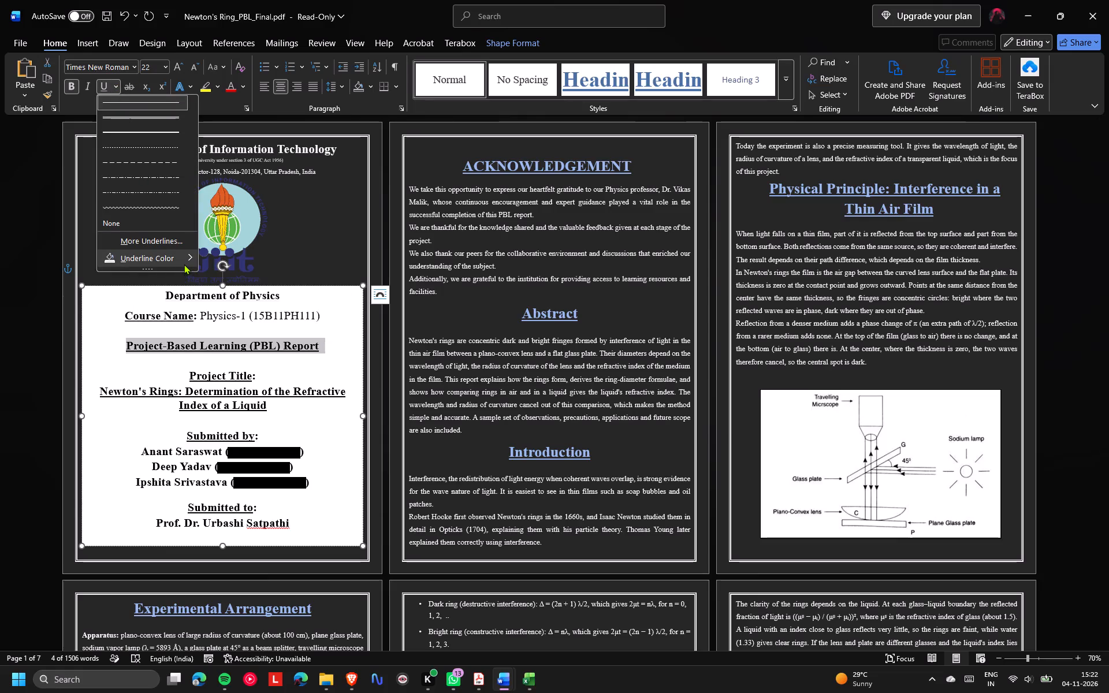
{"action": "left_click", "coordinate": [226, 324]}
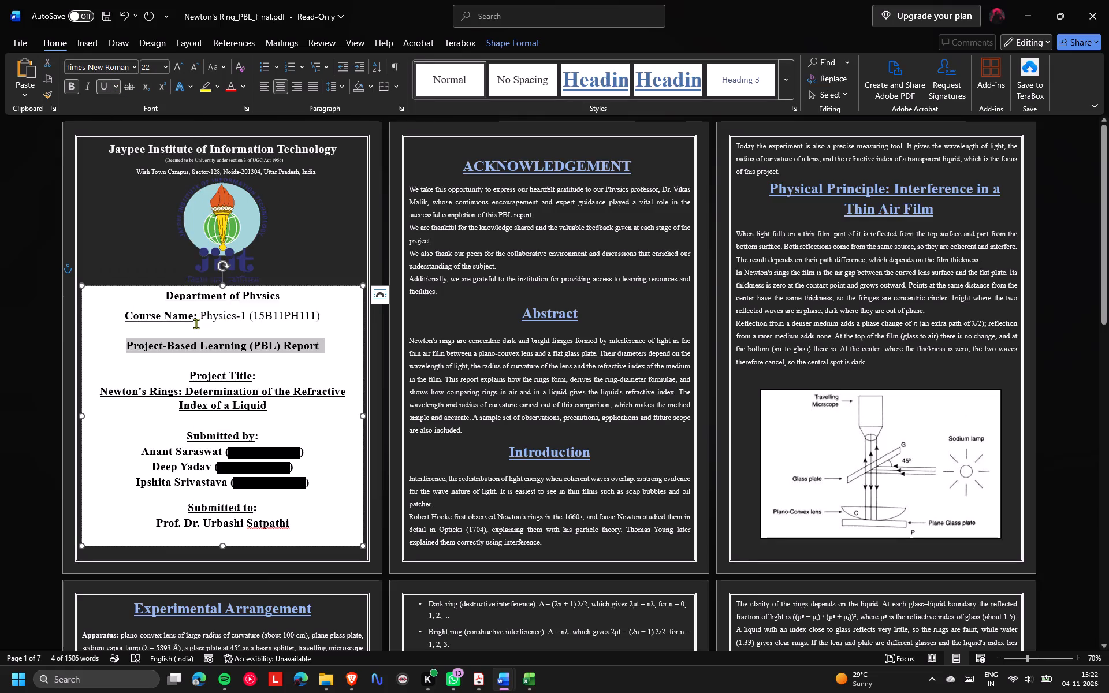
Set the underline colour of the cover label "Course Name", excluding its colon, to black.
{"action": "left_click_drag", "start_coordinate": [193, 320], "coordinate": [147, 315]}
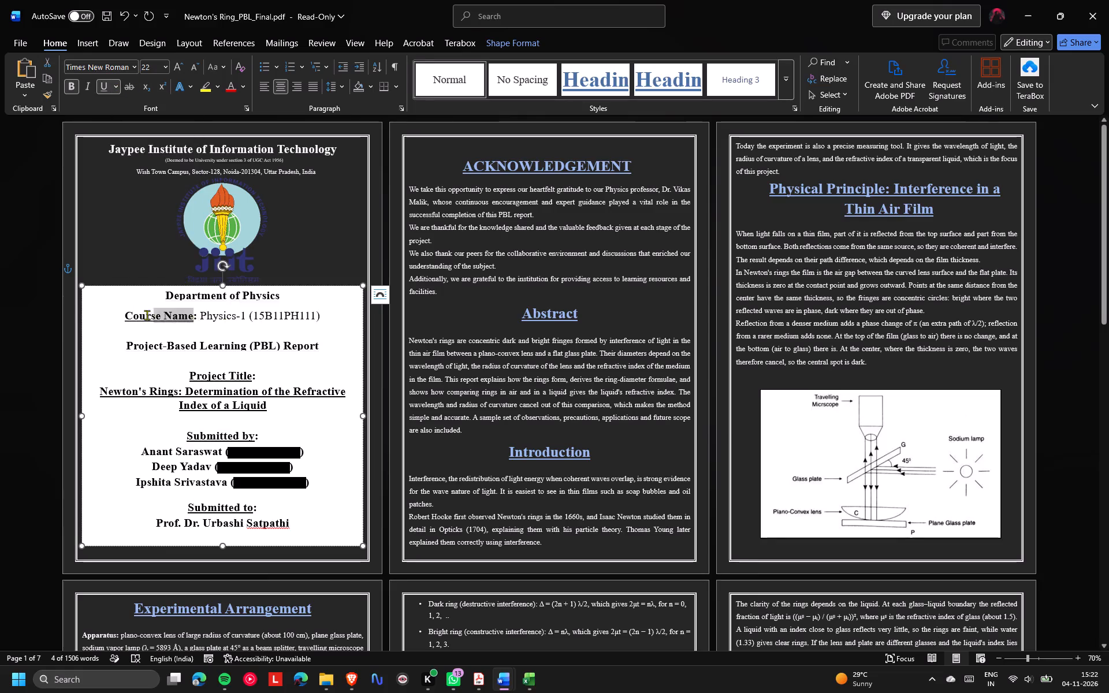
{"action": "left_click_drag", "start_coordinate": [147, 315], "coordinate": [139, 315]}
{"action": "left_click", "coordinate": [118, 84]}
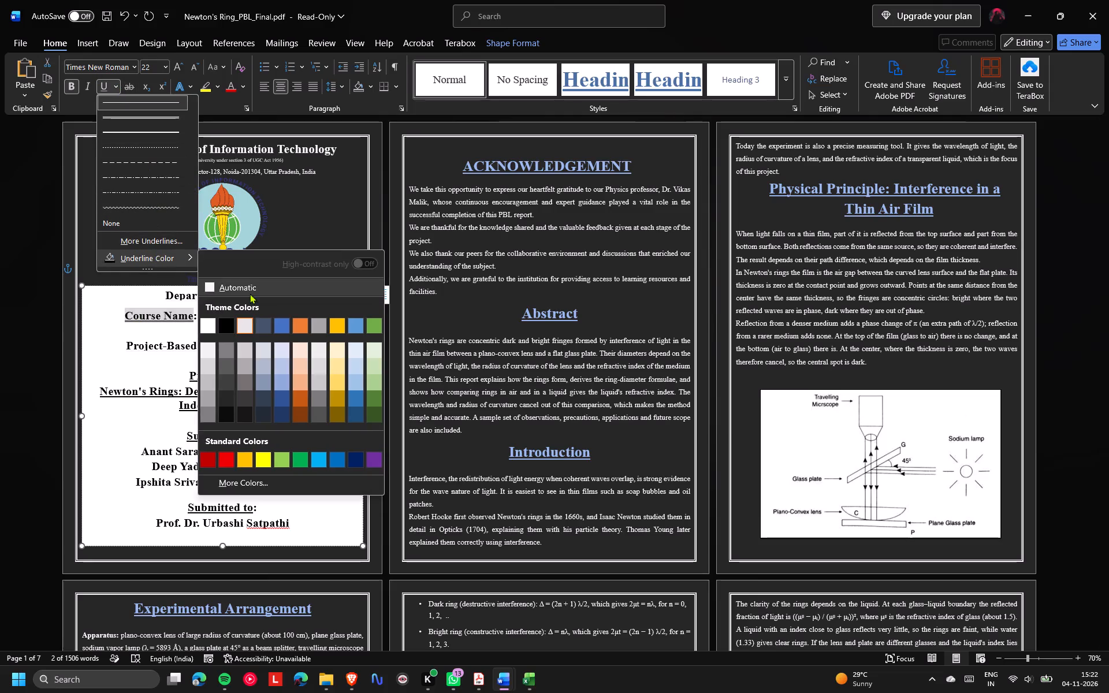
{"action": "left_click", "coordinate": [230, 325]}
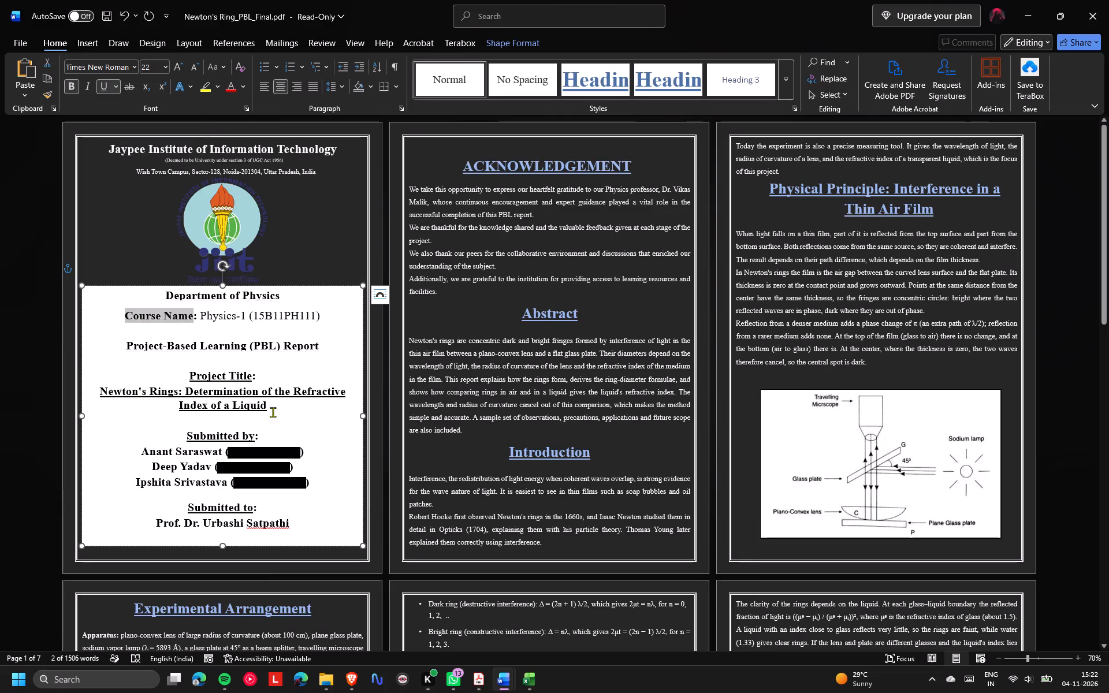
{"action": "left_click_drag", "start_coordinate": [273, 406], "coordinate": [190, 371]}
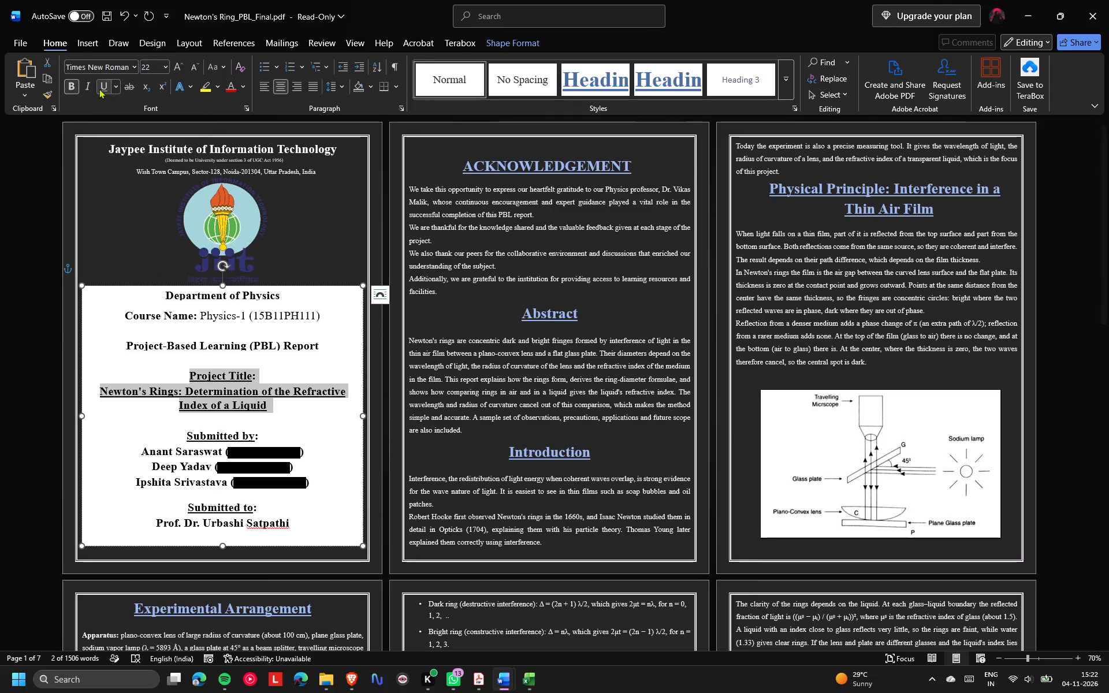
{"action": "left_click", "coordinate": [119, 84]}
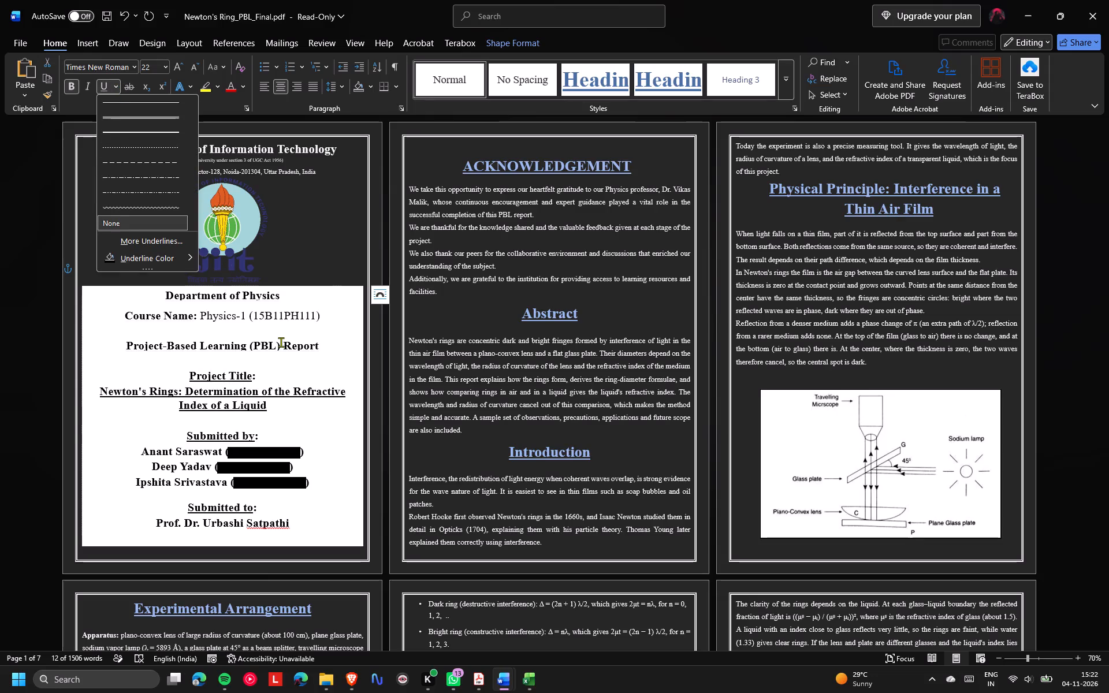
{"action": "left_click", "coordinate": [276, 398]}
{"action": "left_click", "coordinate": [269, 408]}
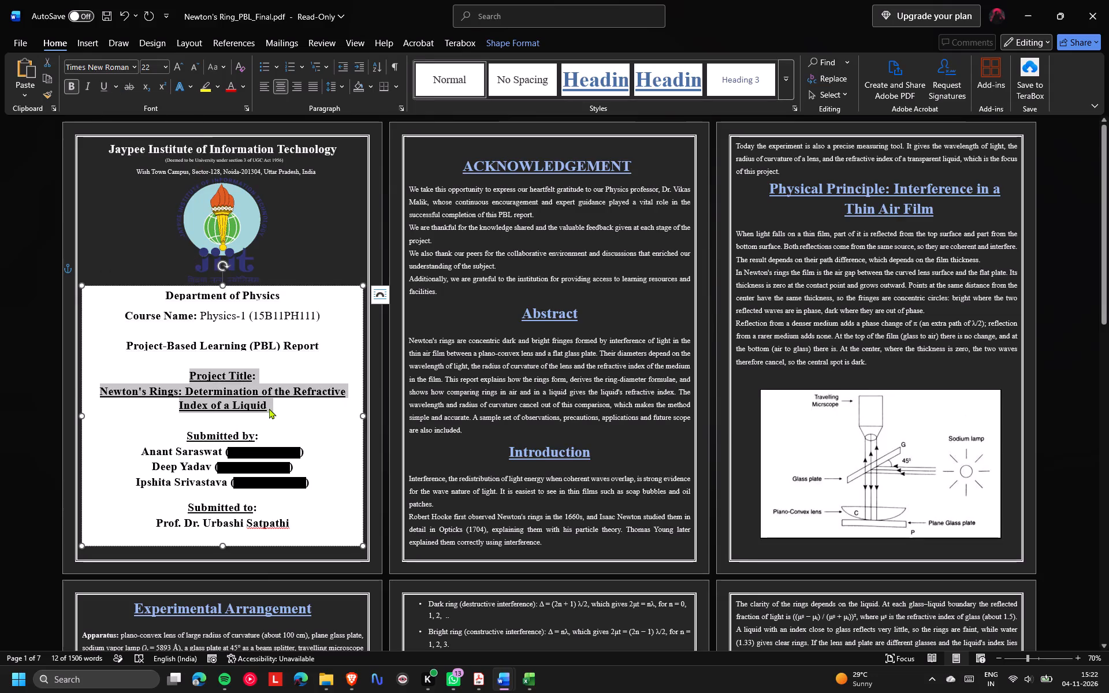
Set the underline colour of the cover title "Newton's Rings: Determination of the Refractive Index of a Liquid" to black.
{"action": "left_click_drag", "start_coordinate": [267, 405], "coordinate": [126, 389]}
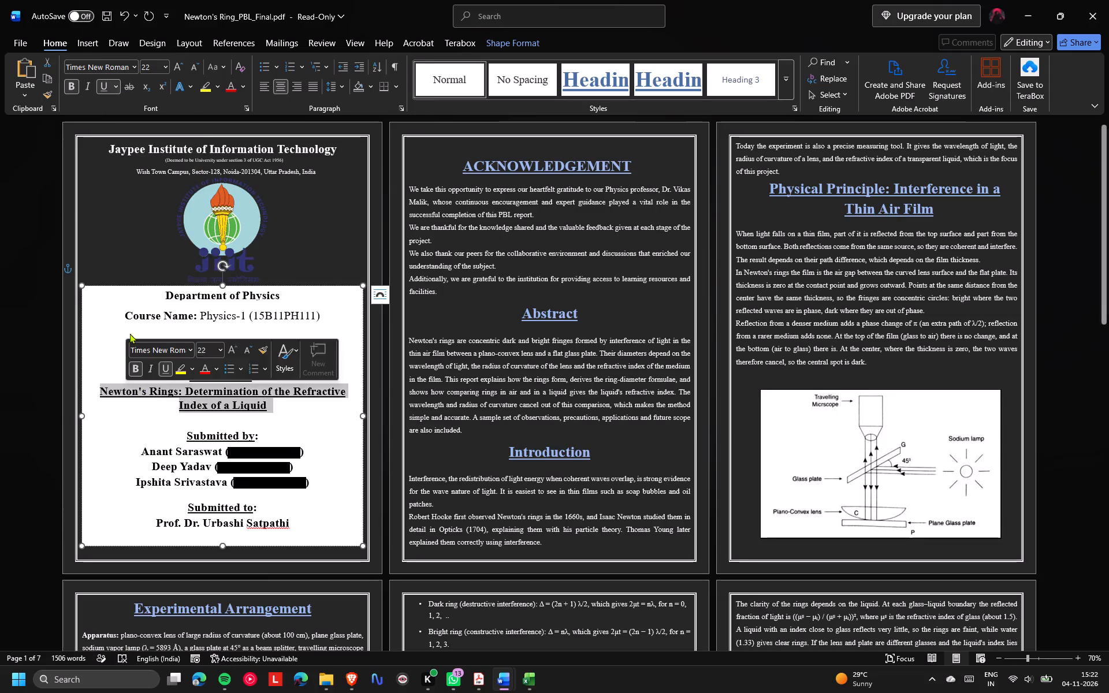
{"action": "left_click", "coordinate": [117, 87]}
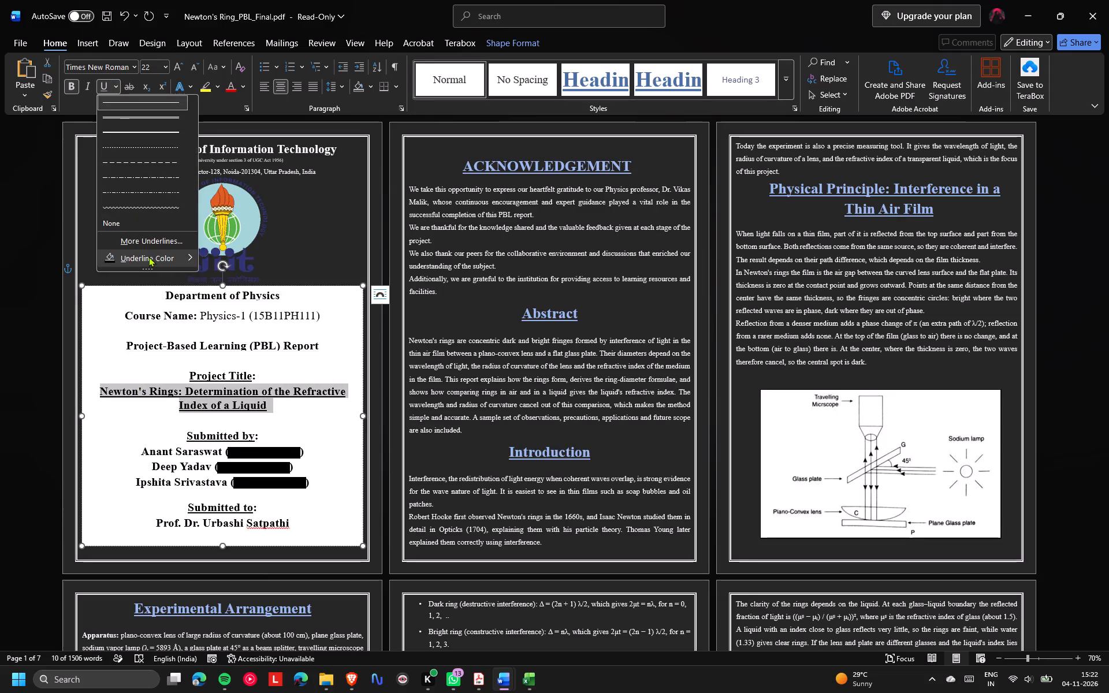
{"action": "left_click", "coordinate": [232, 323]}
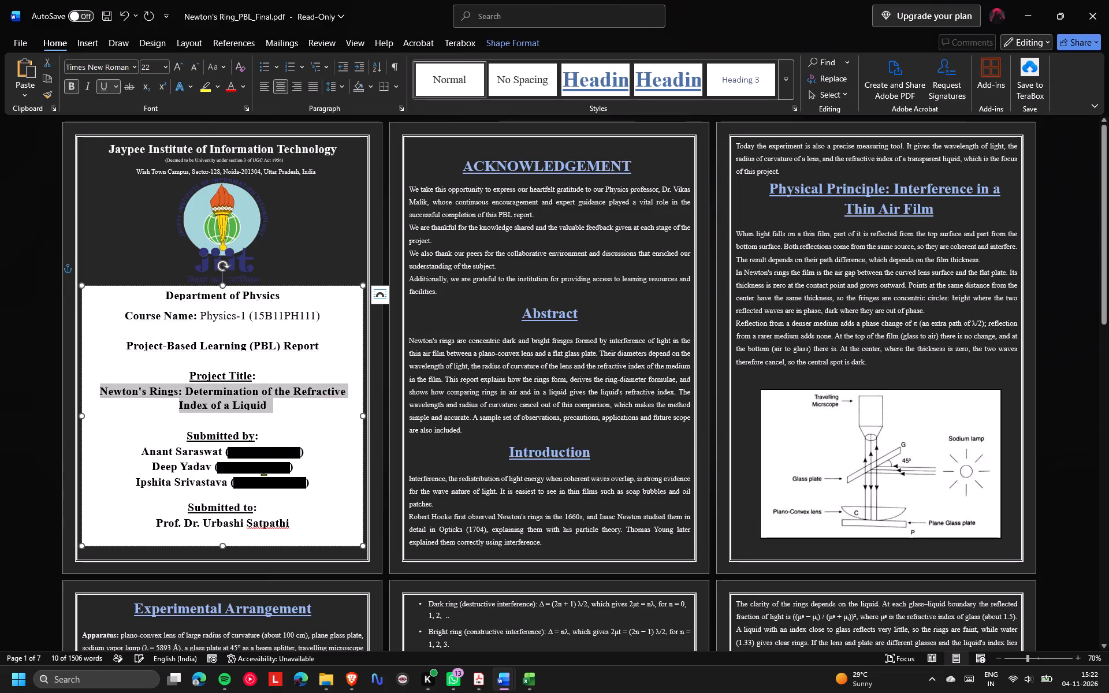
Set the underline colour of the cover labels "Submitted by" and "Submitted to", excluding their colons, to black.
{"action": "left_click_drag", "start_coordinate": [254, 438], "coordinate": [223, 434]}
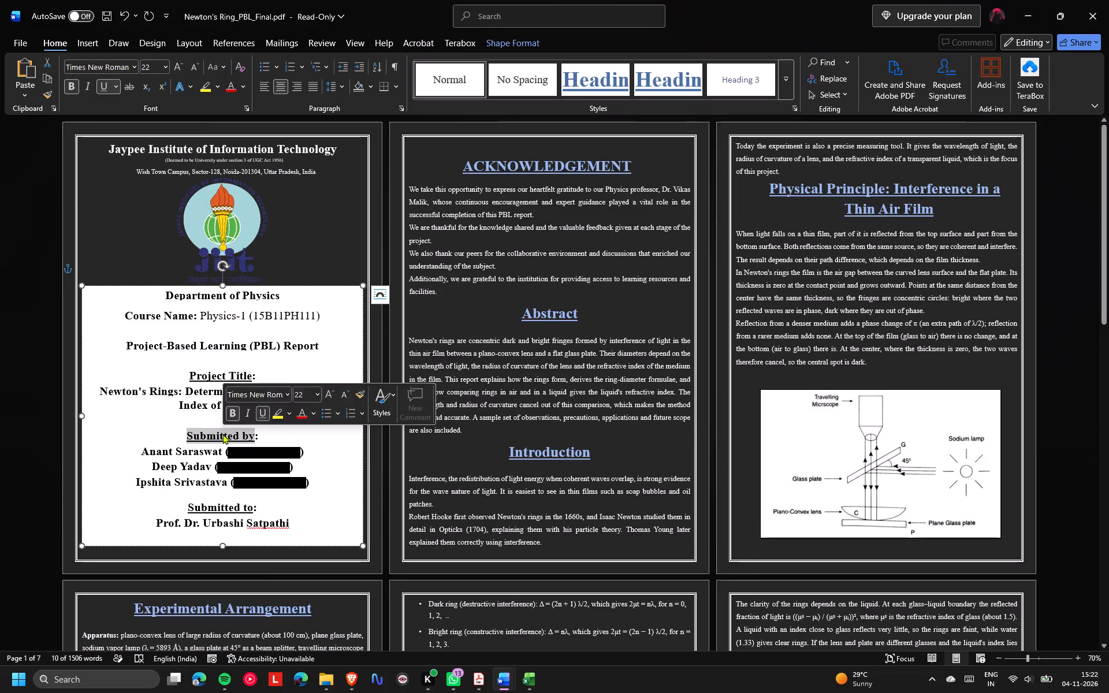
{"action": "left_click", "coordinate": [118, 92]}
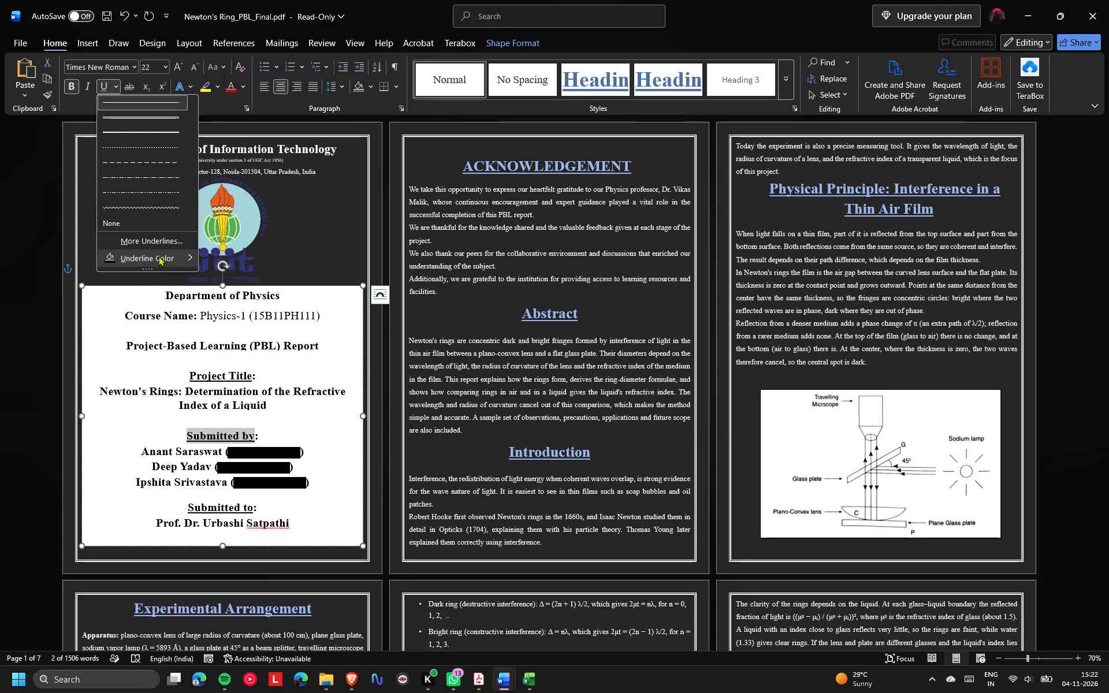
{"action": "left_click", "coordinate": [224, 323]}
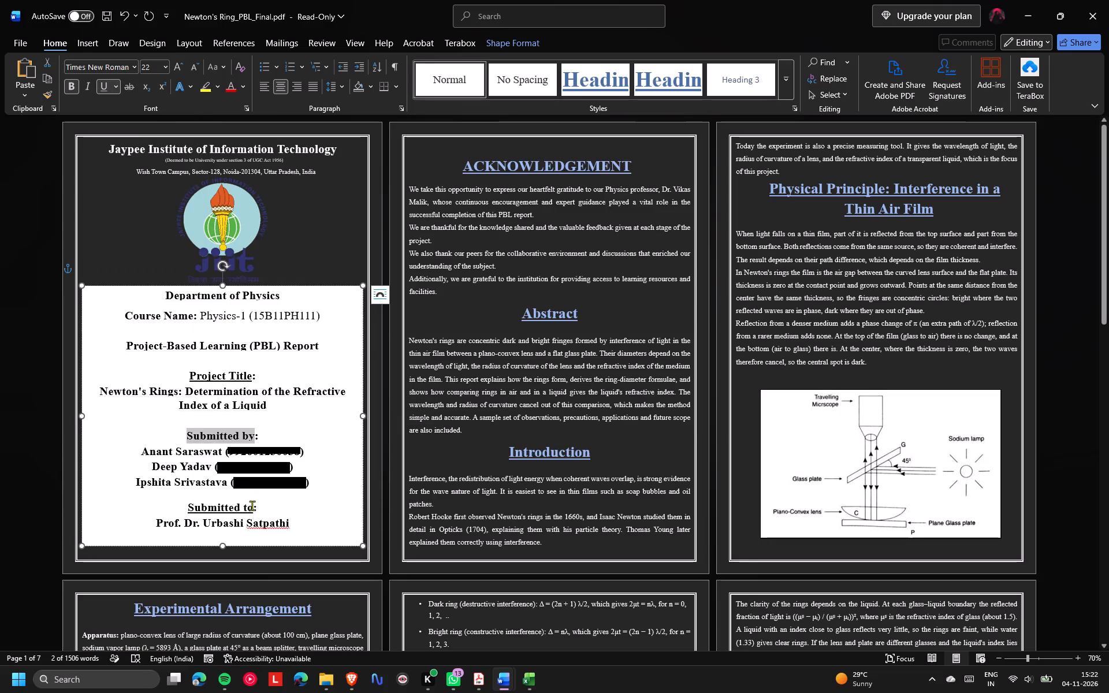
{"action": "left_click_drag", "start_coordinate": [252, 508], "coordinate": [210, 504]}
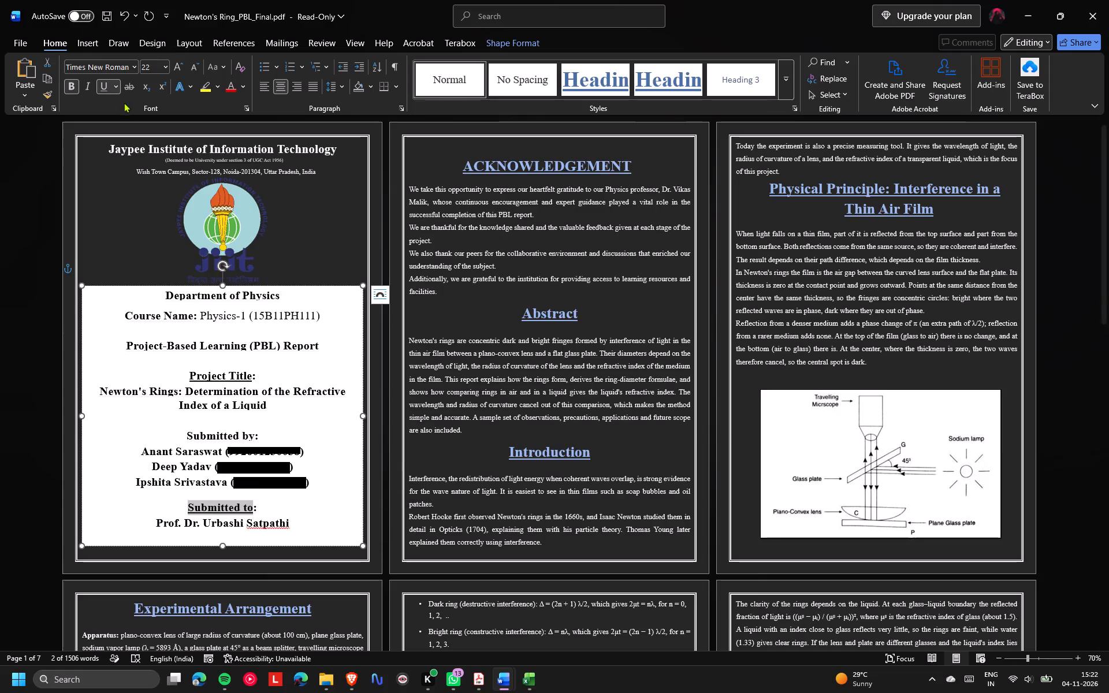
{"action": "left_click", "coordinate": [119, 89]}
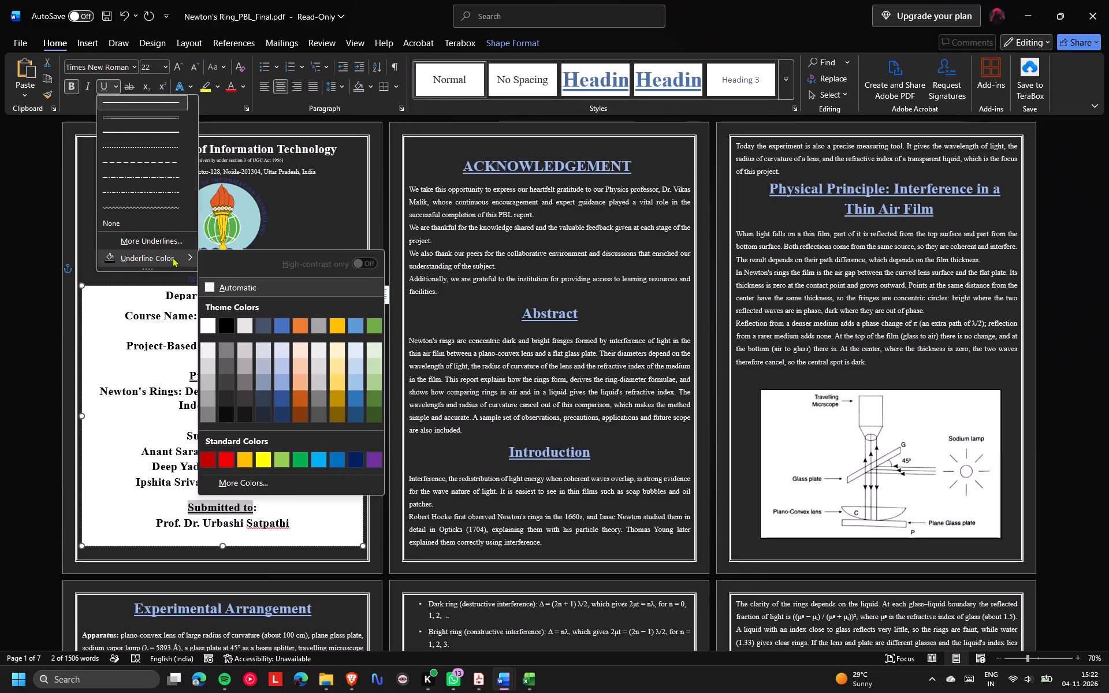
{"action": "left_click", "coordinate": [229, 333]}
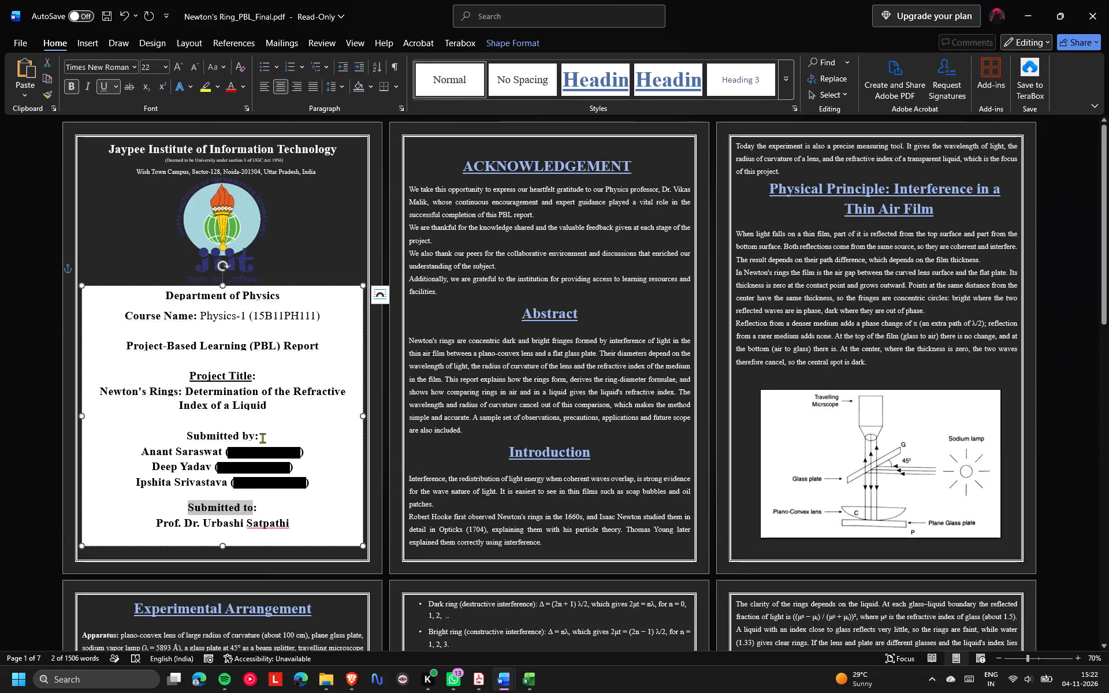
Set the underline colour of the cover label "Project Title", excluding its colon, to black.
{"action": "left_click_drag", "start_coordinate": [252, 376], "coordinate": [210, 374]}
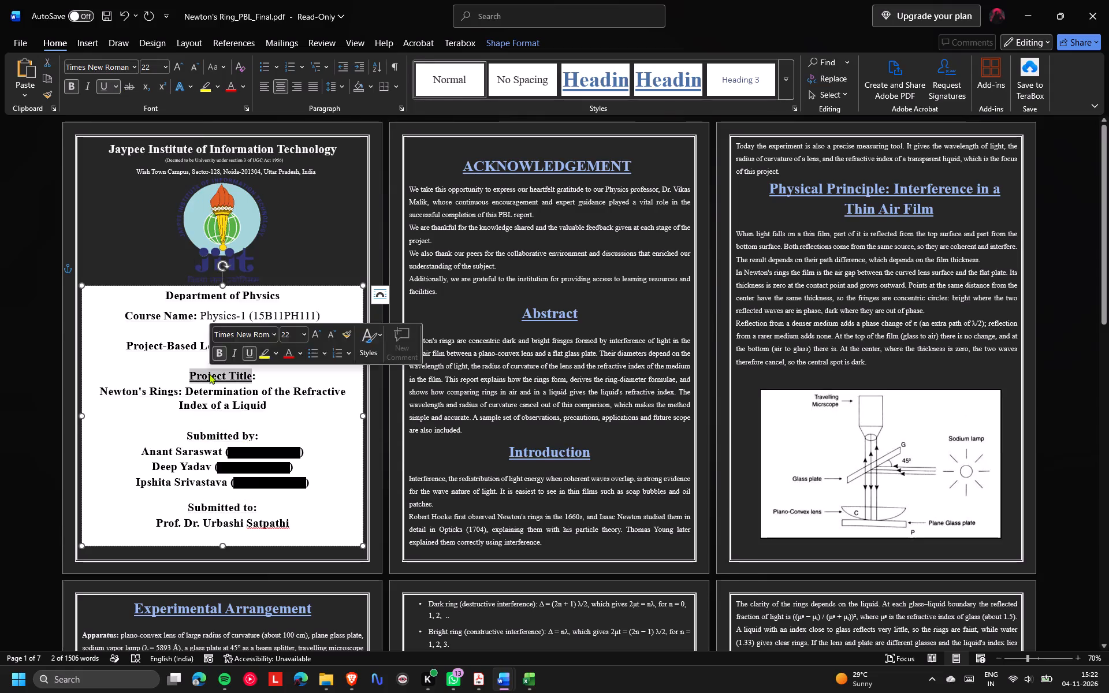
{"action": "left_click", "coordinate": [112, 85]}
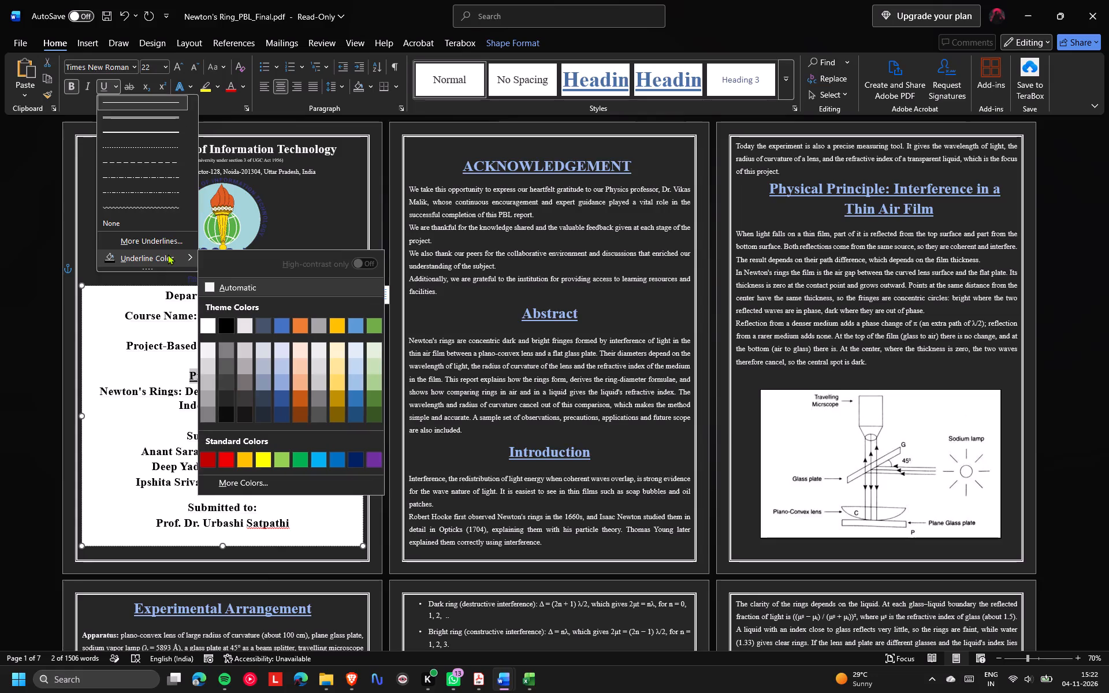
{"action": "left_click", "coordinate": [225, 322]}
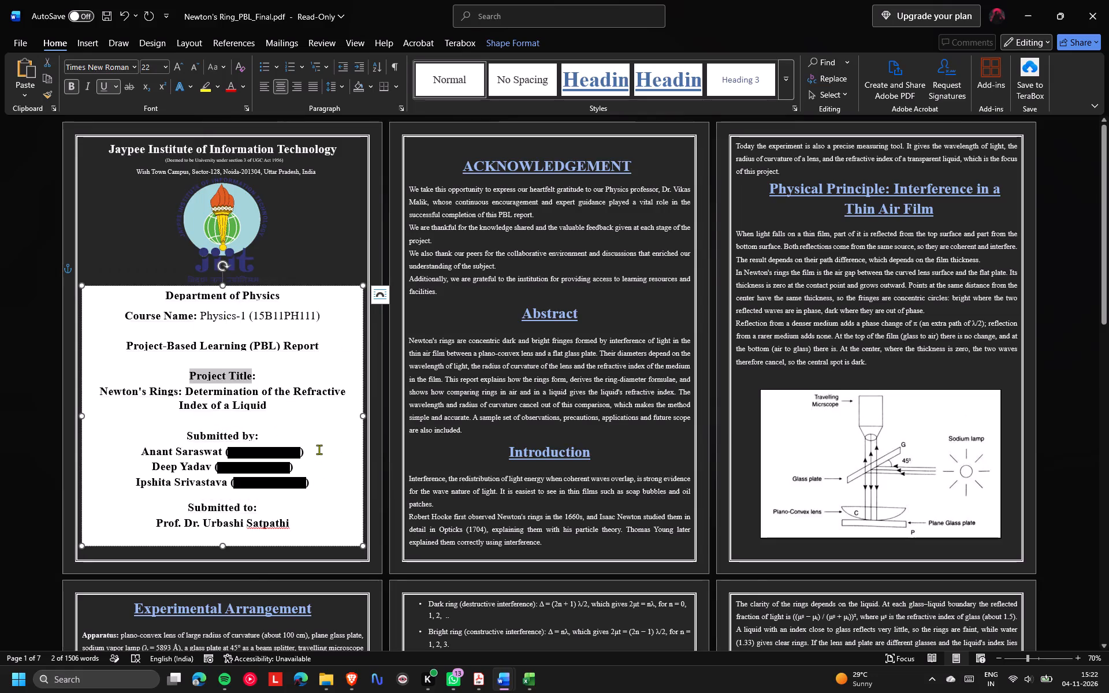
{"action": "left_click", "coordinate": [319, 449]}
In the page border options, set the top and bottom margins to 20 pt, measured from the edge of the page.
{"action": "scroll", "coordinate": [319, 449], "scroll_direction": "down", "scroll_amount": 2}
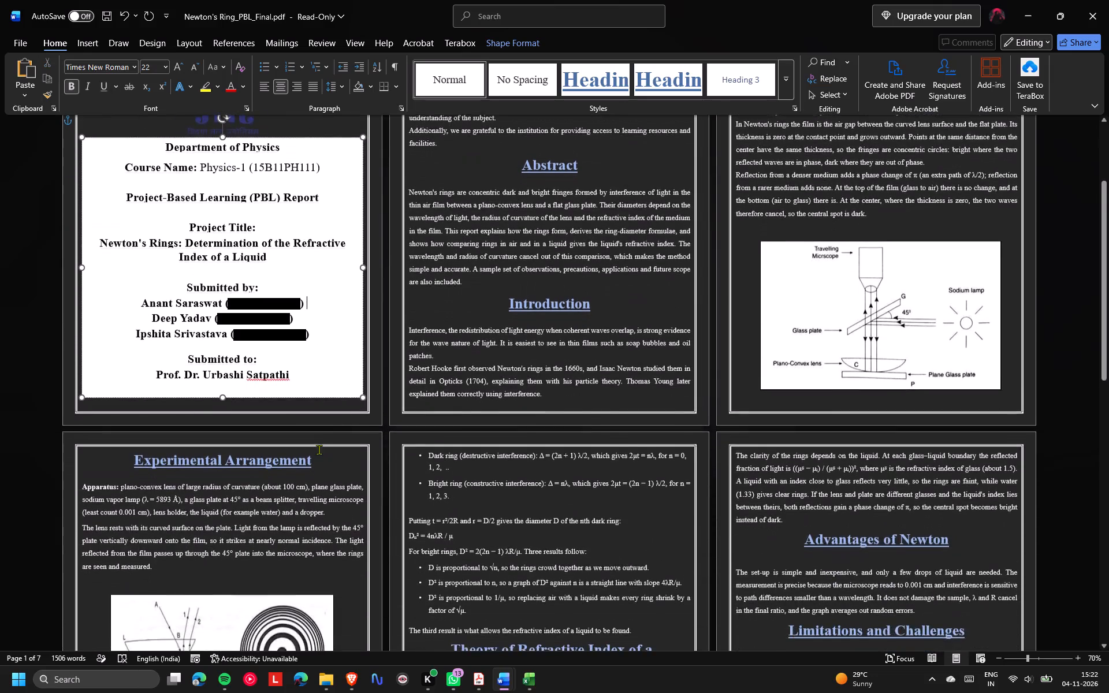
{"action": "scroll", "coordinate": [319, 449], "scroll_direction": "up", "scroll_amount": 1}
{"action": "scroll", "coordinate": [531, 280], "scroll_direction": "up", "scroll_amount": 2}
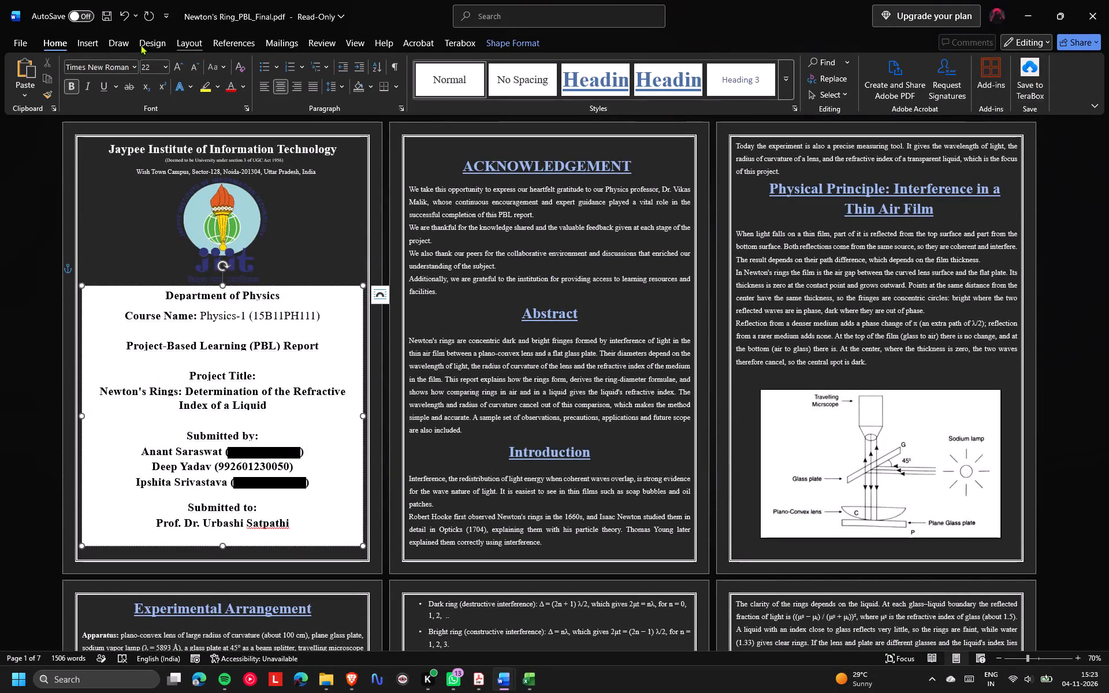
{"action": "left_click", "coordinate": [164, 40]}
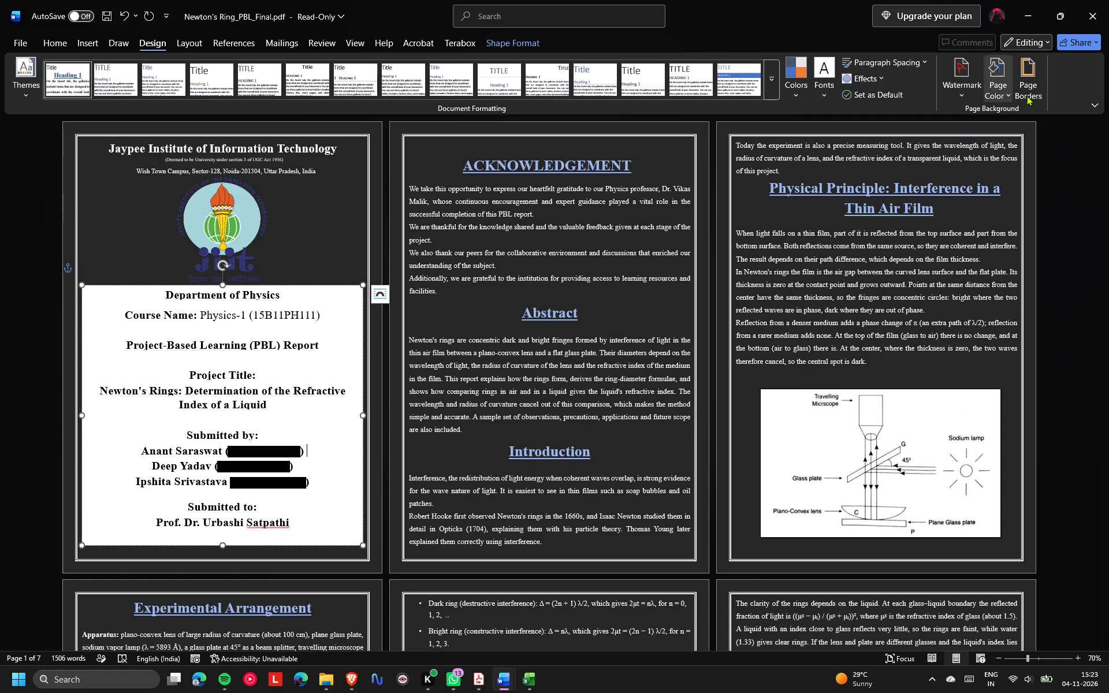
{"action": "left_click", "coordinate": [1029, 96]}
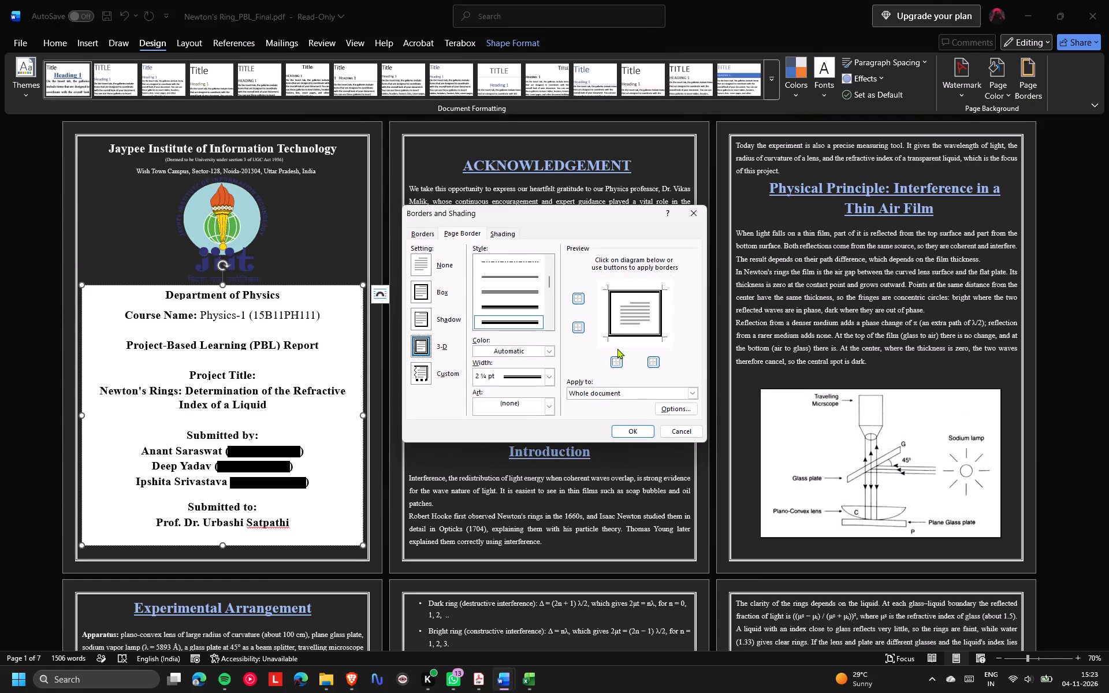
{"action": "left_click", "coordinate": [669, 408]}
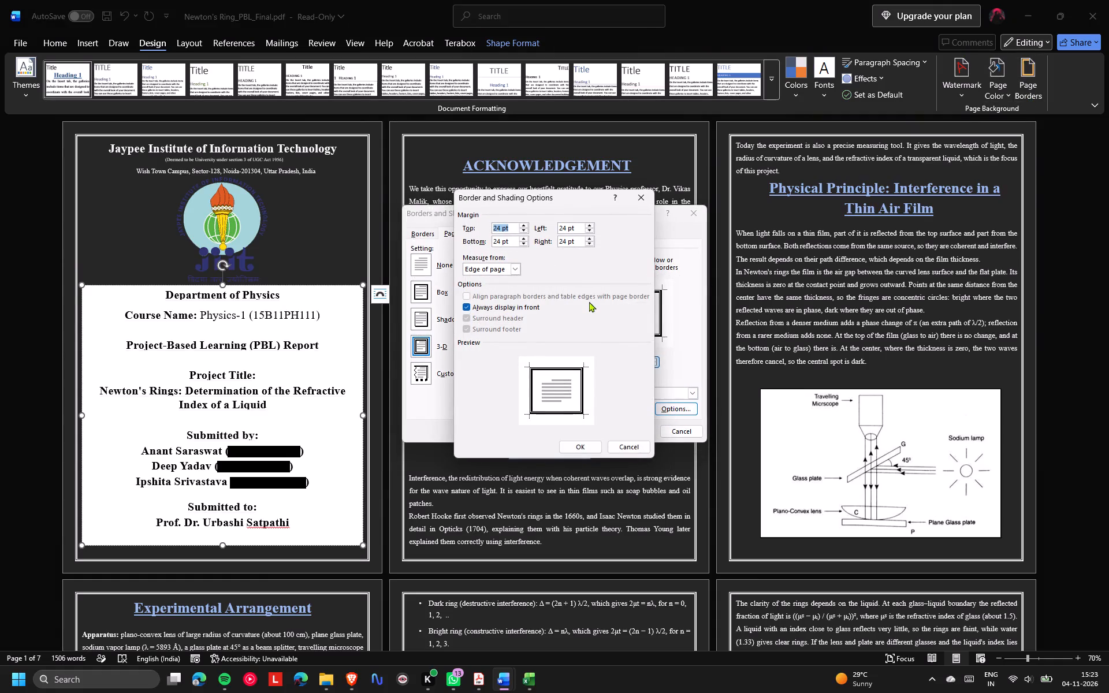
{"action": "left_click", "coordinate": [511, 269]}
{"action": "left_click", "coordinate": [511, 269]}
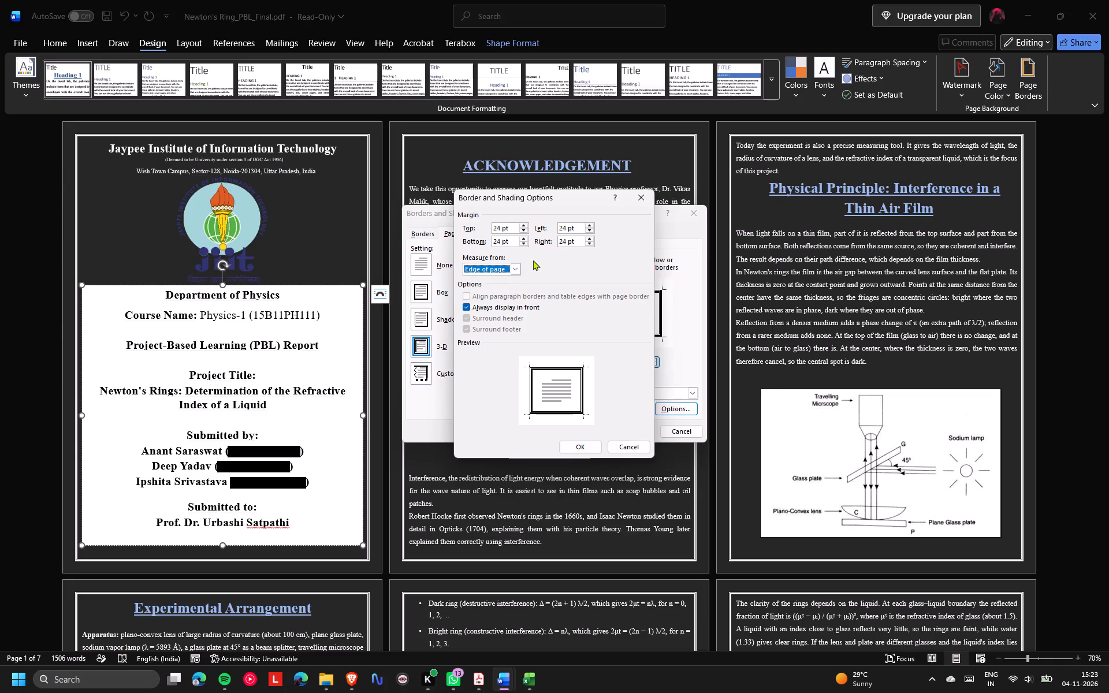
{"action": "left_click", "coordinate": [498, 227]}
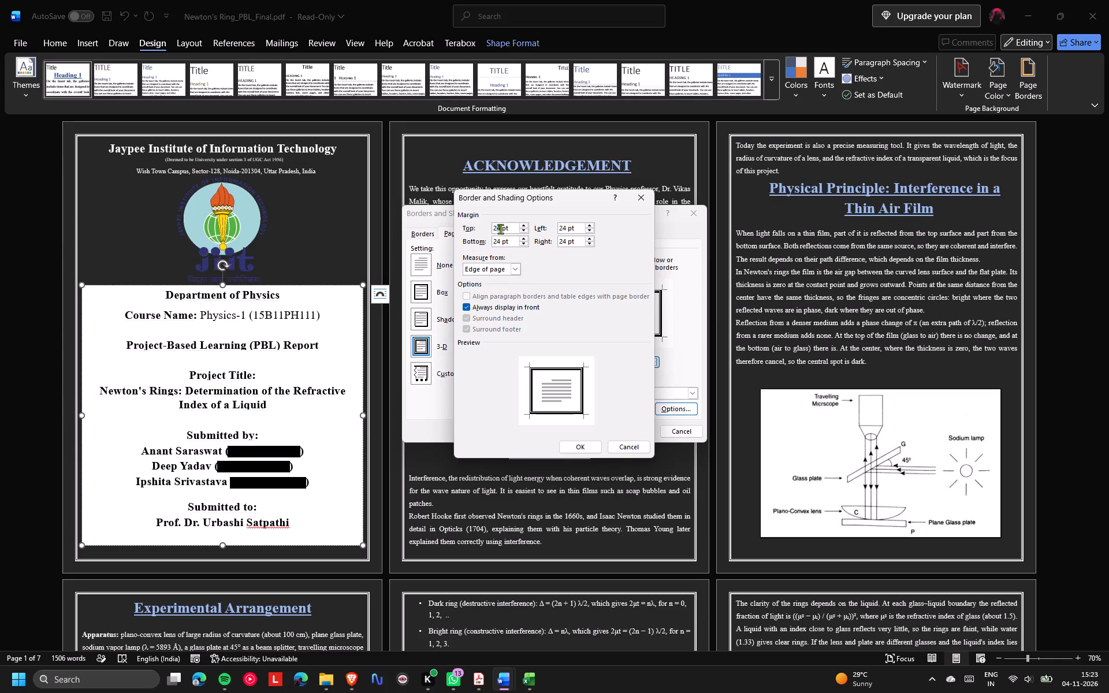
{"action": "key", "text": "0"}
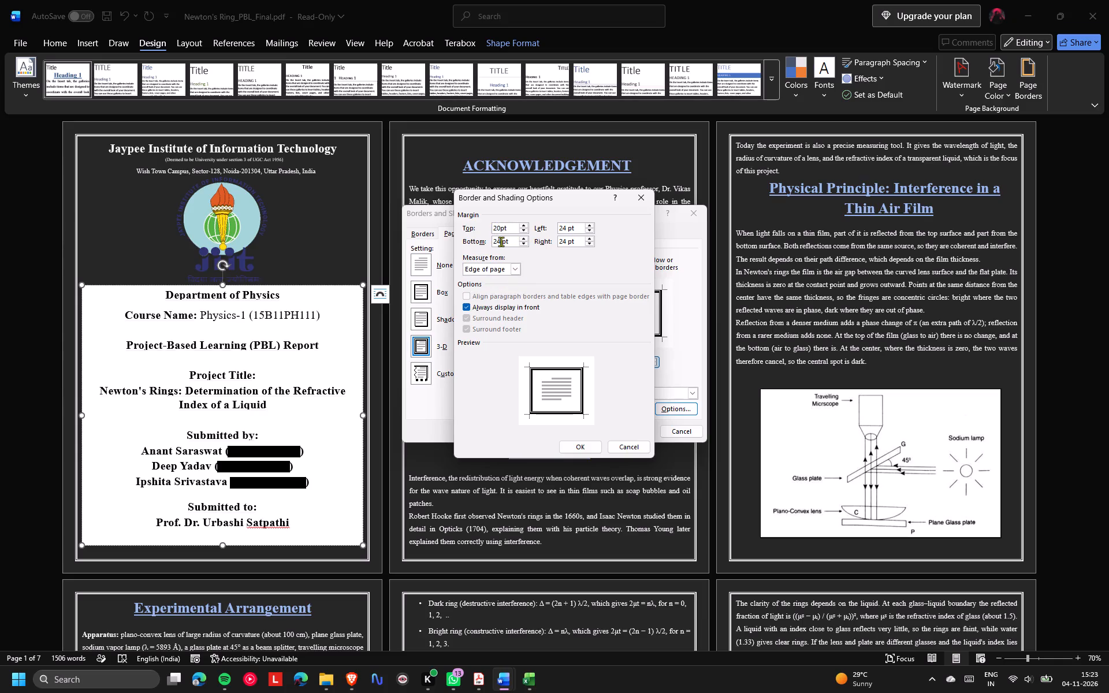
{"action": "left_click", "coordinate": [501, 241]}
{"action": "key", "text": "BackSpace"}
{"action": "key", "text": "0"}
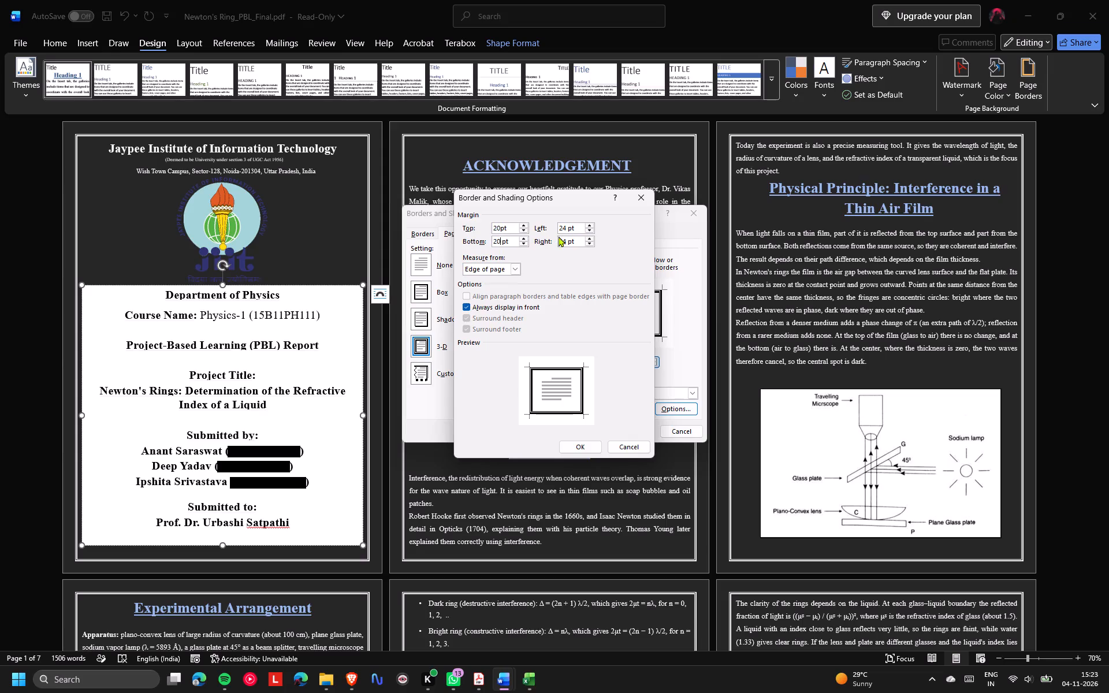
Set the page border's right and left margins to 20 pt and apply the border to the whole document.
{"action": "left_click", "coordinate": [568, 238]}
{"action": "key", "text": "BackSpace"}
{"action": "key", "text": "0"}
{"action": "key", "text": "BackSpace"}
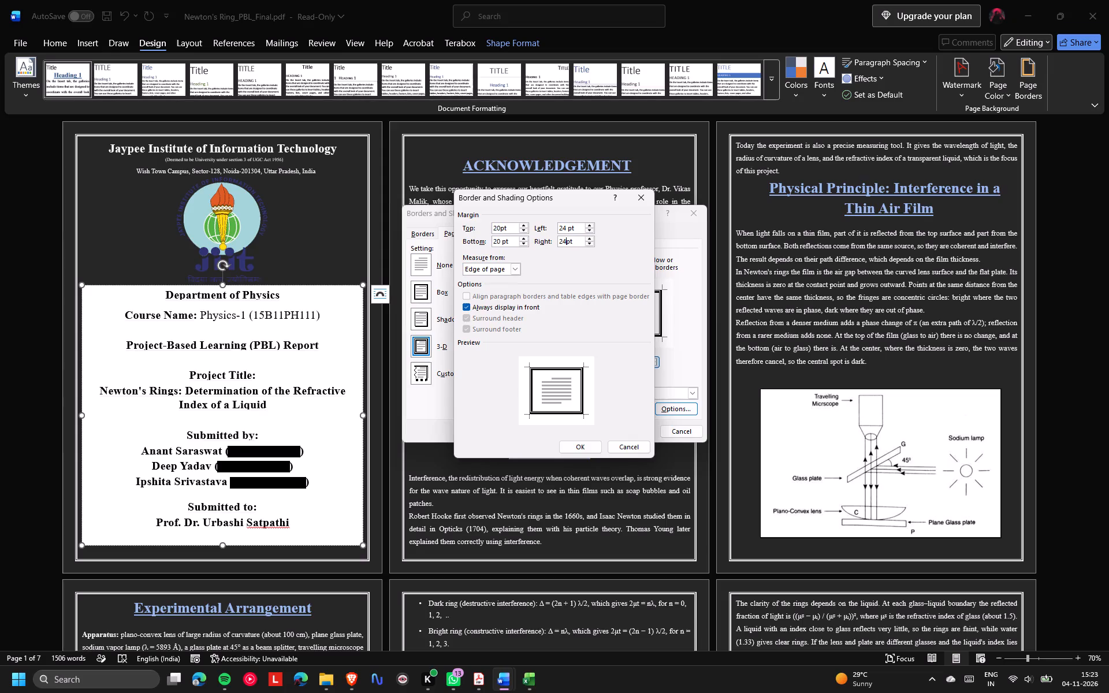
{"action": "key", "text": "BackSpace"}
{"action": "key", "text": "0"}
{"action": "left_click", "coordinate": [568, 228]}
{"action": "key", "text": "BackSpace"}
{"action": "key", "text": "BackSpace"}
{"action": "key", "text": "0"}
{"action": "left_click", "coordinate": [572, 260]}
{"action": "key", "text": "Return"}
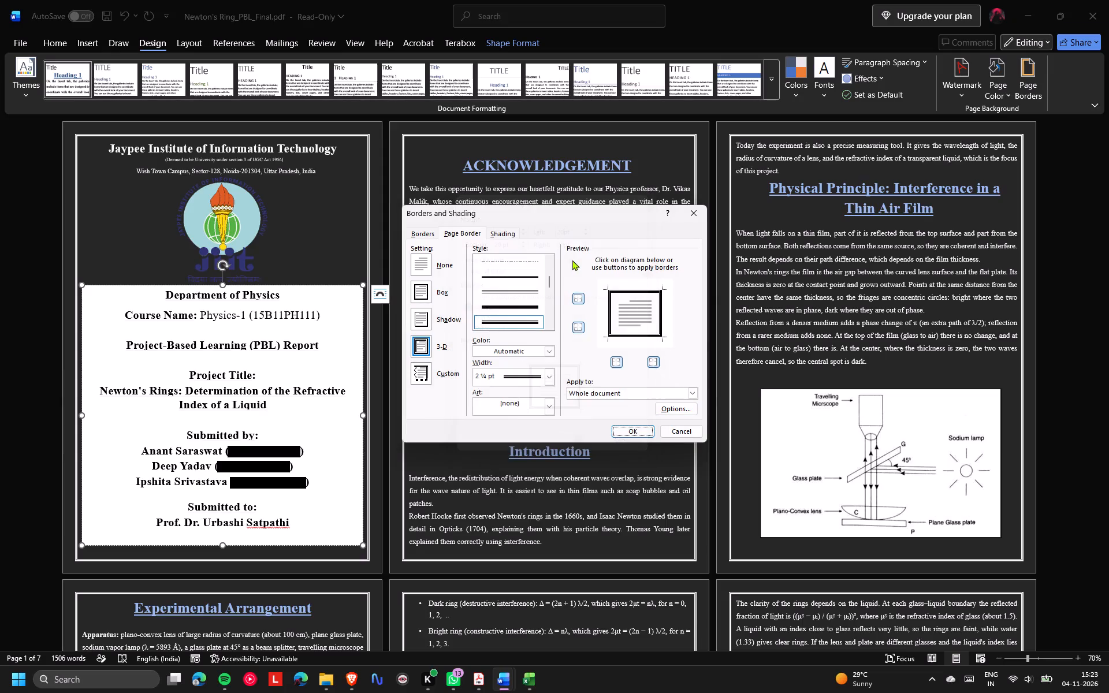
{"action": "left_click", "coordinate": [637, 430]}
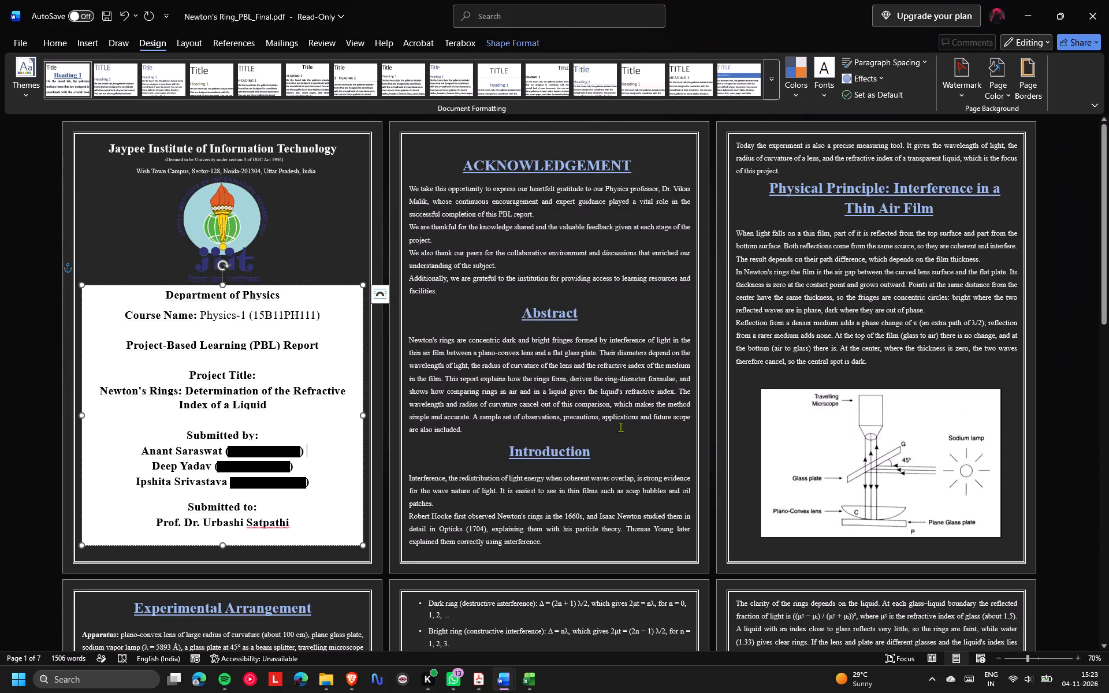
Check the cover page's border and underlines in the print preview.
{"action": "key", "text": "ctrl+p"}
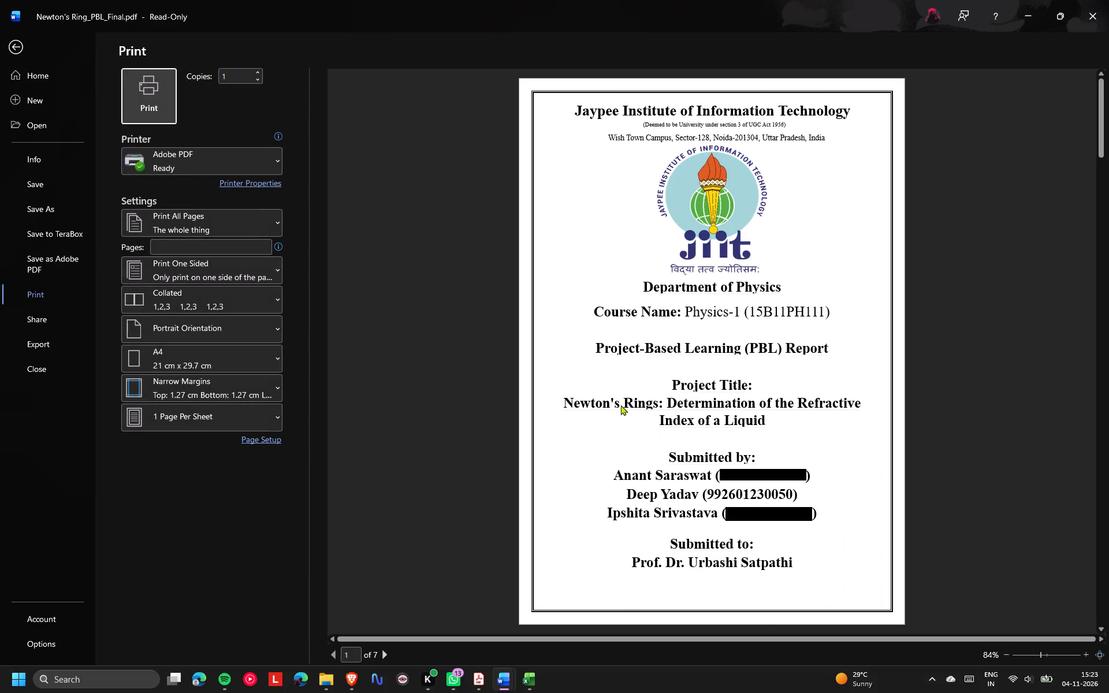
{"action": "scroll", "coordinate": [621, 405], "scroll_direction": "up", "scroll_amount": 1, "text": "ctrl"}
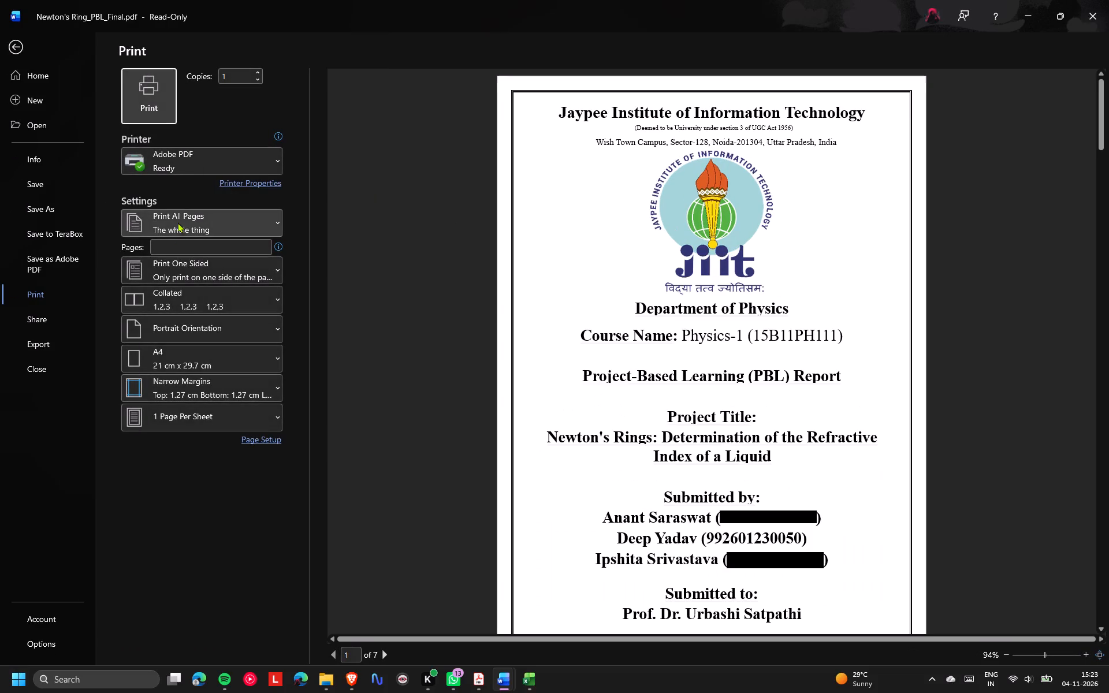
{"action": "left_click", "coordinate": [25, 45]}
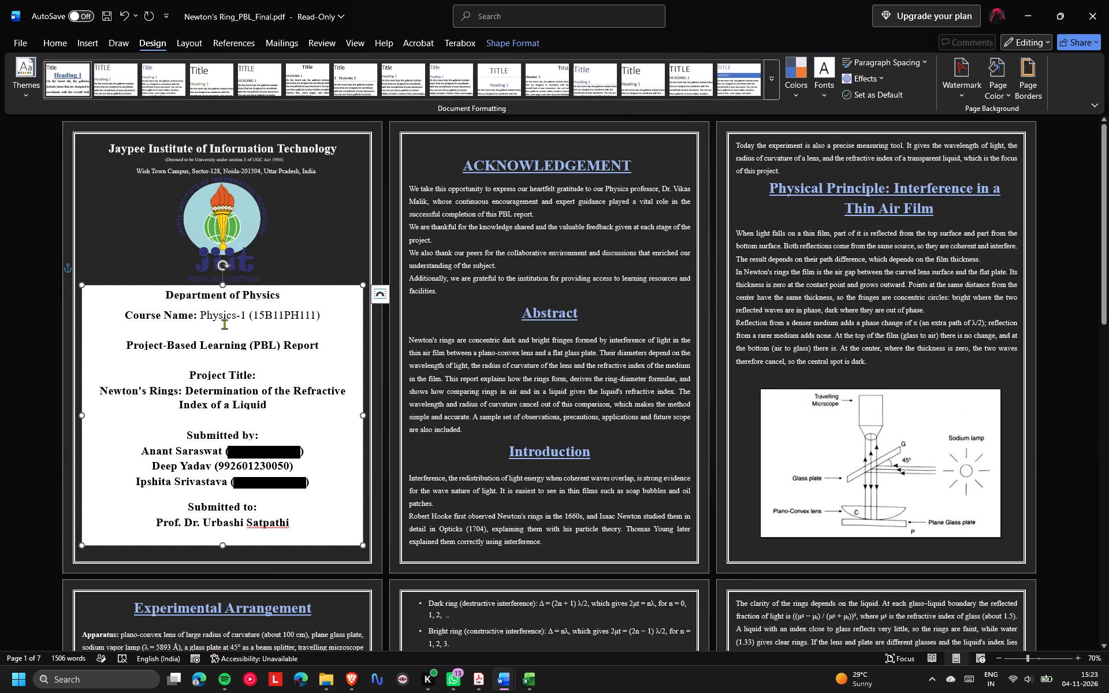
Set the underline colour of the cover line "Department of Physics" to black.
{"action": "left_click", "coordinate": [319, 259]}
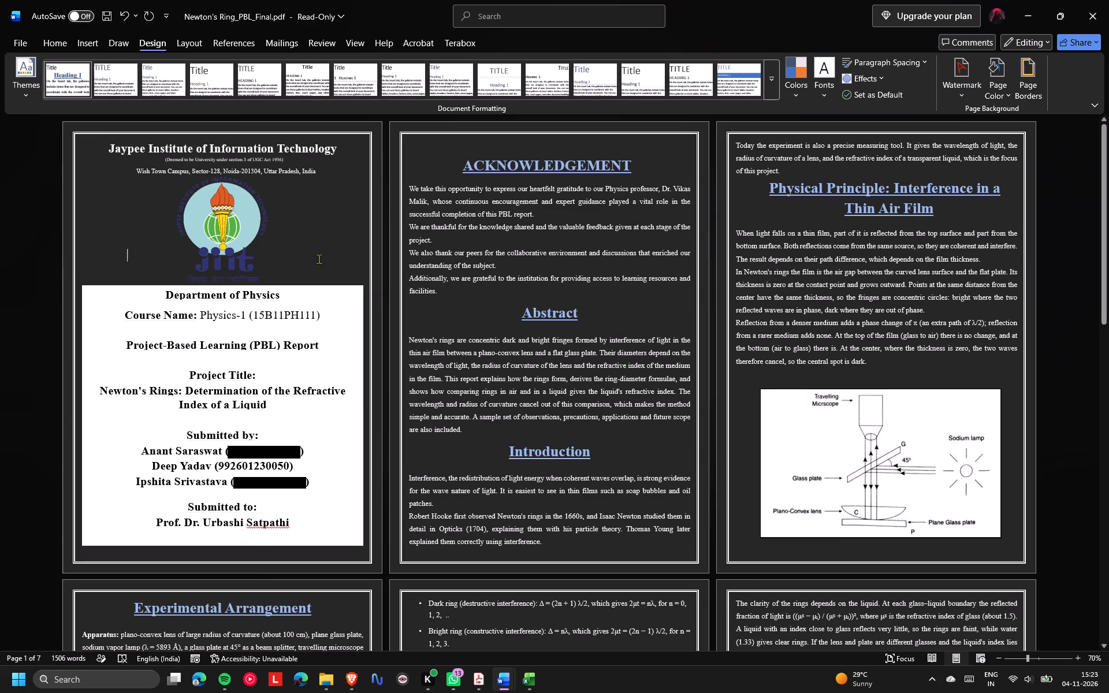
{"action": "key", "text": "Escape"}
{"action": "left_click", "coordinate": [70, 42]}
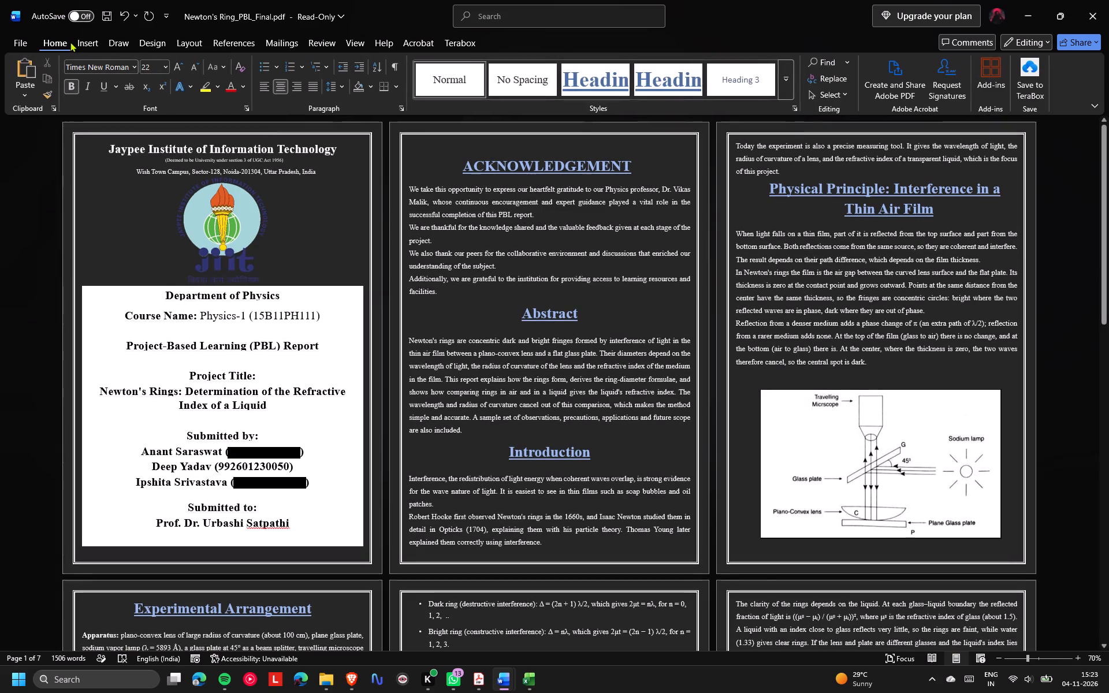
{"action": "left_click_drag", "start_coordinate": [163, 296], "coordinate": [301, 310]}
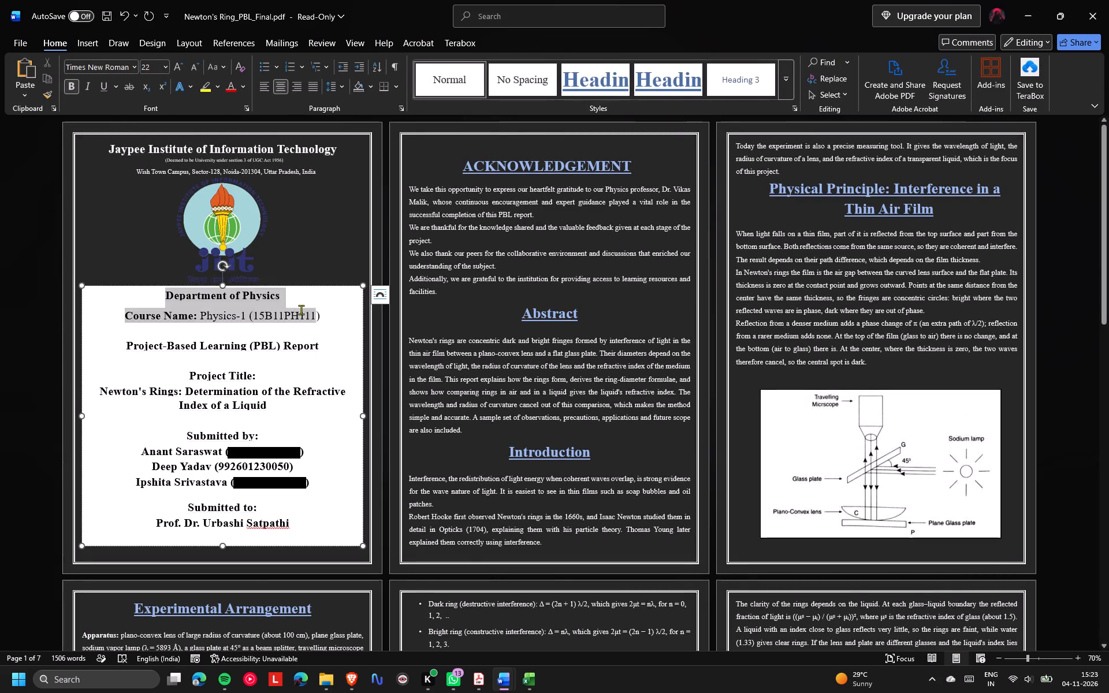
{"action": "left_click_drag", "start_coordinate": [301, 310], "coordinate": [291, 297]}
{"action": "left_click", "coordinate": [117, 85]}
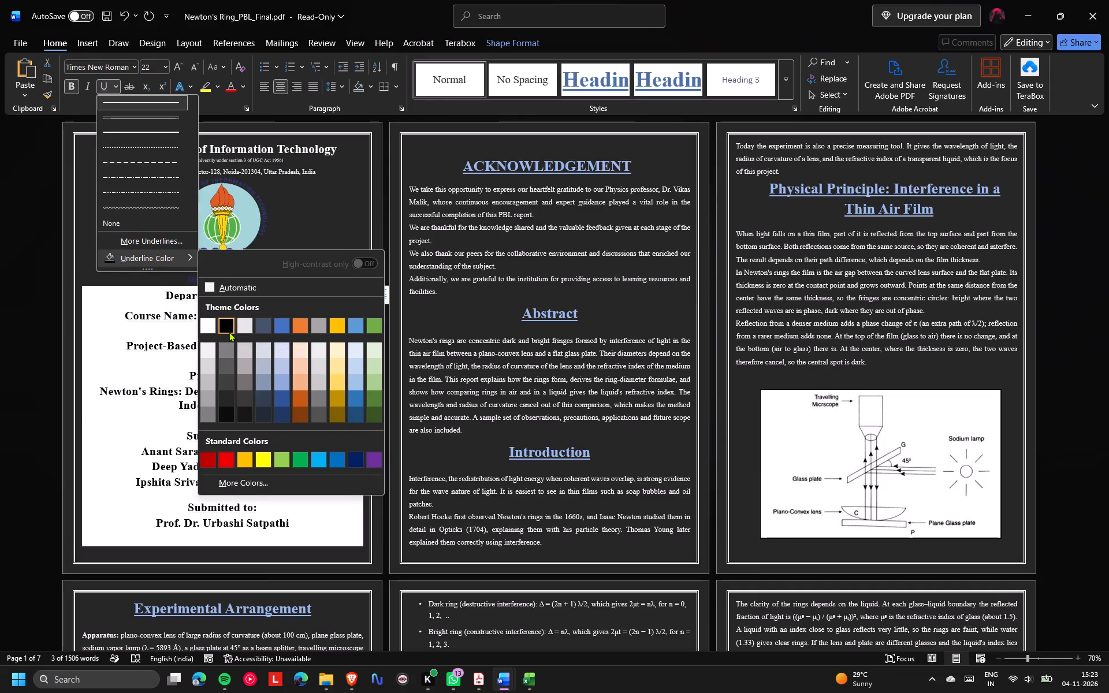
{"action": "left_click", "coordinate": [229, 331]}
Set the underline colour of the cover label "Course Name", excluding its colon, to black again.
{"action": "left_click_drag", "start_coordinate": [192, 320], "coordinate": [136, 316]}
{"action": "left_click", "coordinate": [117, 85]}
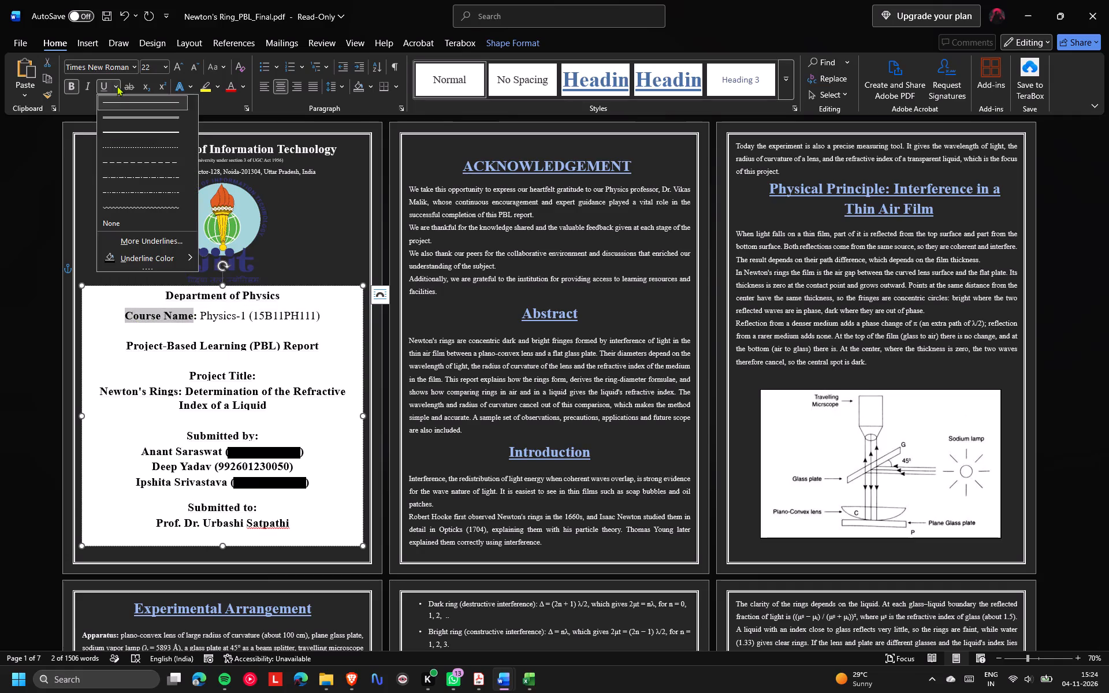
{"action": "left_click", "coordinate": [230, 324]}
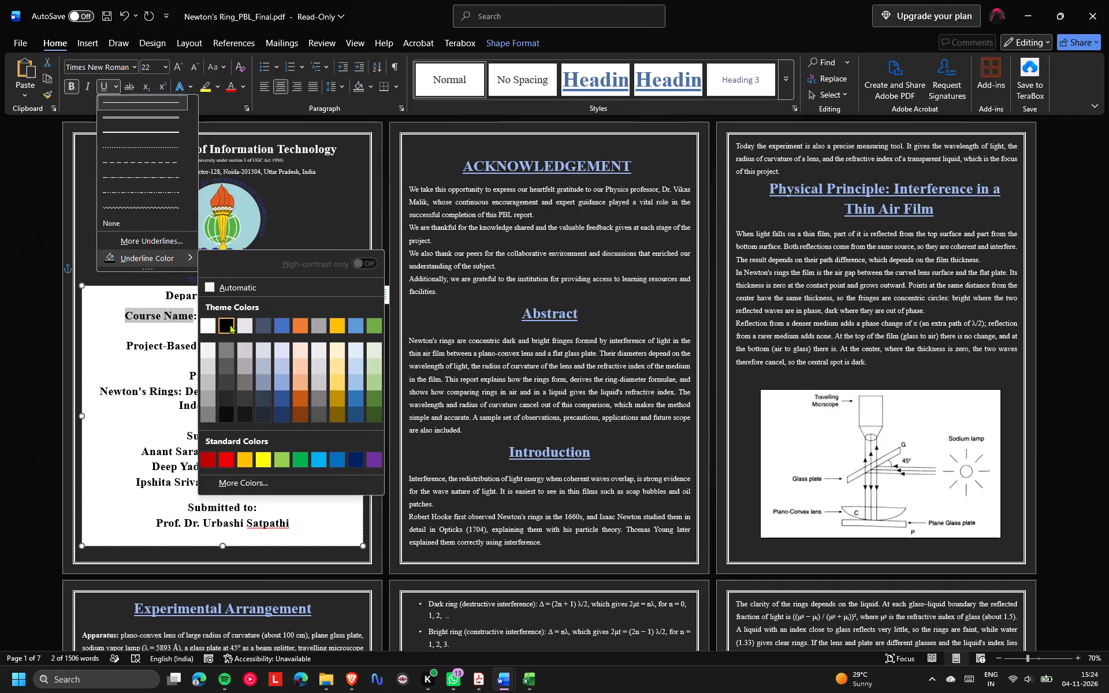
{"action": "left_click", "coordinate": [279, 424]}
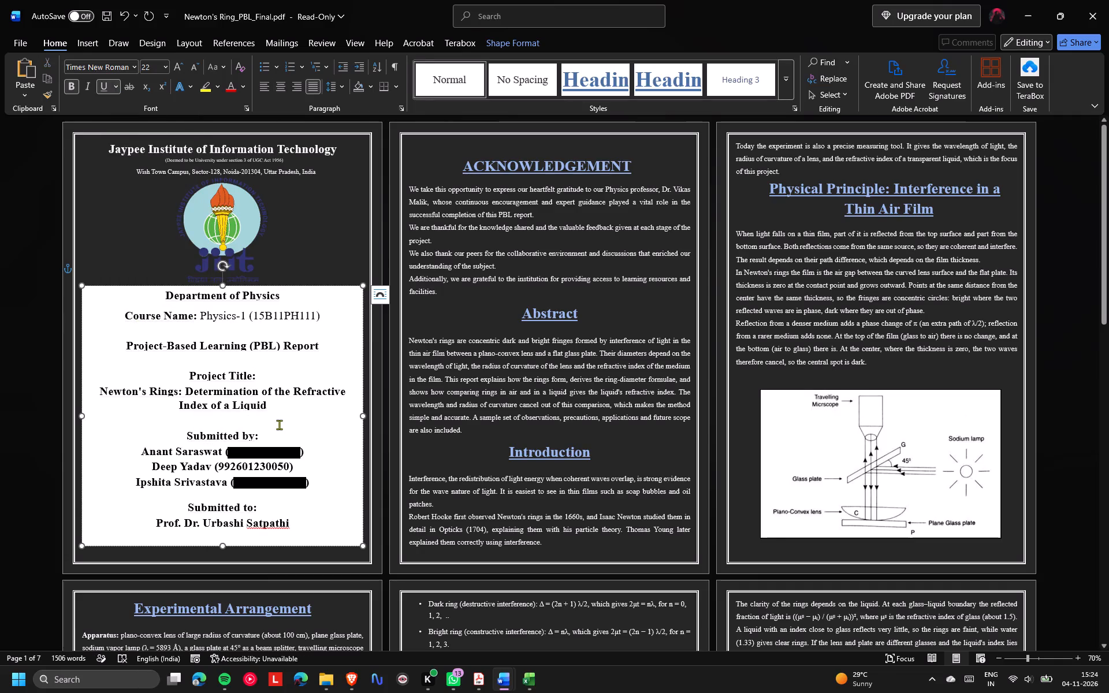
Compare the cover's print preview using the OneNote (Desktop), Microsoft Print to PDF and Adobe PDF printers.
{"action": "key", "text": "ctrl+p"}
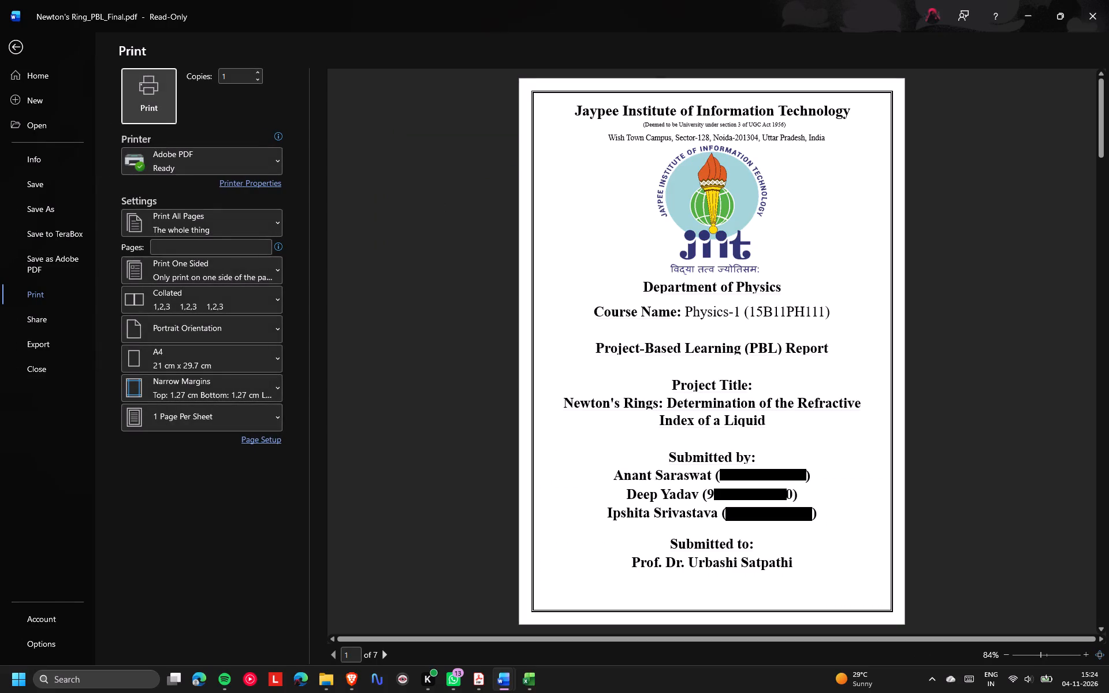
{"action": "left_click", "coordinate": [192, 165]}
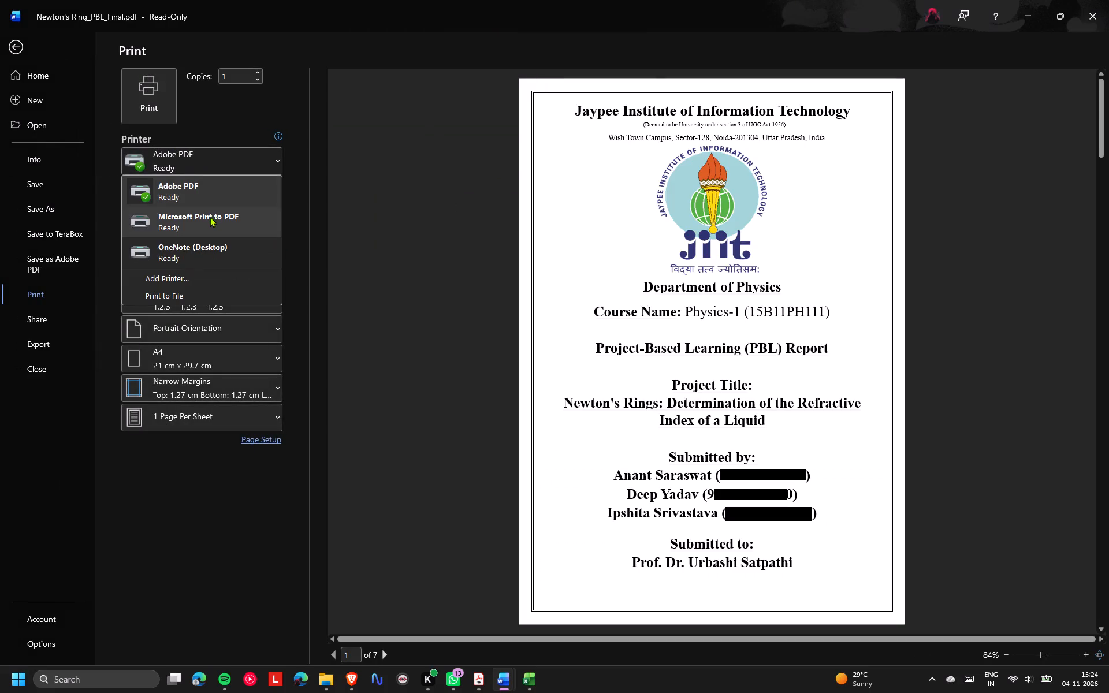
{"action": "left_click", "coordinate": [217, 243]}
{"action": "left_click", "coordinate": [218, 176]}
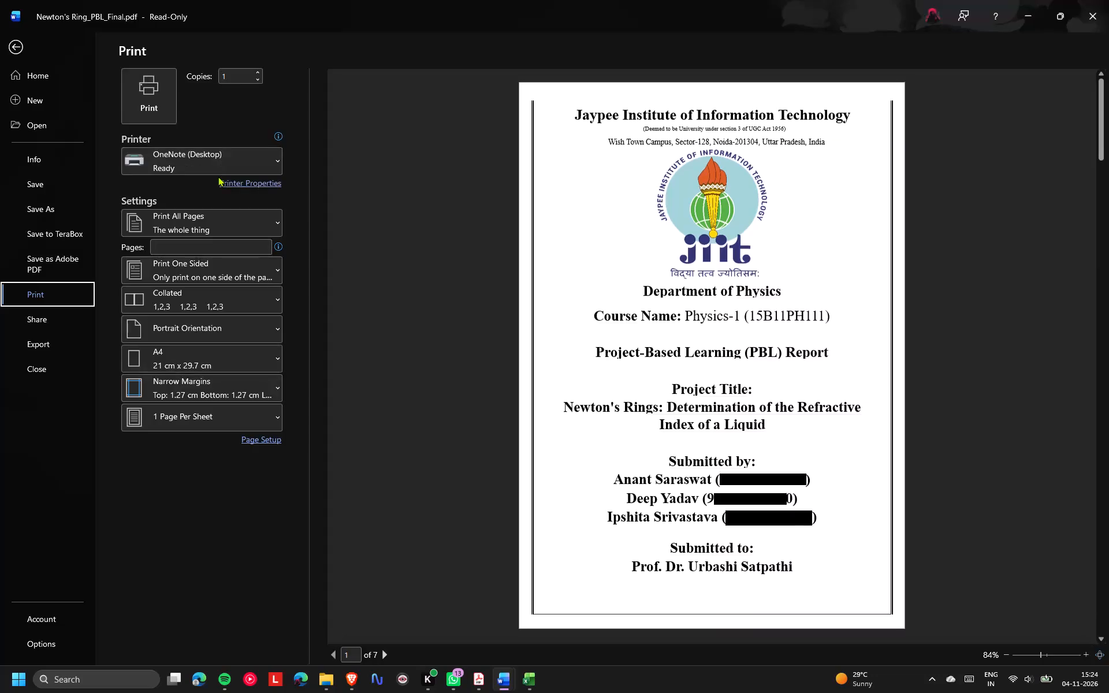
{"action": "left_click", "coordinate": [211, 170]}
{"action": "left_click", "coordinate": [215, 211]}
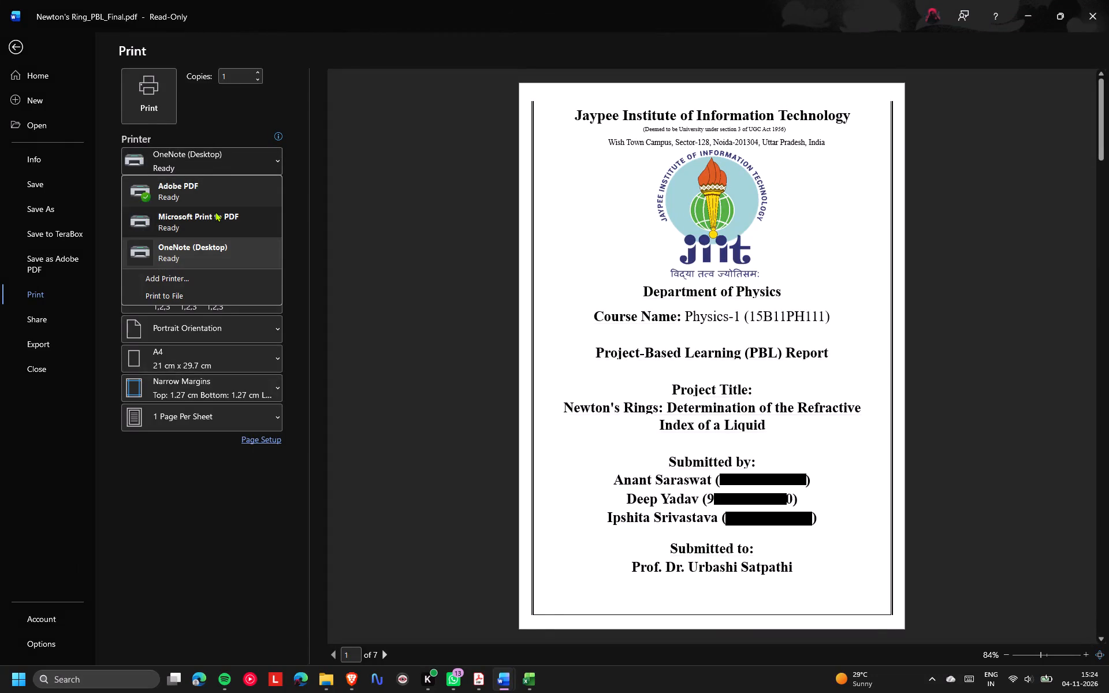
{"action": "left_click", "coordinate": [207, 183]}
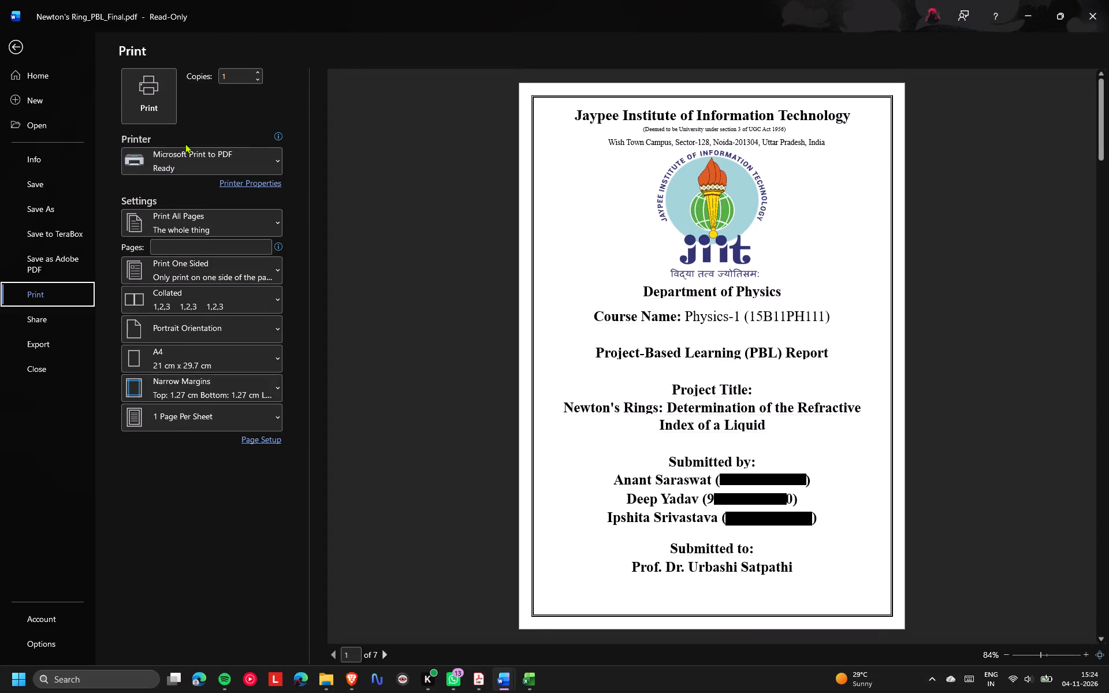
{"action": "left_click", "coordinate": [185, 143]}
{"action": "left_click", "coordinate": [181, 155]}
{"action": "left_click", "coordinate": [189, 201]}
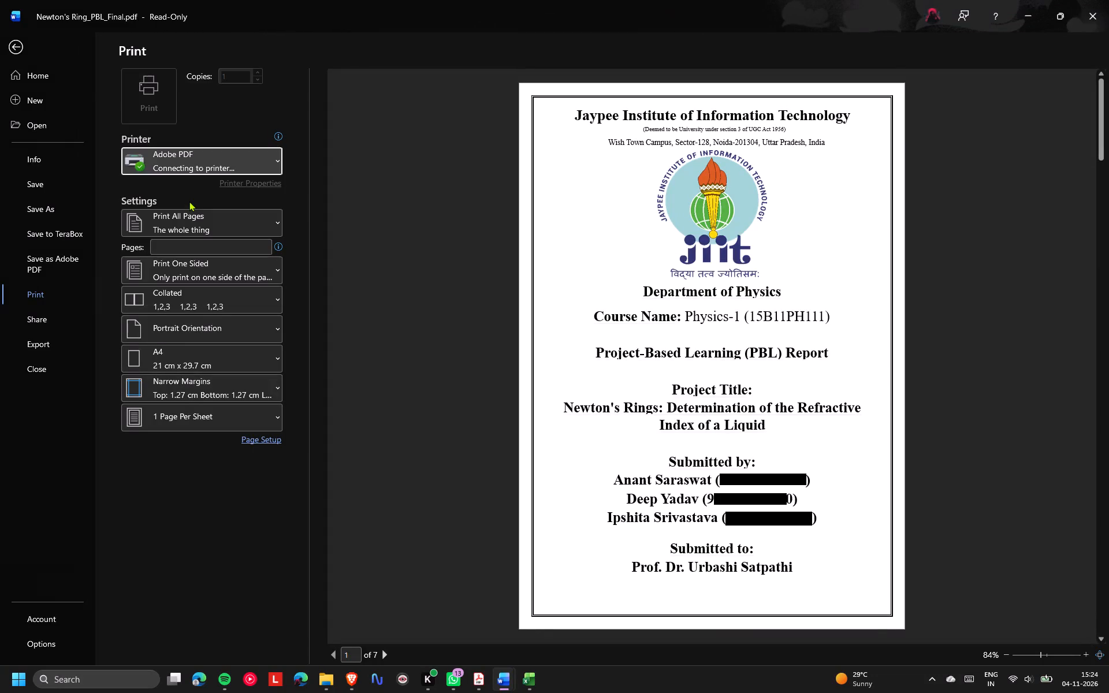
{"action": "left_click", "coordinate": [16, 42]}
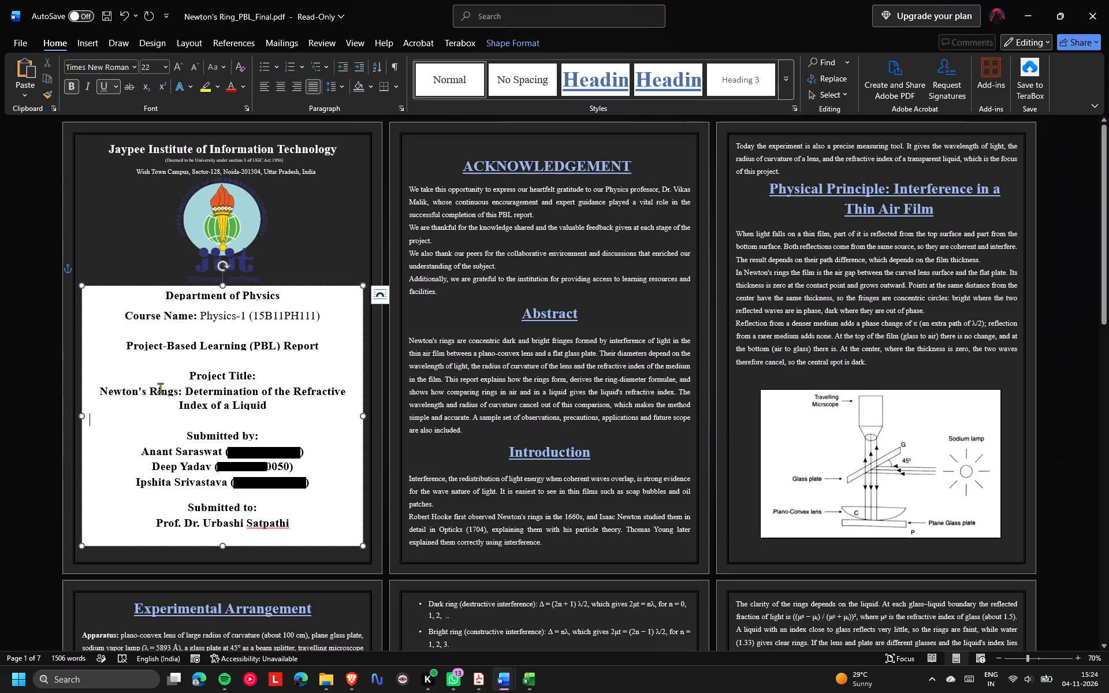
Copy all the text in the cover's text box, from "Department of Physics" to the last line under "Submitted to".
{"action": "left_click_drag", "start_coordinate": [308, 523], "coordinate": [162, 391]}
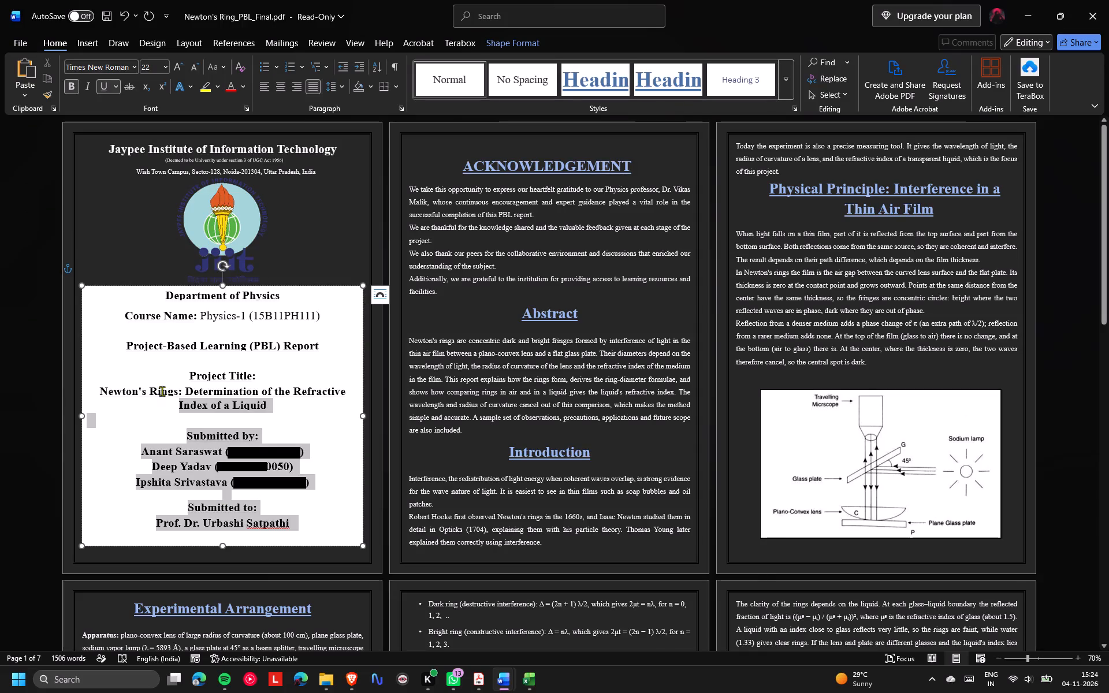
{"action": "left_click_drag", "start_coordinate": [162, 391], "coordinate": [159, 293]}
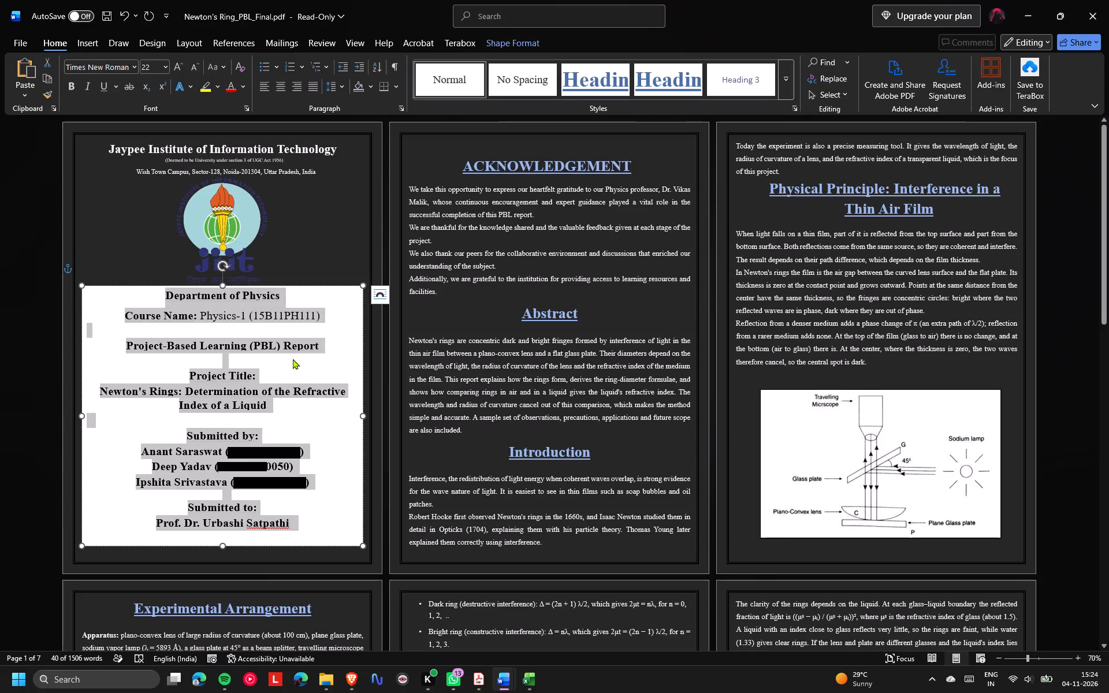
{"action": "key", "text": "ctrl+c"}
Delete the white text box beneath the logo on the cover page.
{"action": "left_click", "coordinate": [321, 284]}
{"action": "key", "text": "Delete"}
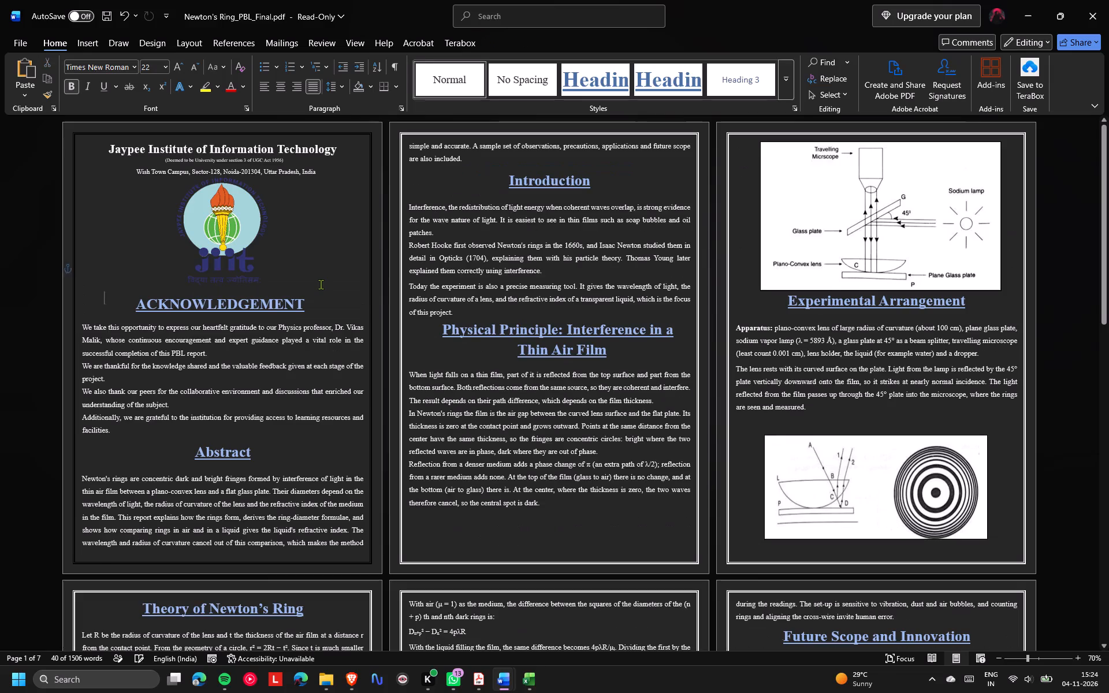
Insert three new lines beneath the cover logo and paste the copied cover text directly into the page body.
{"action": "left_click", "coordinate": [277, 261]}
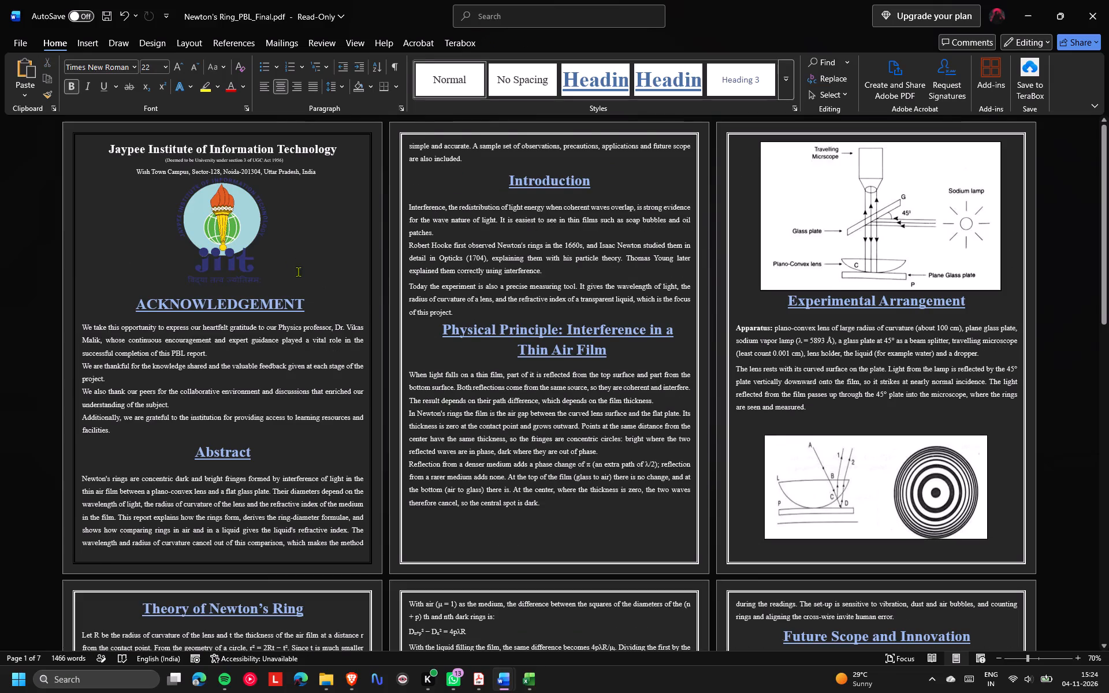
{"action": "key", "text": "Return"}
{"action": "key", "text": "Return"}
{"action": "key", "text": "Return"}
{"action": "key", "text": "ctrl+v"}
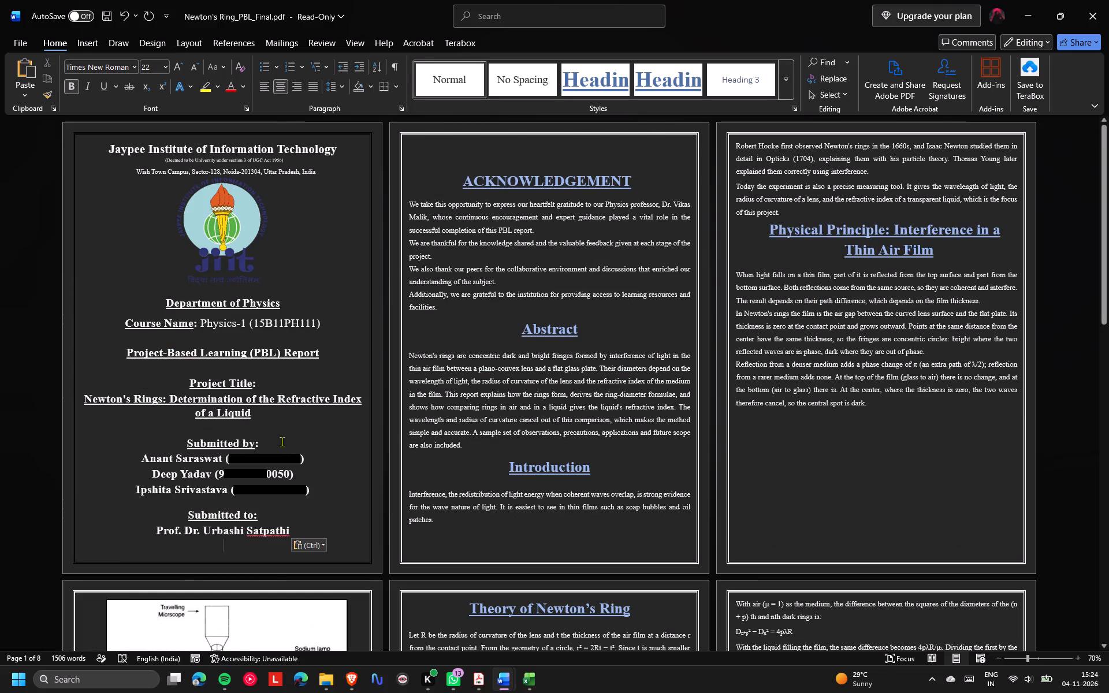
Remove the blank lines above the "ACKNOWLEDGEMENT" heading so it starts at the top of page 2.
{"action": "left_click", "coordinate": [473, 155]}
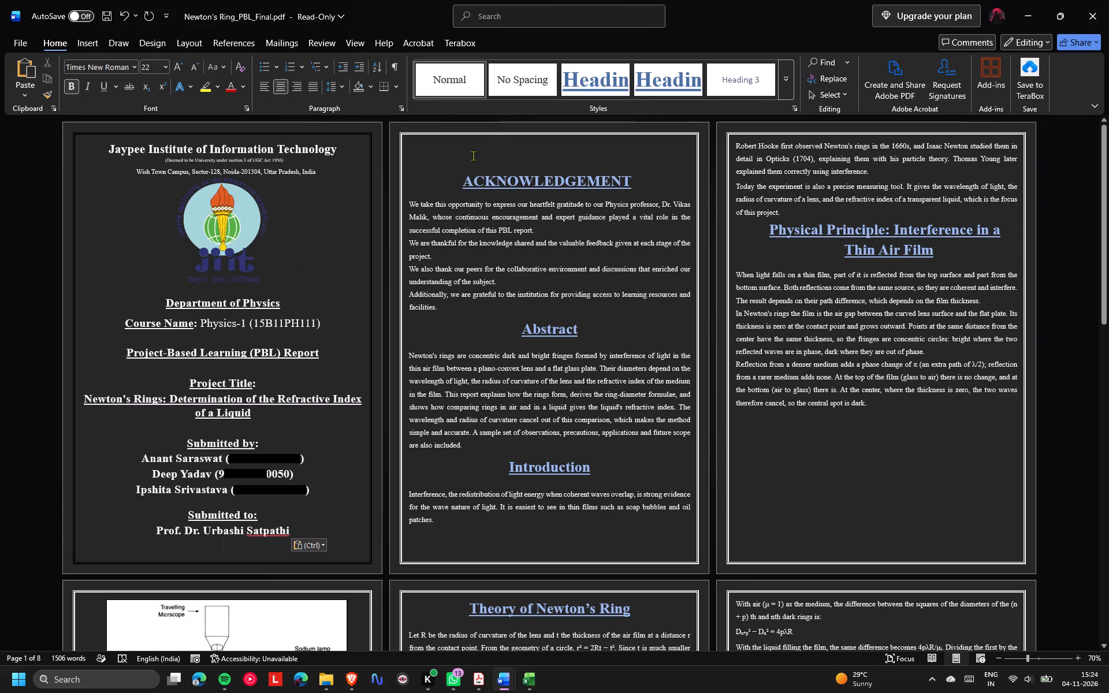
{"action": "key", "text": "BackSpace"}
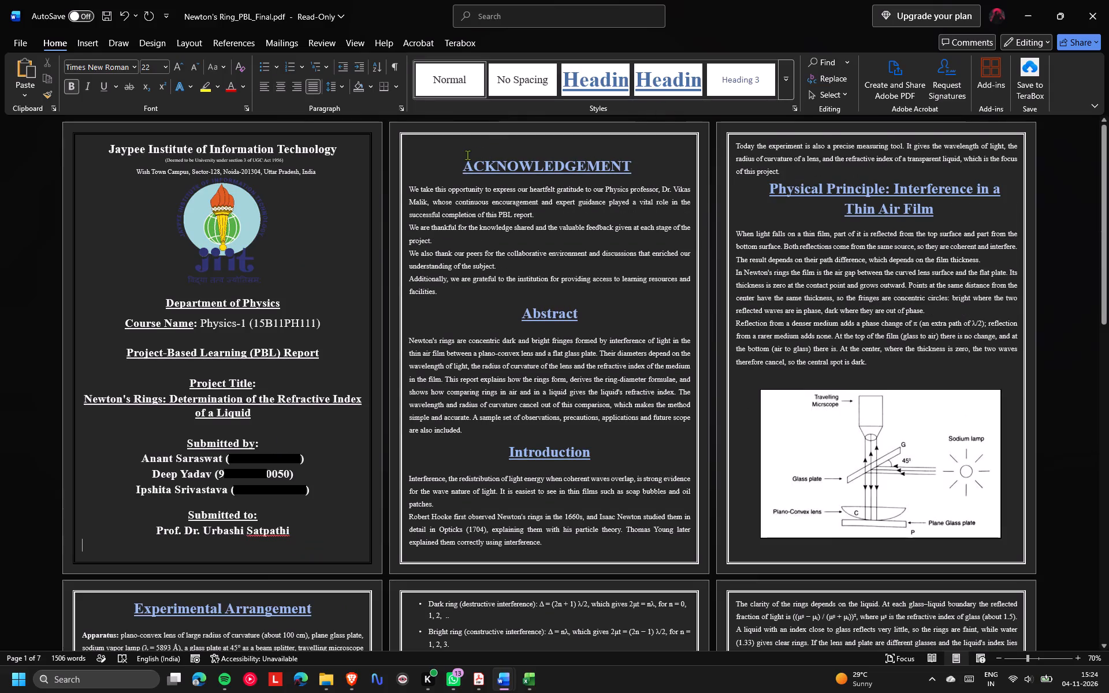
{"action": "left_click", "coordinate": [467, 155]}
{"action": "key", "text": "BackSpace"}
{"action": "key", "text": "BackSpace"}
{"action": "key", "text": "BackSpace"}
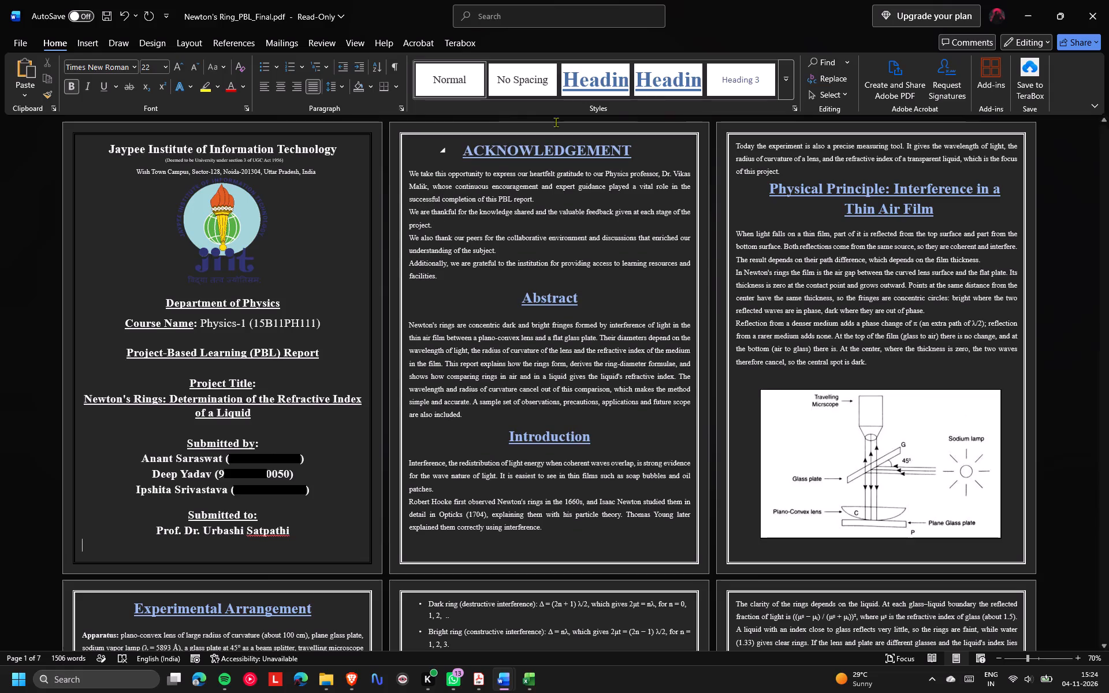
Insert two spaces in front of the "ACKNOWLEDGEMENT" heading text.
{"action": "left_click", "coordinate": [465, 149]}
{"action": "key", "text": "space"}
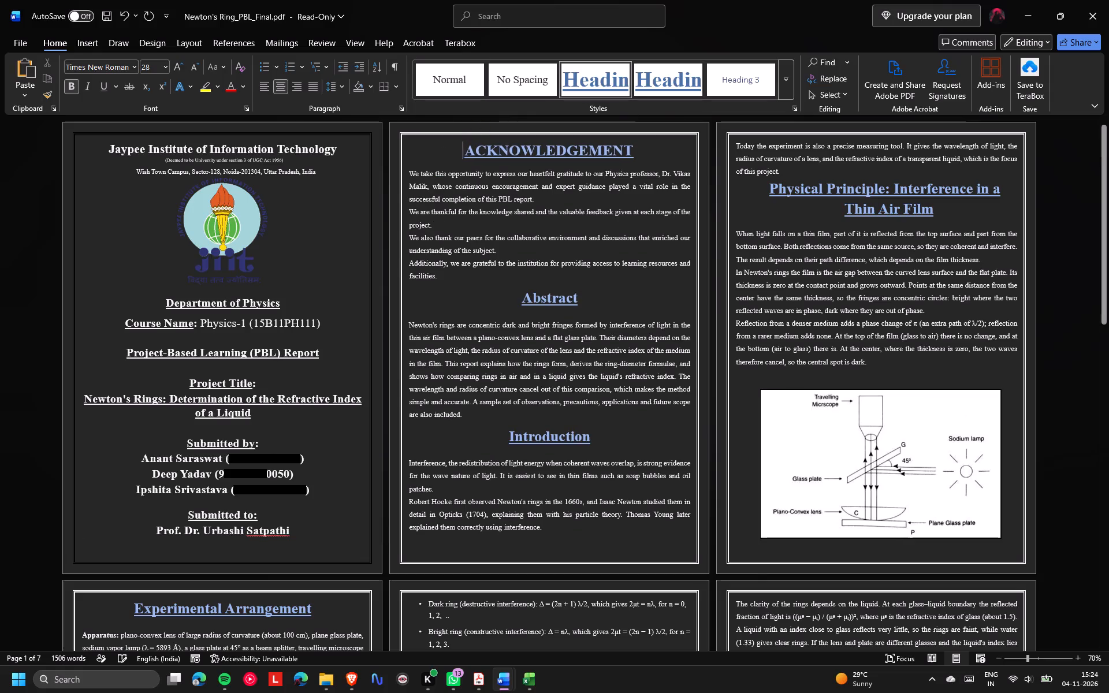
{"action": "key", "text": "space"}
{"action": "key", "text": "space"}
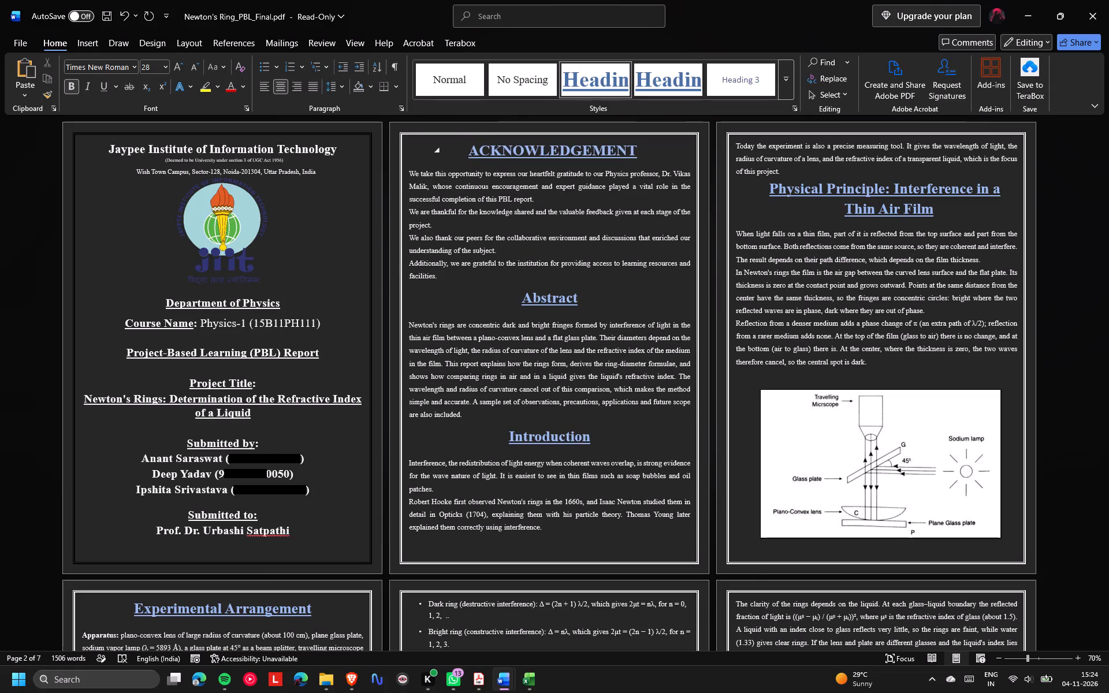
{"action": "key", "text": "BackSpace"}
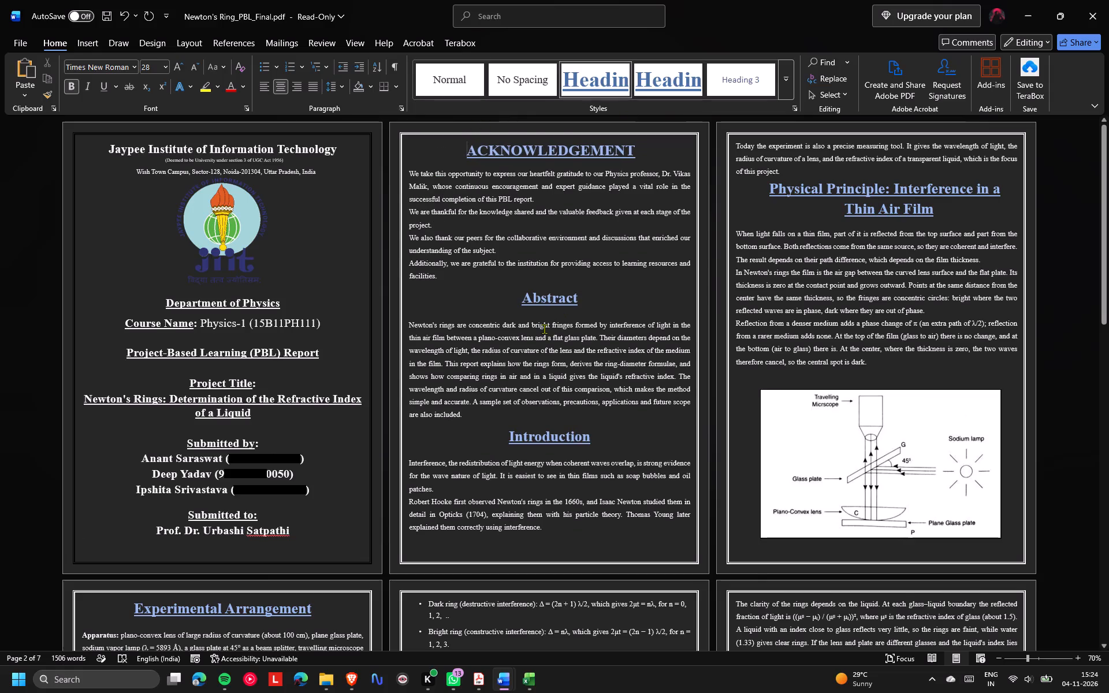
Move the ray diagram and rings image under "Experimental Arrangement" slightly upward, away from the "Theory of Newton's Ring" heading.
{"action": "scroll", "coordinate": [544, 329], "scroll_direction": "down", "scroll_amount": 4}
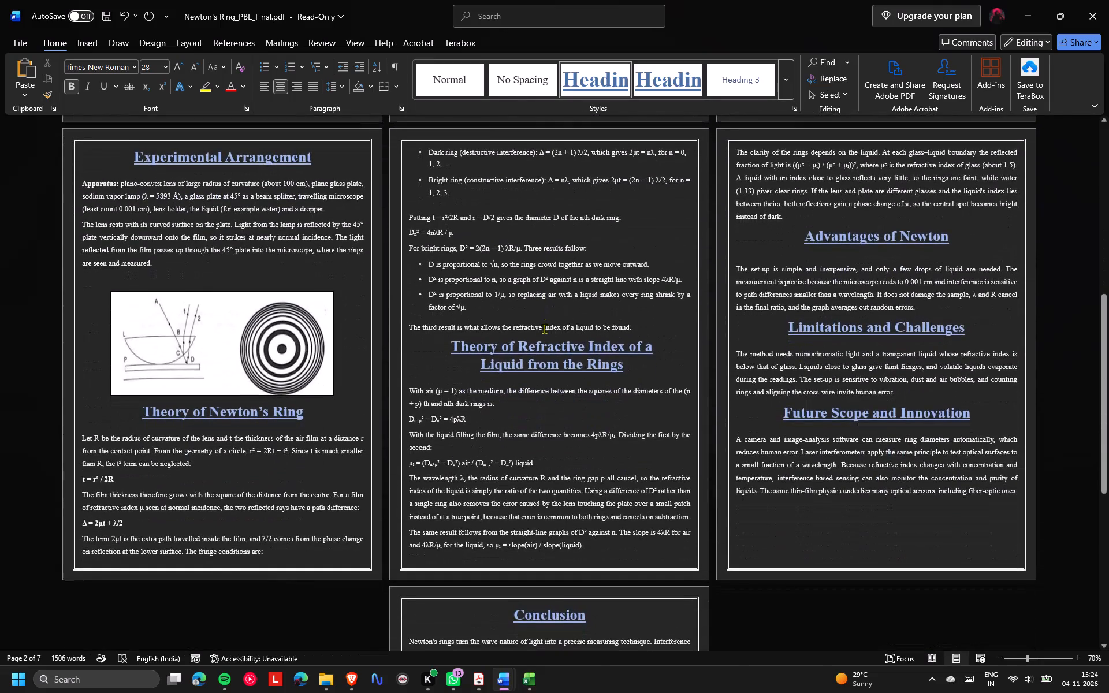
{"action": "scroll", "coordinate": [544, 329], "scroll_direction": "down", "scroll_amount": 1}
{"action": "left_click_drag", "start_coordinate": [195, 325], "coordinate": [195, 311]}
{"action": "left_click", "coordinate": [348, 364]}
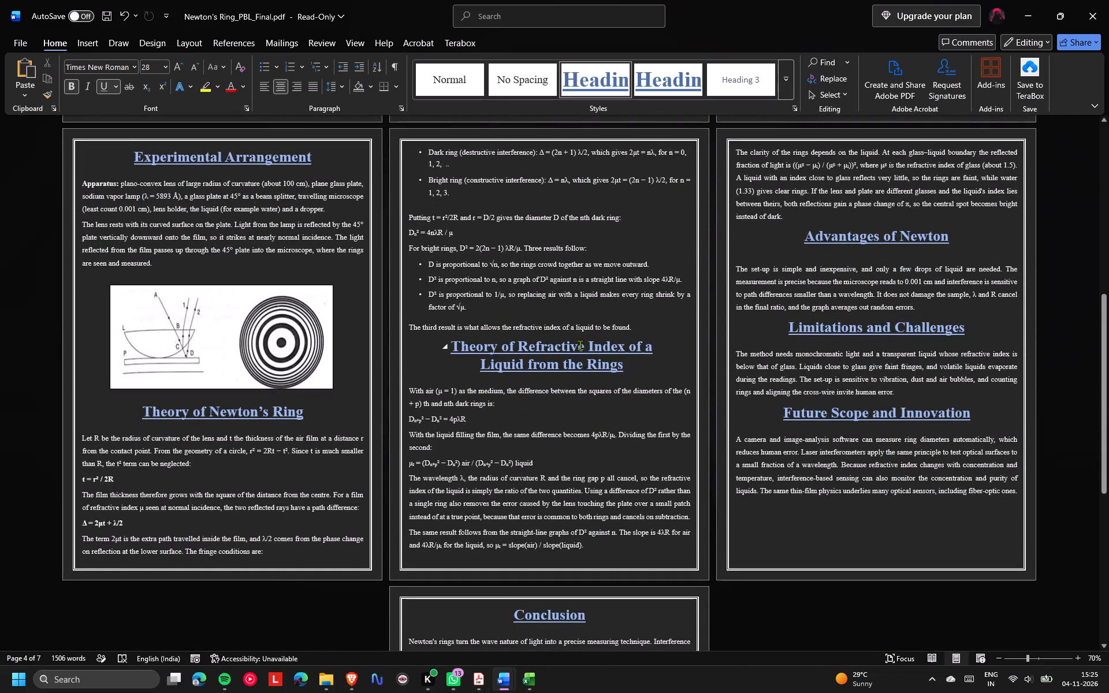
Replace the heading-sized blank line under "Advantages of Newton" with a Normal-style blank line.
{"action": "scroll", "coordinate": [580, 345], "scroll_direction": "down", "scroll_amount": 1}
{"action": "scroll", "coordinate": [580, 345], "scroll_direction": "up", "scroll_amount": 1}
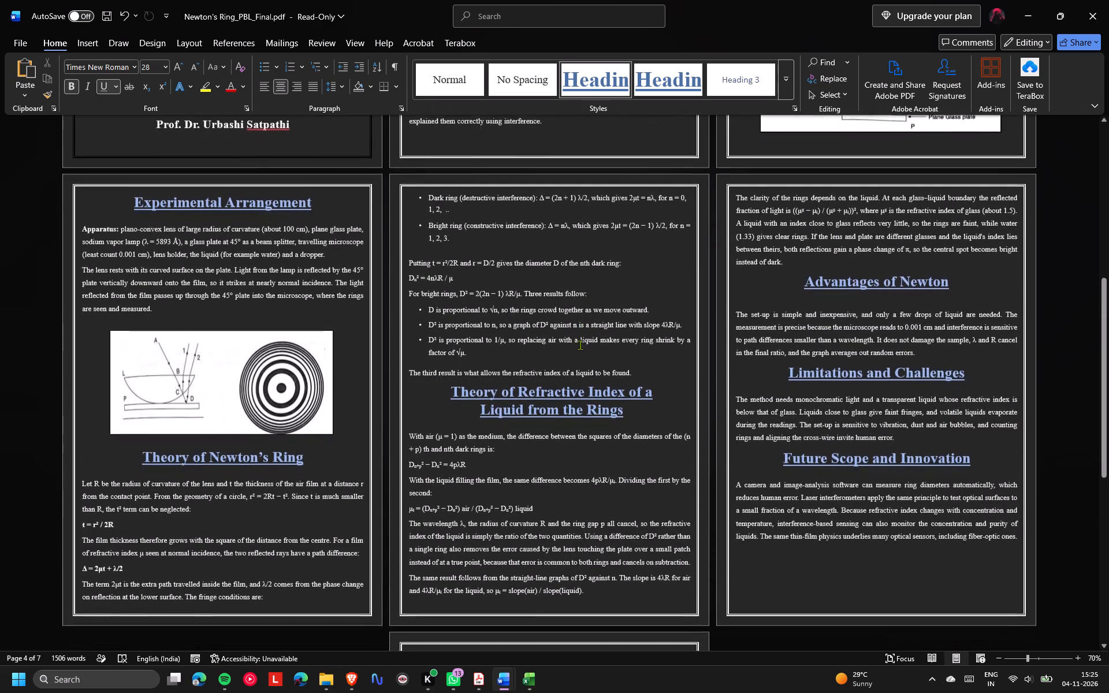
{"action": "scroll", "coordinate": [580, 345], "scroll_direction": "up", "scroll_amount": 1}
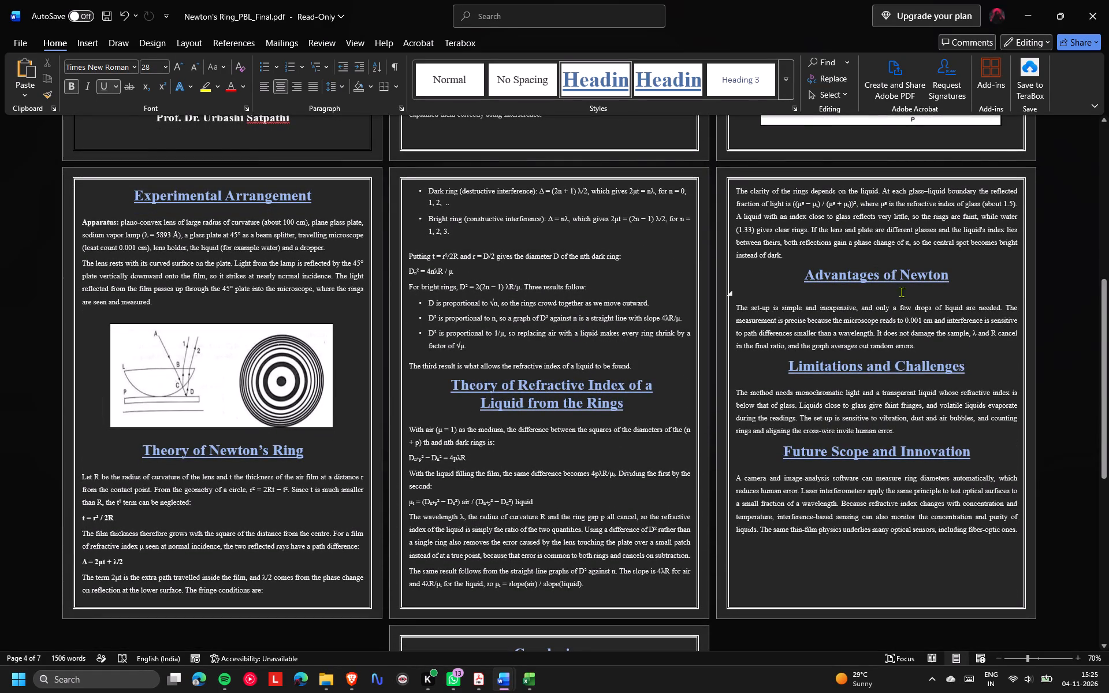
{"action": "left_click", "coordinate": [973, 285]}
{"action": "key", "text": "BackSpace"}
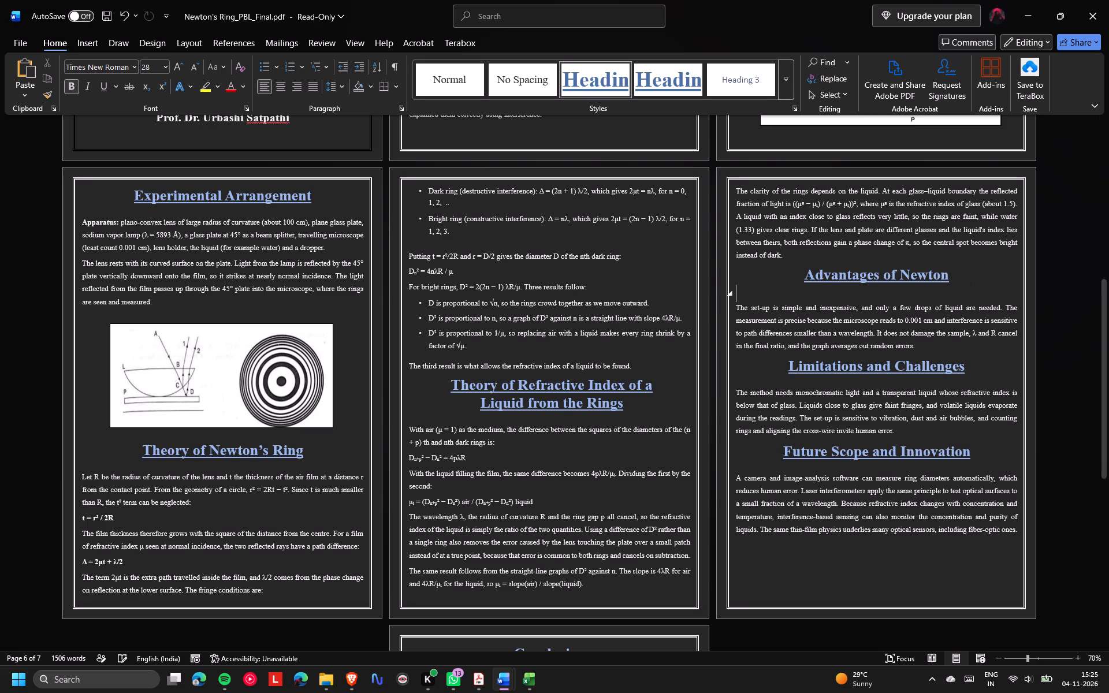
{"action": "key", "text": "BackSpace"}
{"action": "key", "text": "Return"}
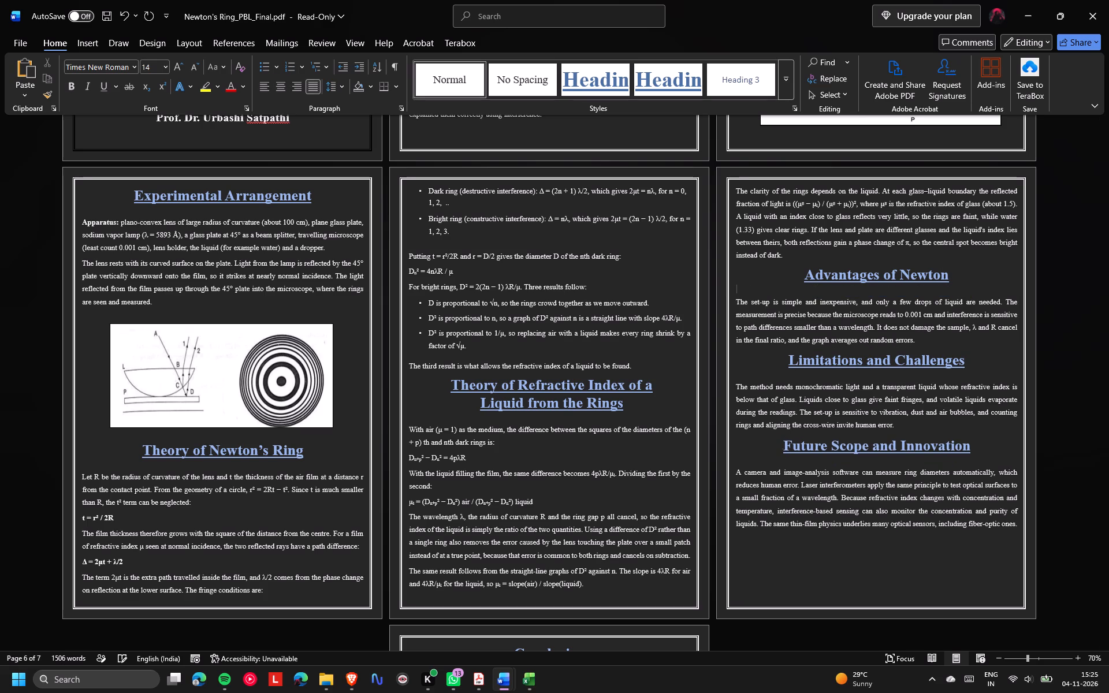
{"action": "left_click", "coordinate": [983, 371]}
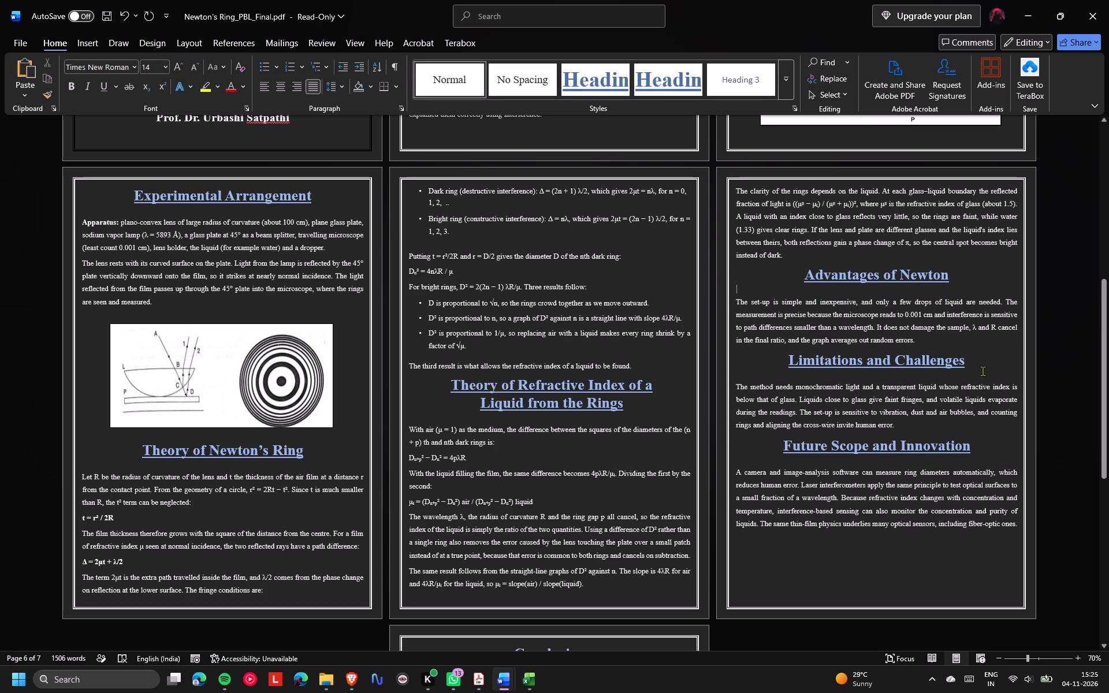
{"action": "left_click", "coordinate": [989, 459]}
Review the document's page layout and check the print preview of the cover and acknowledgement pages.
{"action": "scroll", "coordinate": [989, 459], "scroll_direction": "down", "scroll_amount": 3}
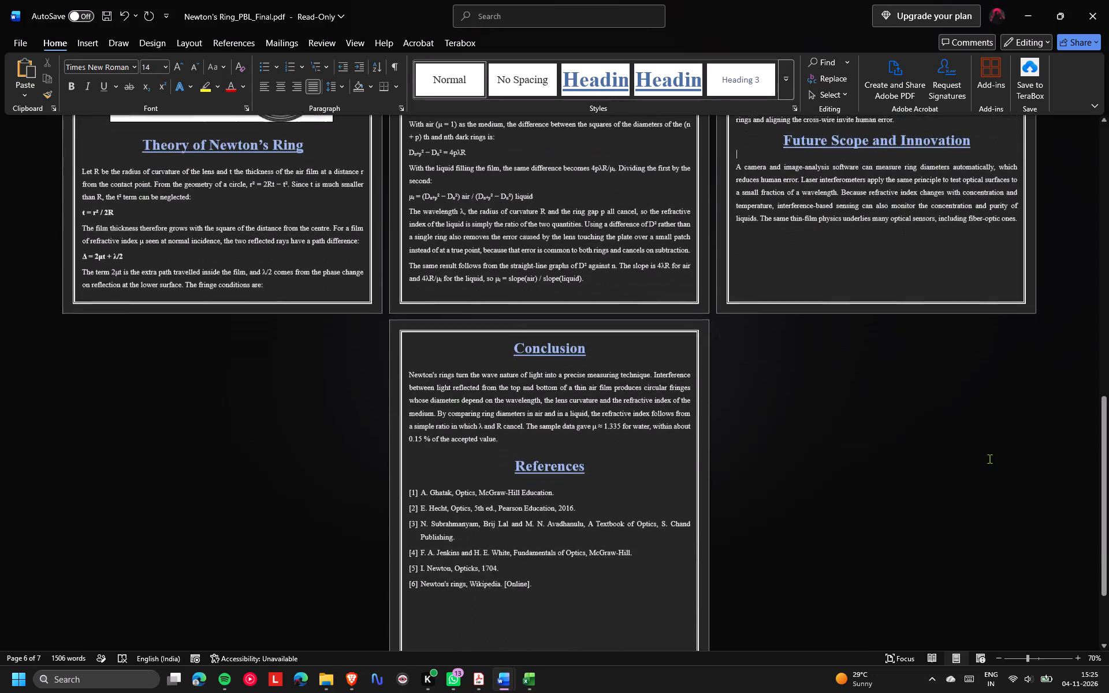
{"action": "scroll", "coordinate": [699, 450], "scroll_direction": "up", "scroll_amount": 2}
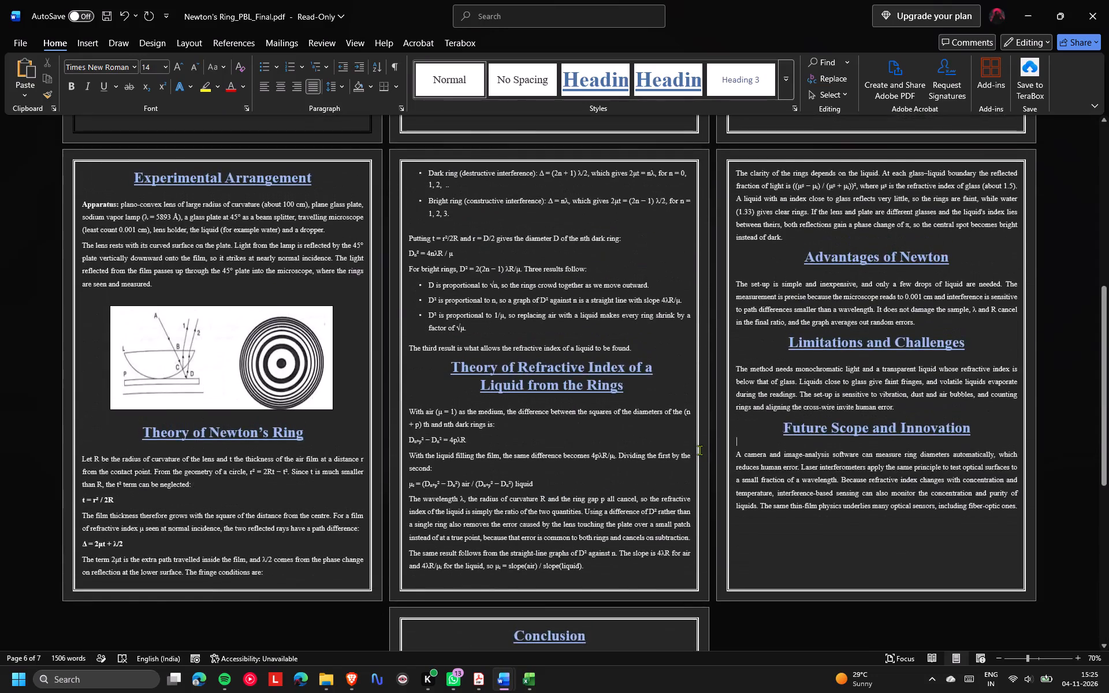
{"action": "scroll", "coordinate": [699, 450], "scroll_direction": "up", "scroll_amount": 3}
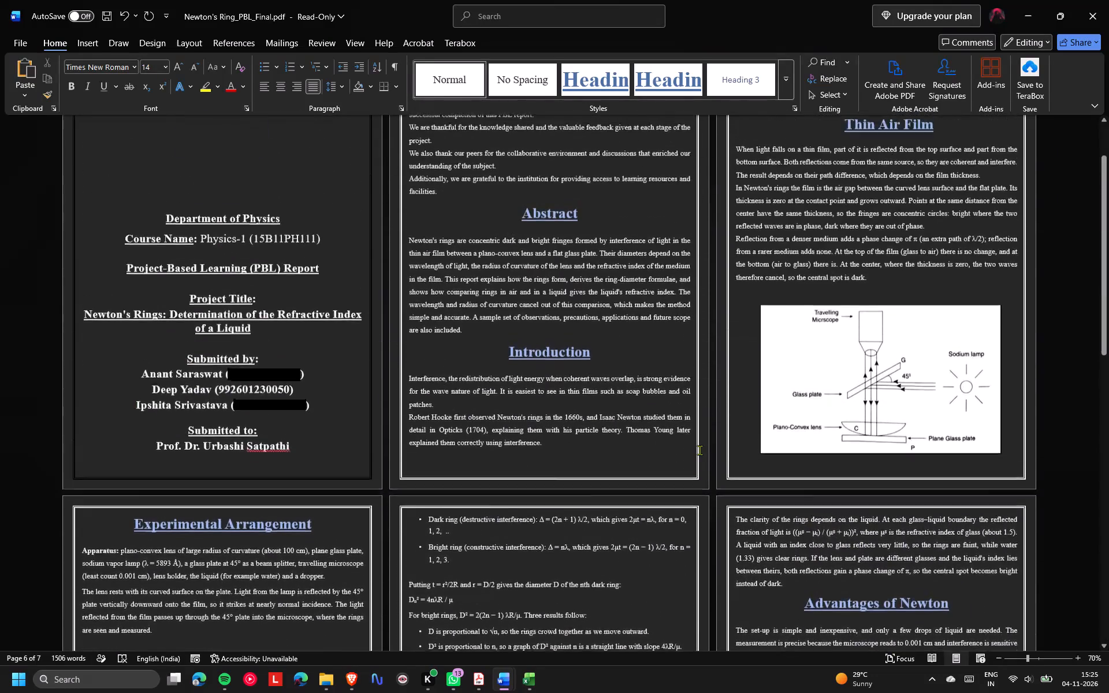
{"action": "scroll", "coordinate": [699, 450], "scroll_direction": "up", "scroll_amount": 2}
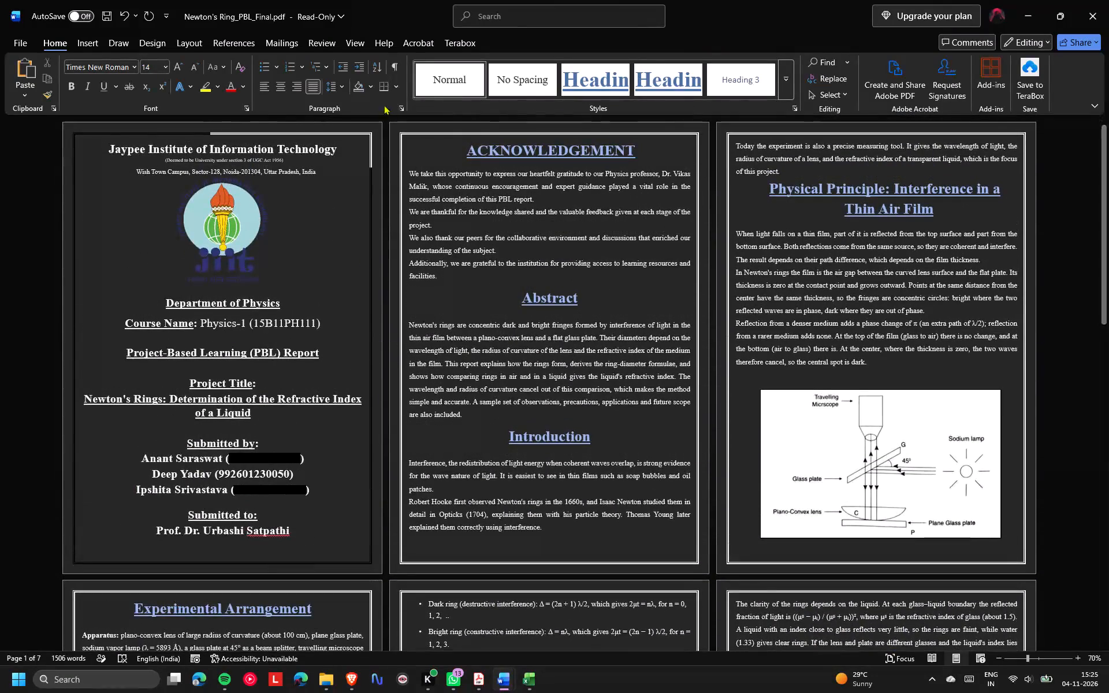
{"action": "scroll", "coordinate": [366, 135], "scroll_direction": "up", "scroll_amount": 1}
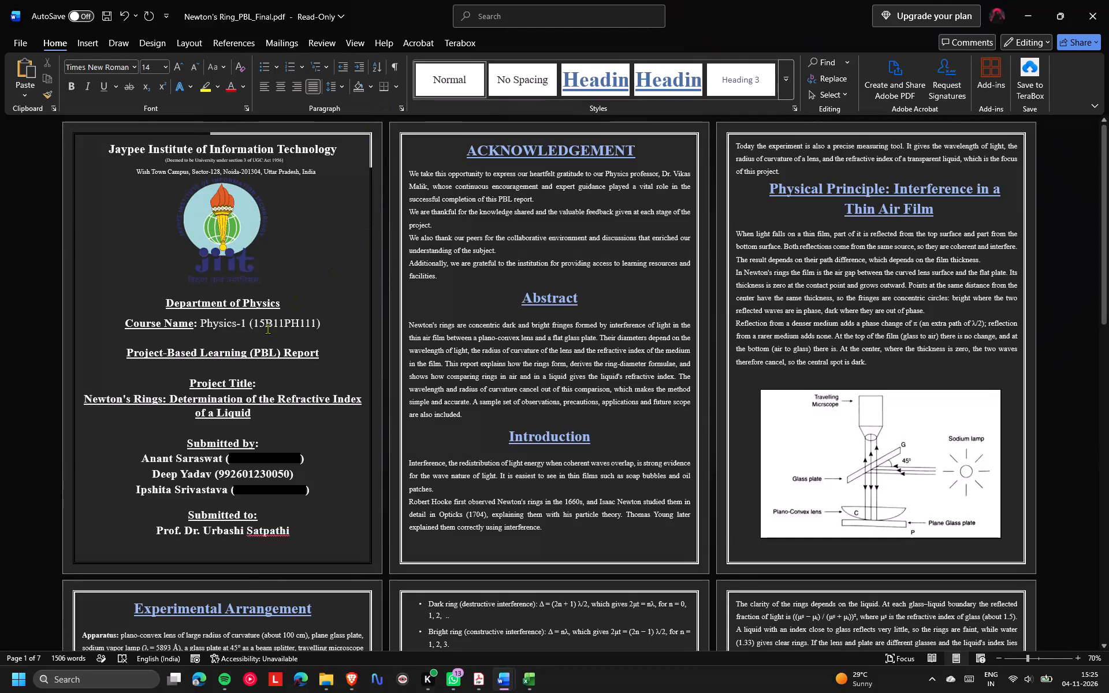
{"action": "key", "text": "ctrl+p"}
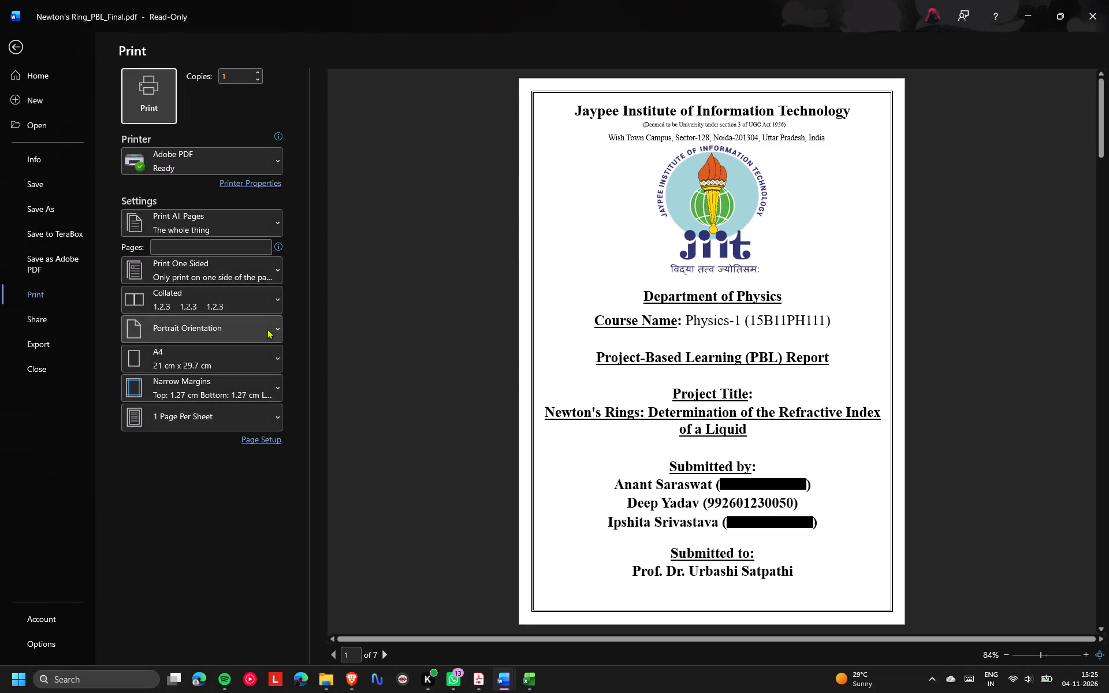
{"action": "scroll", "coordinate": [606, 337], "scroll_direction": "down", "scroll_amount": 1}
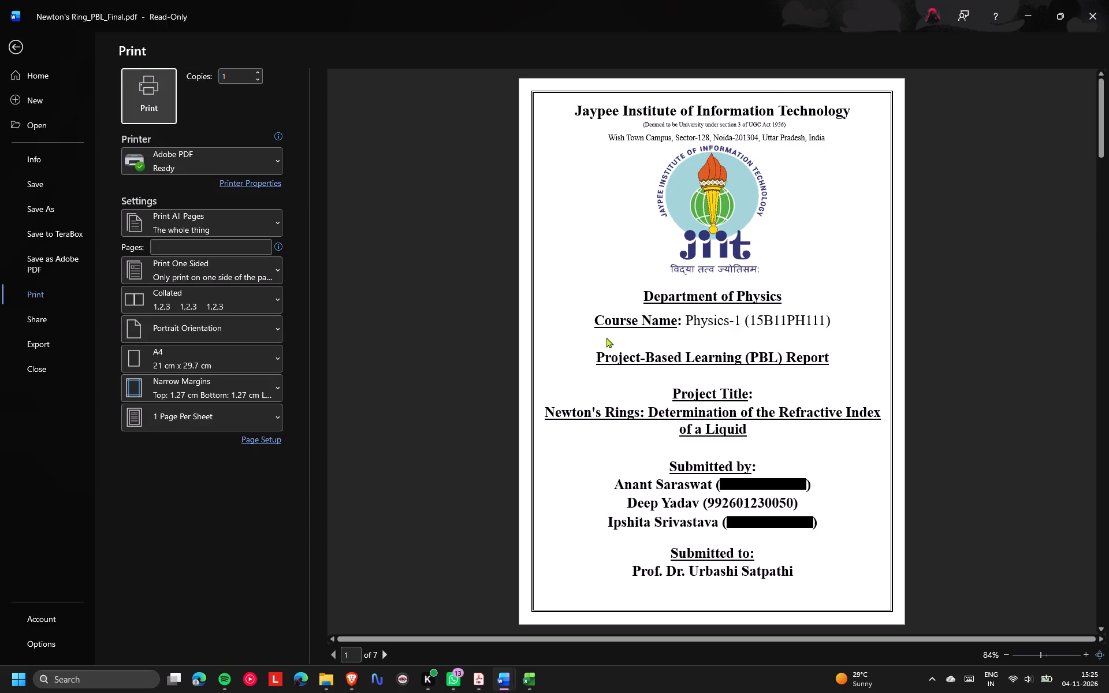
{"action": "scroll", "coordinate": [606, 337], "scroll_direction": "down", "scroll_amount": 2}
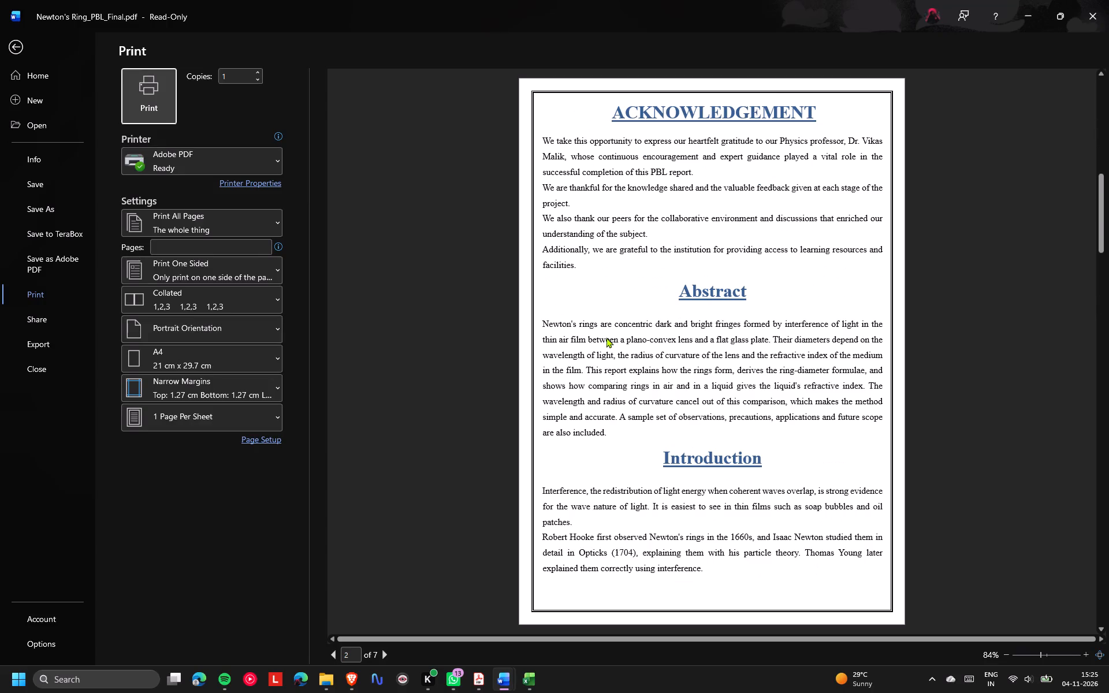
{"action": "scroll", "coordinate": [606, 337], "scroll_direction": "down", "scroll_amount": 1}
{"action": "left_click", "coordinate": [20, 54]}
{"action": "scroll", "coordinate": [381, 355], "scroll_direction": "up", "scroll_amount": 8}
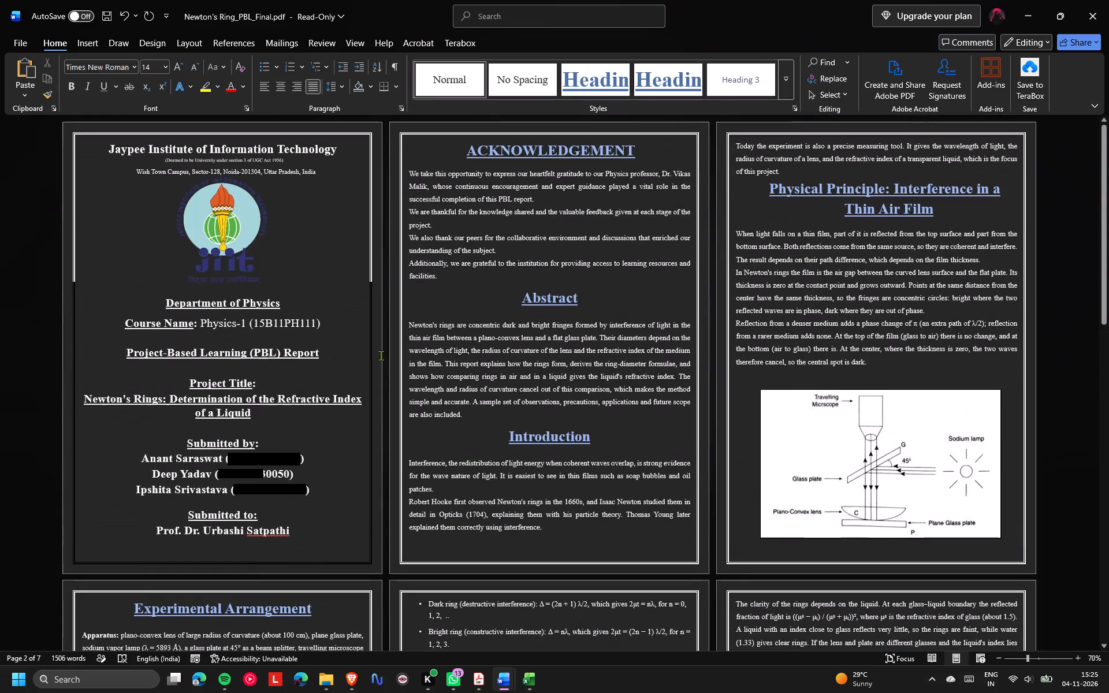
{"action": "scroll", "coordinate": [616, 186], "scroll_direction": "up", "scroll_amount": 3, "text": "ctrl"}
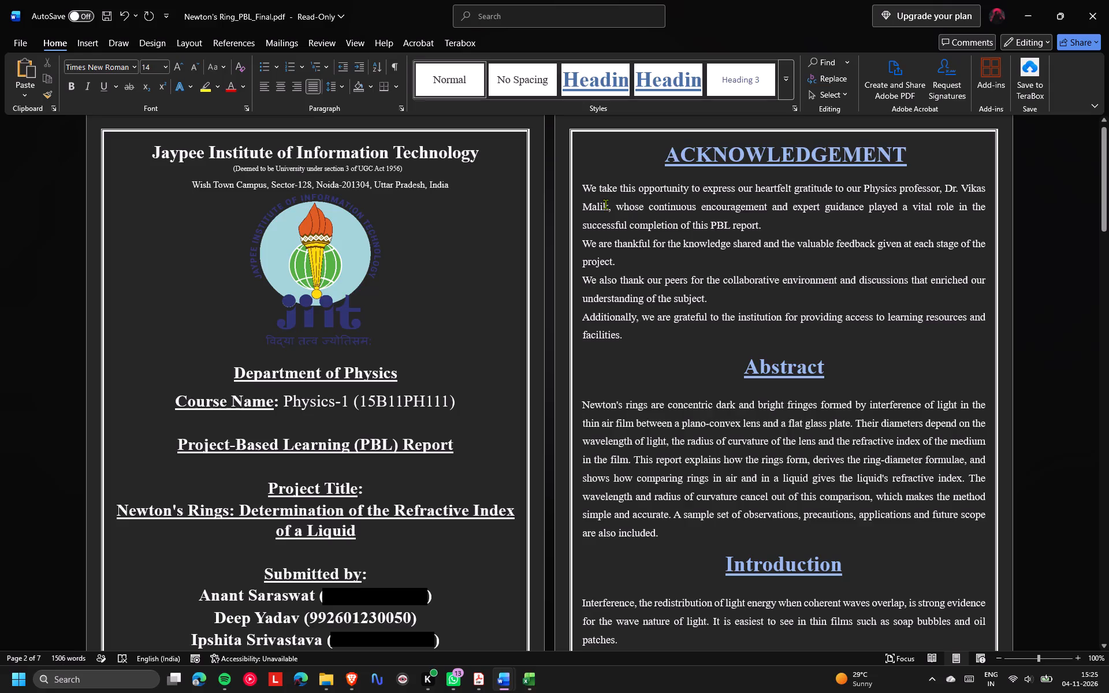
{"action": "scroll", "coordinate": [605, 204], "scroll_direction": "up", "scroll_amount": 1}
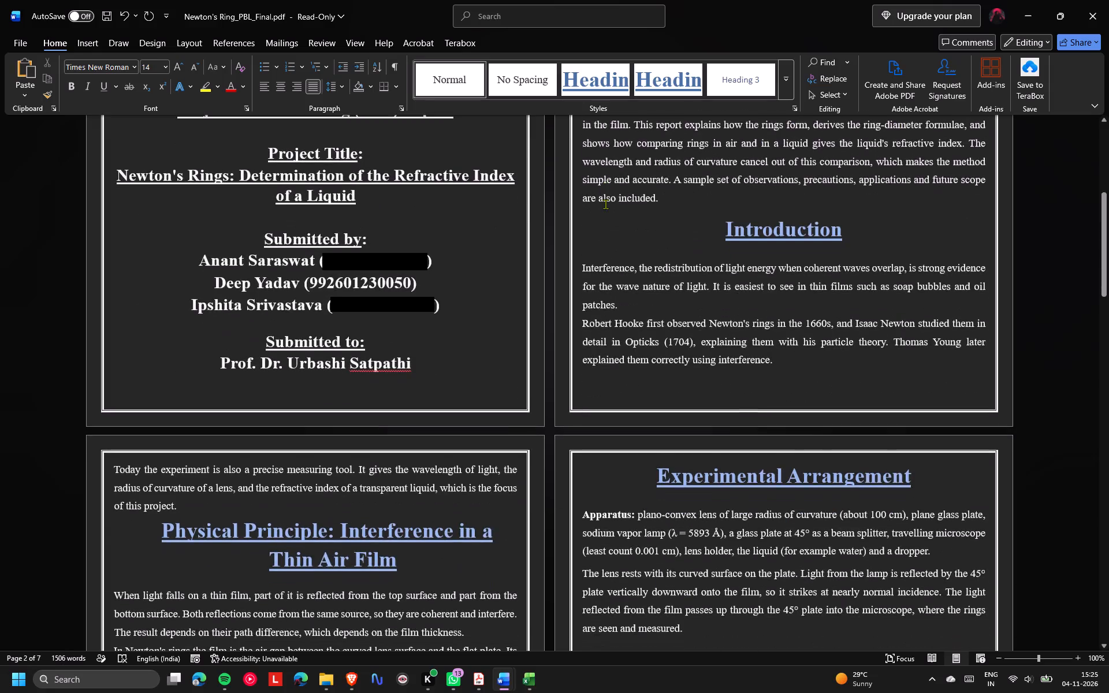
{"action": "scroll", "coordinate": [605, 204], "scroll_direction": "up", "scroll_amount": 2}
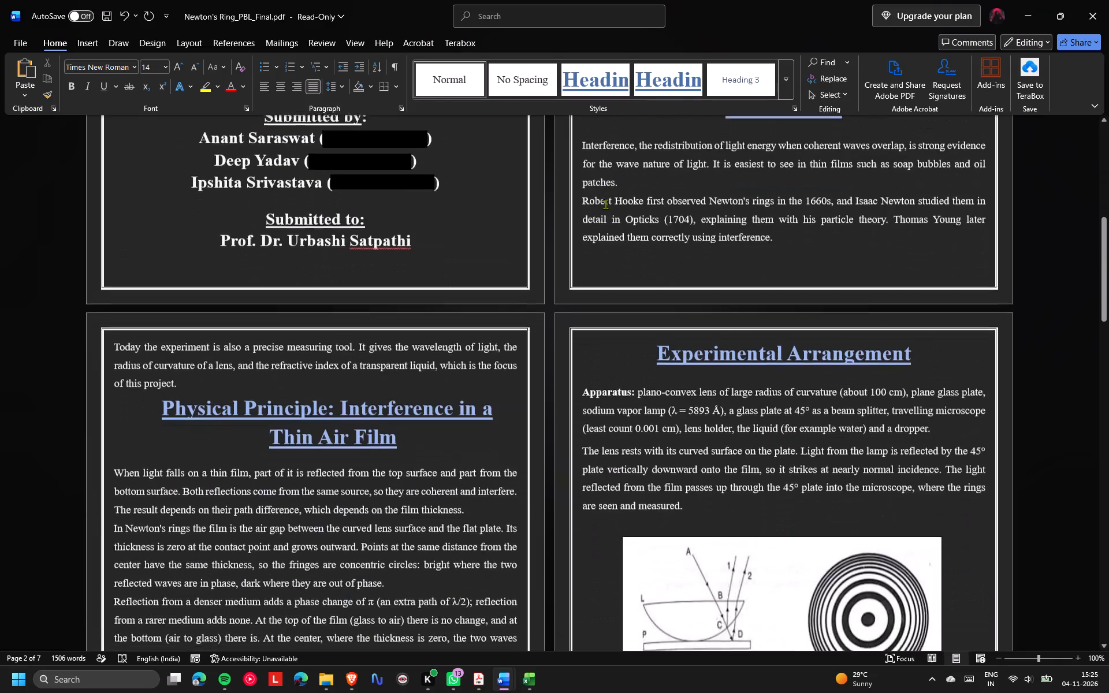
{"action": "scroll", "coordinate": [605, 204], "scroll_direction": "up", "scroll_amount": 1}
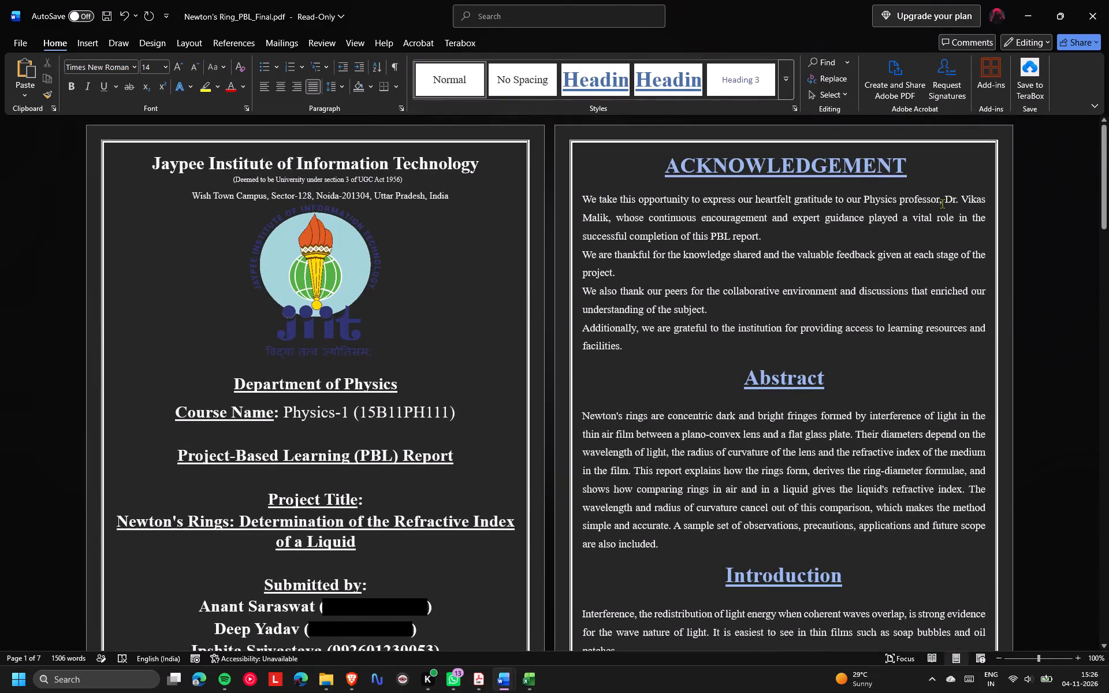
Replace the Physics professor's name after "Dr." in the first acknowledgement paragraph with the correct professor's name.
{"action": "left_click_drag", "start_coordinate": [965, 198], "coordinate": [980, 200]}
{"action": "left_click_drag", "start_coordinate": [980, 200], "coordinate": [602, 214]}
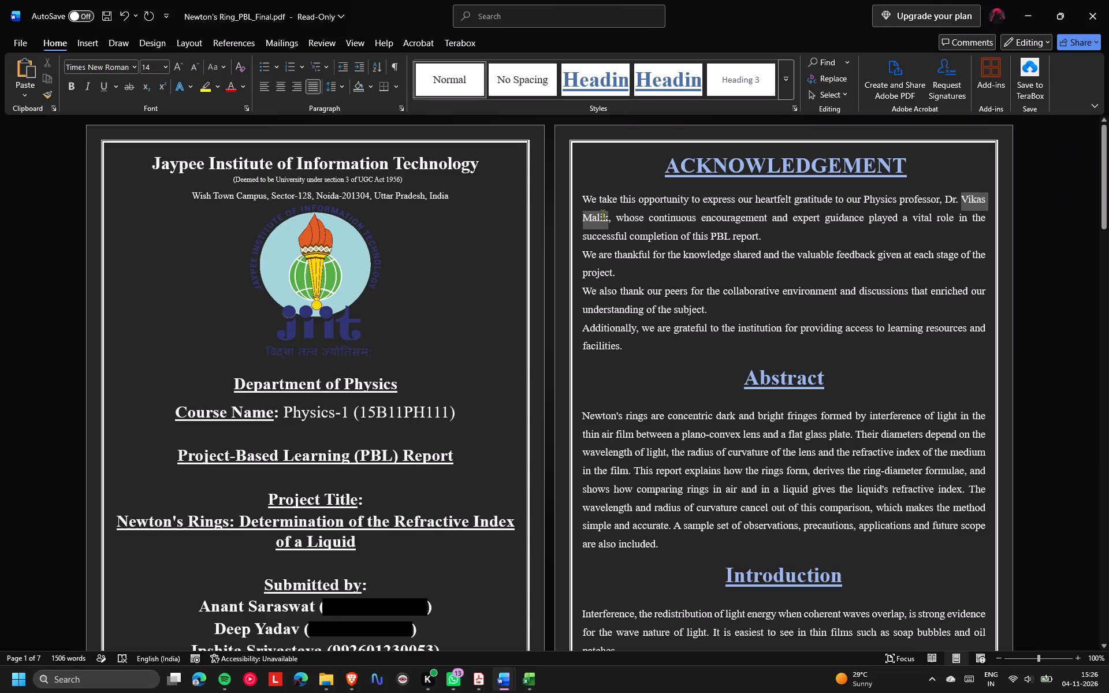
{"action": "left_click_drag", "start_coordinate": [602, 214], "coordinate": [604, 215]}
{"action": "key", "text": "BackSpace"}
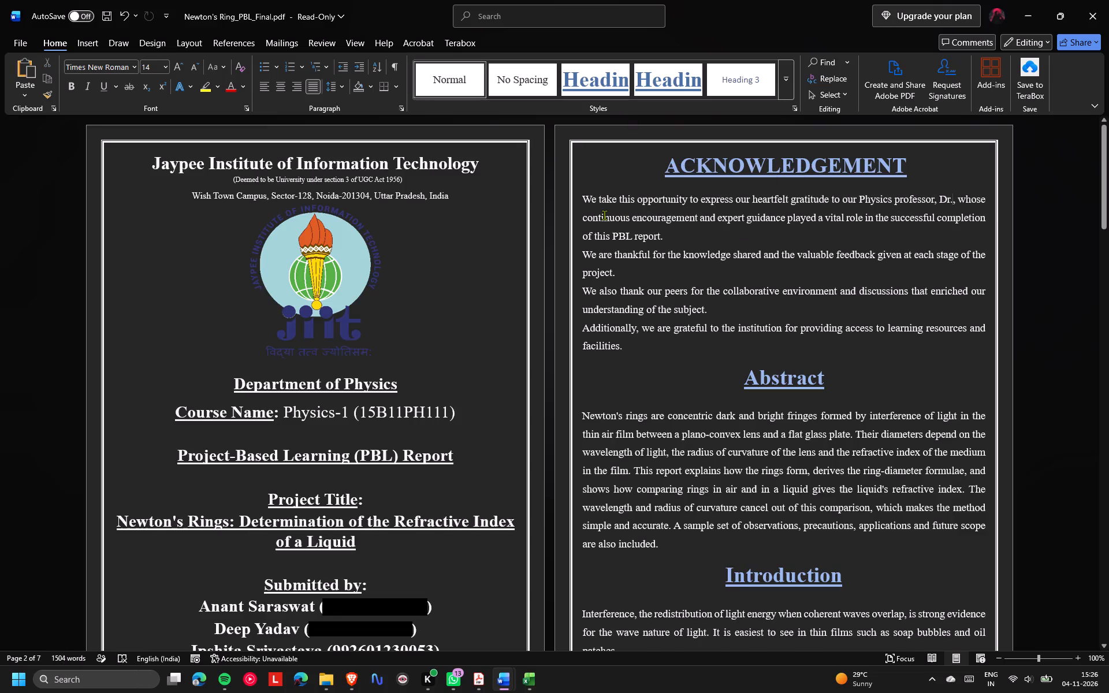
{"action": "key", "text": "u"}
{"action": "key", "text": "BackSpace"}
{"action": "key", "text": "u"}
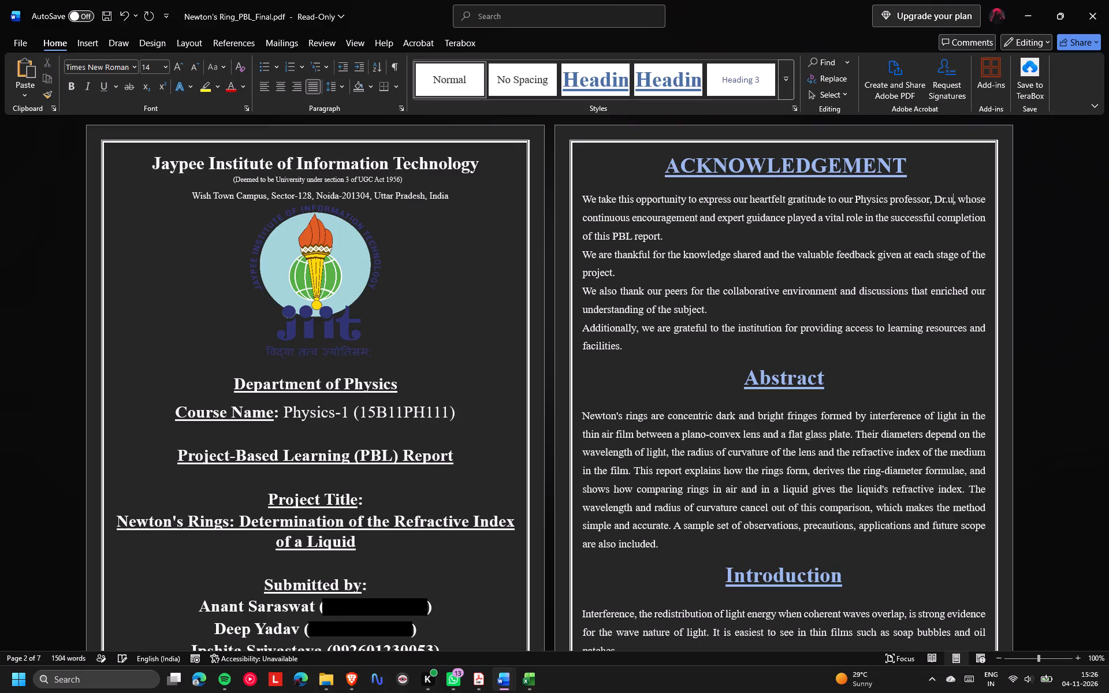
{"action": "key", "text": "BackSpace"}
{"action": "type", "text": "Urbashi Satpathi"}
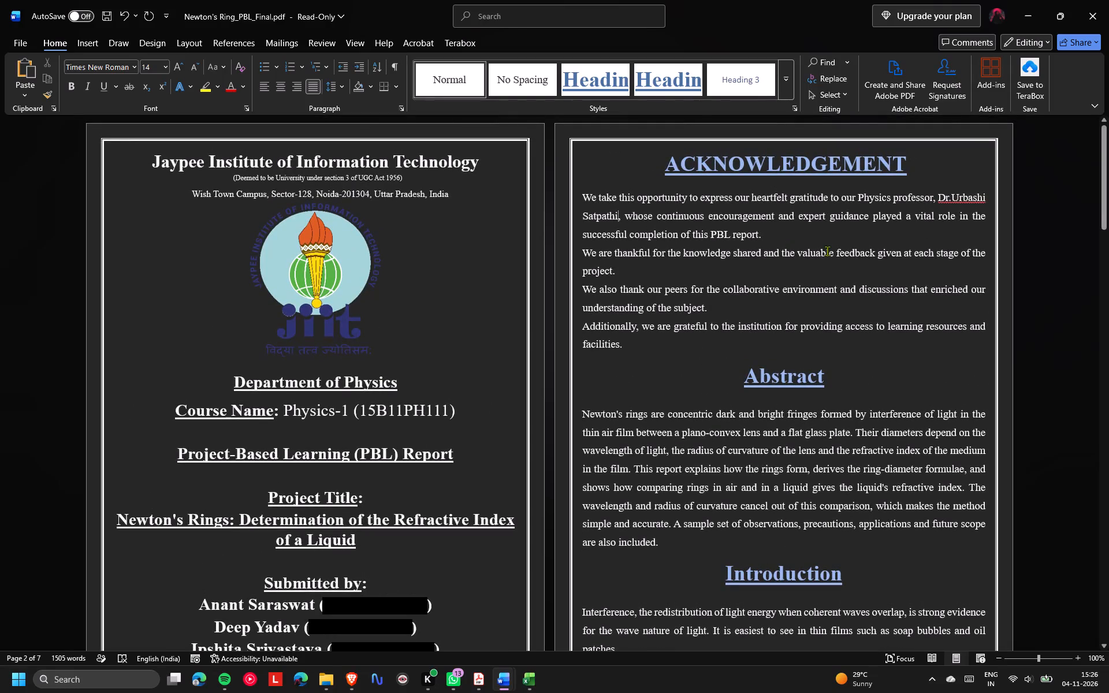
Select all the body paragraphs under "ACKNOWLEDGEMENT" and open the line spacing choices for them.
{"action": "left_click_drag", "start_coordinate": [691, 341], "coordinate": [621, 214]}
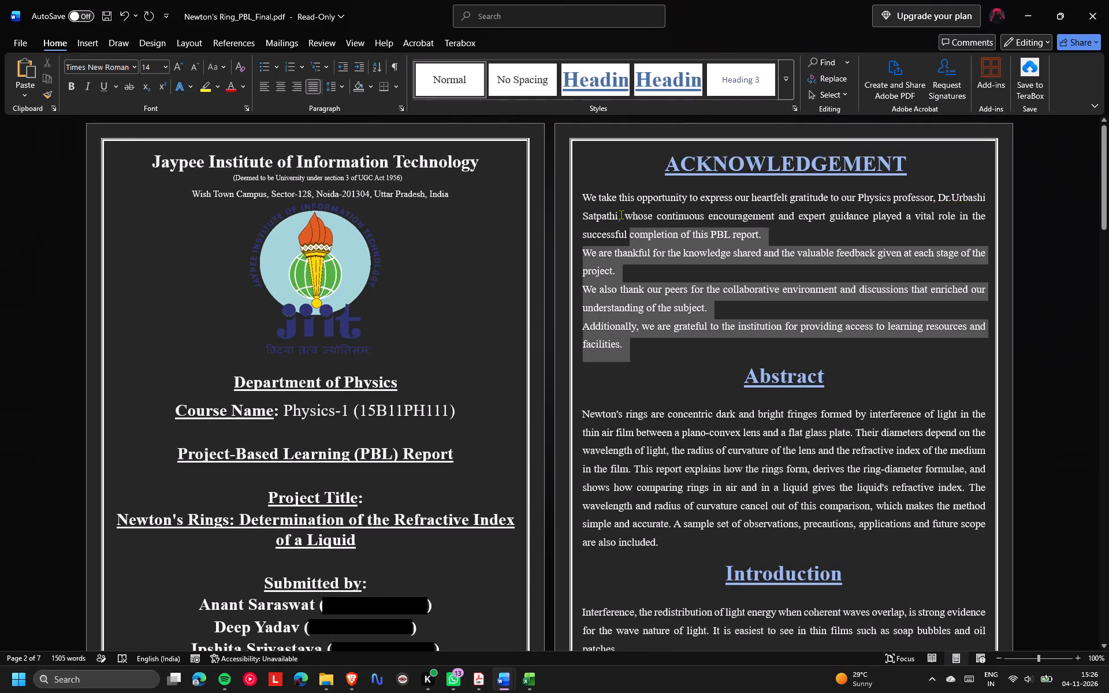
{"action": "left_click_drag", "start_coordinate": [621, 214], "coordinate": [590, 198]}
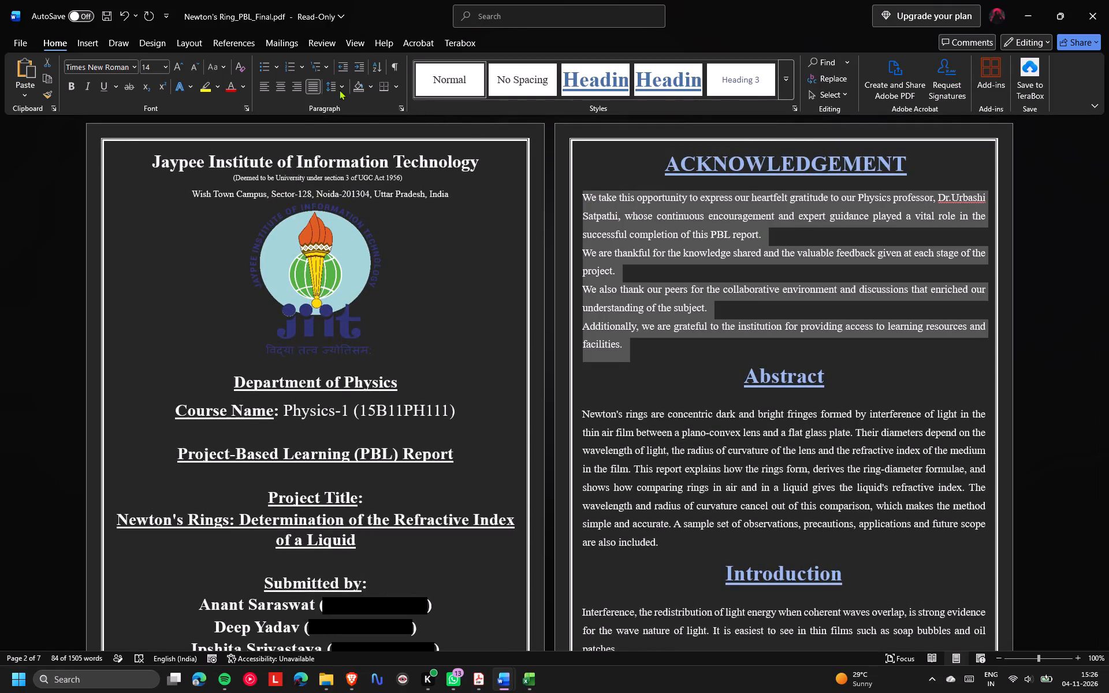
{"action": "left_click", "coordinate": [342, 90]}
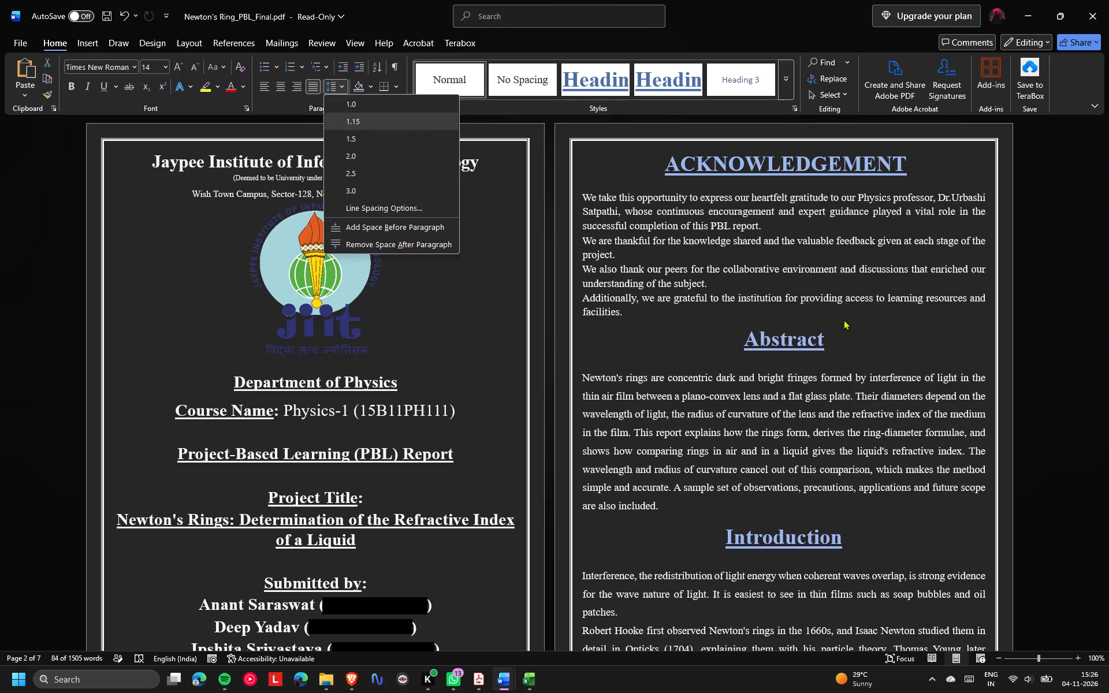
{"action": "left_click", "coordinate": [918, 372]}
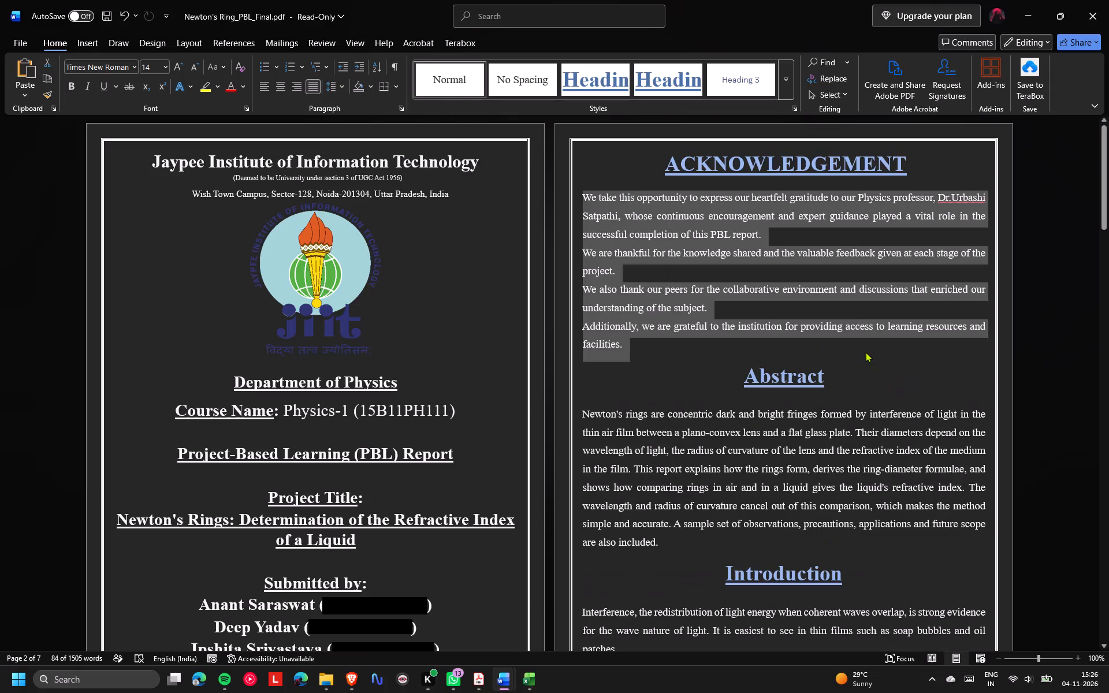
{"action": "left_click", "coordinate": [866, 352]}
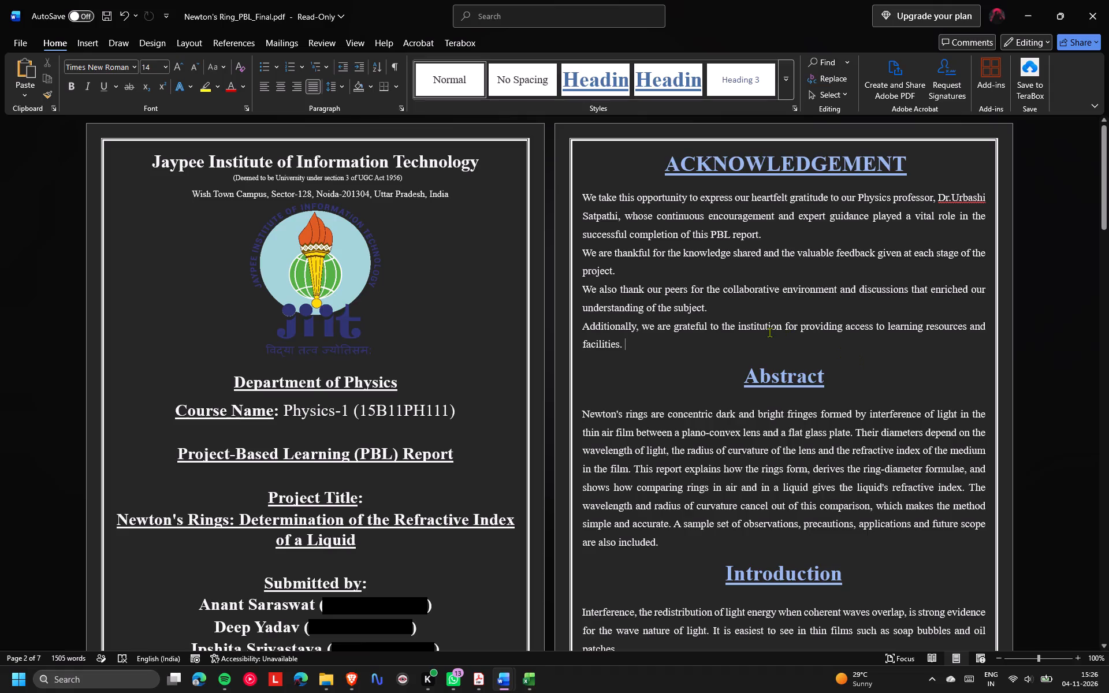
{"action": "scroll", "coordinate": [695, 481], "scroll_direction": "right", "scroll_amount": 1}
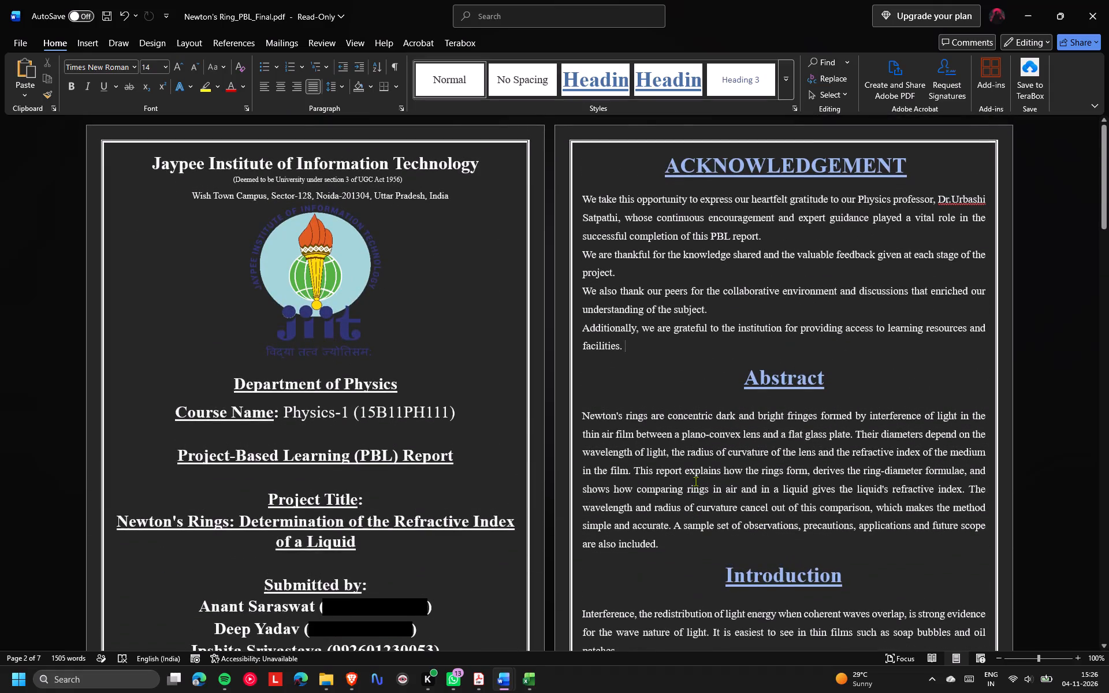
Undo the recent edits to the acknowledgement text, including the replacement of the professor's name.
{"action": "key", "text": "ctrl+z"}
{"action": "key", "text": "ctrl+z"}
{"action": "key", "text": "ctrl+z"}
{"action": "key", "text": "ctrl+z"}
{"action": "key", "text": "ctrl+z"}
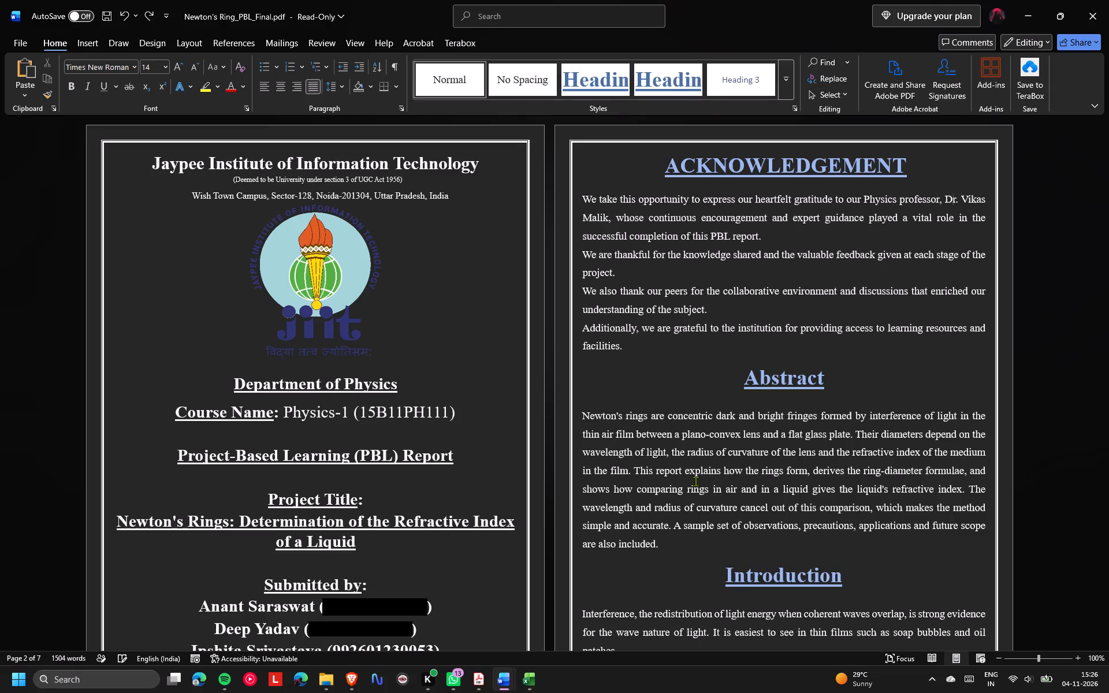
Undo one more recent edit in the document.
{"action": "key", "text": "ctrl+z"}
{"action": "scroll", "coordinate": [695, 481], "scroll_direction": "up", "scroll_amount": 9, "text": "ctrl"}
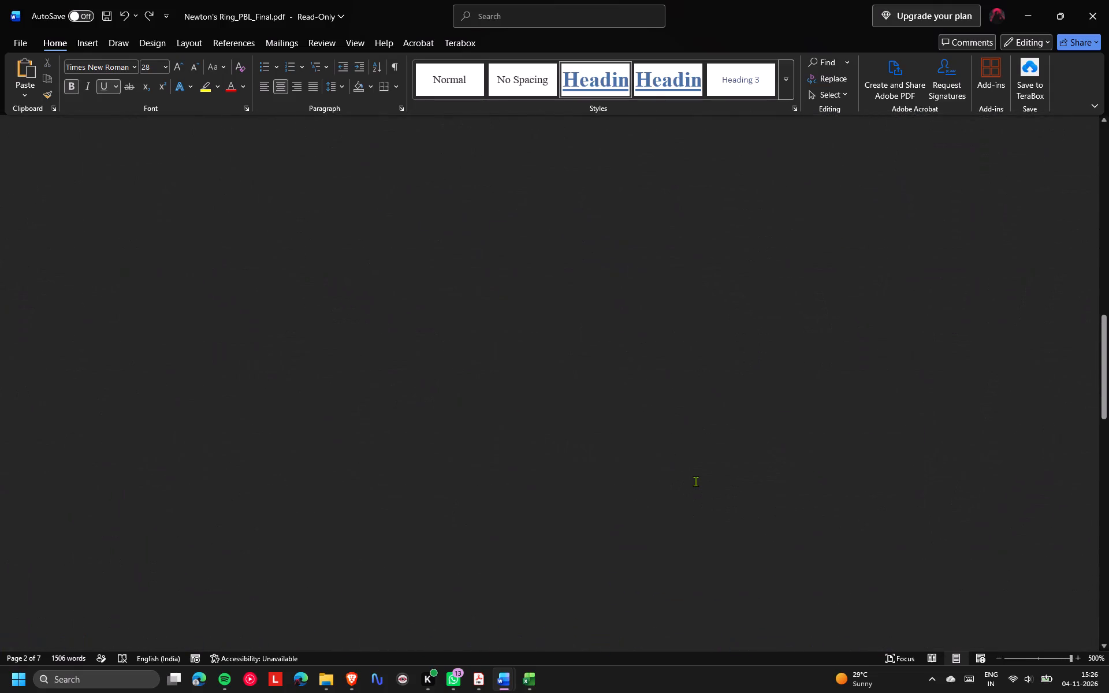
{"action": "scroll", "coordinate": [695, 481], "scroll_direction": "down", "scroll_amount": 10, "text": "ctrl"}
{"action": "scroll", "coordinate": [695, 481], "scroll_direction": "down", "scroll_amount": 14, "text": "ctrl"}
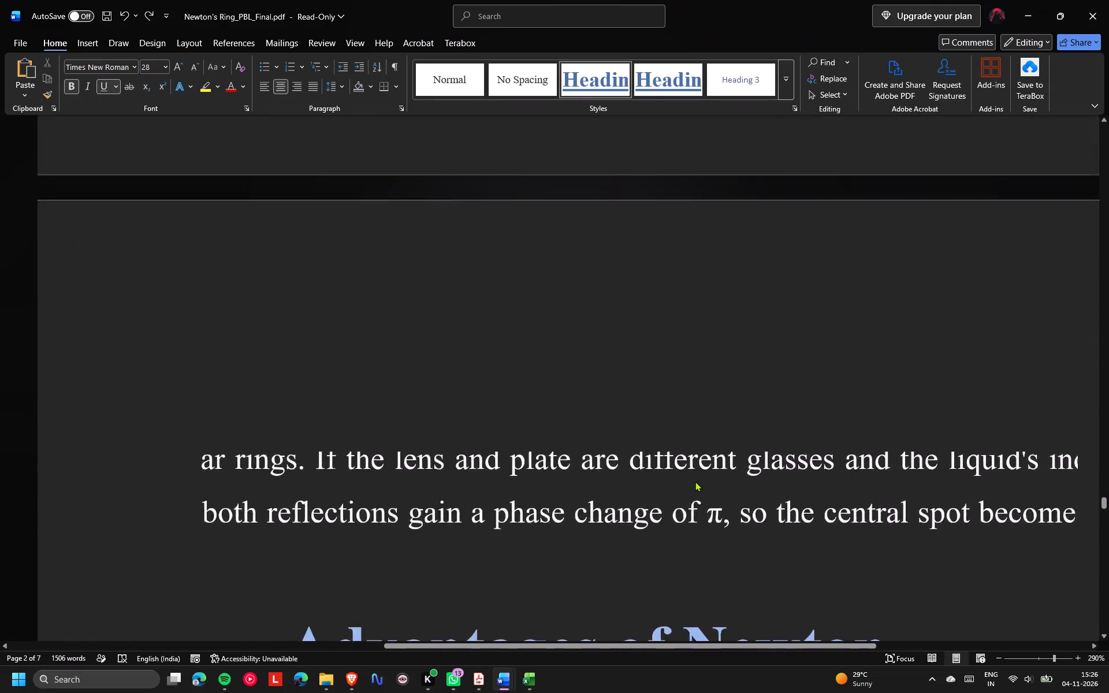
Redo all the undone edits, including the replacement of the professor's name in the acknowledgement.
{"action": "key", "text": "ctrl+y"}
{"action": "key", "text": "ctrl+y"}
{"action": "key", "text": "ctrl+y"}
{"action": "key", "text": "ctrl+y"}
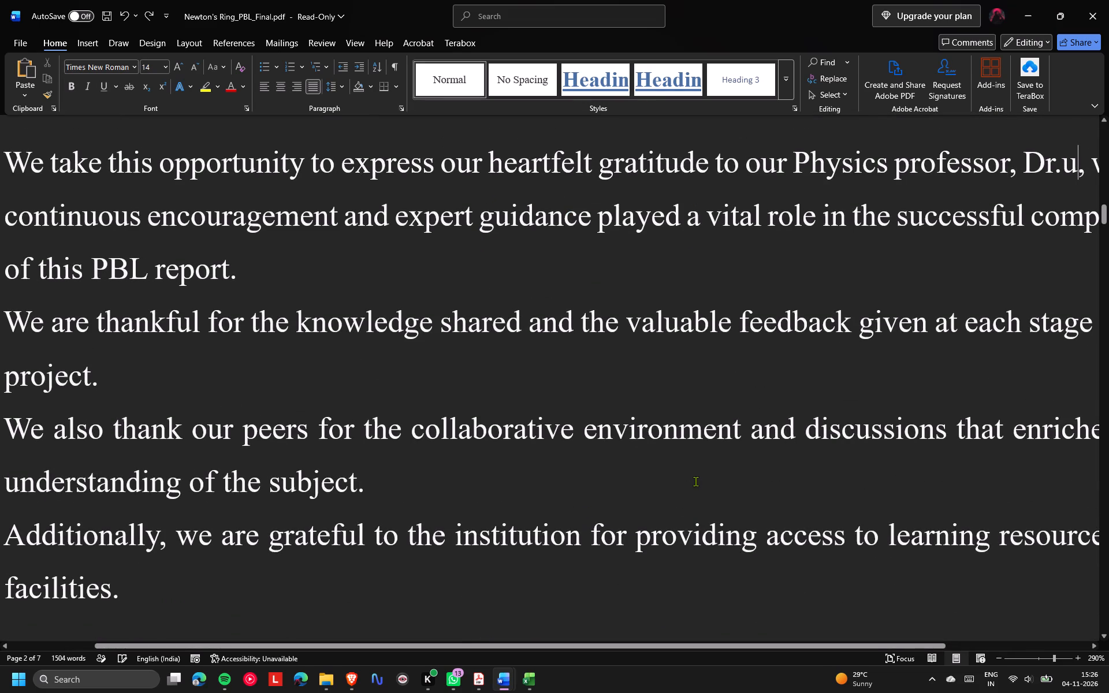
{"action": "scroll", "coordinate": [695, 481], "scroll_direction": "down", "scroll_amount": 14, "text": "ctrl"}
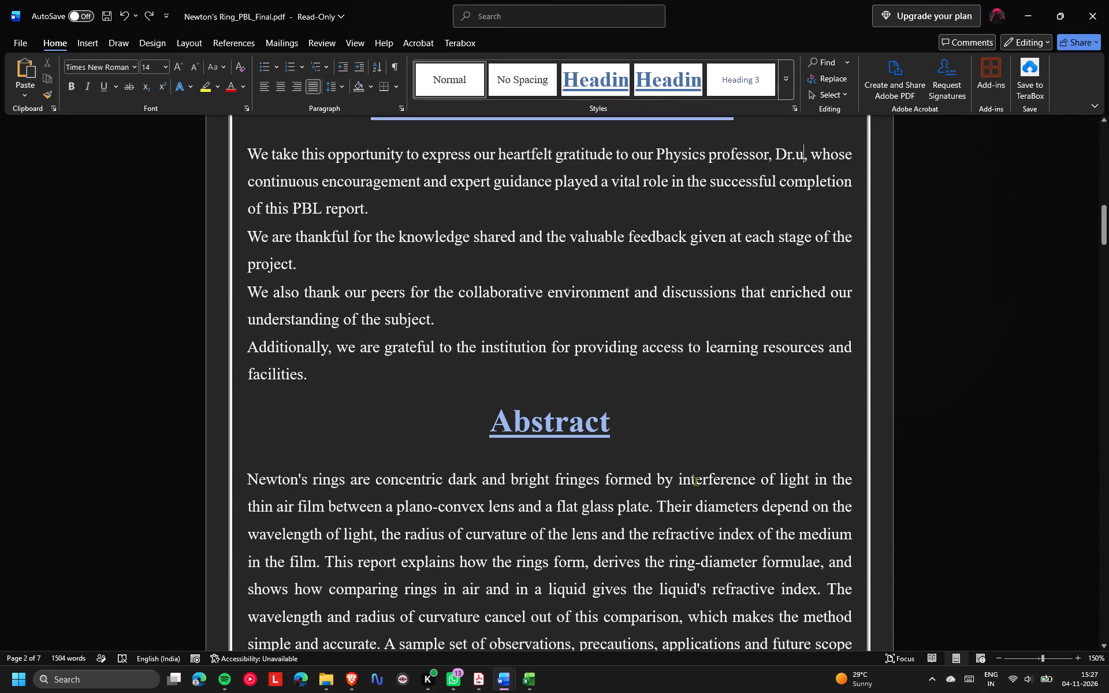
{"action": "key", "text": "ctrl+y"}
{"action": "scroll", "coordinate": [695, 481], "scroll_direction": "down", "scroll_amount": 6, "text": "ctrl"}
{"action": "scroll", "coordinate": [695, 481], "scroll_direction": "up", "scroll_amount": 2}
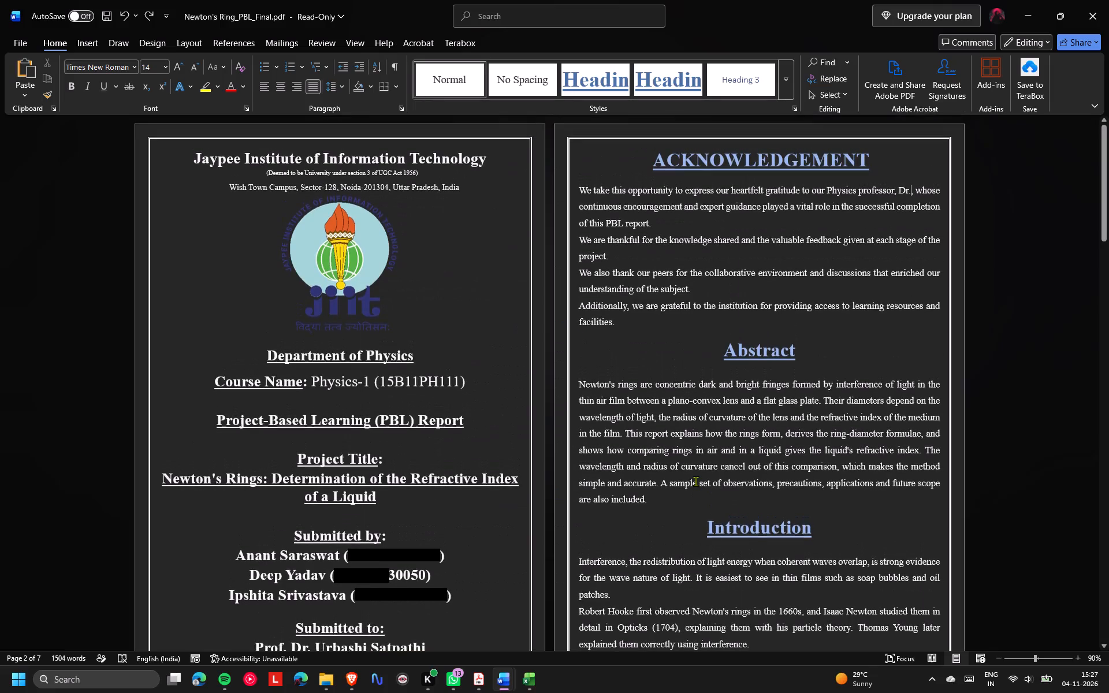
{"action": "key", "text": "ctrl+y"}
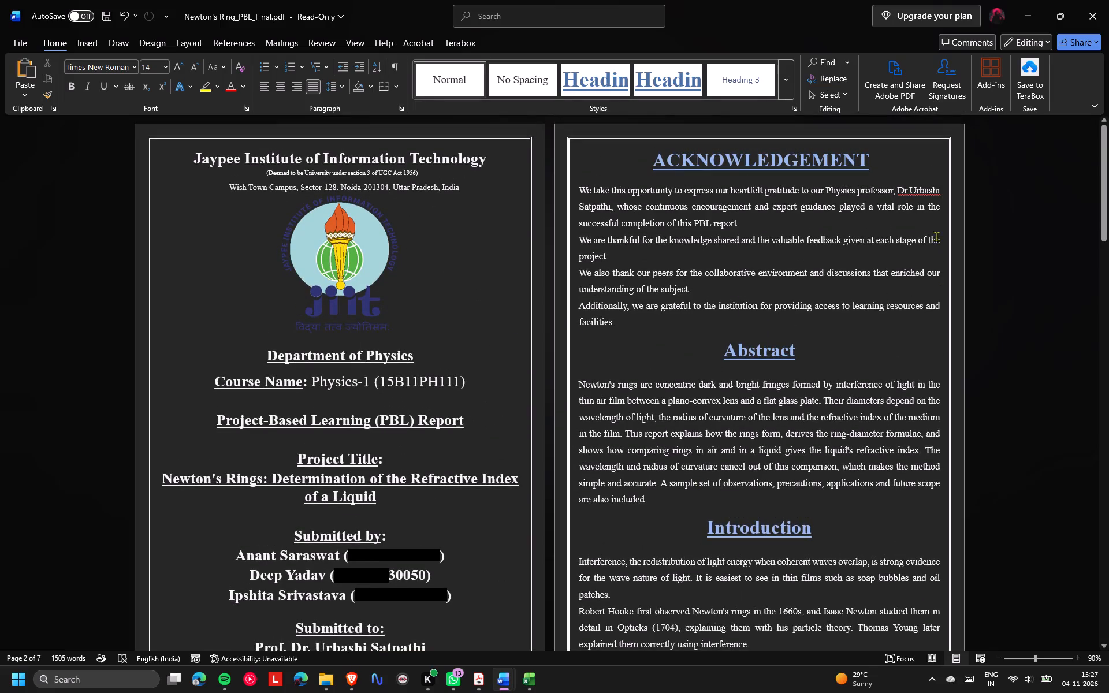
Insert a space between "Dr." and the professor's name in the acknowledgement's first sentence.
{"action": "left_click", "coordinate": [910, 189]}
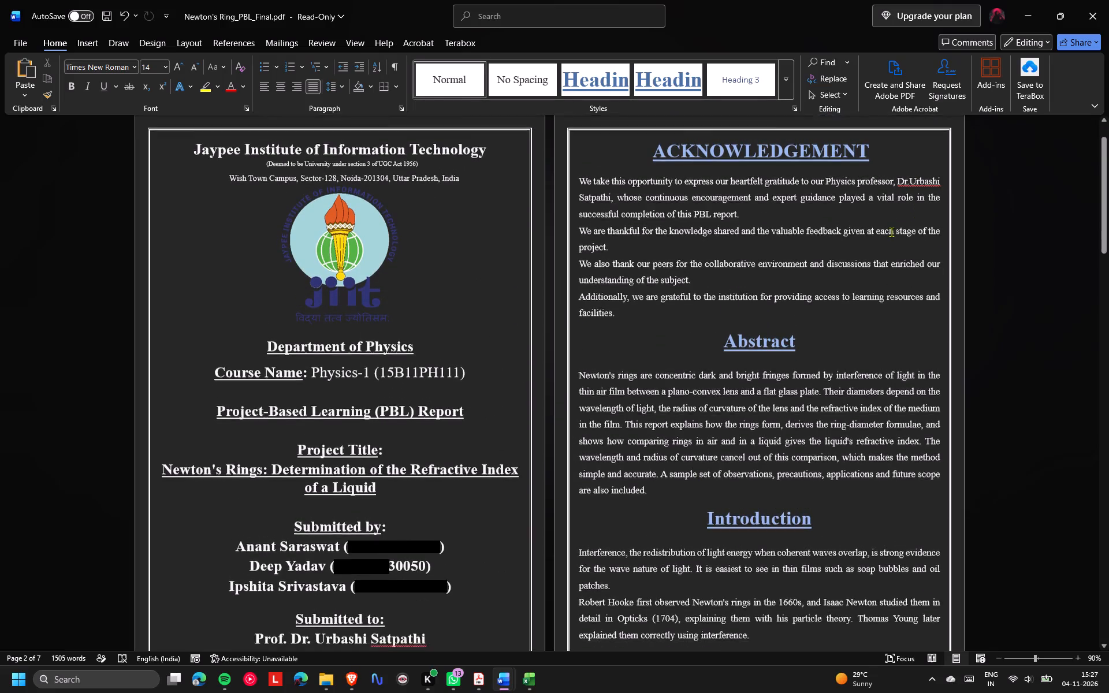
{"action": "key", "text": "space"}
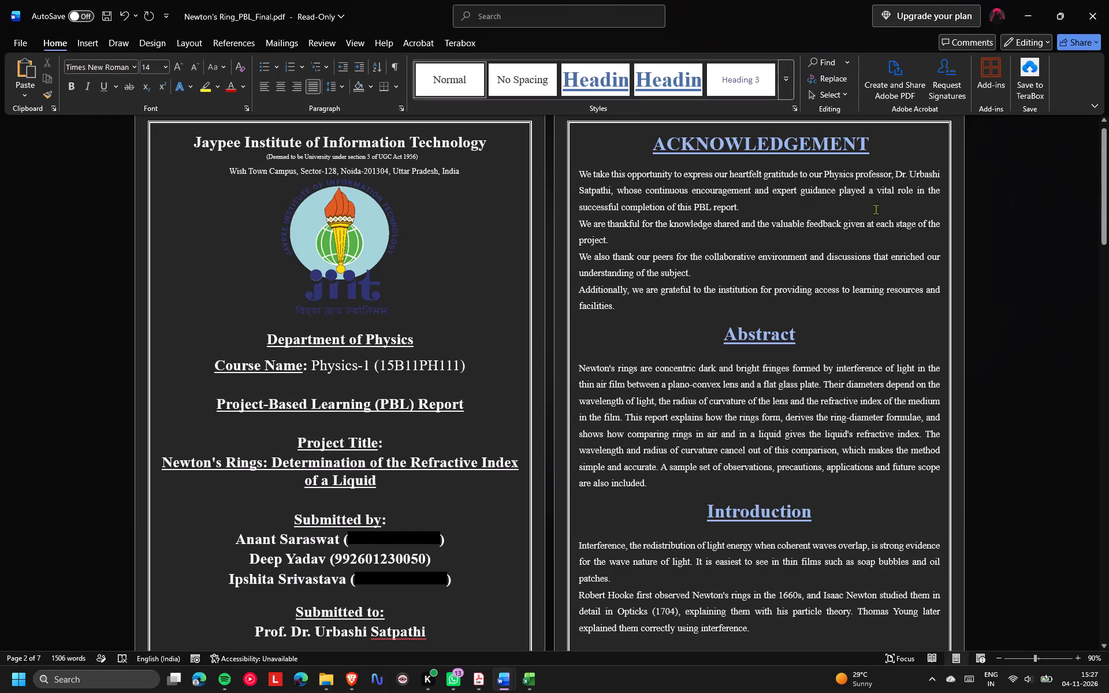
{"action": "left_click", "coordinate": [892, 187]}
Ignore all spelling flags for the professor's surname under "Submitted to" on the cover page.
{"action": "left_click", "coordinate": [405, 632]}
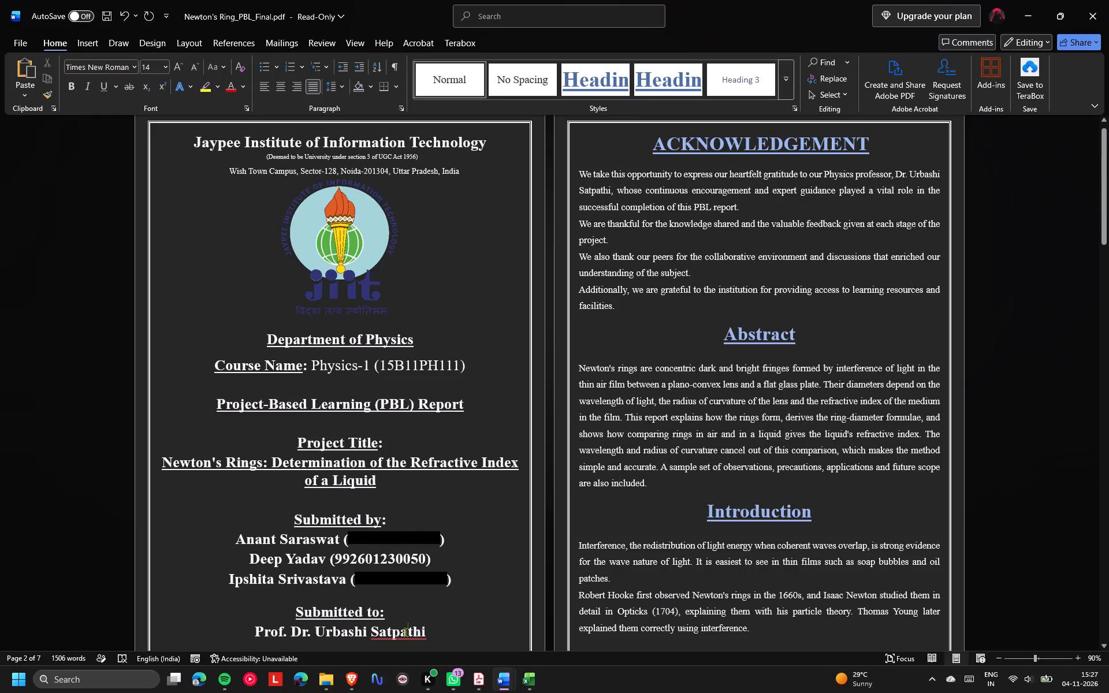
{"action": "right_click", "coordinate": [405, 632]}
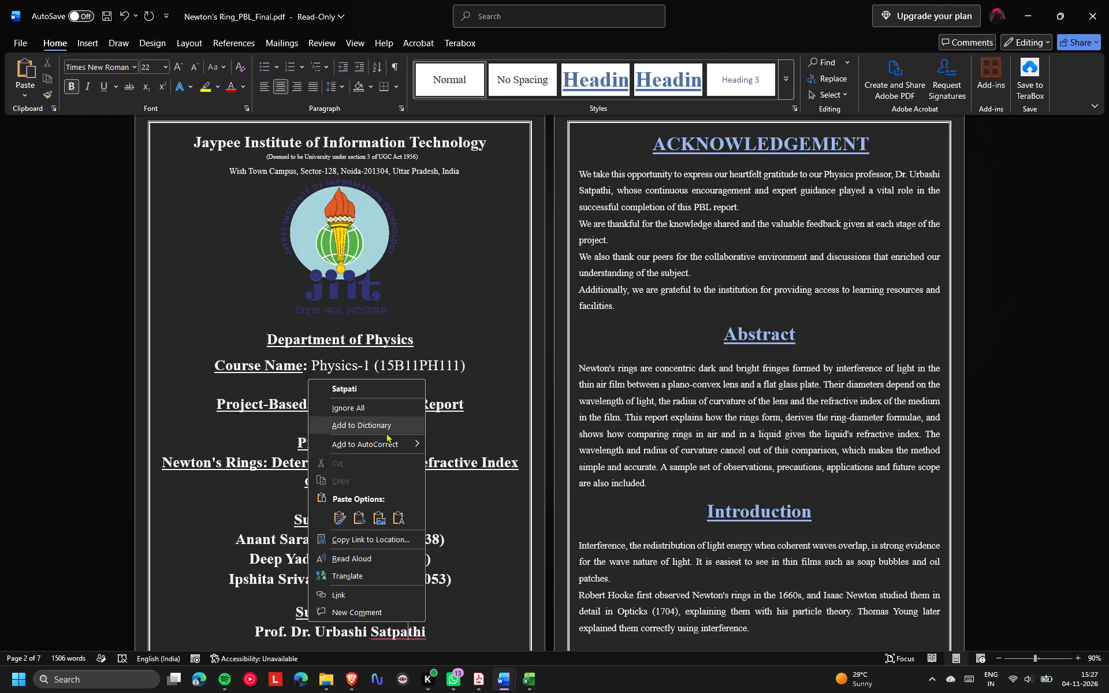
{"action": "left_click", "coordinate": [389, 407]}
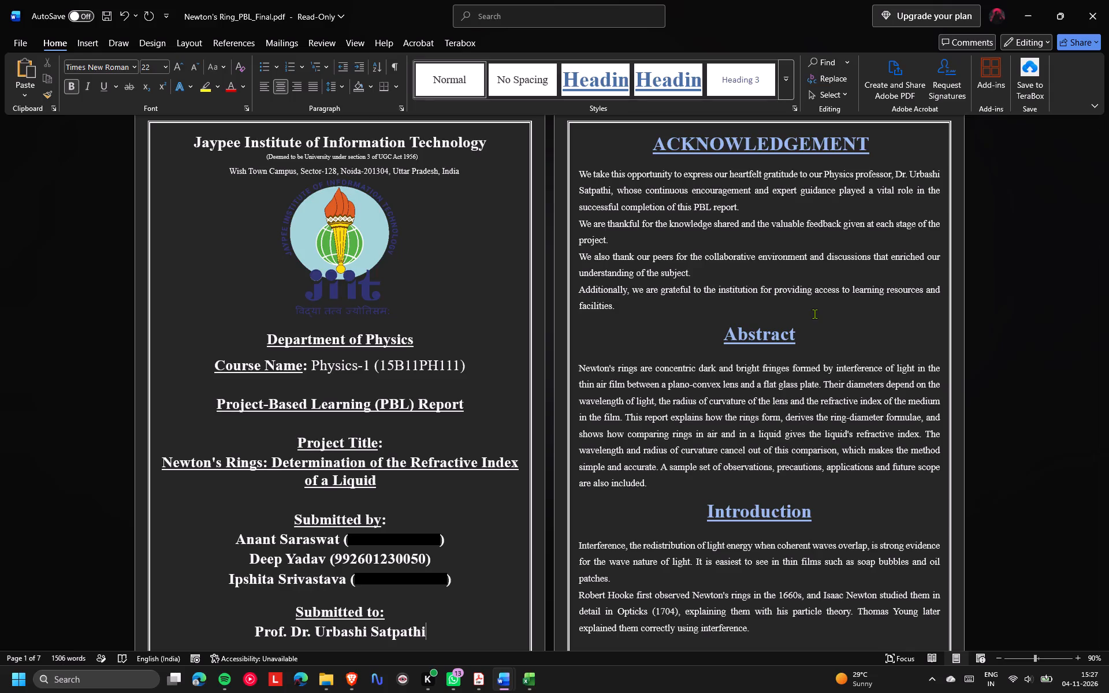
Review the layout of the report's pages and check the cover in the print preview.
{"action": "scroll", "coordinate": [814, 314], "scroll_direction": "down", "scroll_amount": 1}
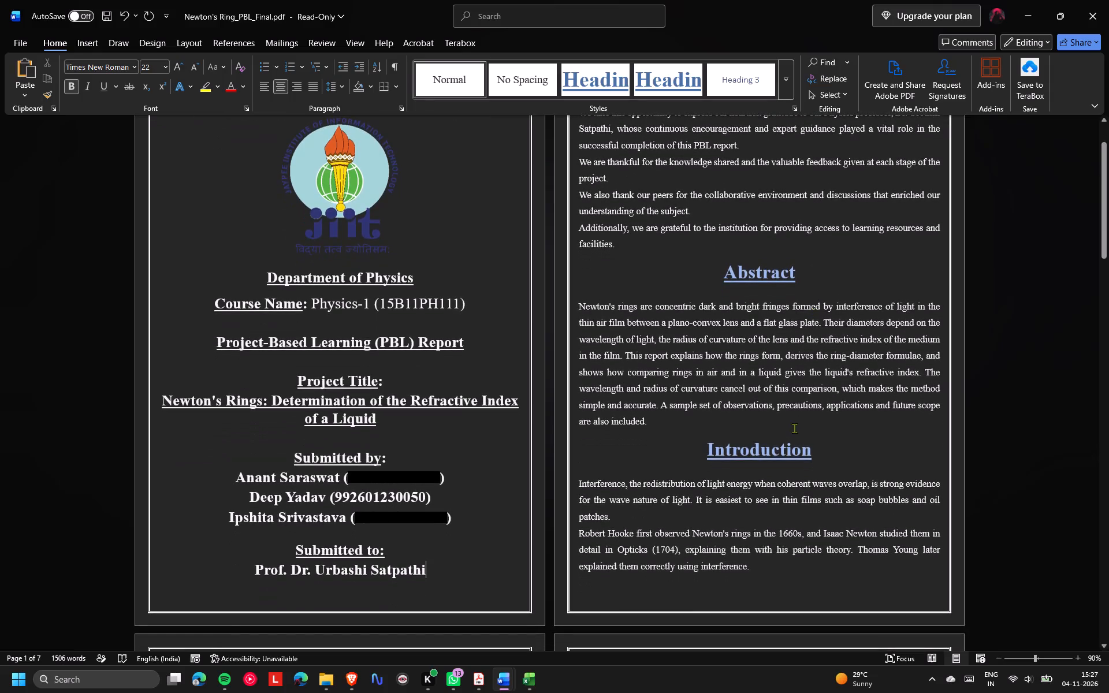
{"action": "scroll", "coordinate": [795, 430], "scroll_direction": "down", "scroll_amount": 1}
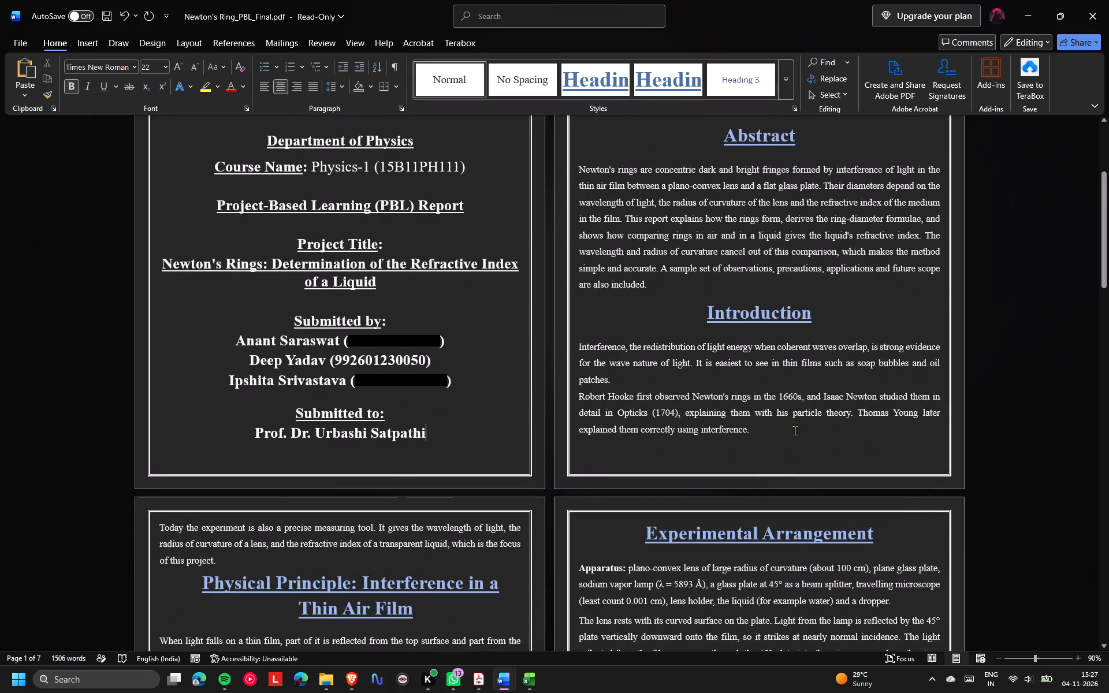
{"action": "scroll", "coordinate": [795, 430], "scroll_direction": "down", "scroll_amount": 3}
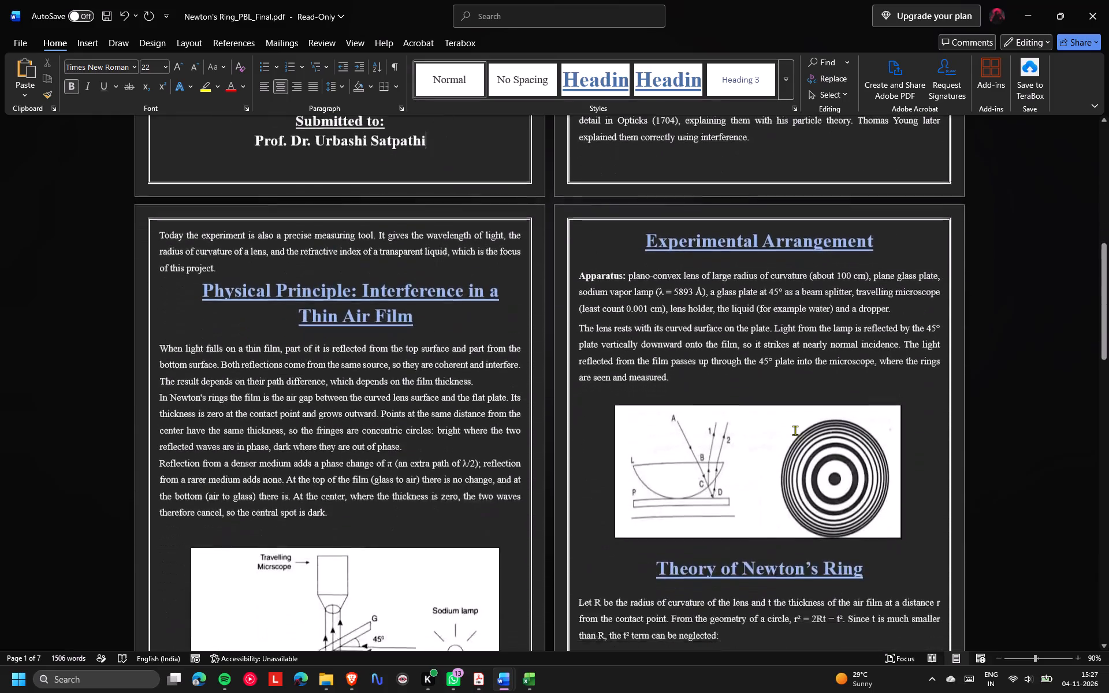
{"action": "scroll", "coordinate": [795, 430], "scroll_direction": "down", "scroll_amount": 8}
{"action": "scroll", "coordinate": [795, 430], "scroll_direction": "up", "scroll_amount": 6}
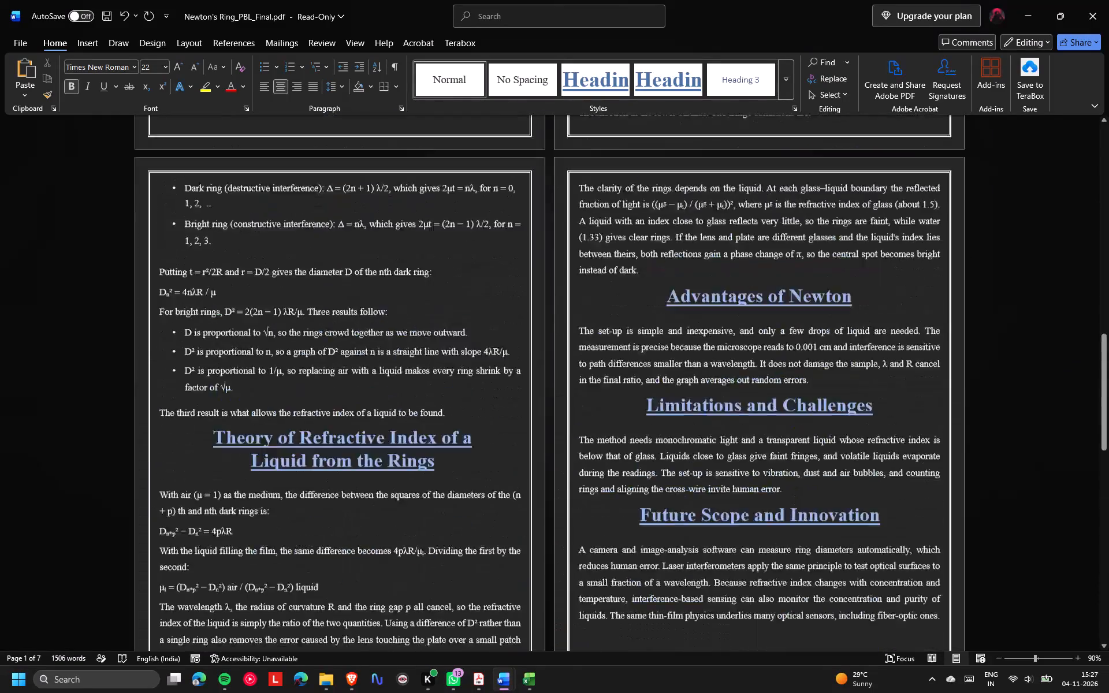
{"action": "scroll", "coordinate": [735, 368], "scroll_direction": "up", "scroll_amount": 10}
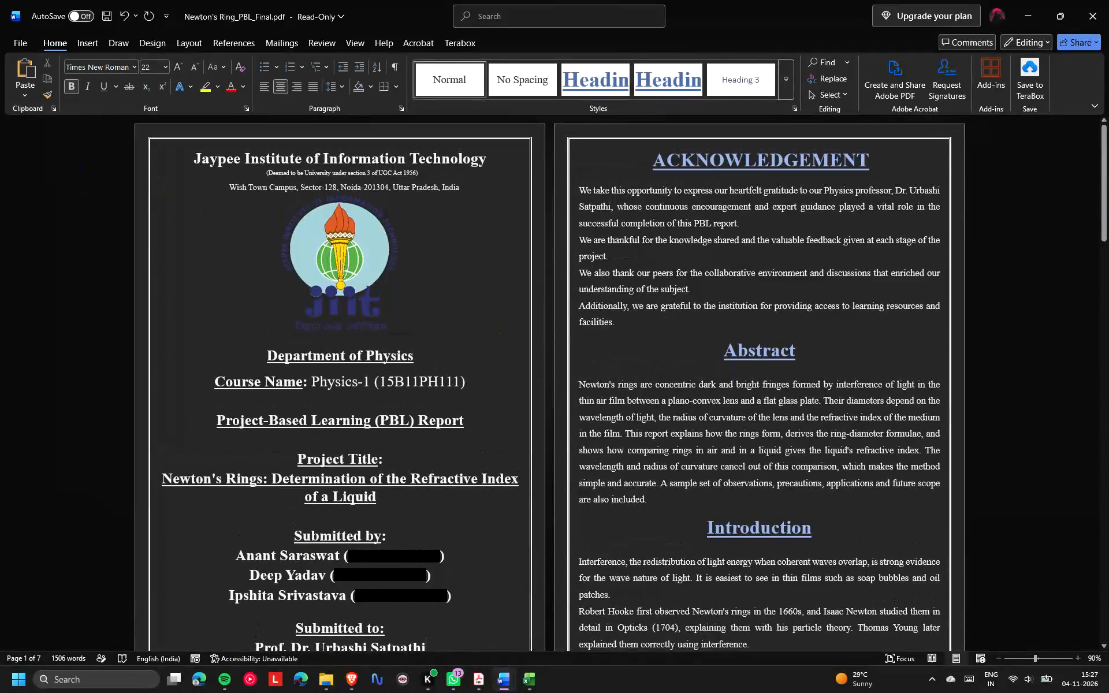
{"action": "key", "text": "ctrl+p"}
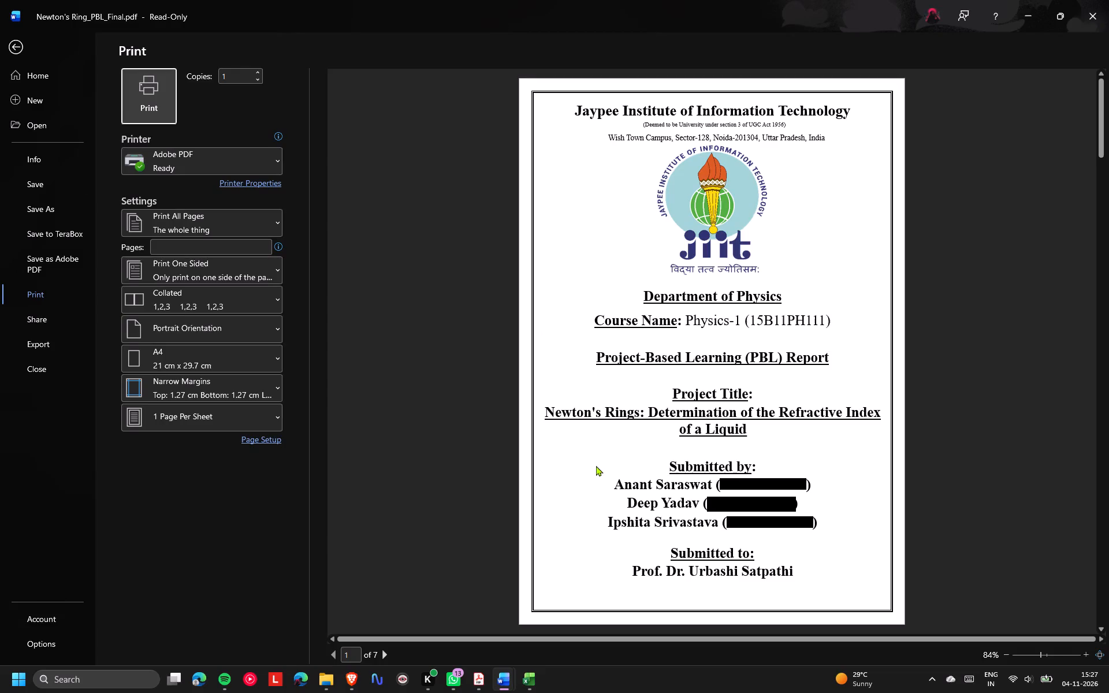
{"action": "left_click", "coordinate": [8, 49]}
Move the institute logo on the cover slightly downward, away from the campus address line.
{"action": "scroll", "coordinate": [299, 208], "scroll_direction": "up", "scroll_amount": 4}
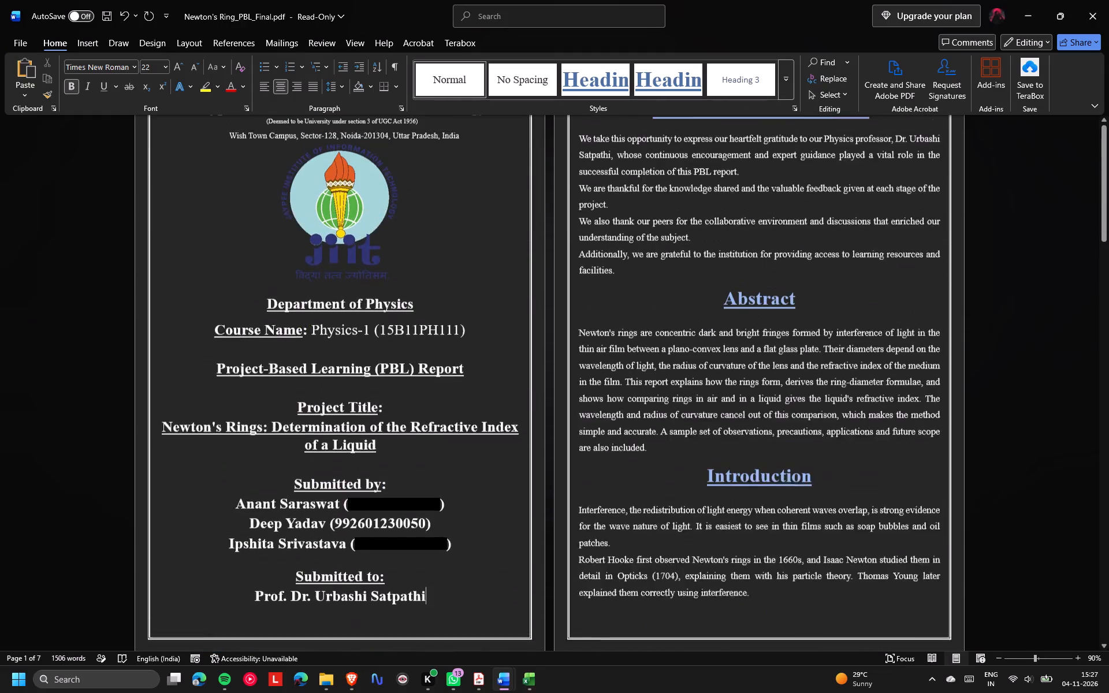
{"action": "scroll", "coordinate": [307, 230], "scroll_direction": "up", "scroll_amount": 1}
{"action": "left_click", "coordinate": [328, 241]}
{"action": "left_click_drag", "start_coordinate": [354, 237], "coordinate": [355, 243]}
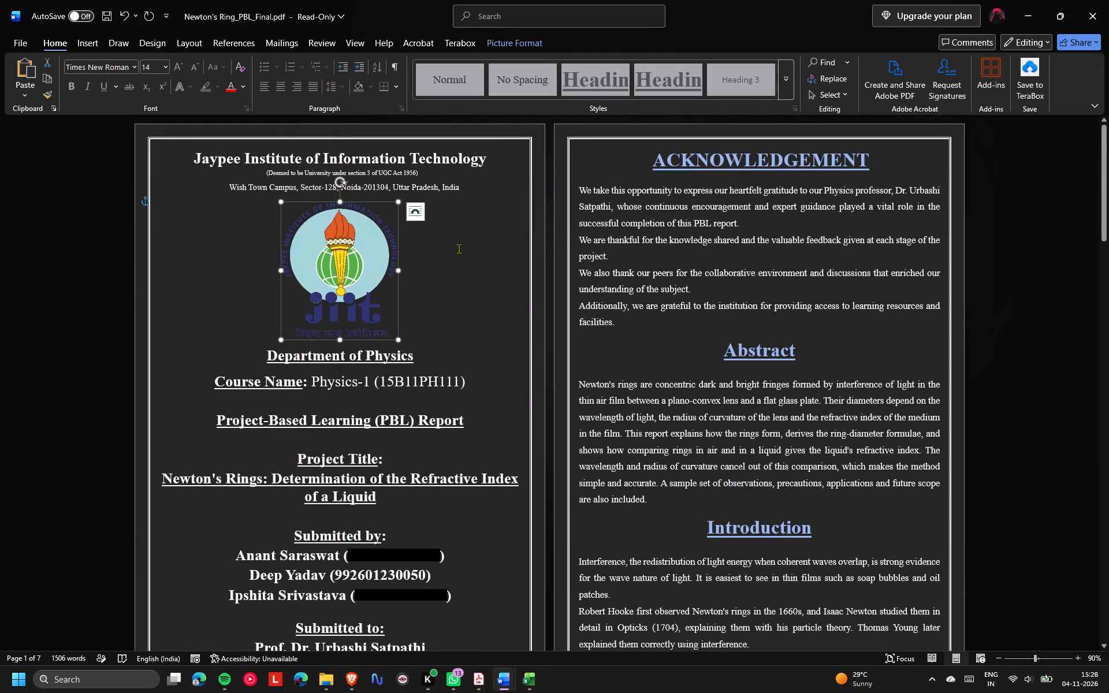
Print all pages one-sided on A4 to Adobe PDF, saving the file in Downloads as "newtons ring pbl final".
{"action": "key", "text": "ctrl+p"}
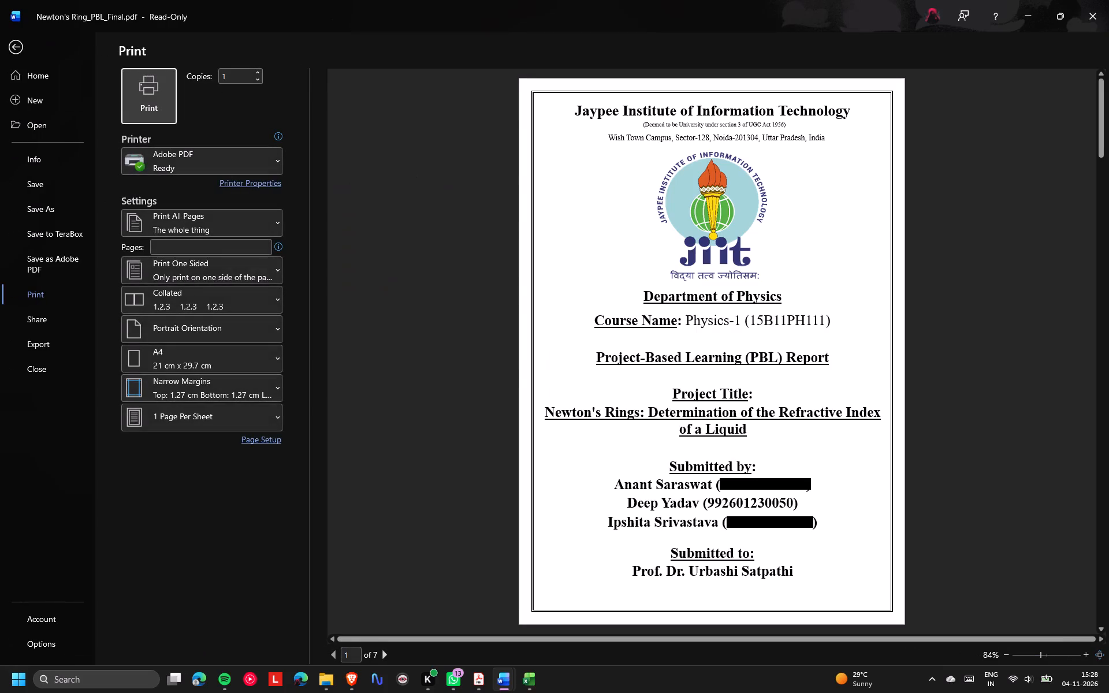
{"action": "left_click", "coordinate": [167, 95]}
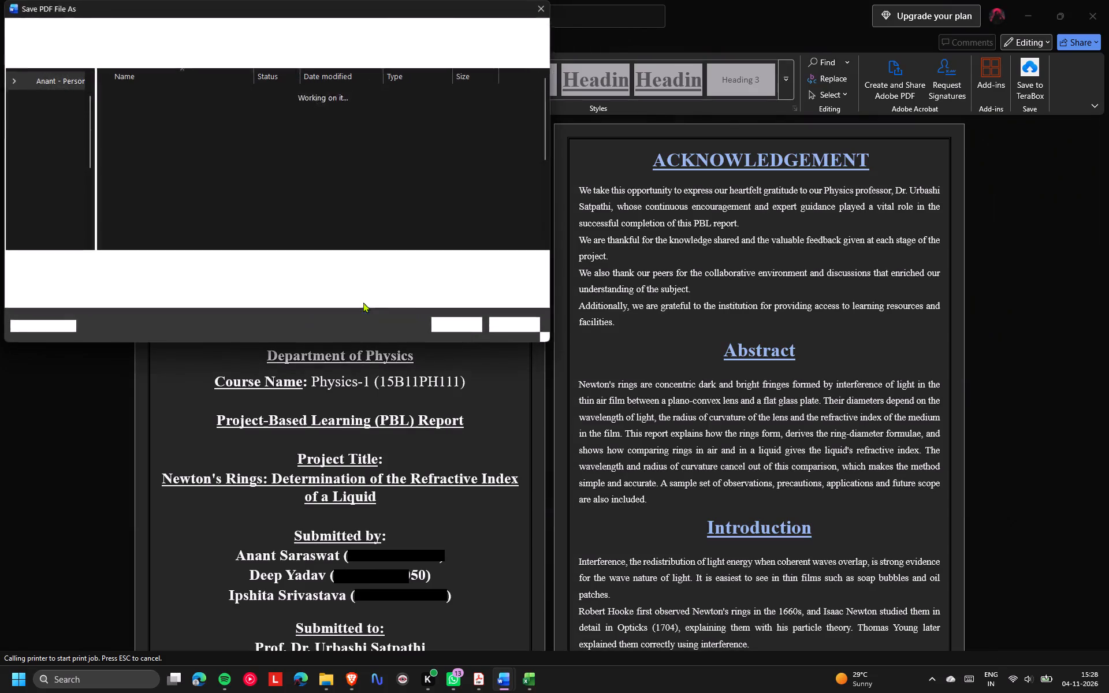
{"action": "left_click", "coordinate": [49, 119]}
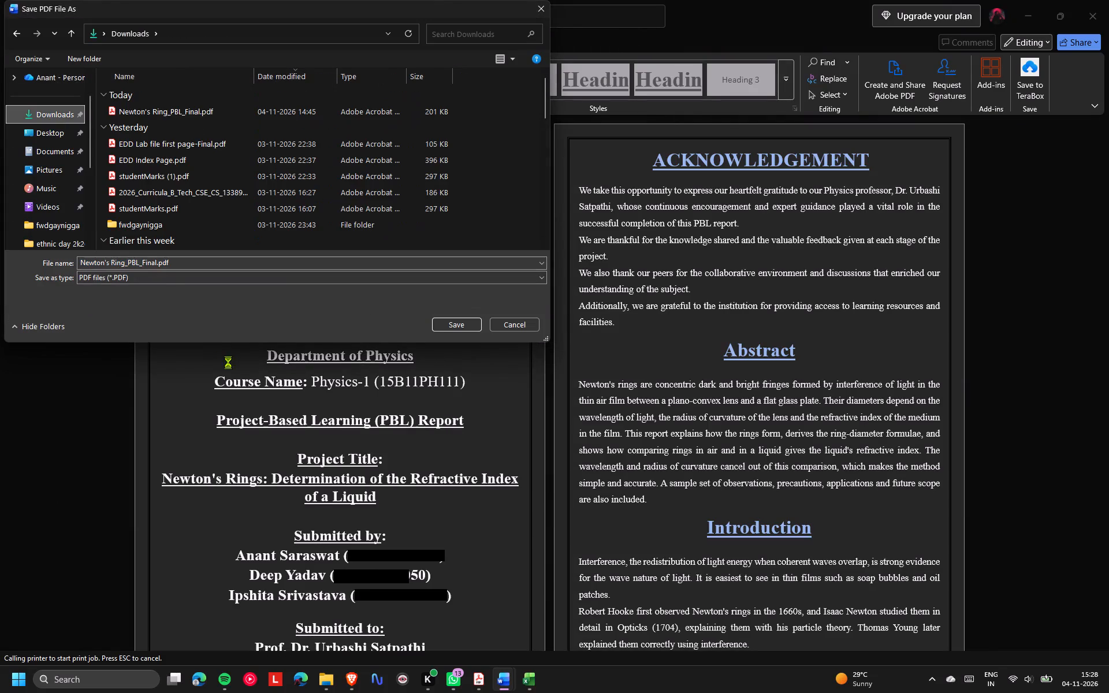
{"action": "left_click", "coordinate": [134, 259]}
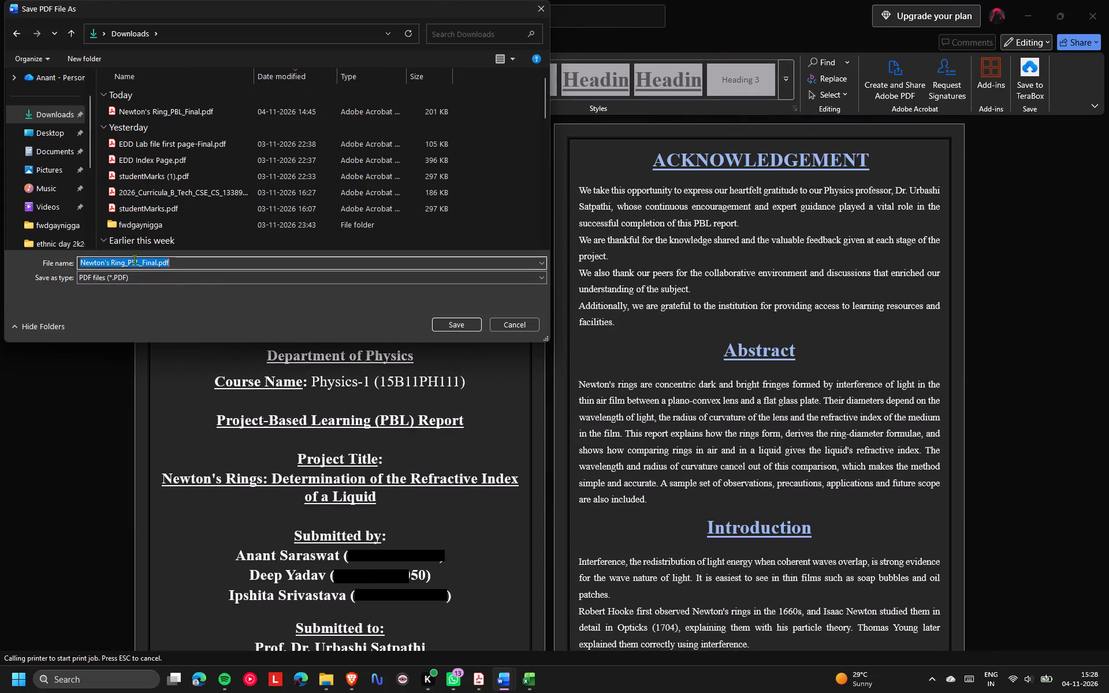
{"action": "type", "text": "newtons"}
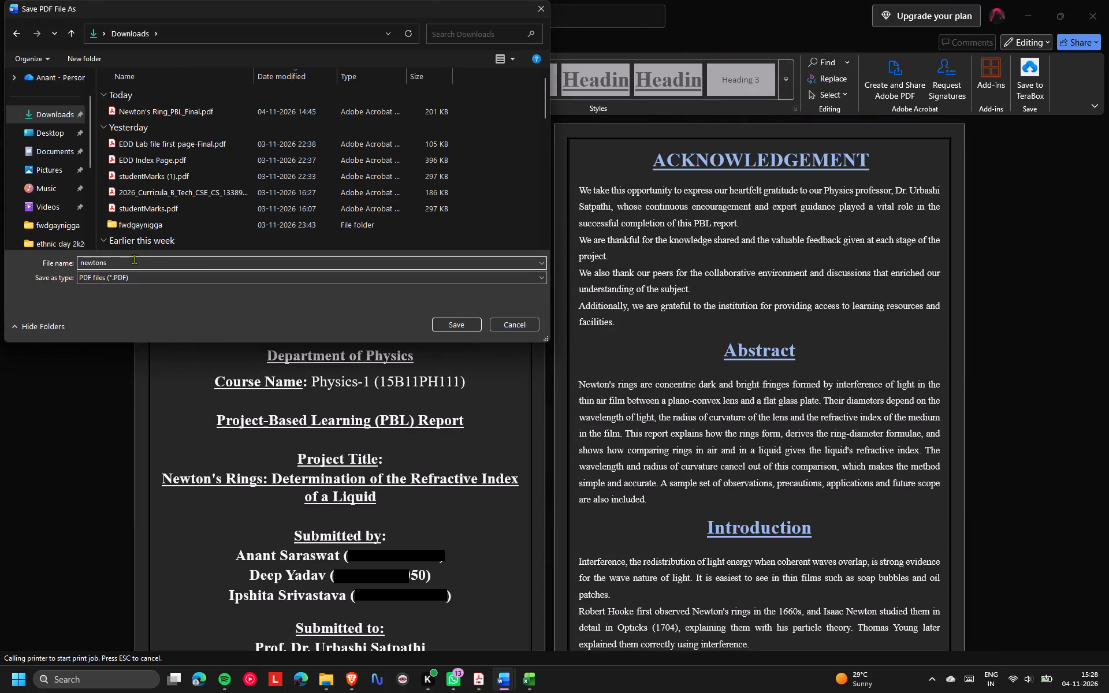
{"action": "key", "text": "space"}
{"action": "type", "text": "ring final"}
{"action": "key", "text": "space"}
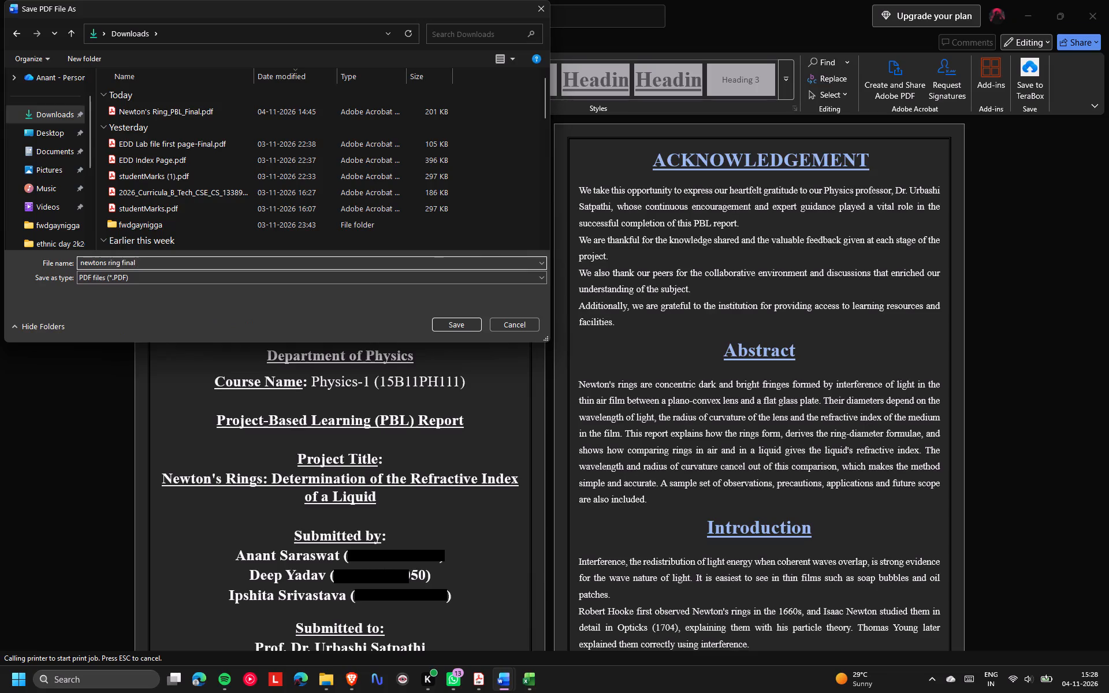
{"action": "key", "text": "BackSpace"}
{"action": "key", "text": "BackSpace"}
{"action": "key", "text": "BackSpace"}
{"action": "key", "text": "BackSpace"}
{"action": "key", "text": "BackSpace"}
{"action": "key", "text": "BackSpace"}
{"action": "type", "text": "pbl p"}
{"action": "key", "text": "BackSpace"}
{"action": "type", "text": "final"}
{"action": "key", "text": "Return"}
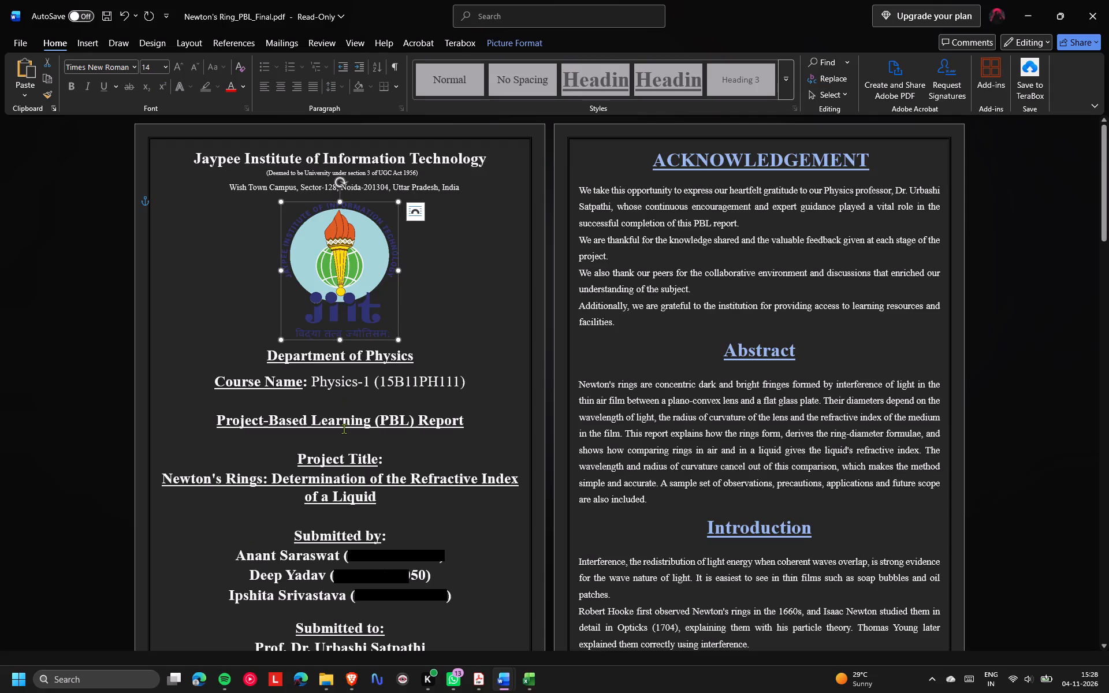
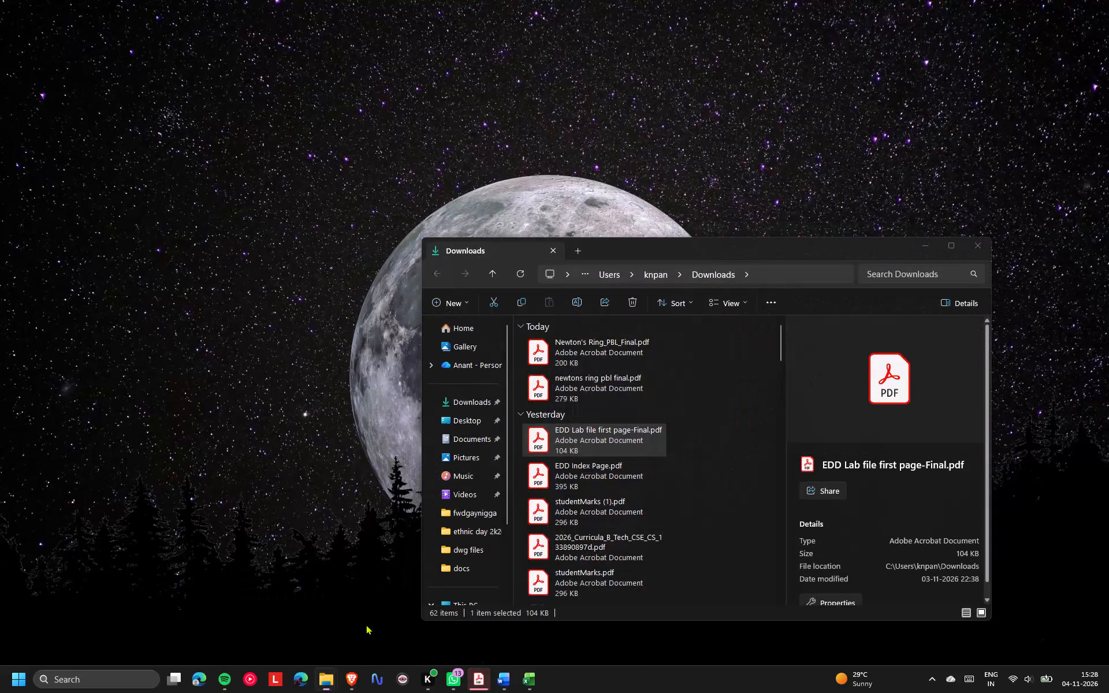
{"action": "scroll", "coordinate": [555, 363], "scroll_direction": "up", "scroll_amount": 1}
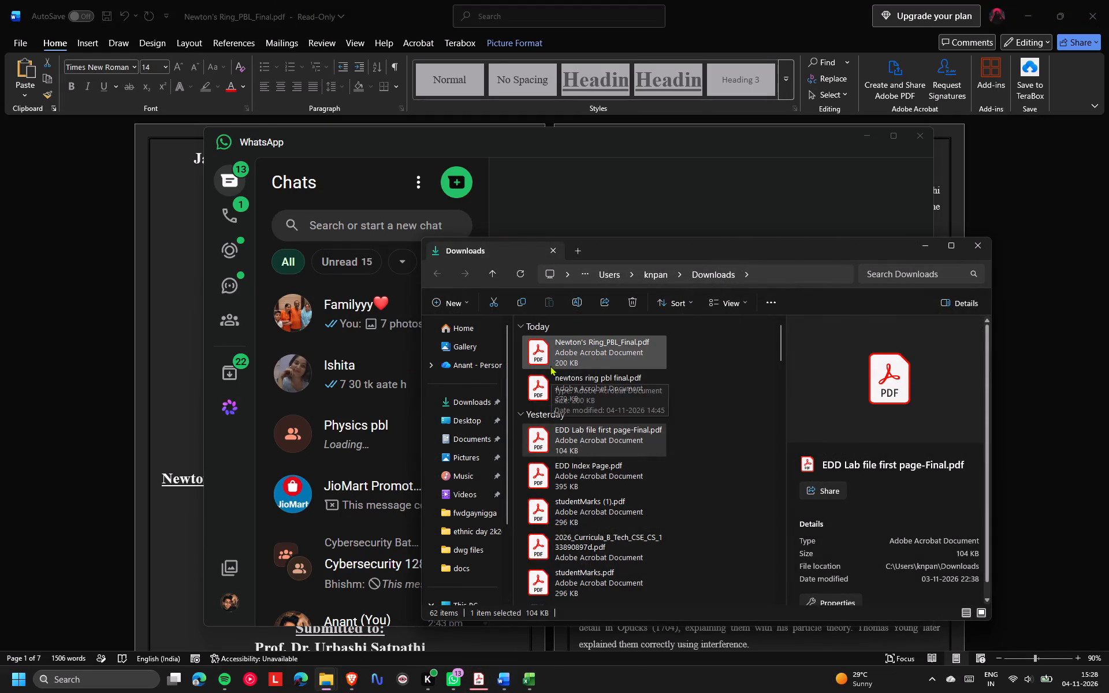
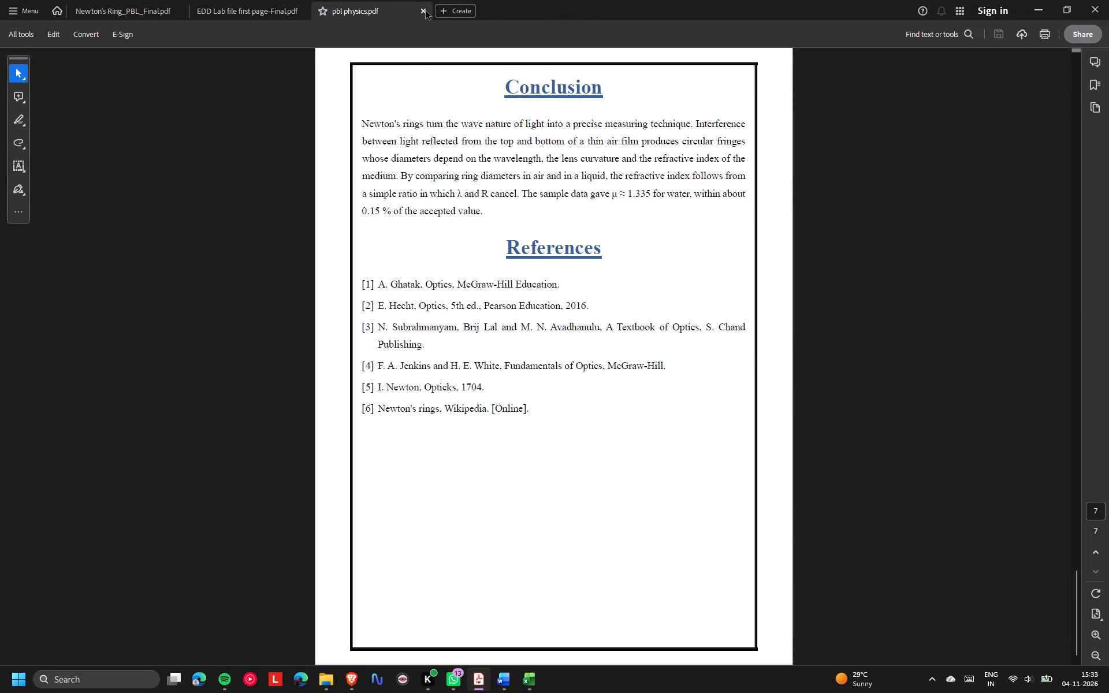
Close the pbl physics.pdf and EDD Lab file first page-Final.pdf documents, leaving Newton's Ring_PBL_Final.pdf open.
{"action": "left_click", "coordinate": [426, 11]}
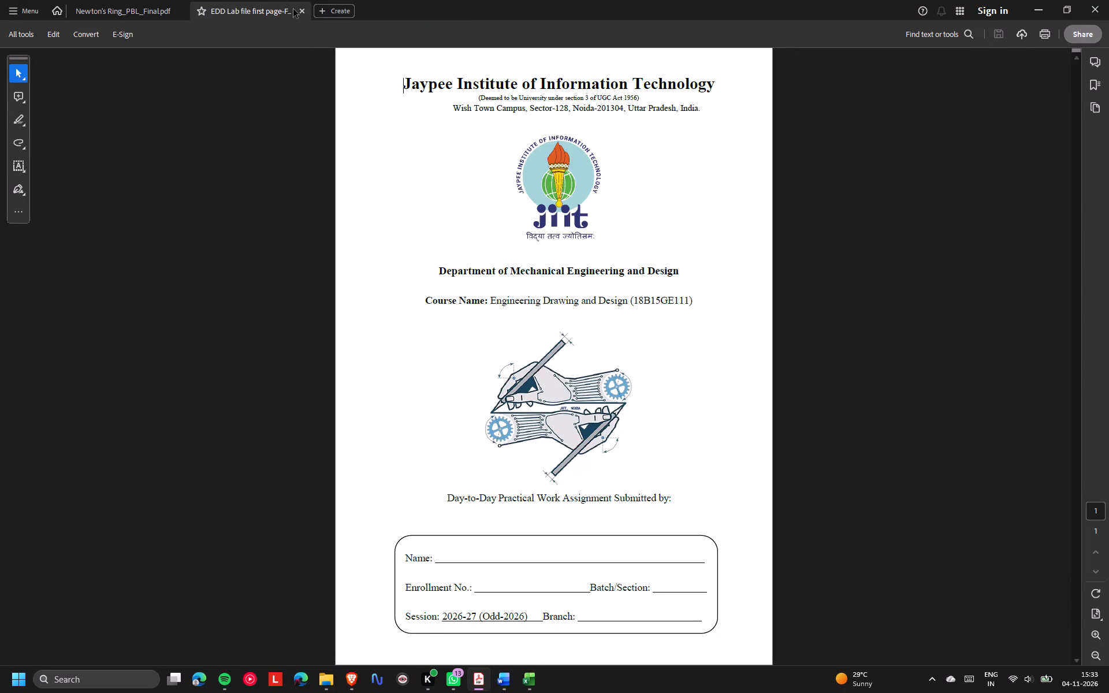
{"action": "left_click", "coordinate": [304, 18]}
{"action": "left_click", "coordinate": [304, 15]}
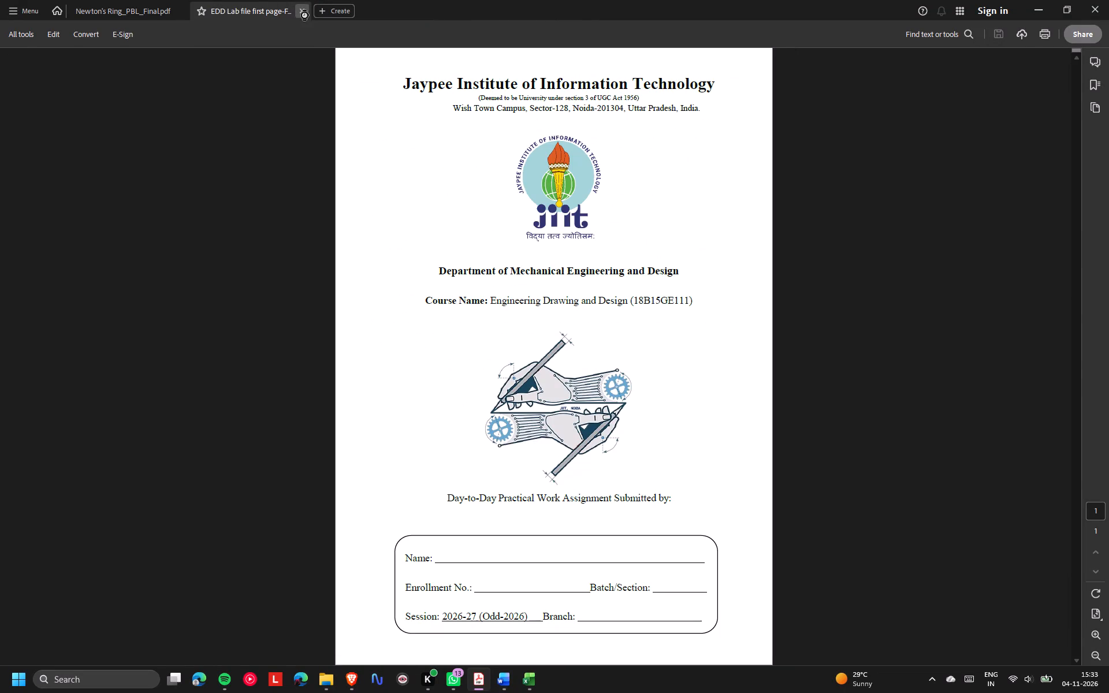